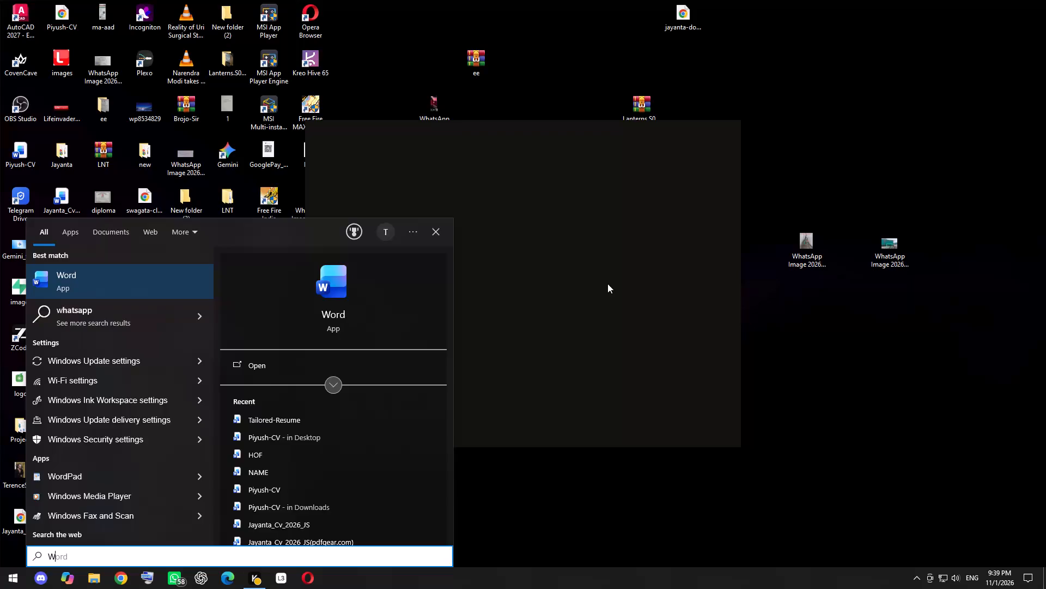
Open Word and create a new blank document.
key(Return)
click(124, 106)
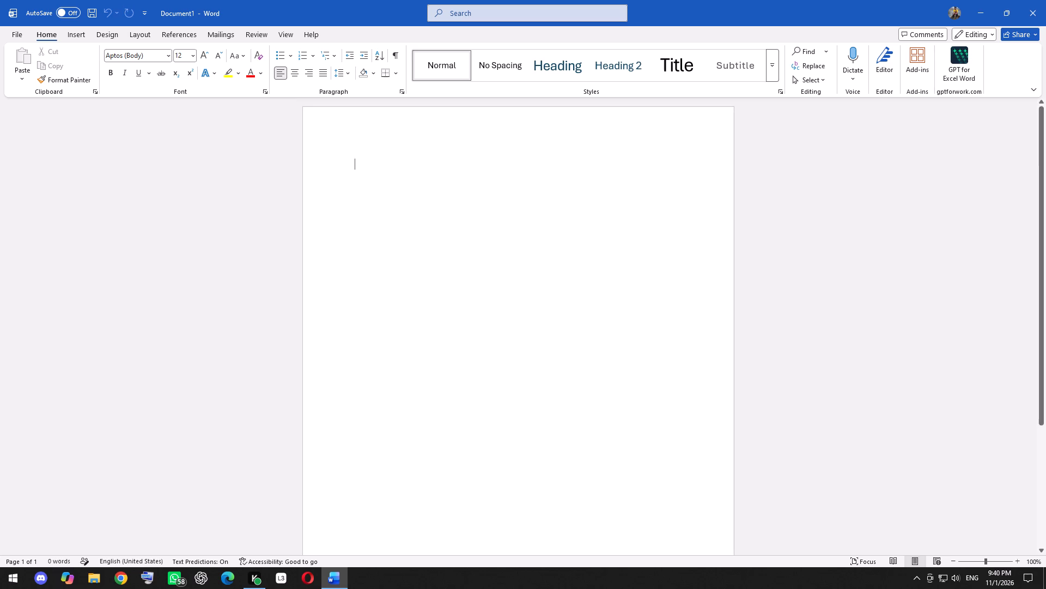
Switch to Chrome and search Google for "invoice".
click(120, 576)
click(397, 214)
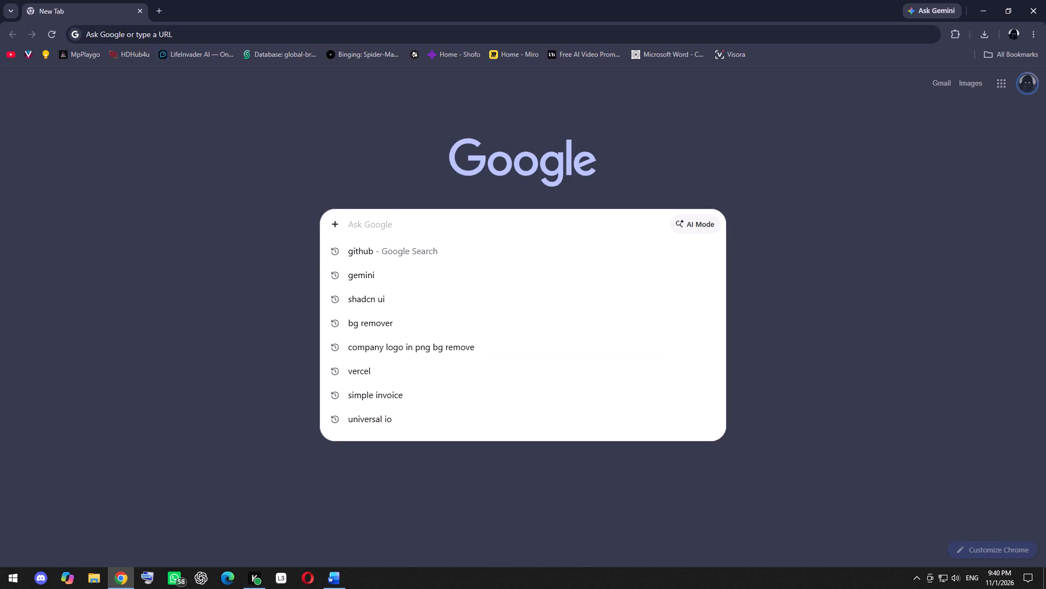
text(INVOI)
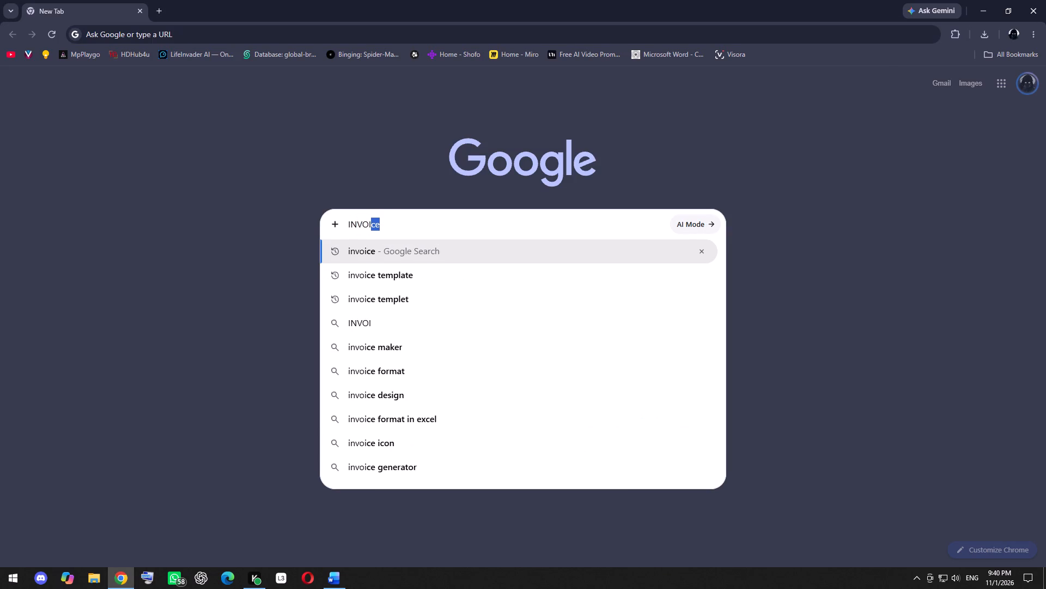
key(Return)
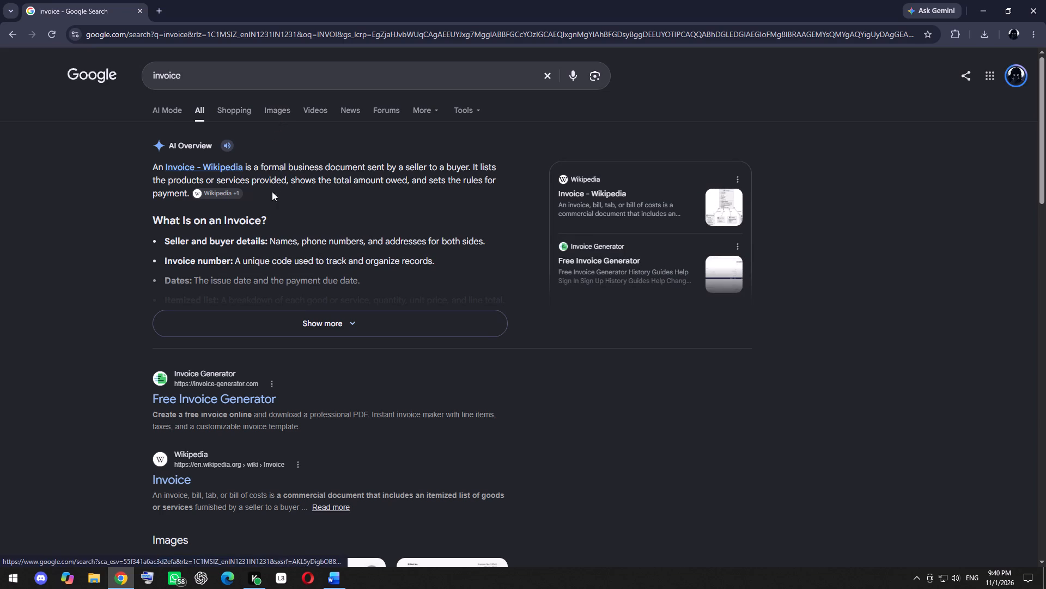
Look at the Free Invoice Generator site from the results and return to the search results.
click(226, 400)
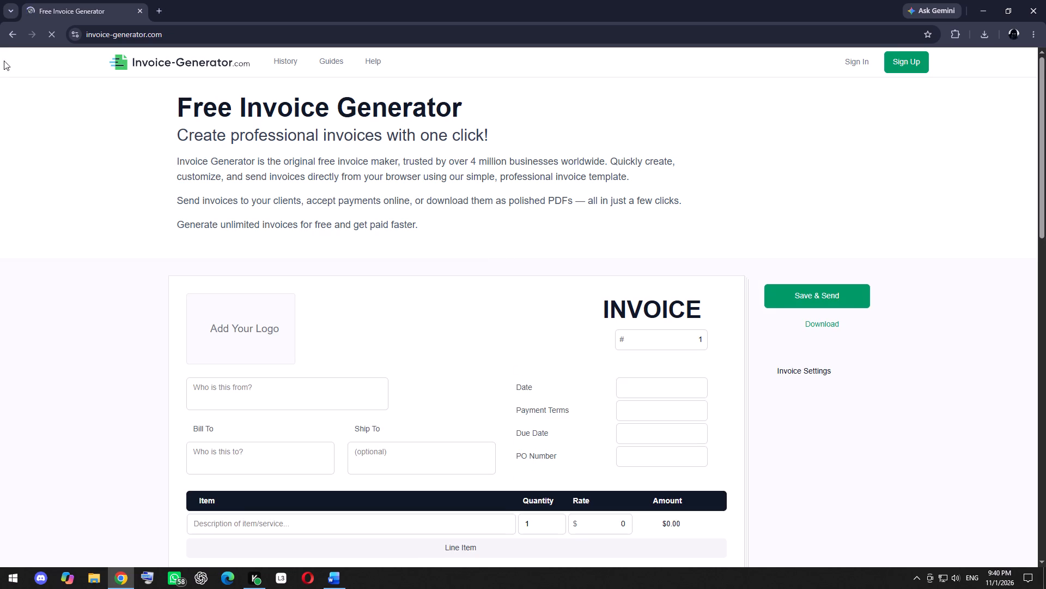
click(11, 38)
drag(1045, 172, 864, 23)
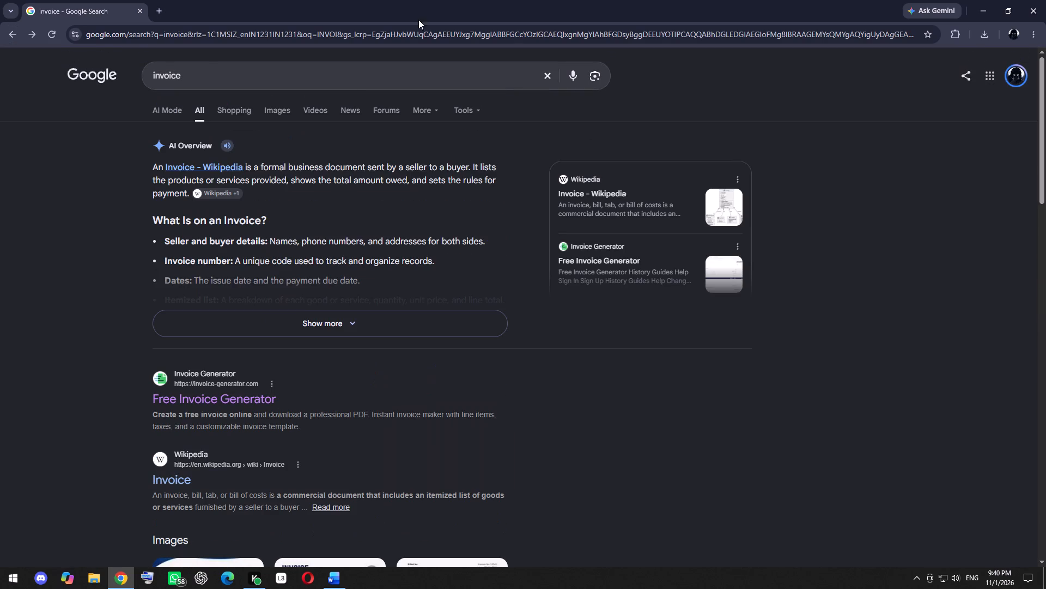
Refine the Google search to "invoice template images".
click(204, 61)
click(211, 67)
key(space)
text(TEMPL)
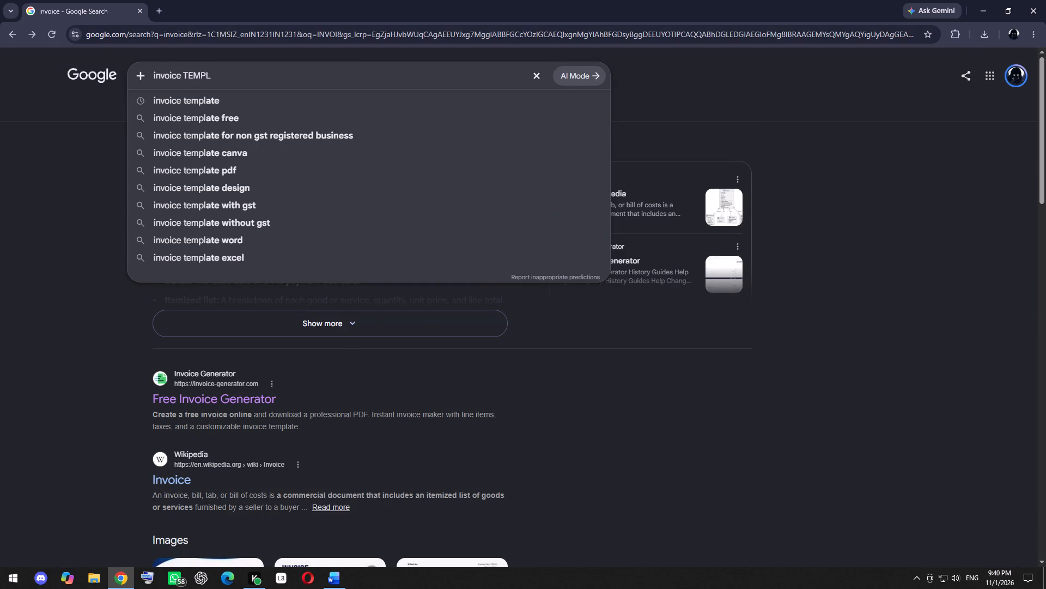
key(Down)
key(space)
text(IM)
key(Down)
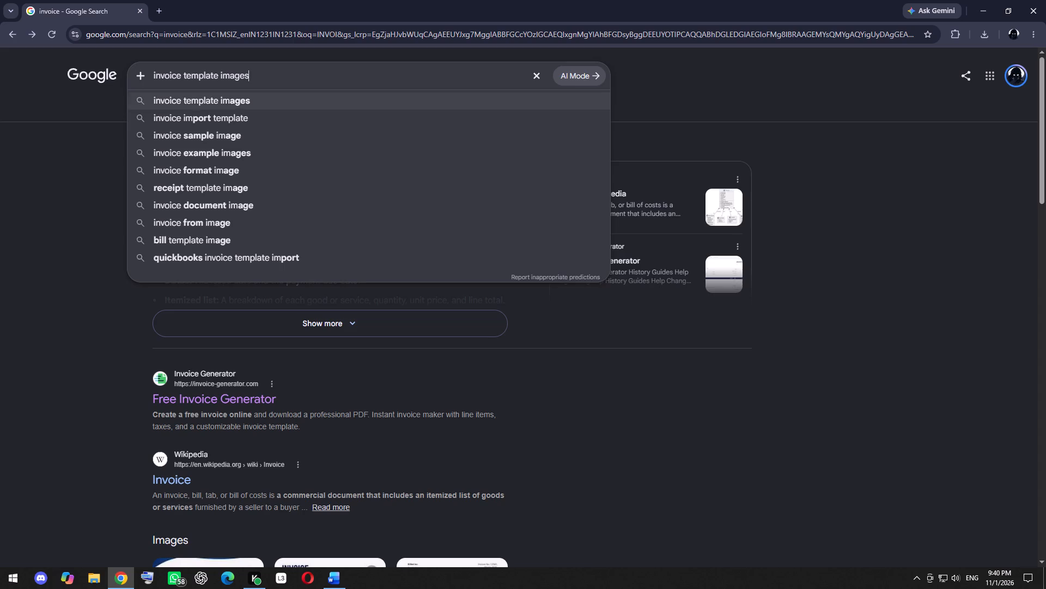
key(Return)
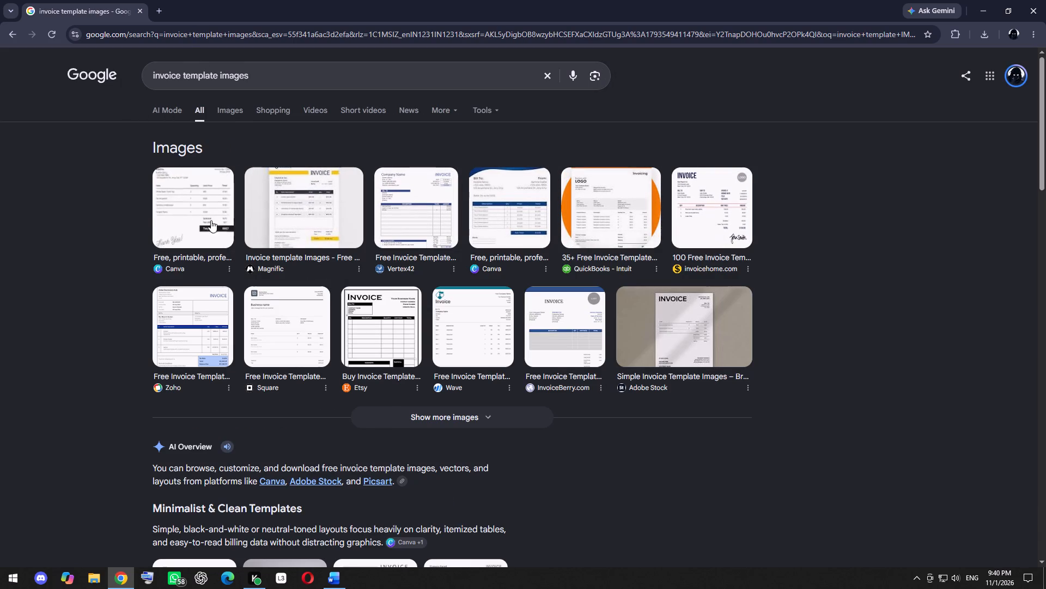
Expand the invoice template image previews, look them over and switch to the image-only search results.
click(400, 417)
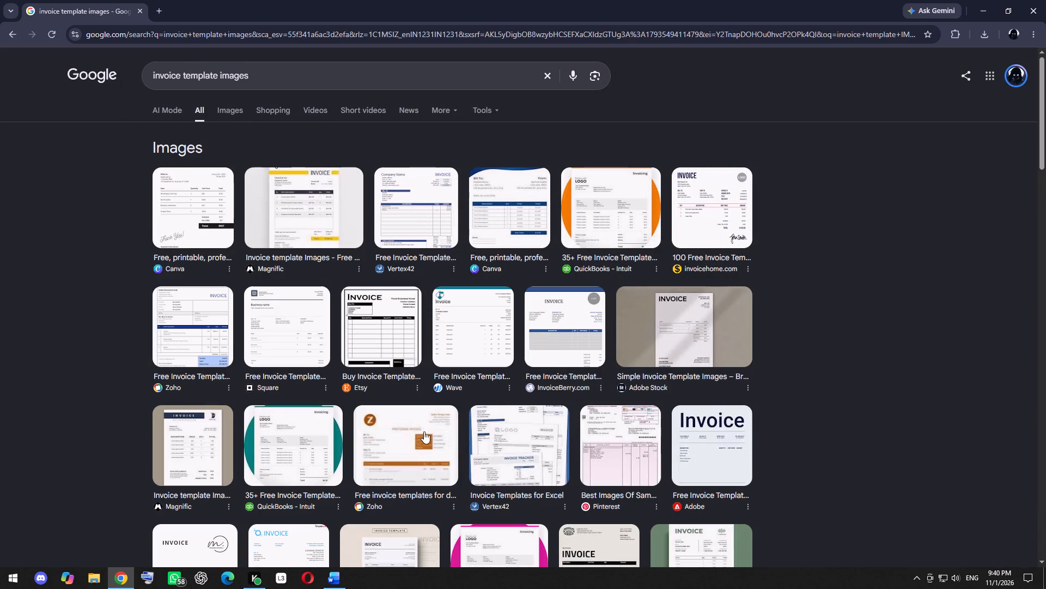
drag(1045, 121, 1045, 173)
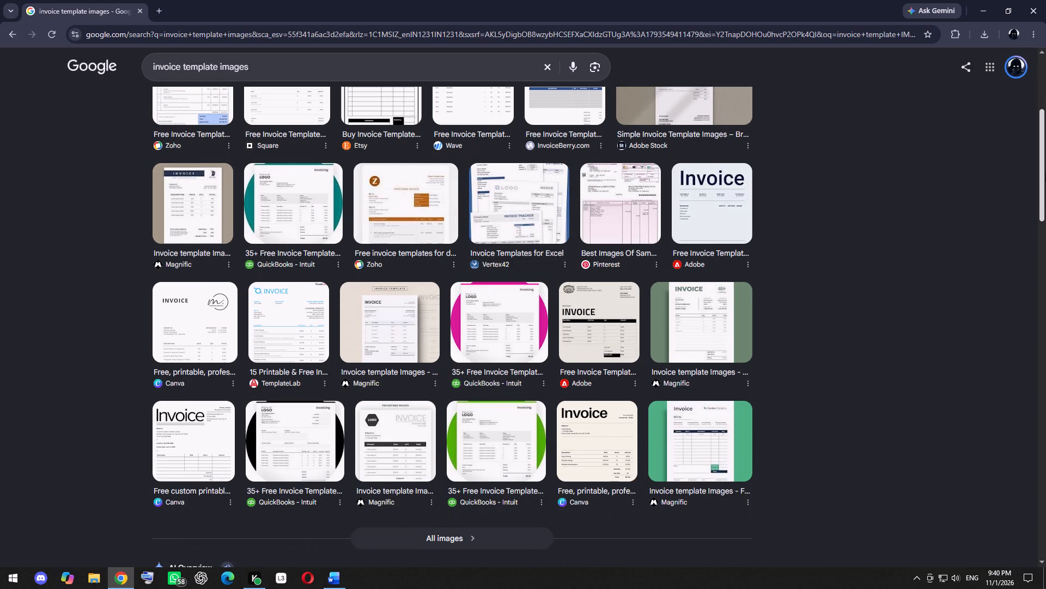
drag(1045, 173, 1045, 78)
click(218, 110)
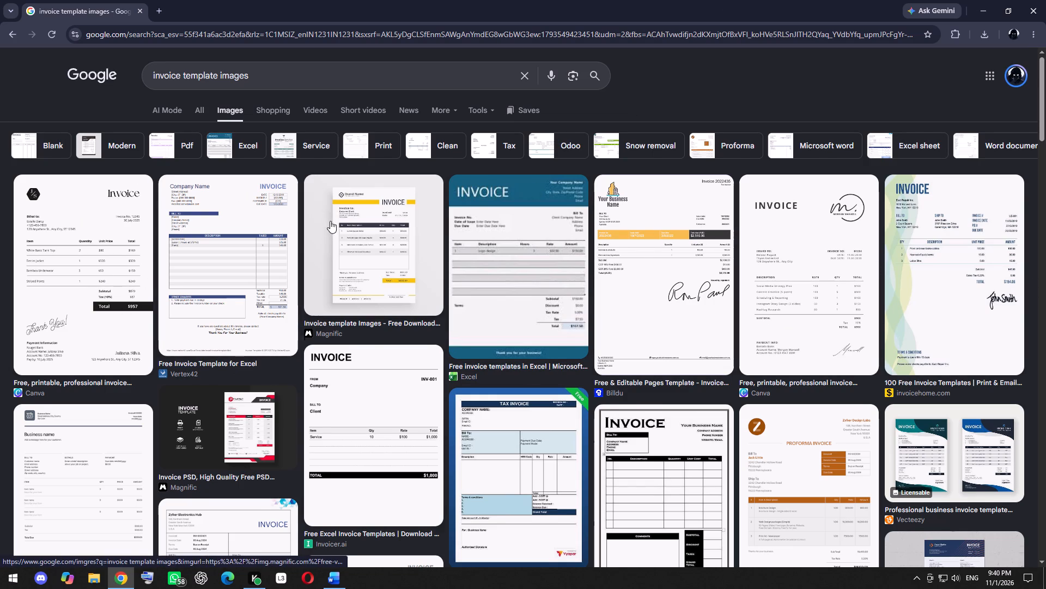
Browse the invoice template image results and examine the layouts for a suitable reference design.
scroll(330, 228, down, 3)
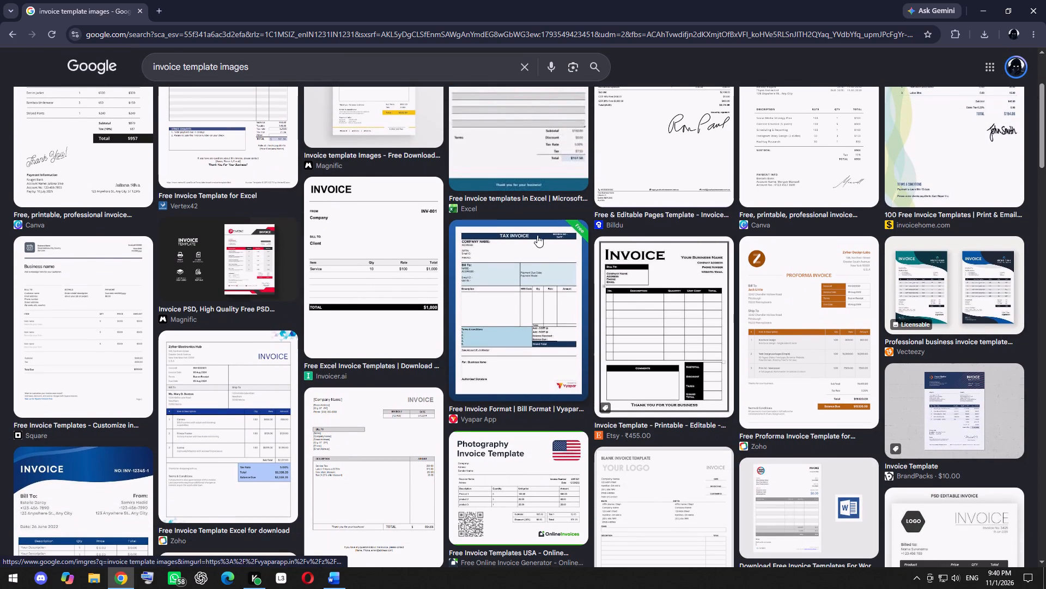
scroll(549, 292, down, 3)
scroll(549, 292, up, 1)
scroll(549, 292, down, 3)
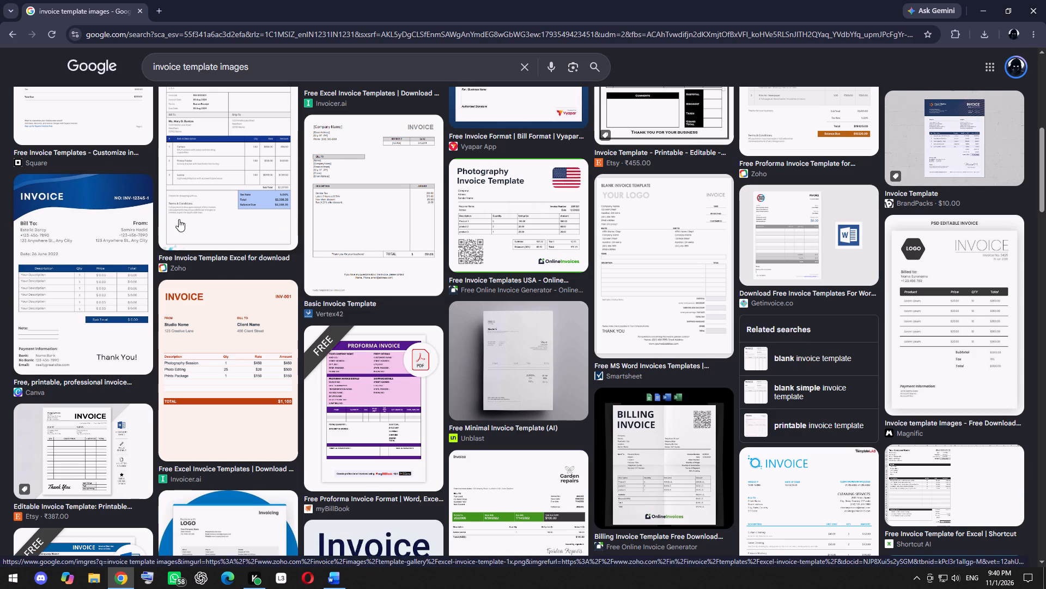
scroll(601, 398, down, 1)
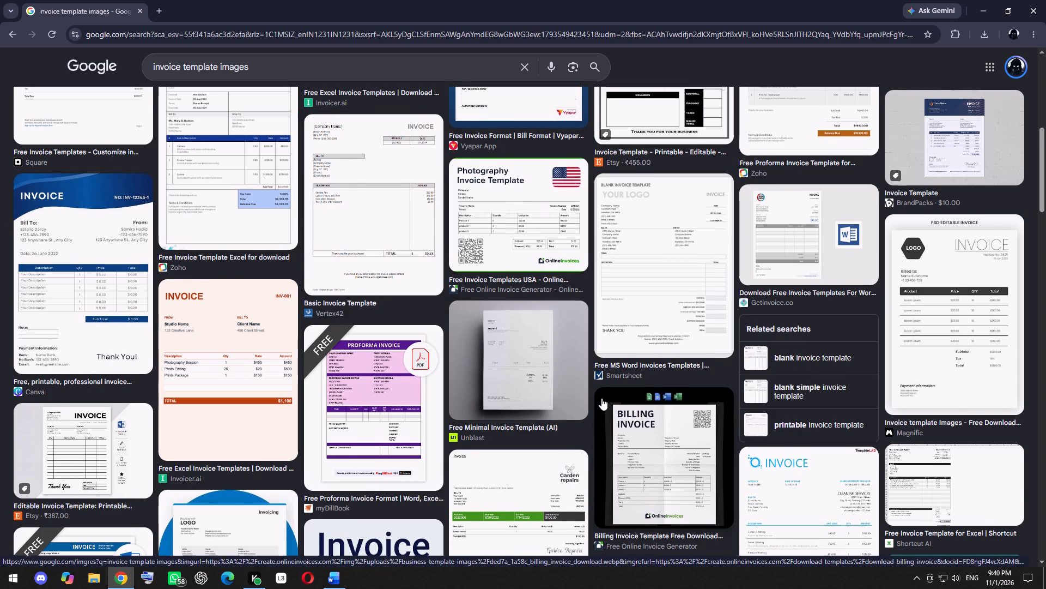
scroll(601, 398, down, 1)
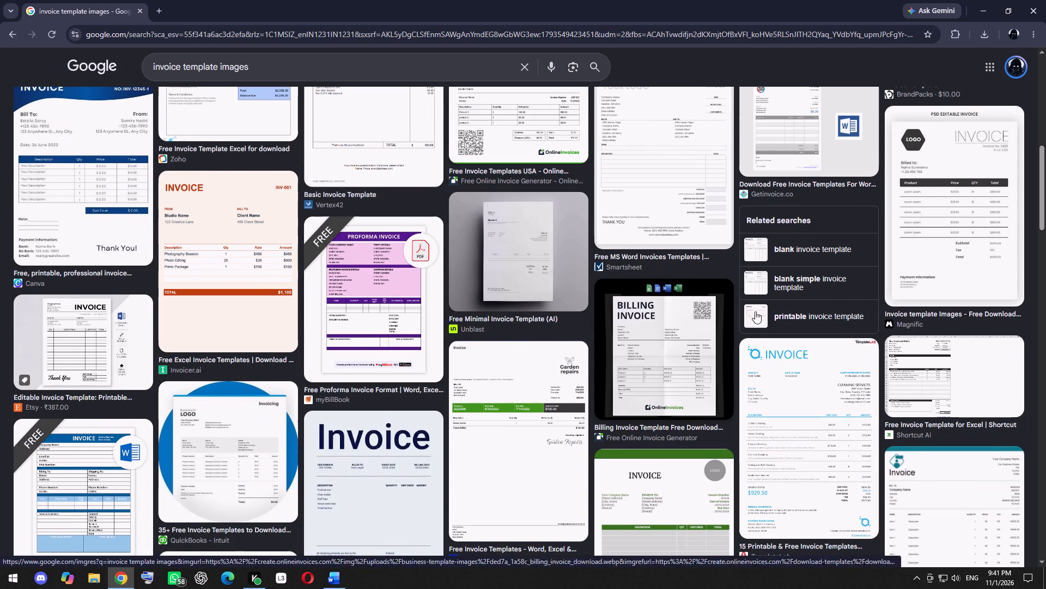
scroll(814, 360, down, 3)
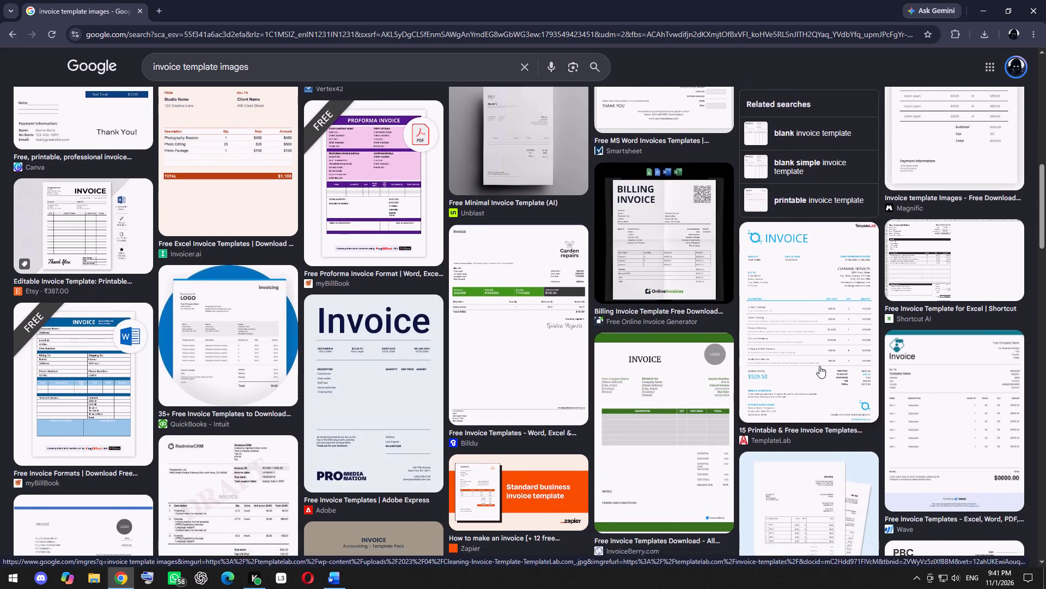
scroll(824, 371, down, 3)
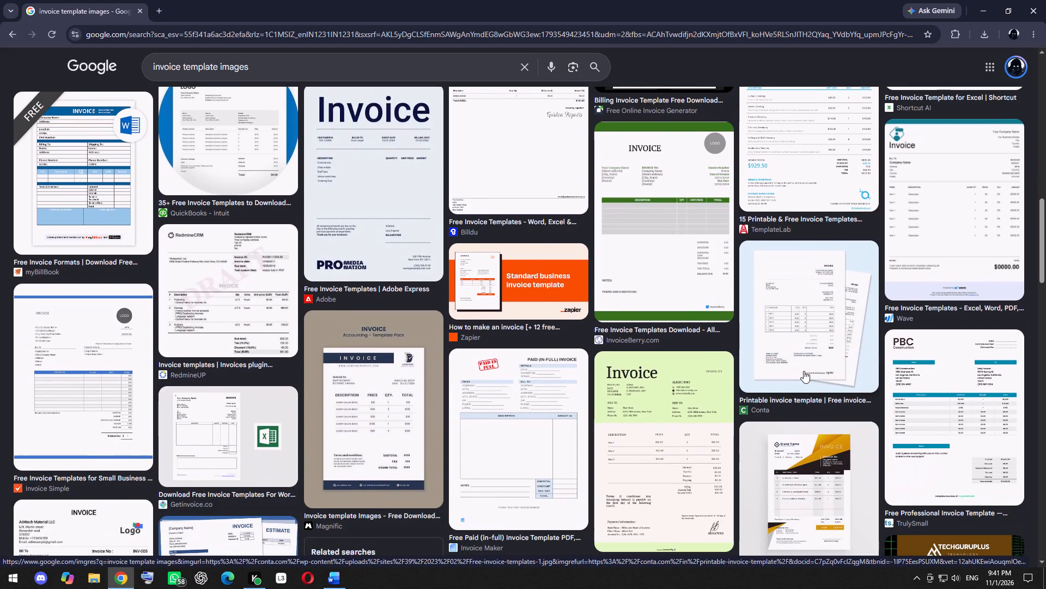
scroll(793, 374, down, 4)
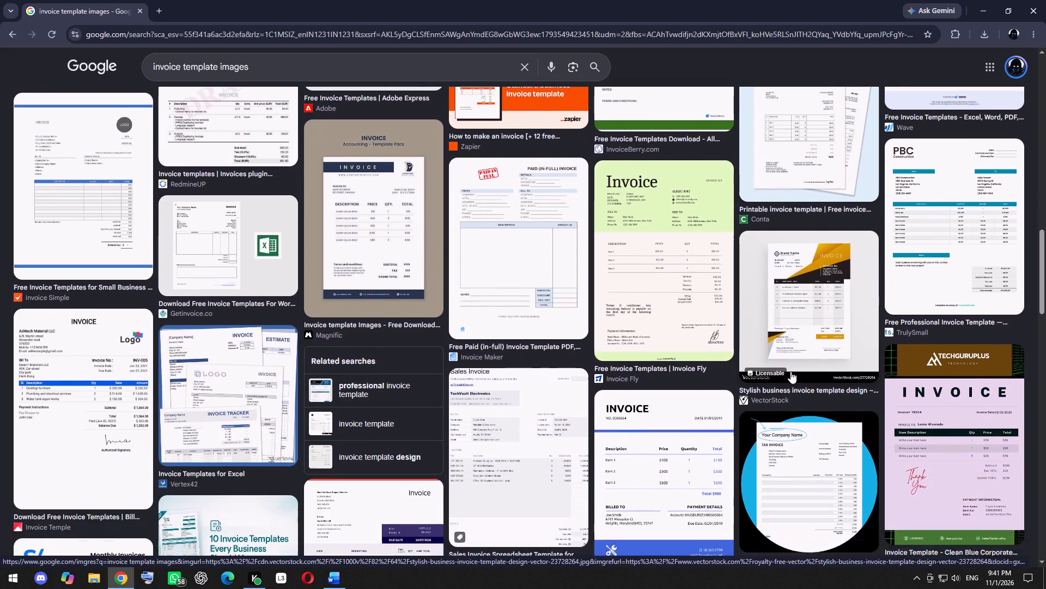
scroll(790, 371, up, 4)
scroll(790, 371, down, 7)
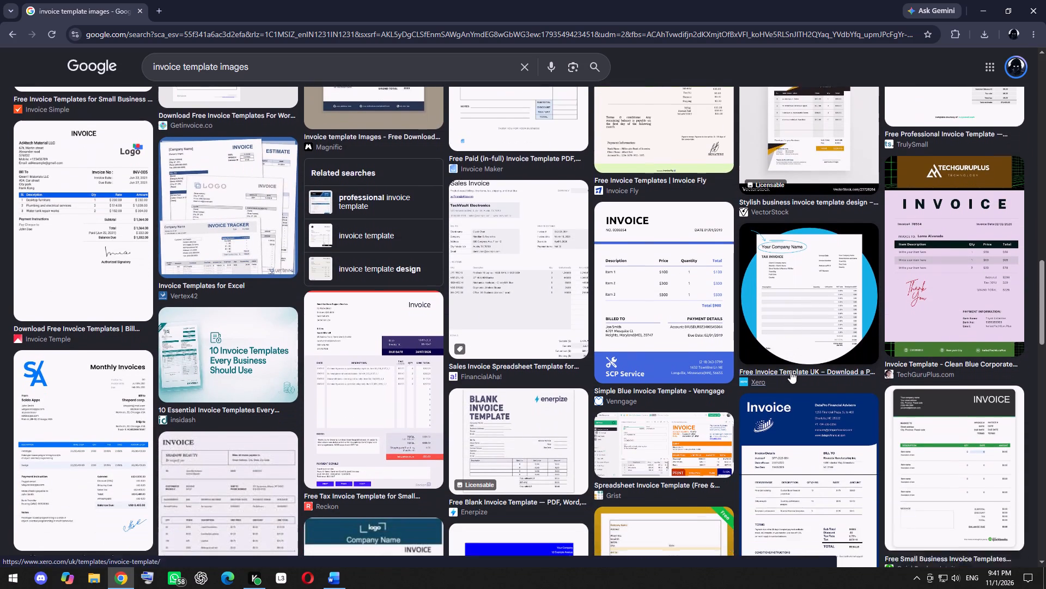
scroll(790, 371, down, 1)
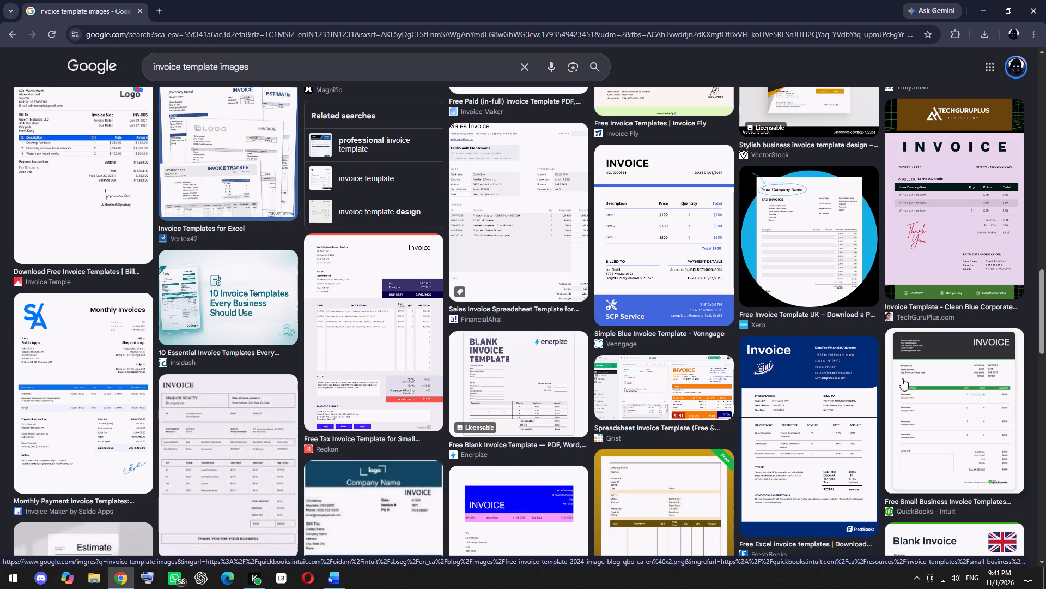
scroll(899, 397, down, 1)
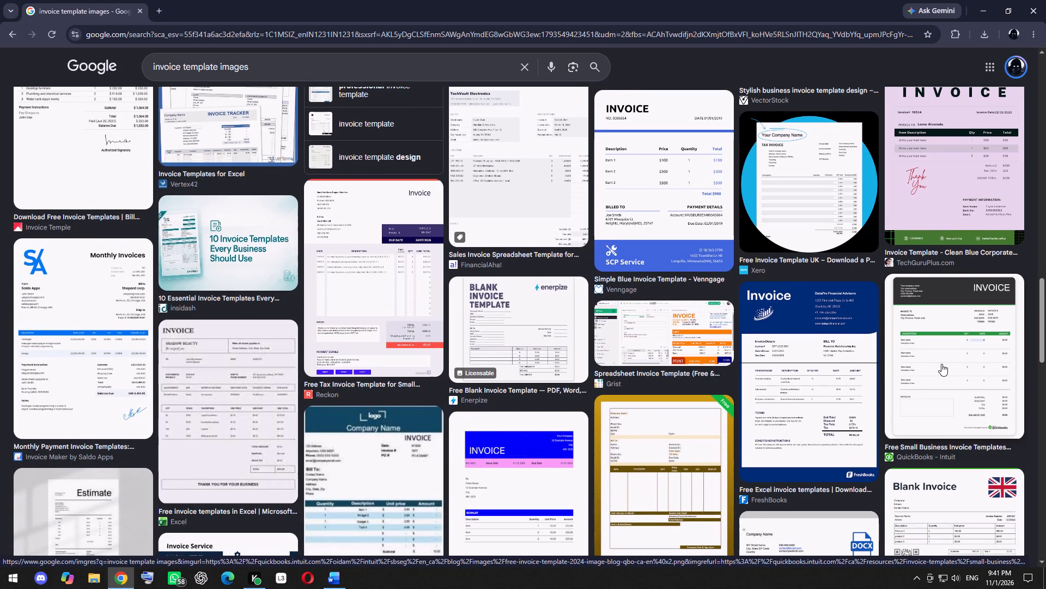
scroll(931, 364, down, 1)
scroll(930, 364, up, 2)
scroll(932, 365, down, 2)
scroll(933, 366, up, 1)
scroll(933, 366, down, 1)
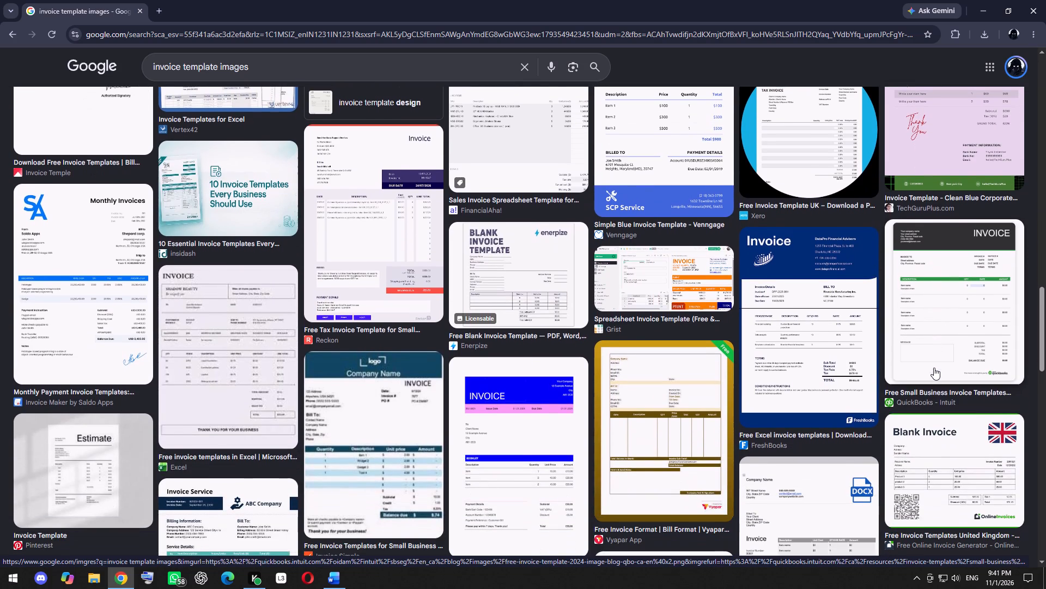
scroll(890, 401, down, 4)
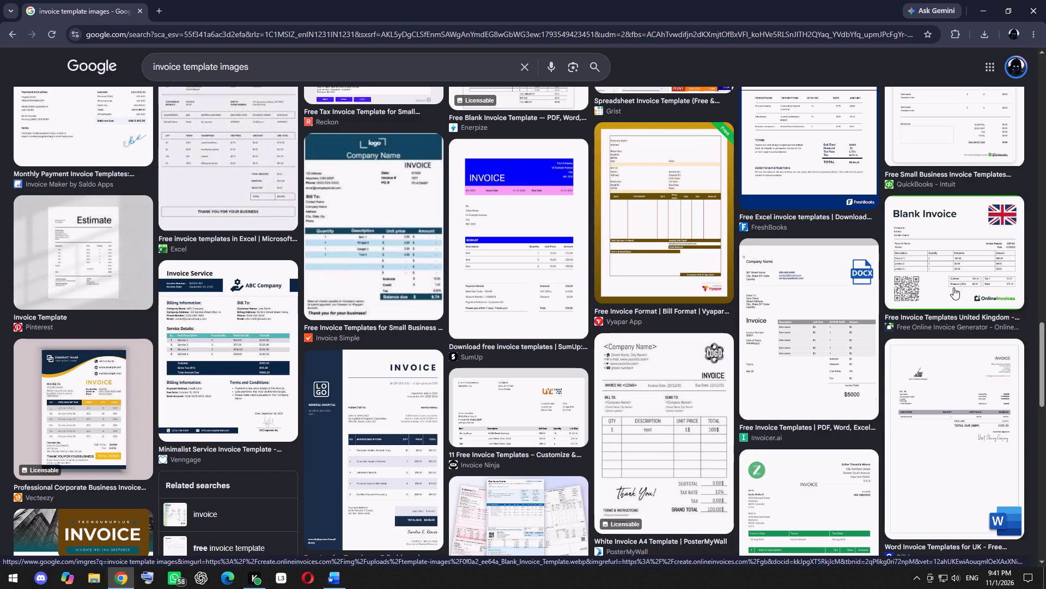
scroll(953, 287, down, 2)
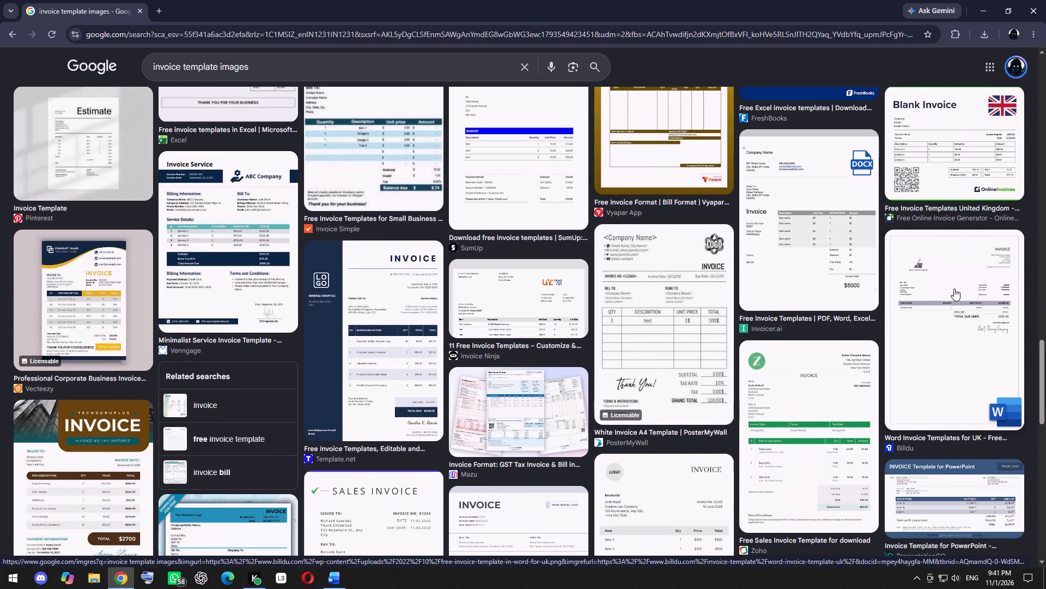
scroll(962, 296, down, 2)
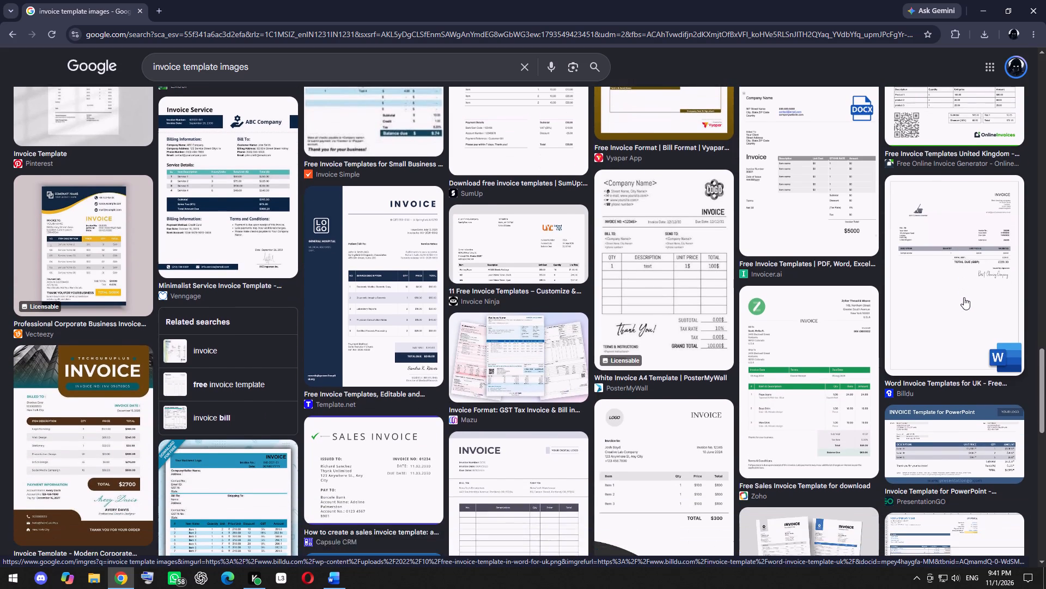
scroll(964, 297, down, 1)
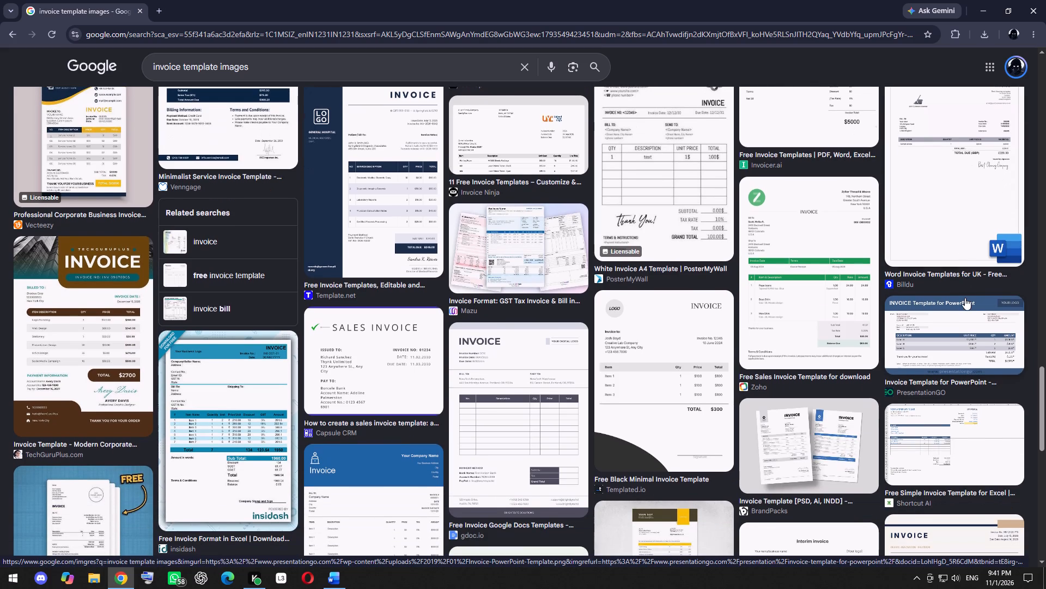
scroll(965, 298, down, 1)
scroll(965, 298, up, 1)
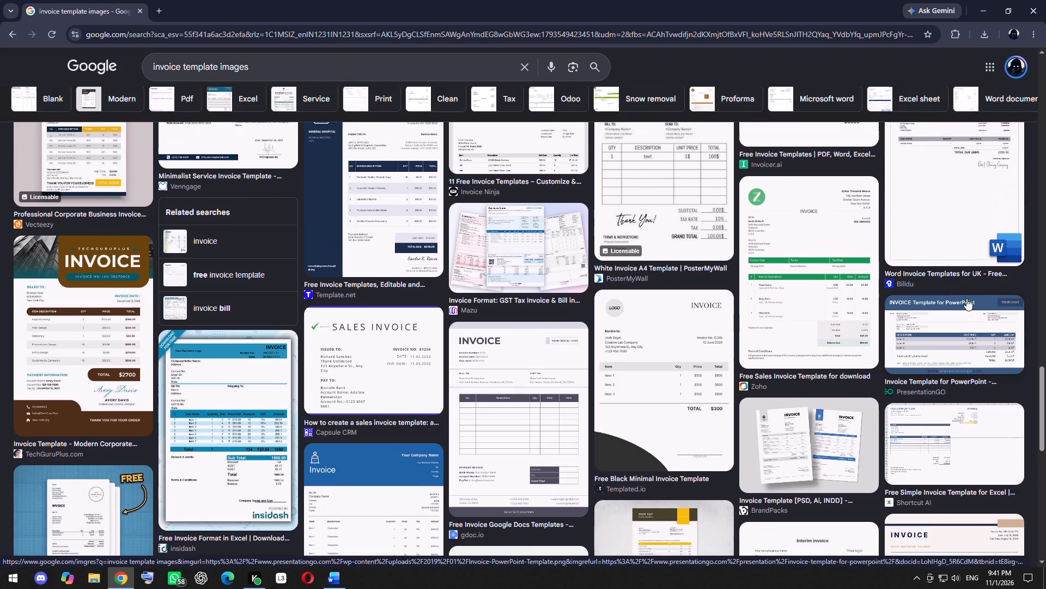
scroll(969, 301, down, 3)
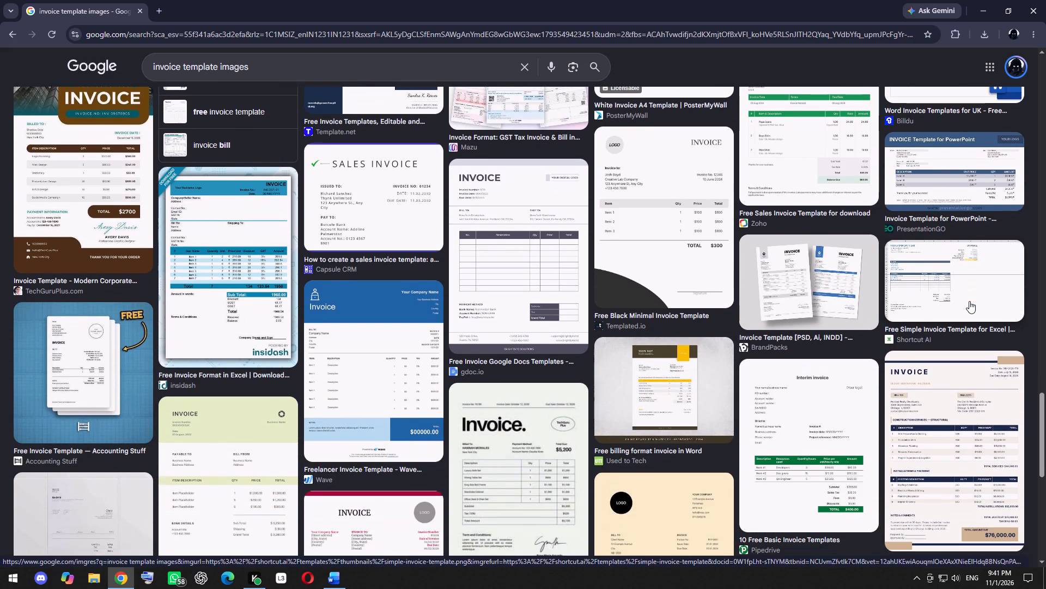
scroll(971, 304, down, 1)
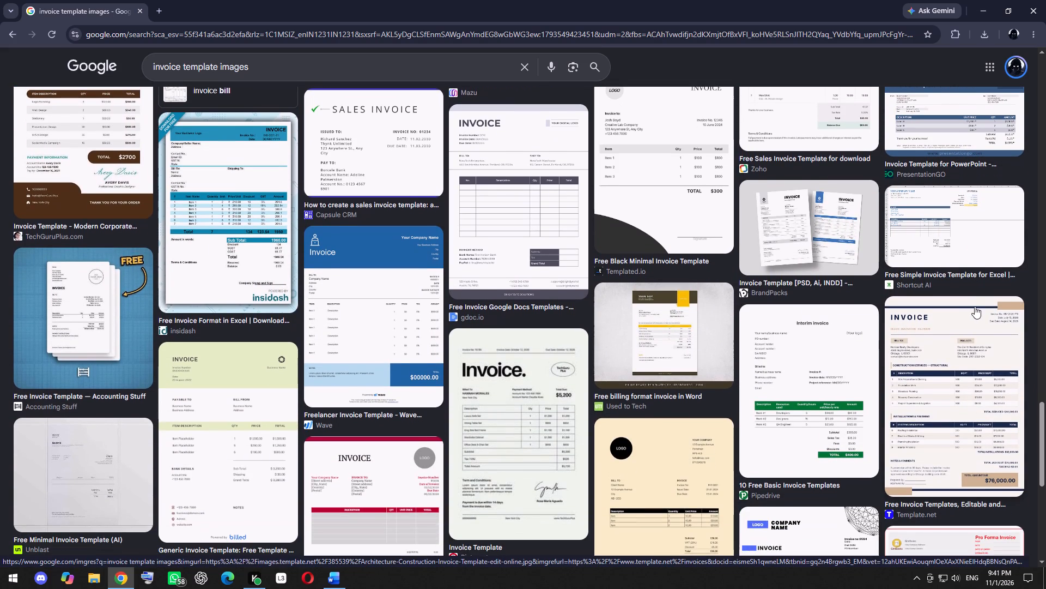
scroll(980, 311, down, 1)
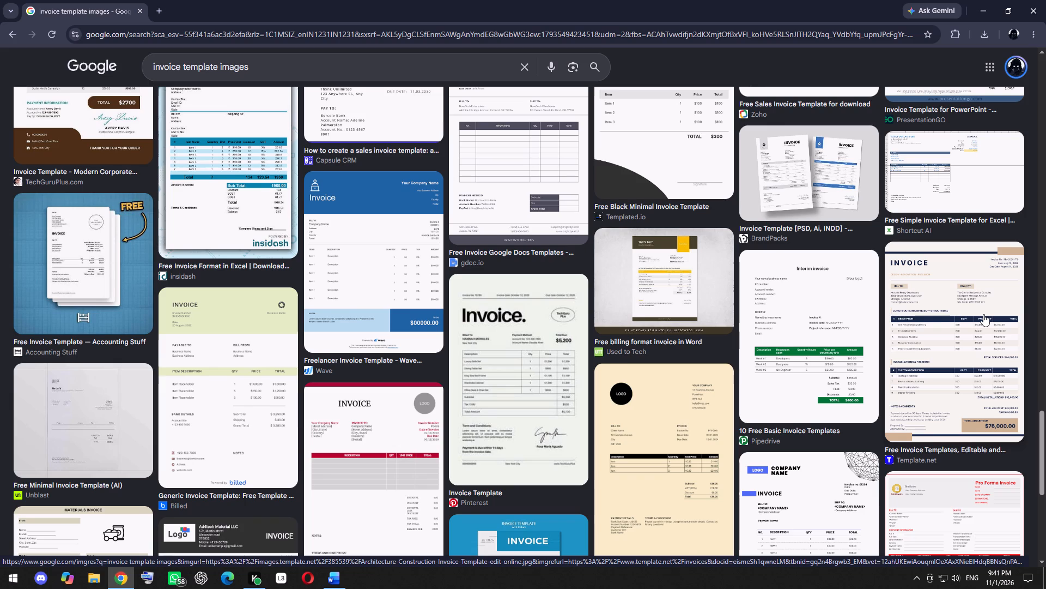
scroll(983, 314, up, 1)
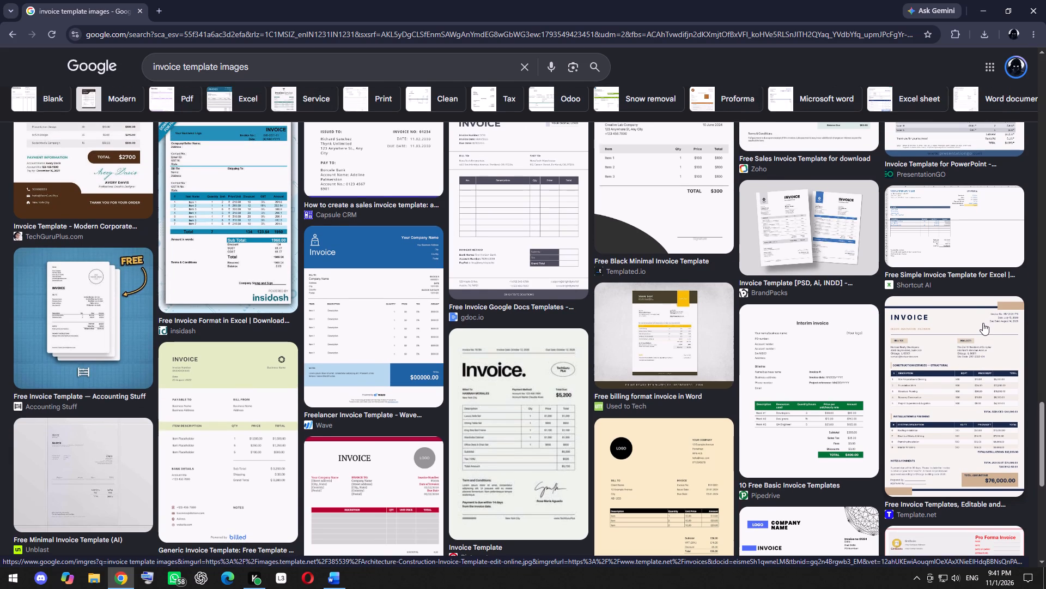
scroll(983, 329, down, 1)
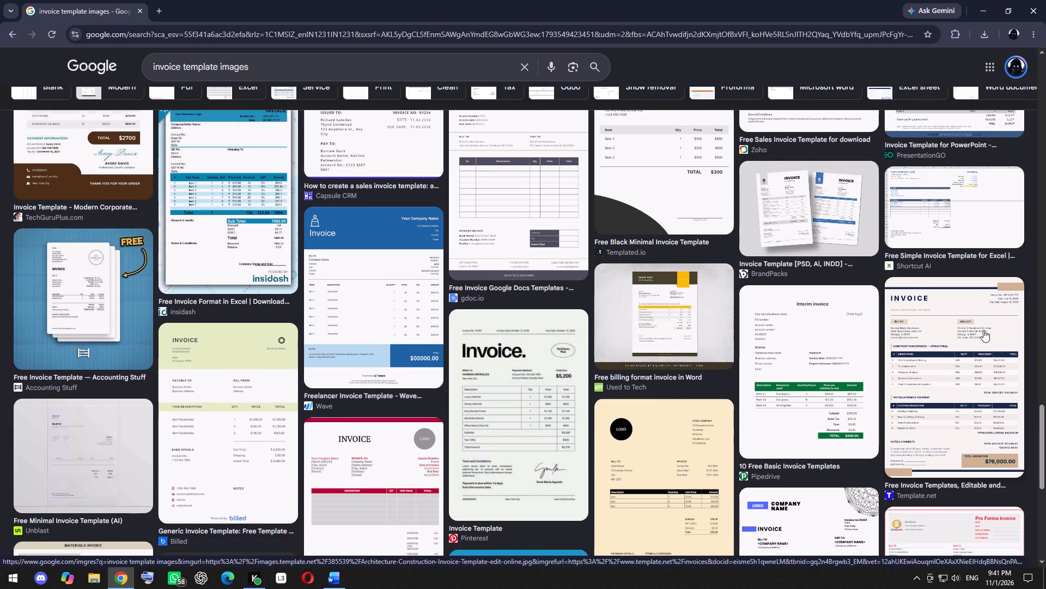
scroll(983, 330, down, 2)
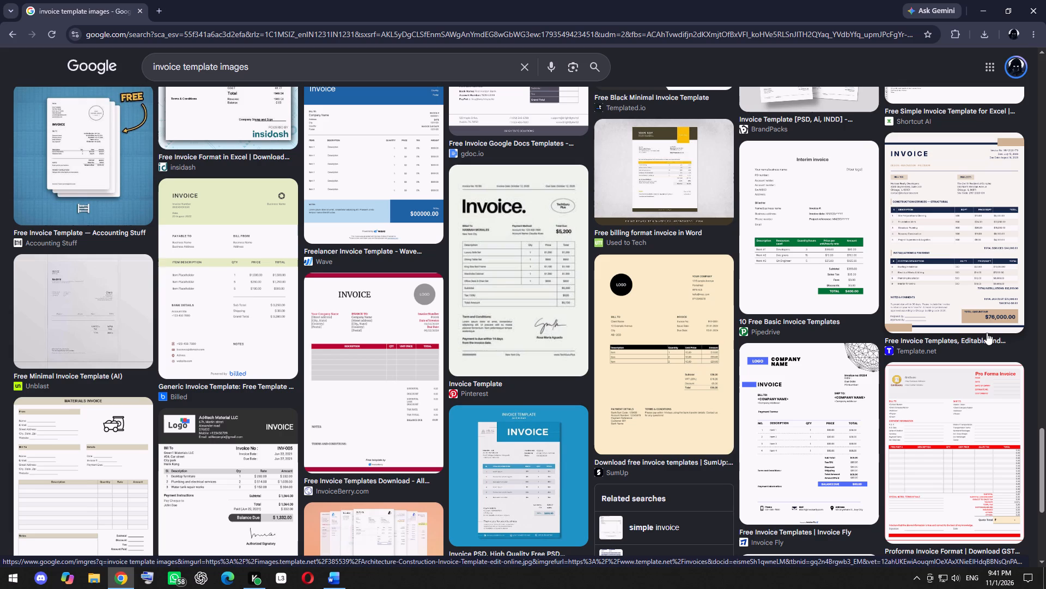
scroll(985, 332, down, 1)
scroll(985, 332, up, 1)
scroll(985, 332, down, 2)
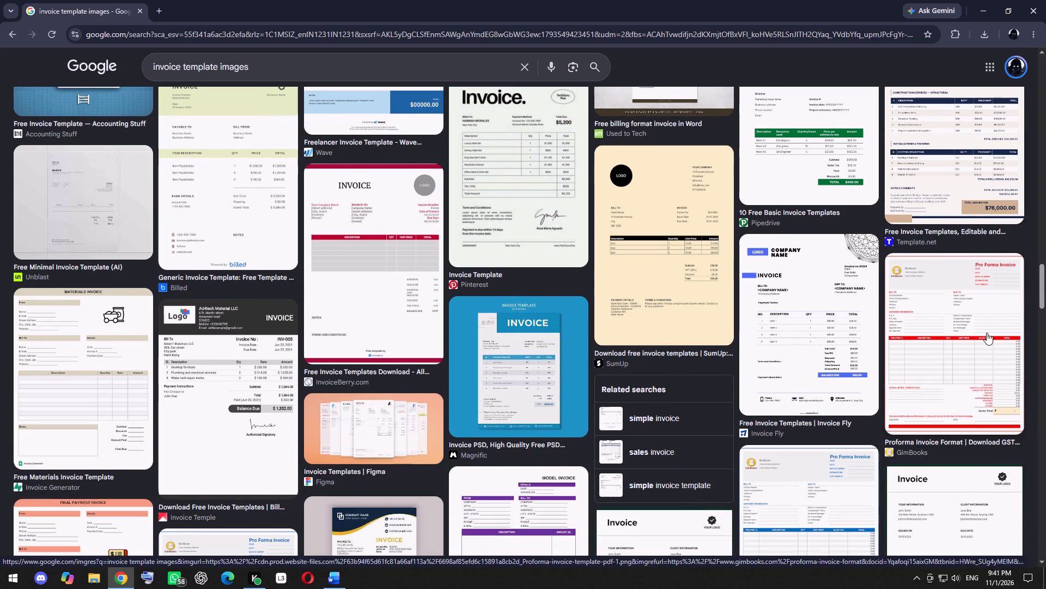
Browse further through the invoice template image results and compare layouts for a suitable reference design.
scroll(987, 333, down, 1)
scroll(987, 334, up, 1)
scroll(987, 334, down, 5)
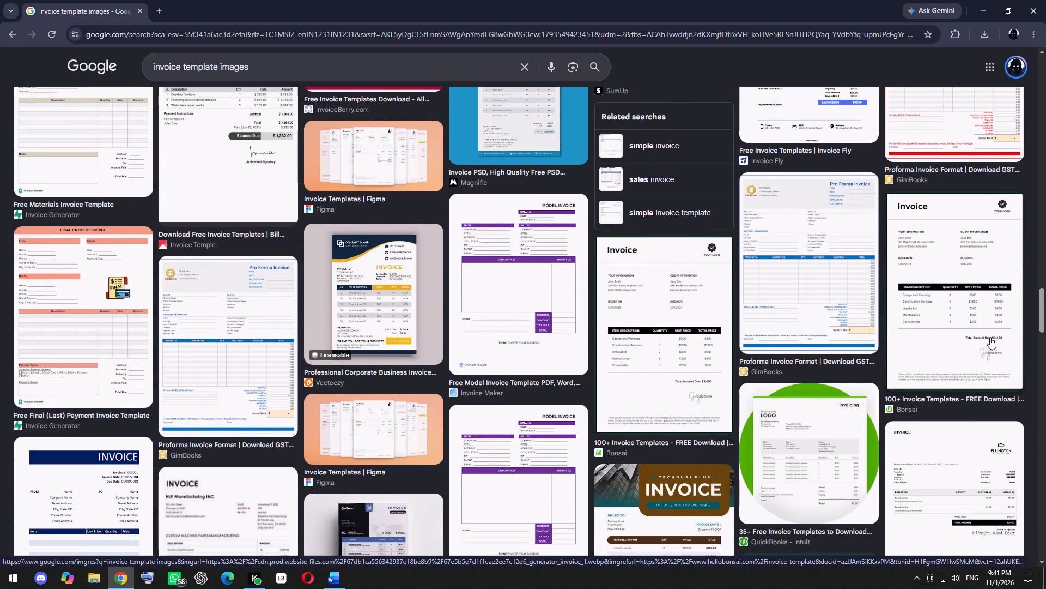
scroll(990, 337, down, 6)
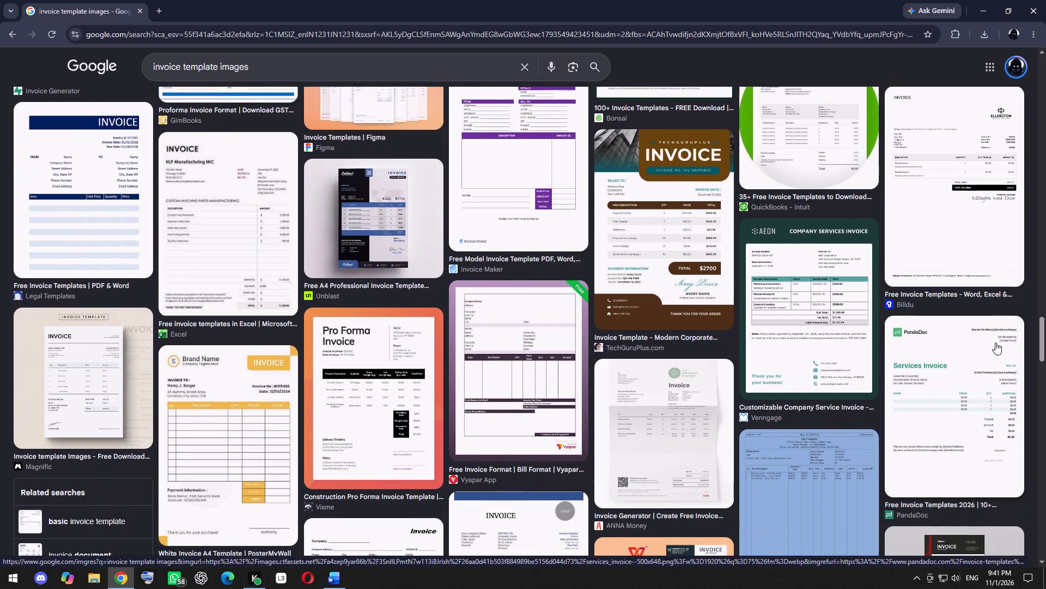
scroll(995, 342, down, 4)
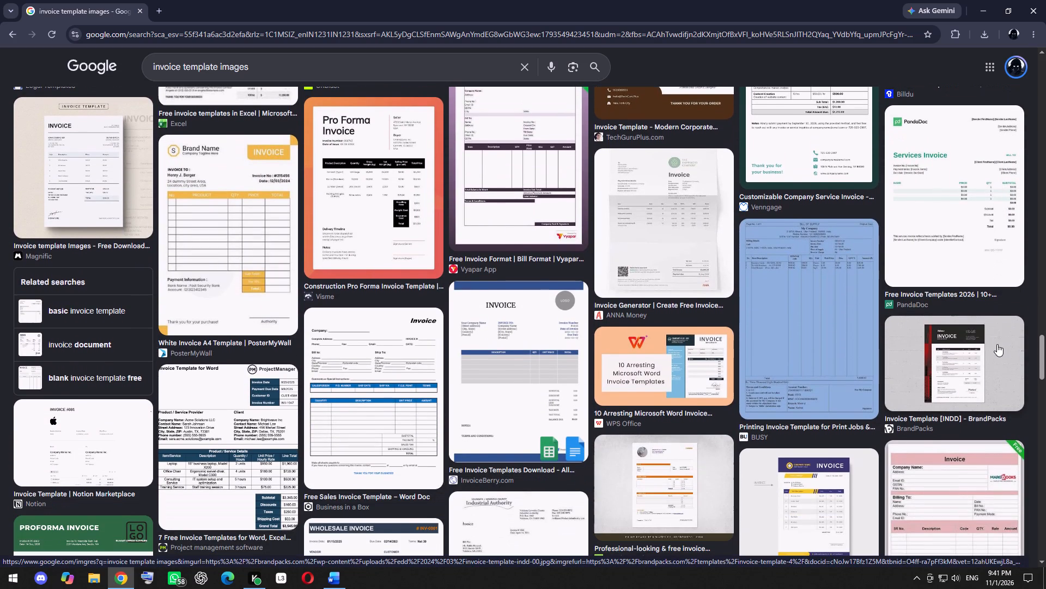
scroll(997, 344, down, 6)
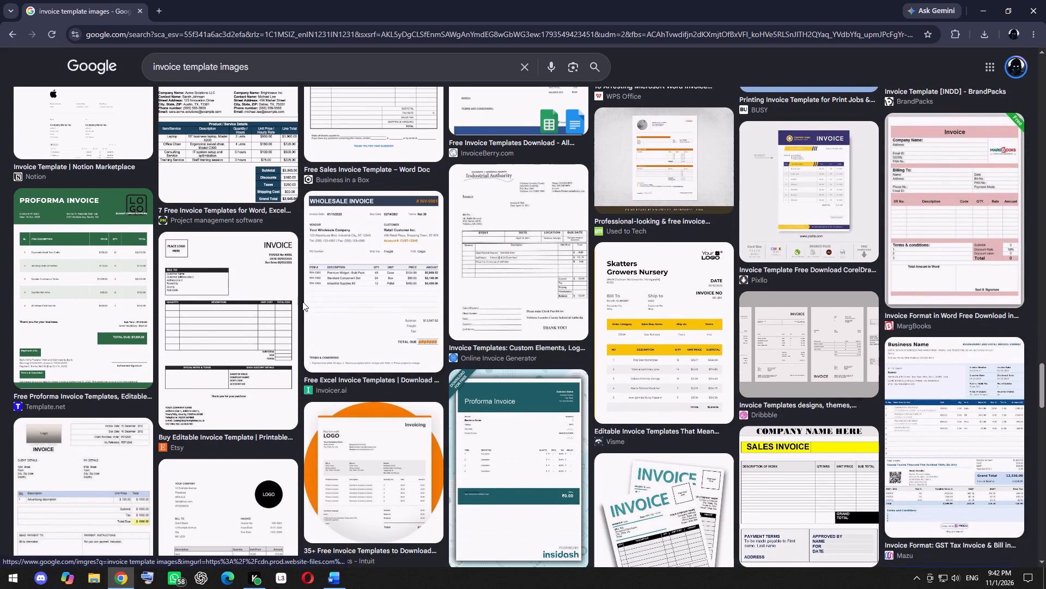
scroll(466, 348, down, 1)
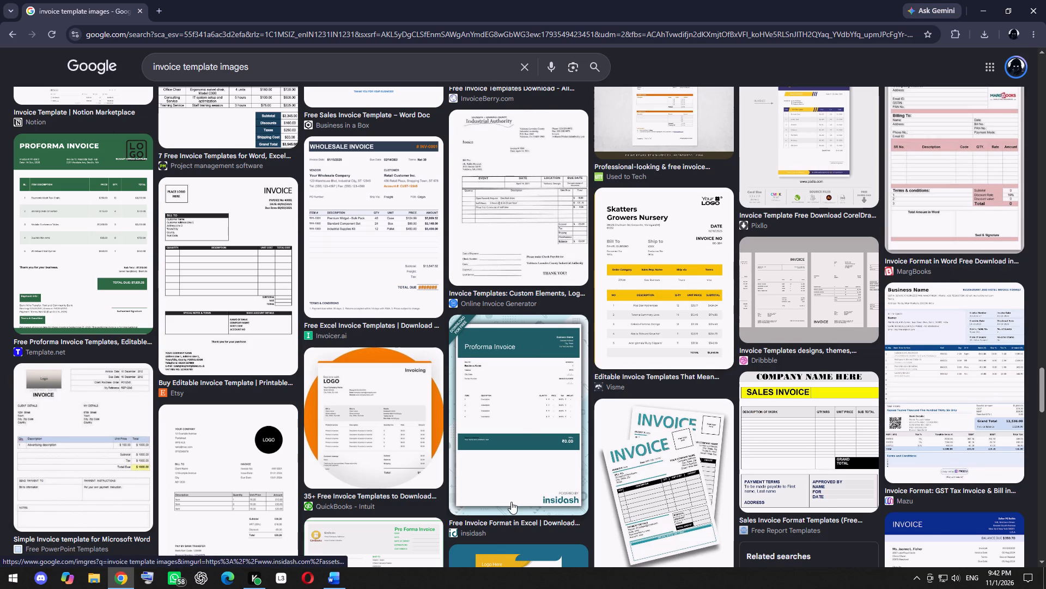
scroll(545, 355, down, 1)
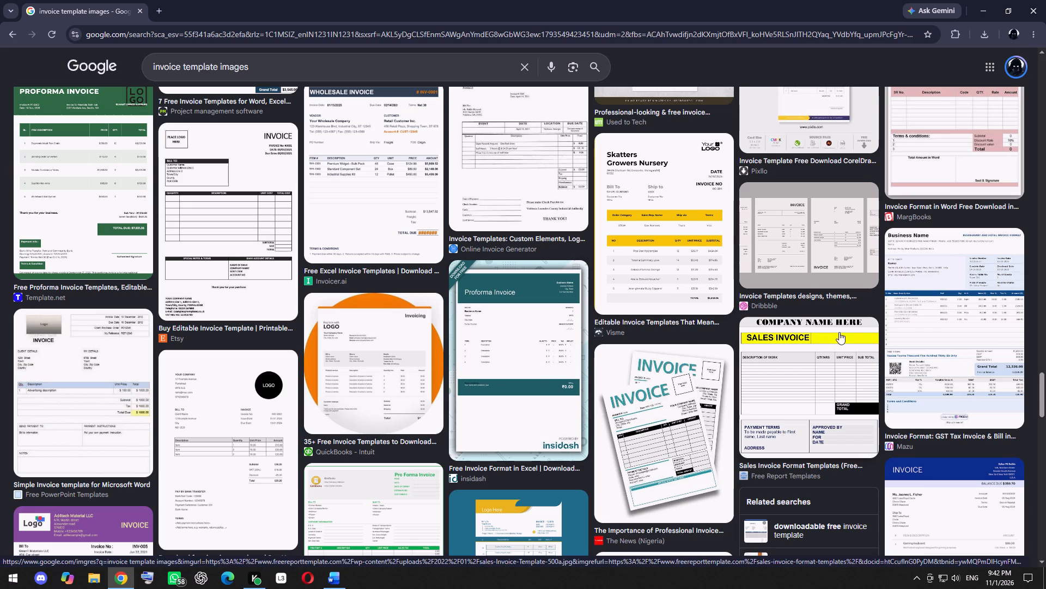
scroll(775, 294, down, 1)
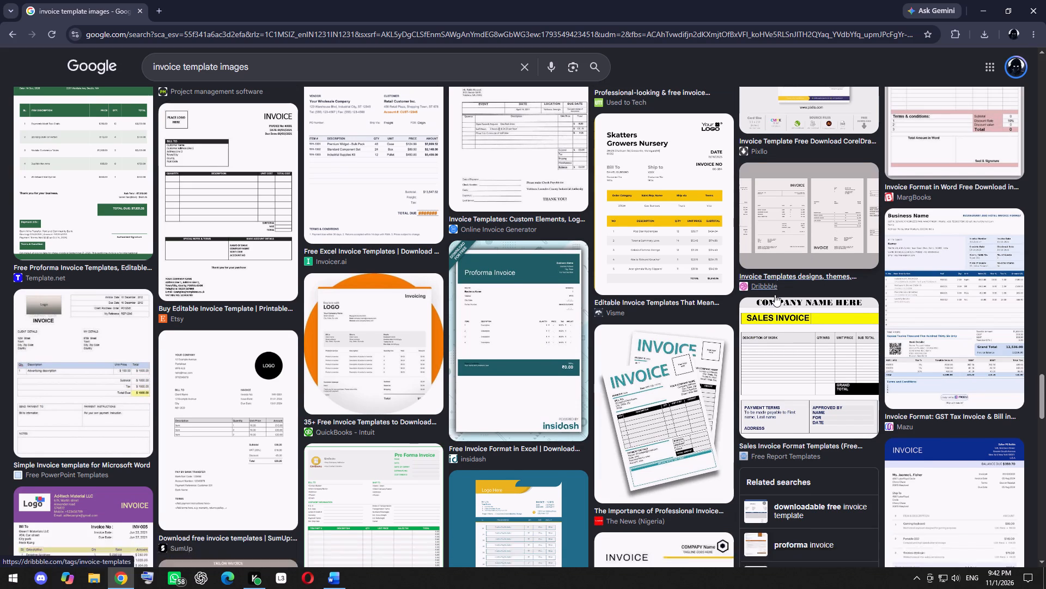
scroll(775, 294, down, 7)
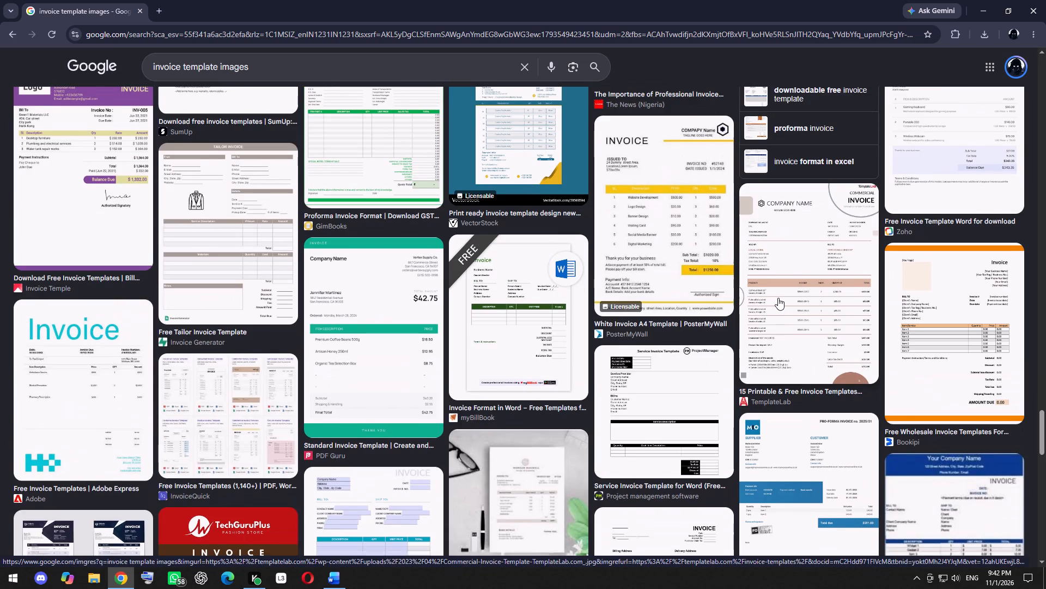
scroll(778, 298, down, 1)
scroll(778, 298, up, 1)
scroll(778, 298, down, 1)
scroll(778, 298, up, 1)
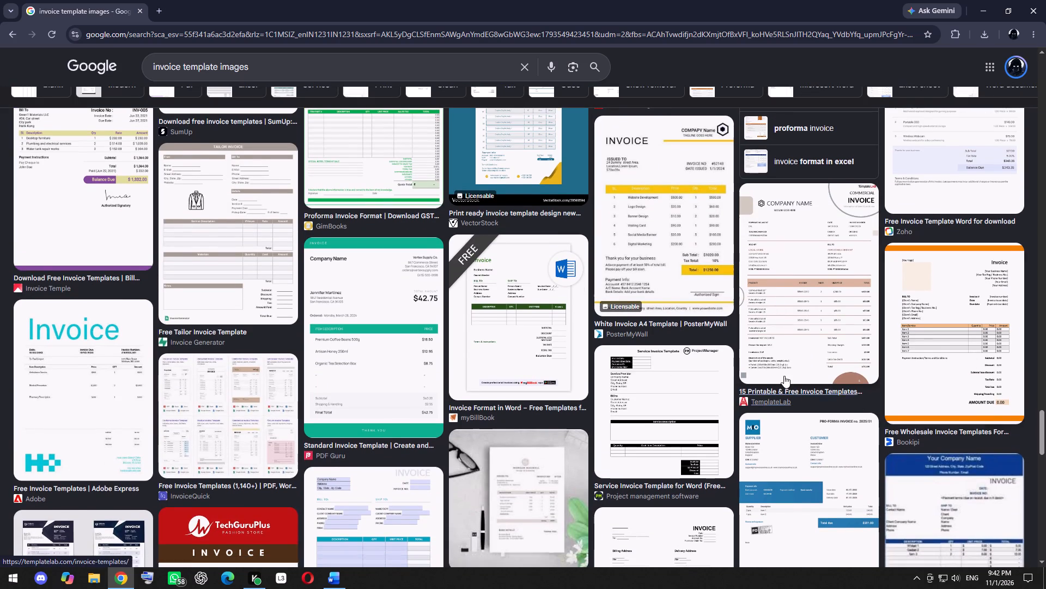
scroll(733, 350, down, 1)
scroll(733, 350, up, 3)
scroll(733, 350, down, 1)
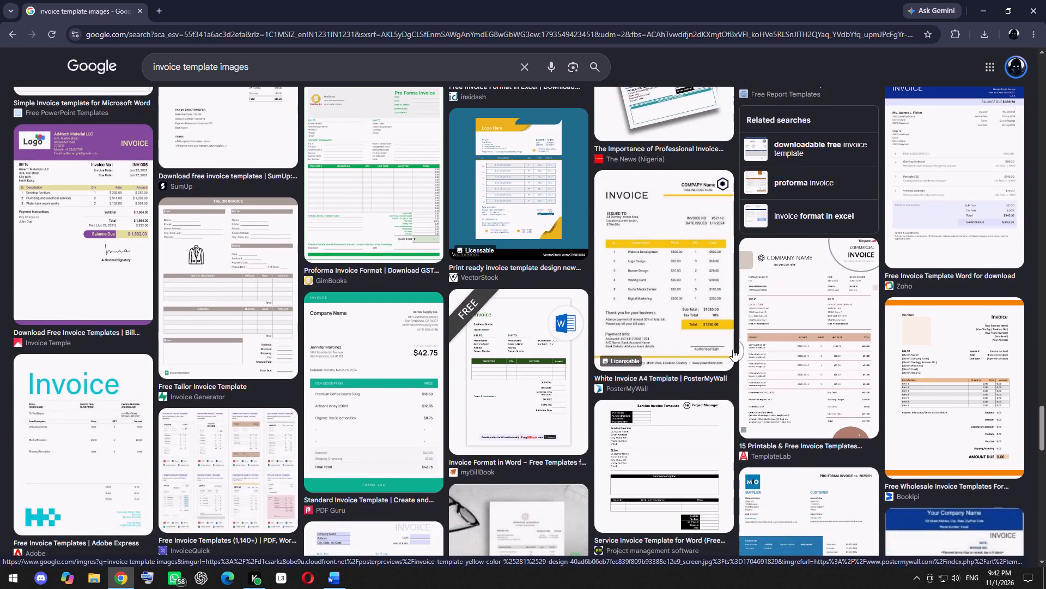
scroll(733, 350, down, 6)
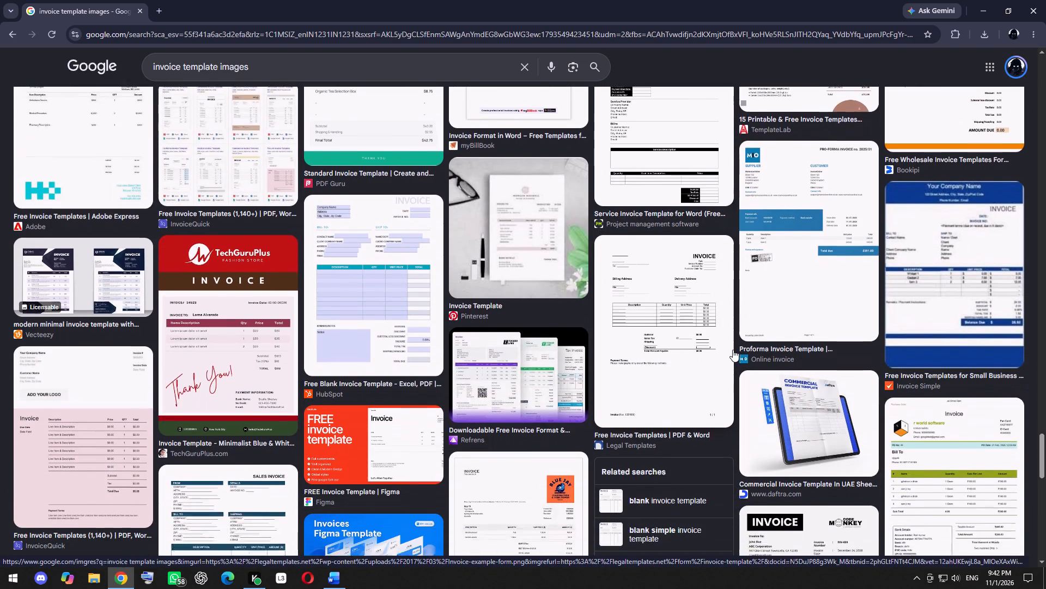
scroll(733, 350, down, 1)
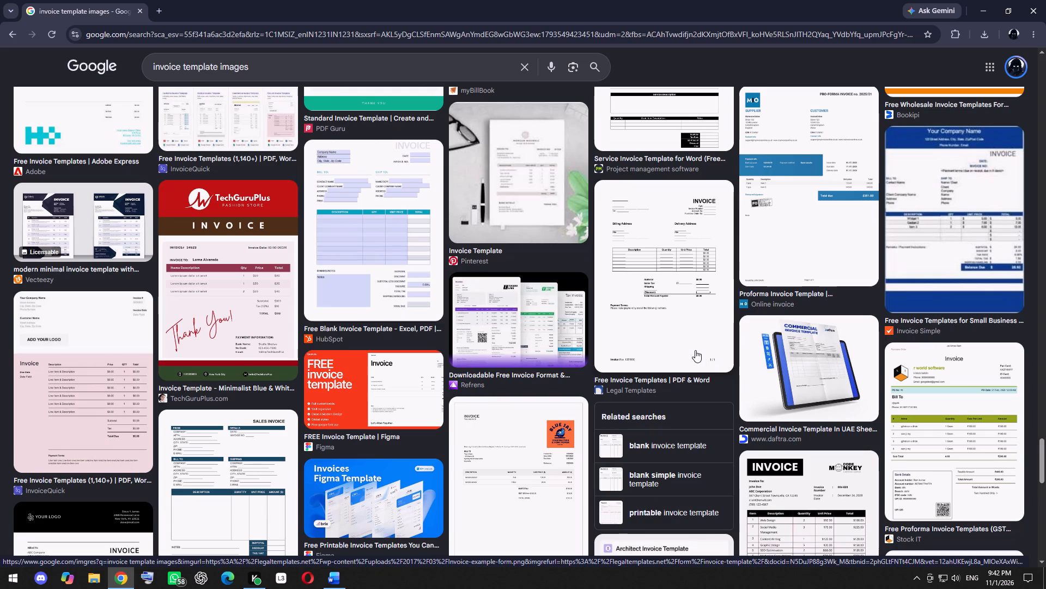
scroll(692, 349, down, 3)
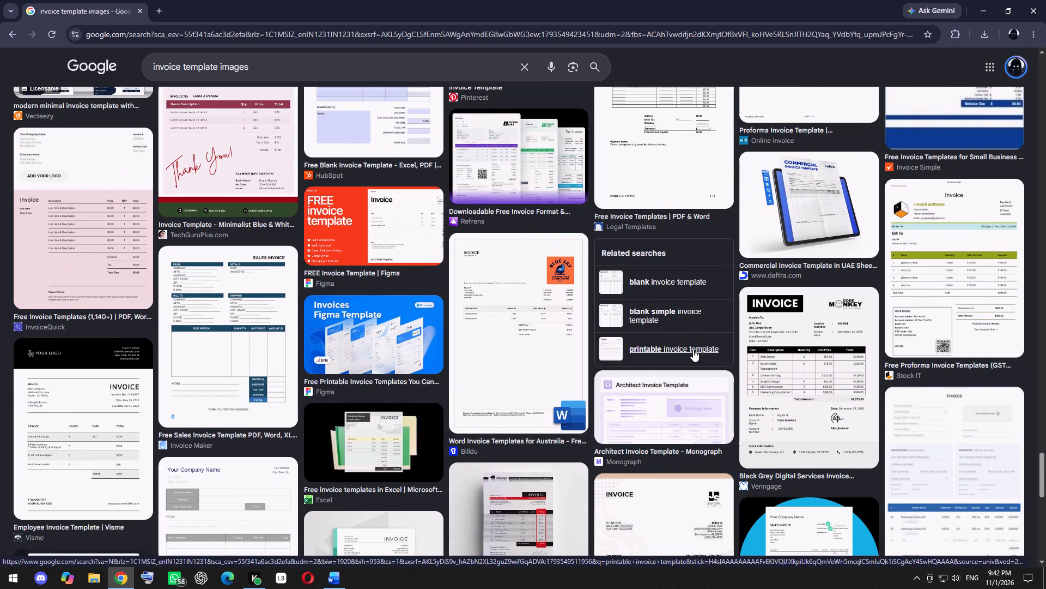
Open the Black Grey Digital Services Invoice Template preview from Venngage and save its image to the Desktop.
click(860, 356)
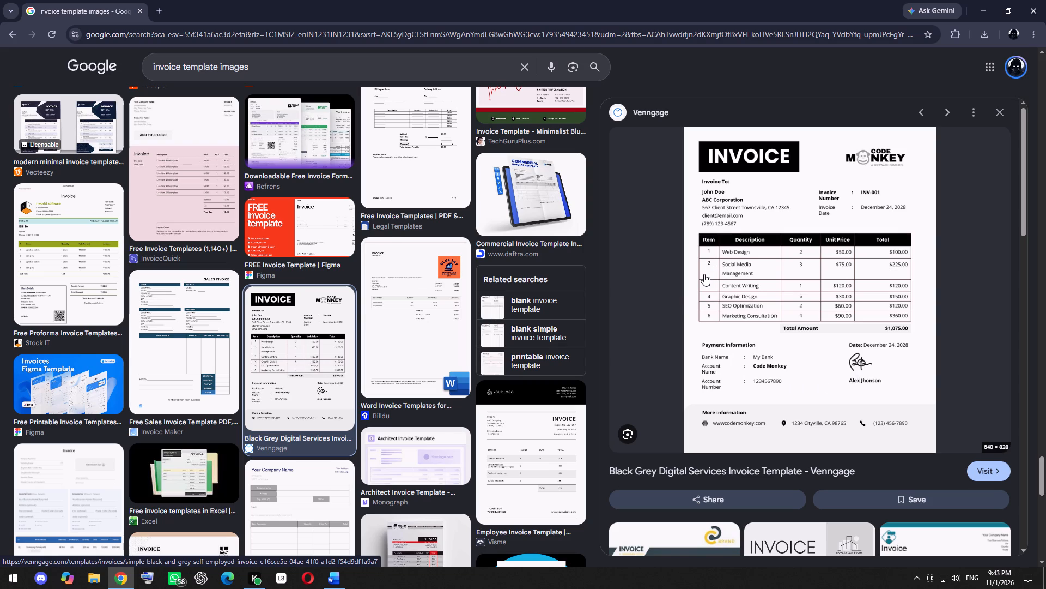
scroll(796, 407, down, 2)
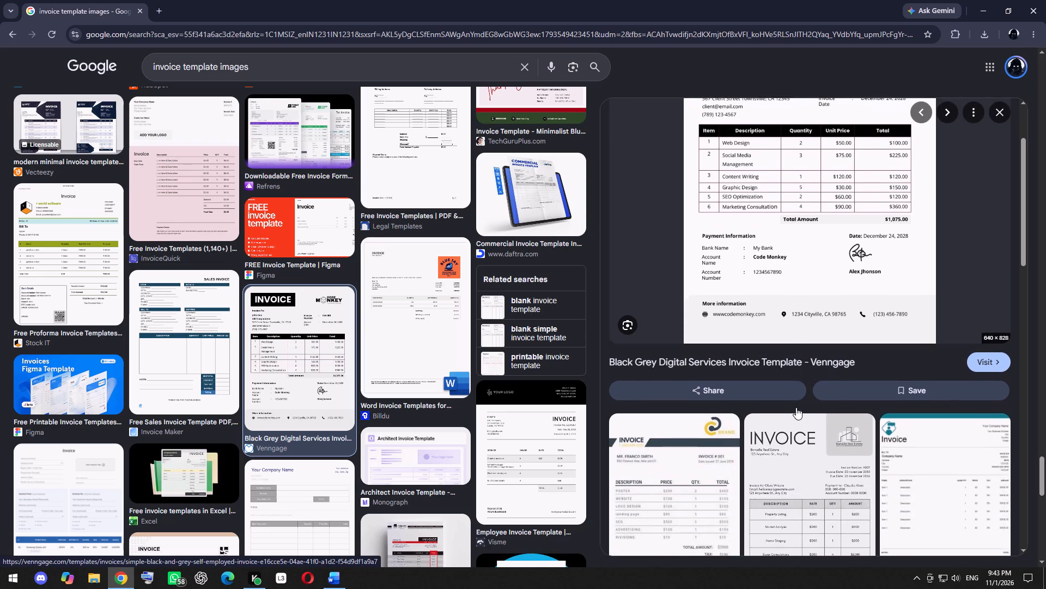
scroll(796, 407, up, 1)
scroll(676, 306, up, 3)
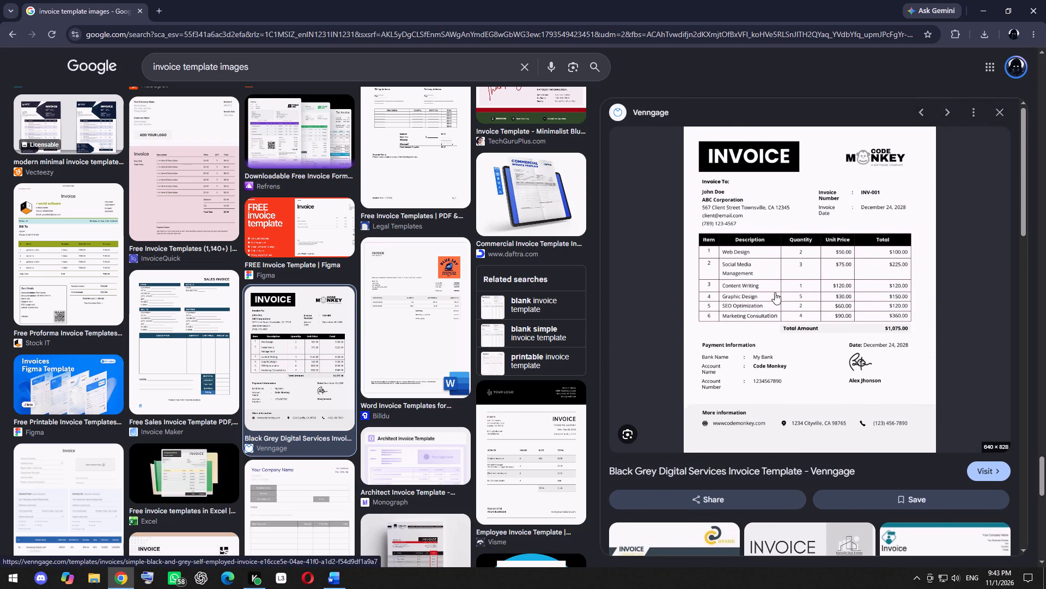
right_click(797, 294)
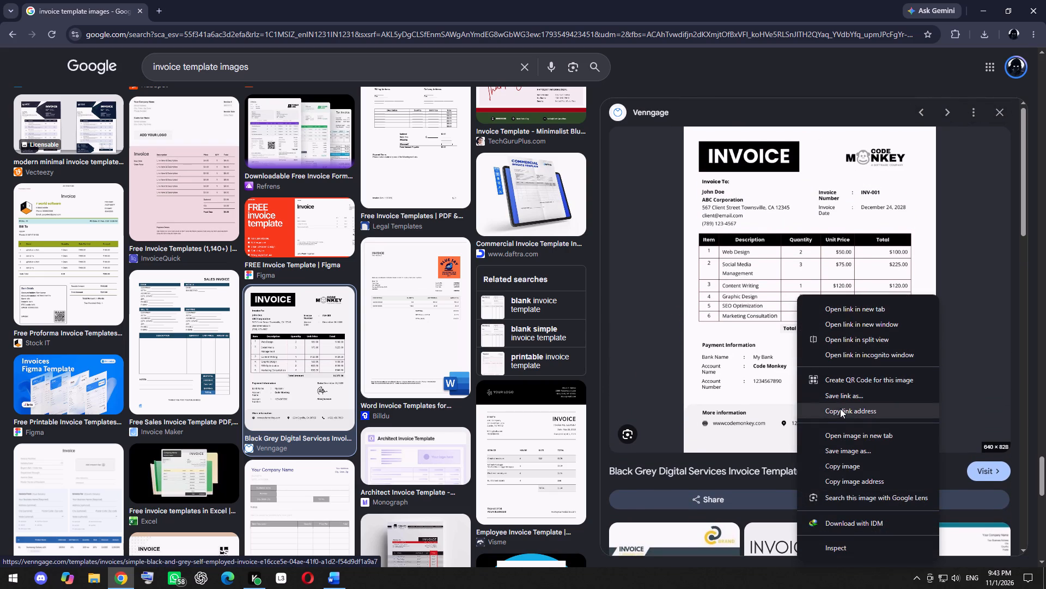
click(850, 445)
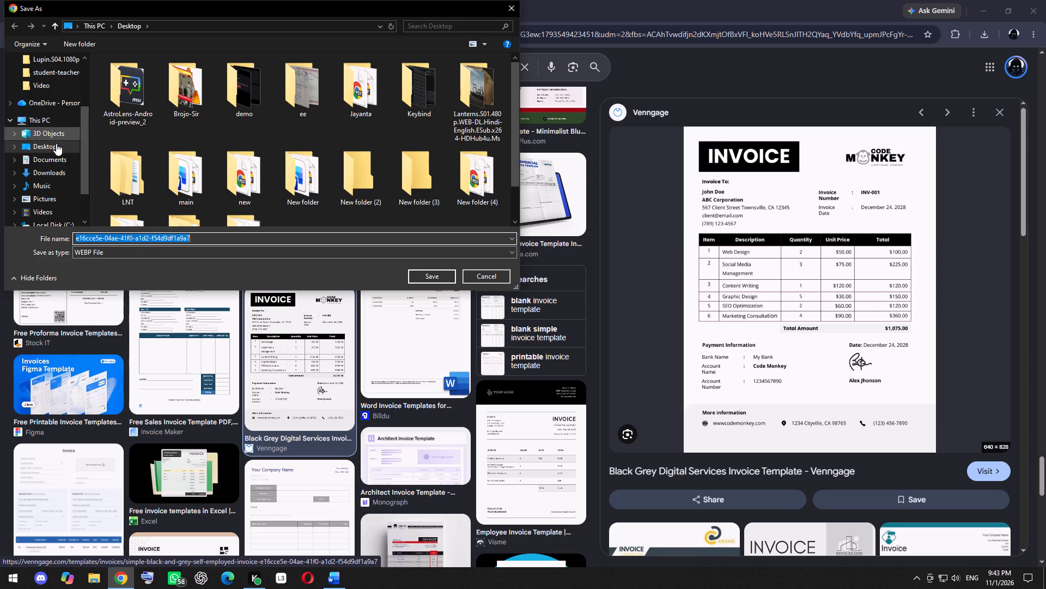
click(426, 274)
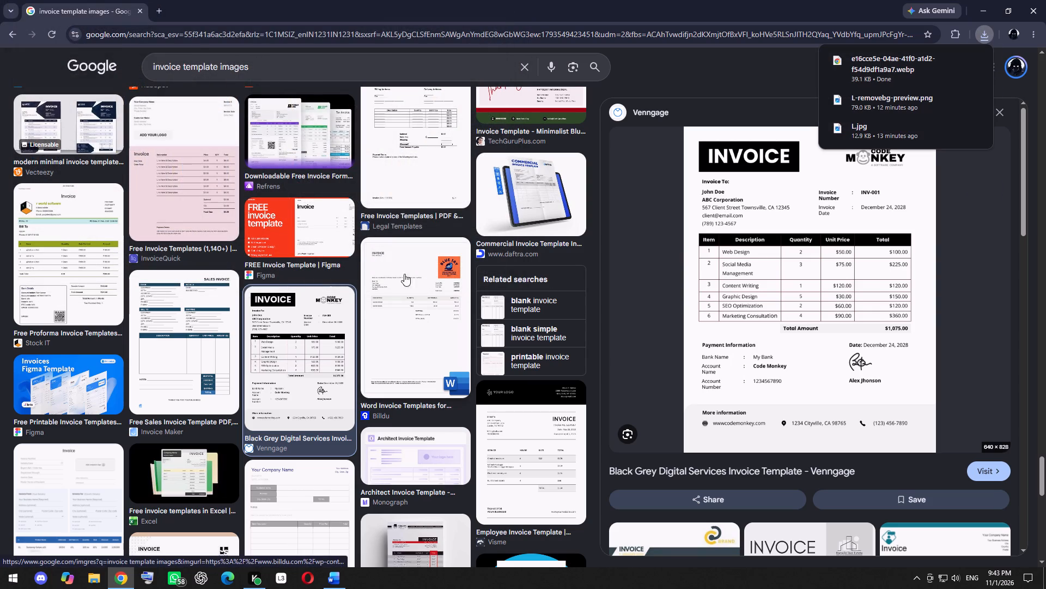
Open the downloaded invoice template image in its own tab and close the image search tab.
click(881, 77)
double_click(892, 64)
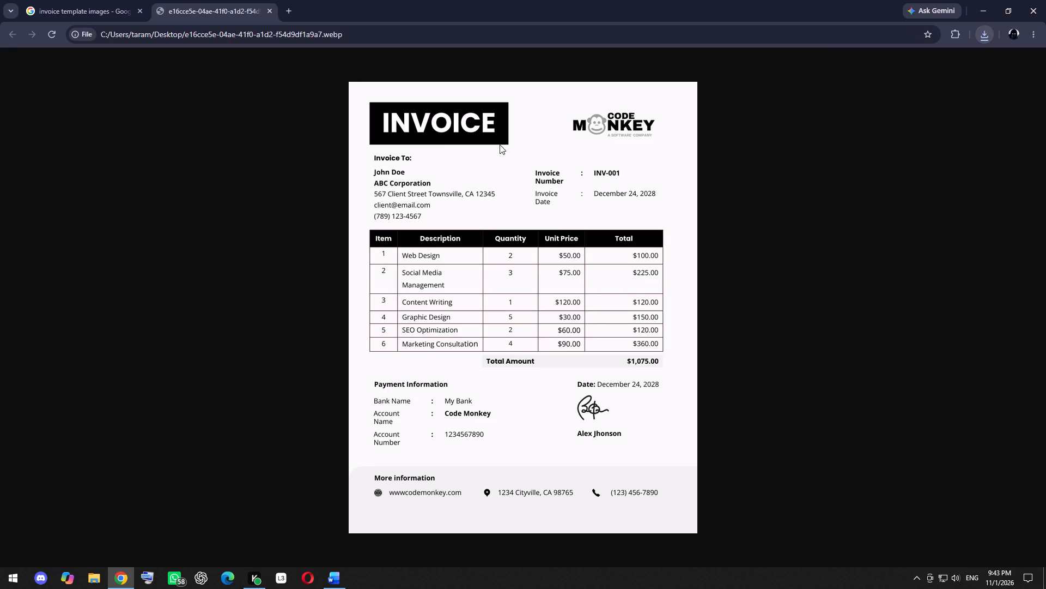
click(138, 11)
Arrange the invoice image and the blank Word document side by side, giving the document the wider share of the screen.
drag(516, 0, 264, 94)
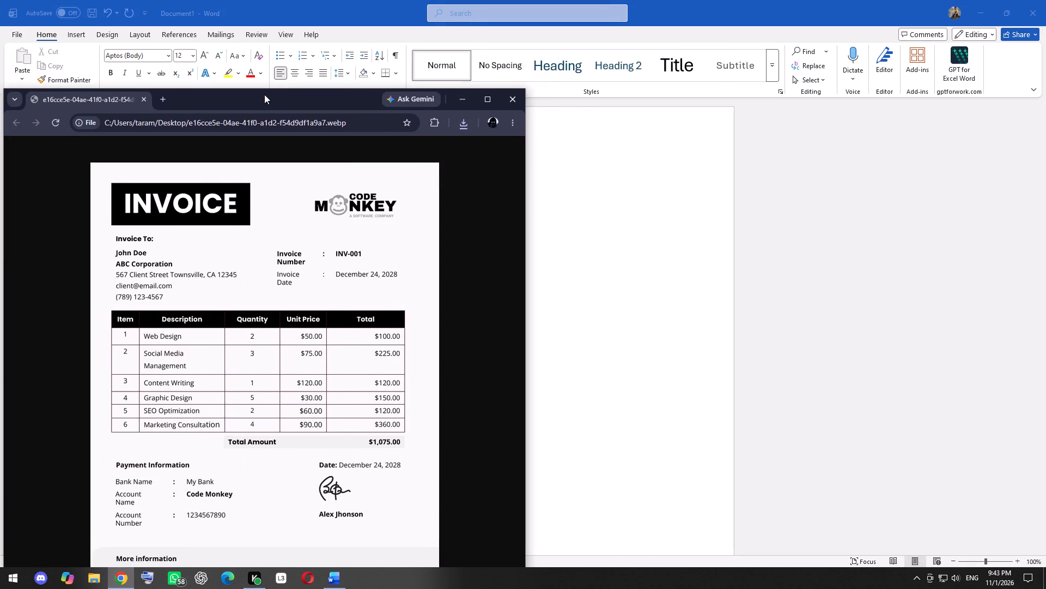
drag(264, 94, 282, 56)
key(alt+Left)
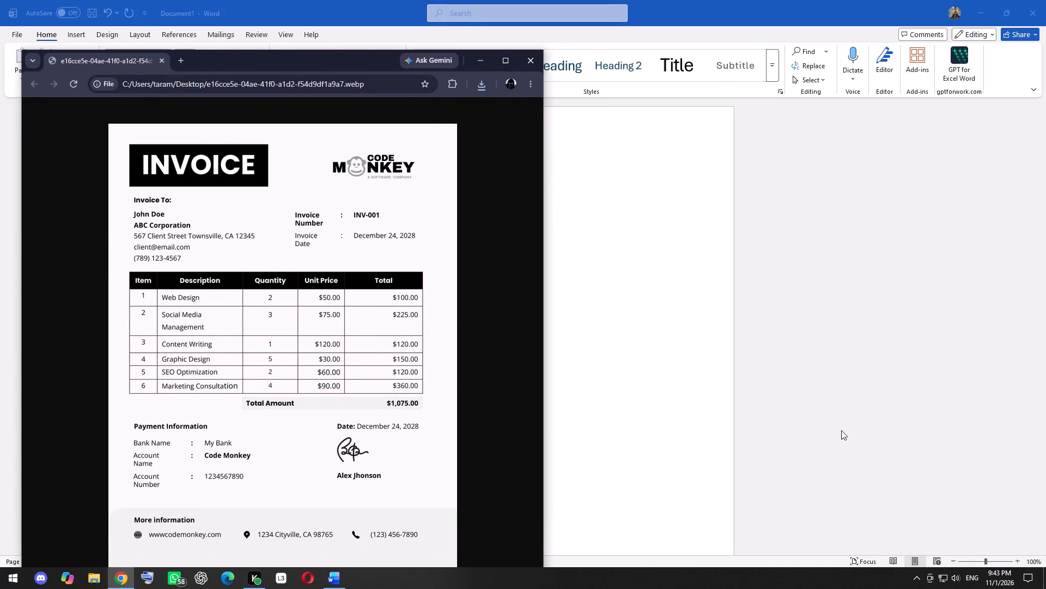
click(317, 60)
key(alt+Left)
click(670, 0)
key(alt+Right)
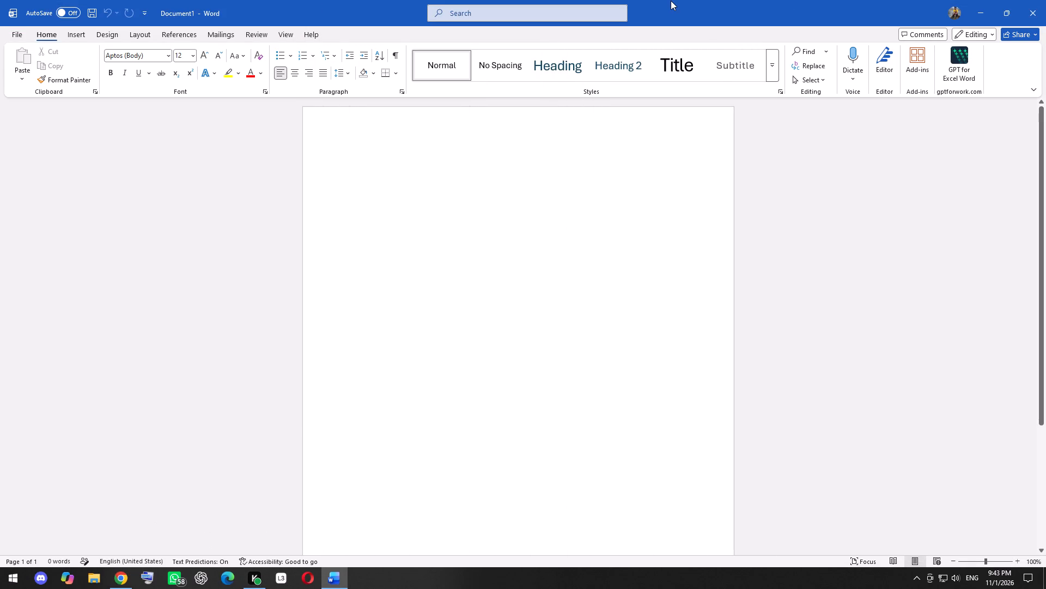
drag(700, 0, 749, 60)
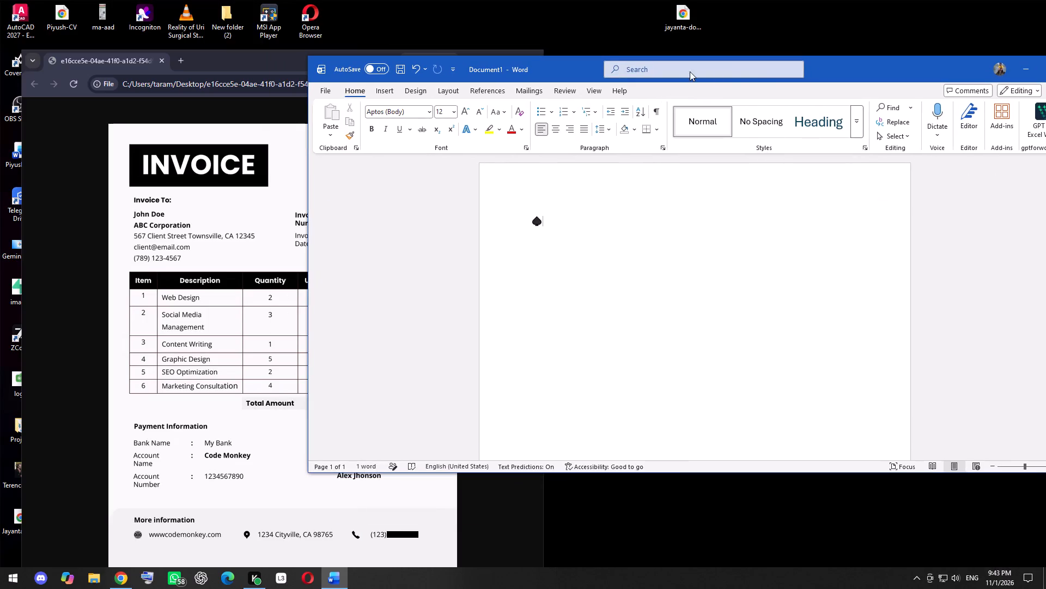
click(830, 74)
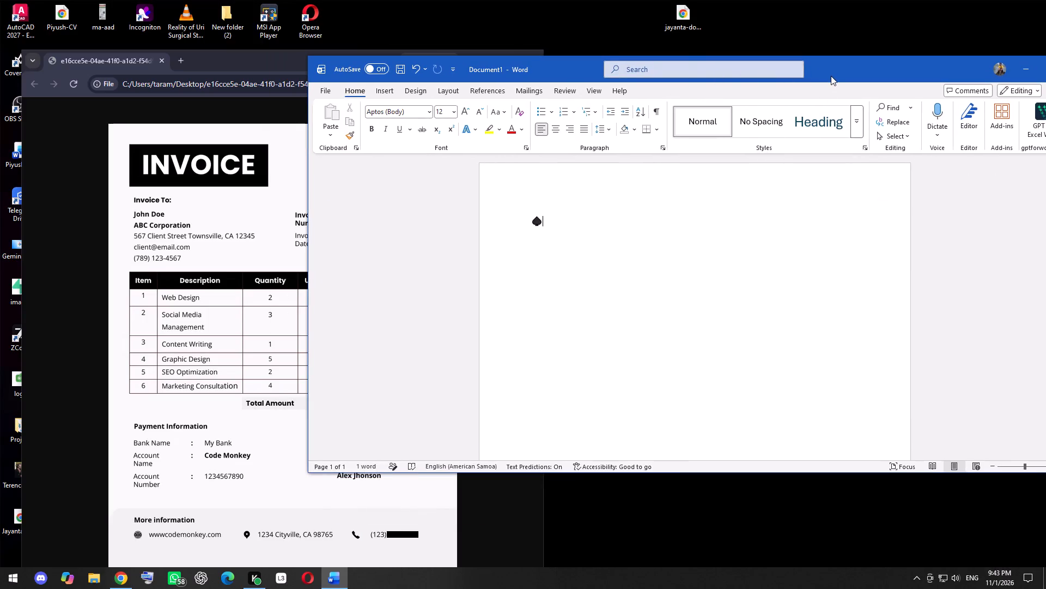
key(super+Right)
click(224, 325)
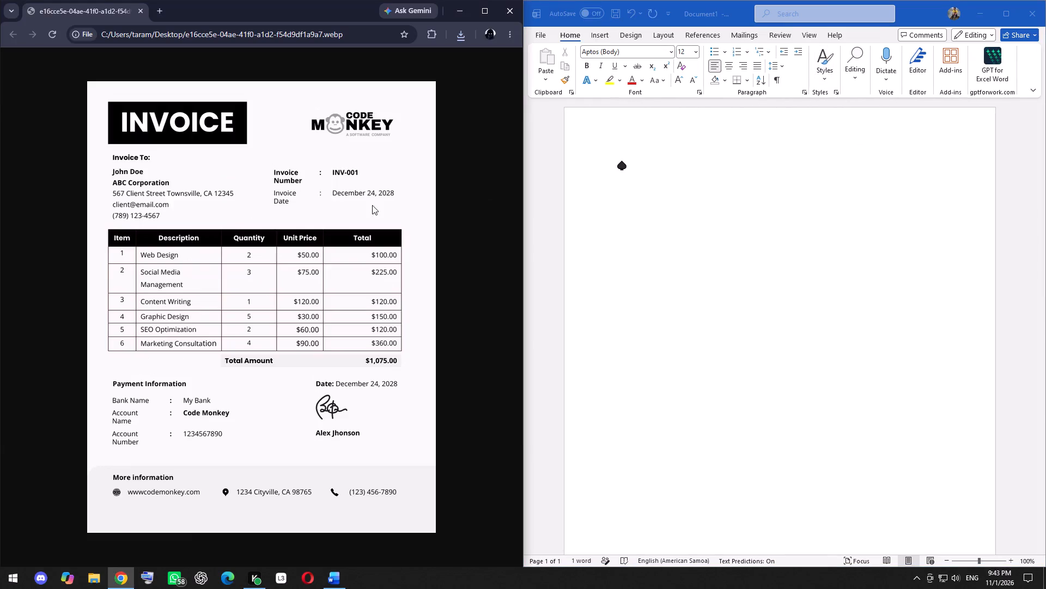
drag(523, 133, 327, 119)
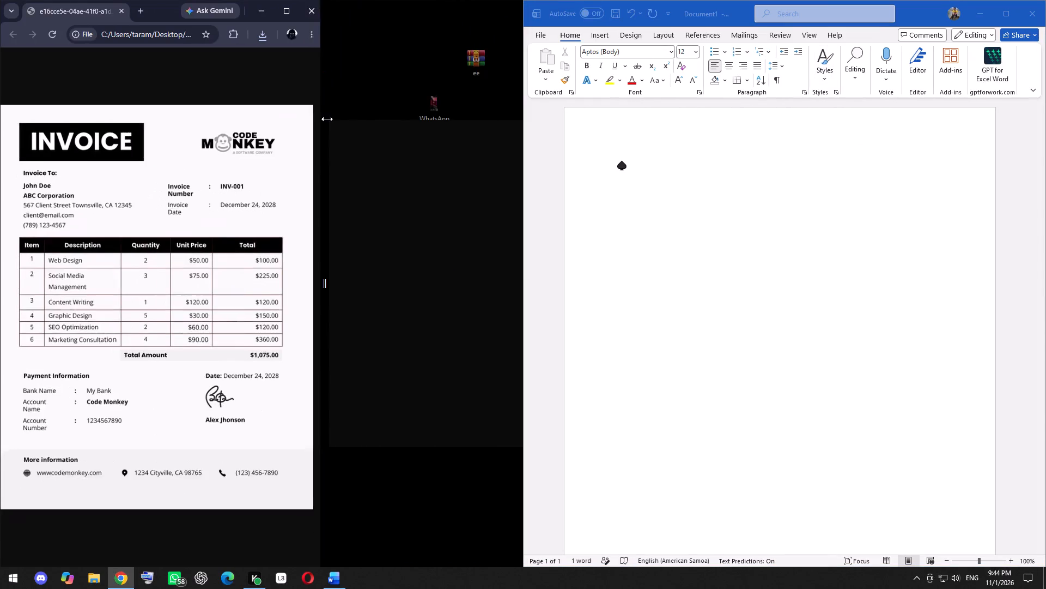
drag(327, 119, 324, 120)
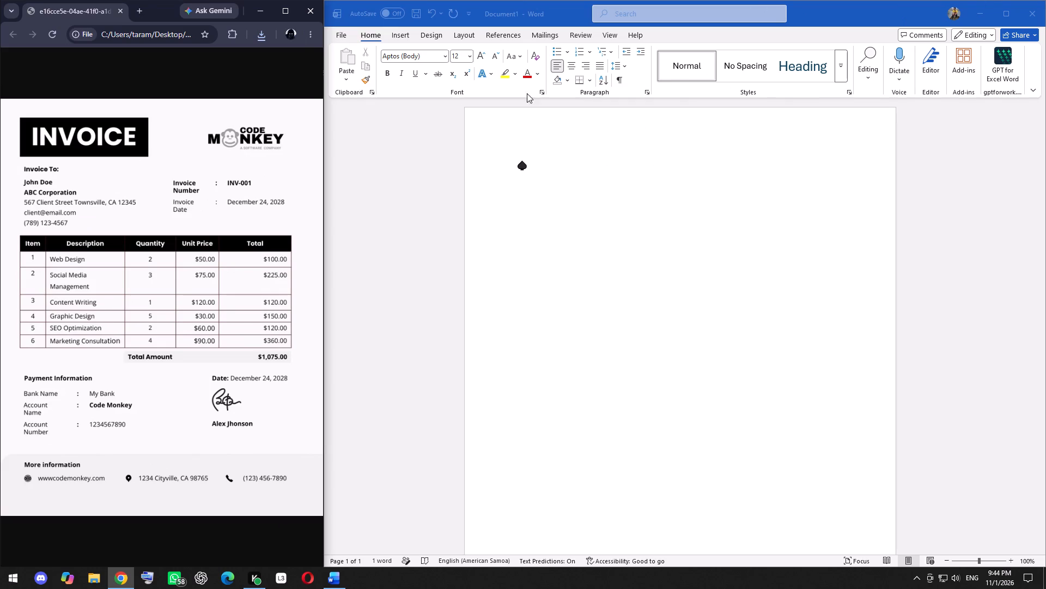
Delete the stray spade symbol from the Word page.
click(586, 165)
key(BackSpace)
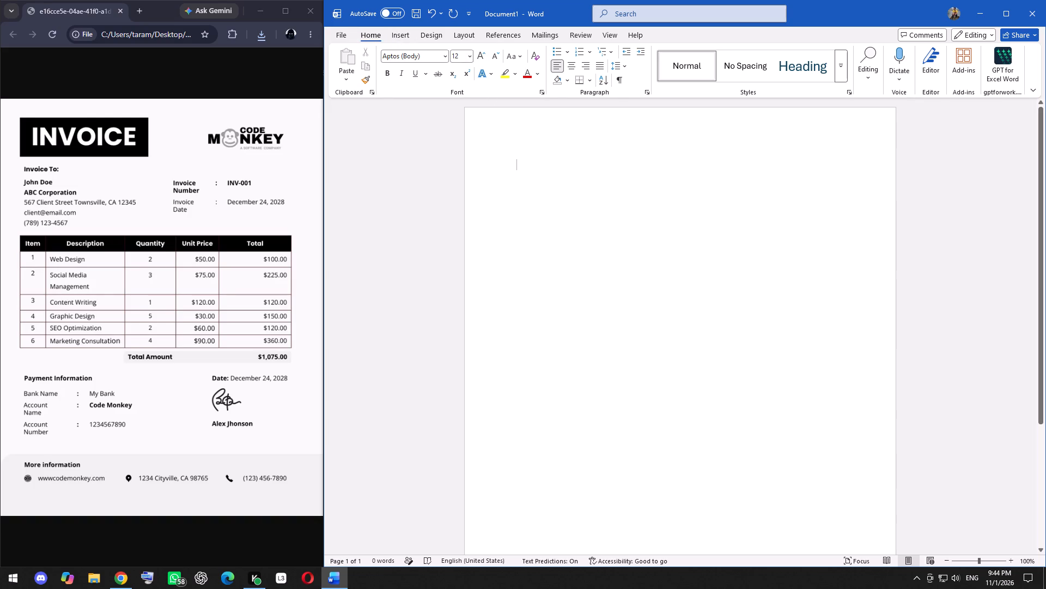
Apply the Heading style to the empty first line and set its font size to 36.
click(813, 64)
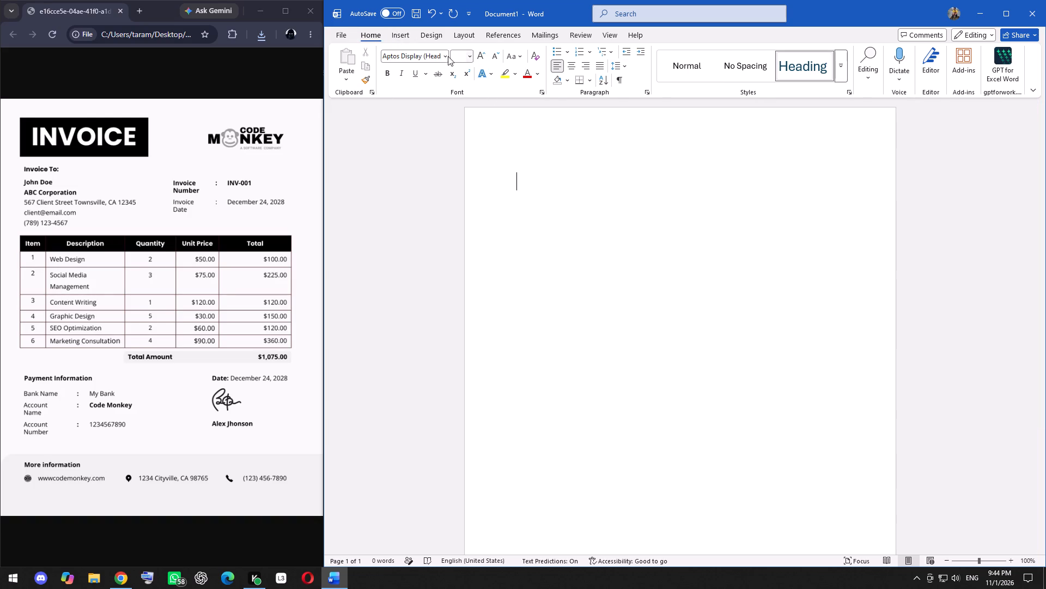
click(467, 56)
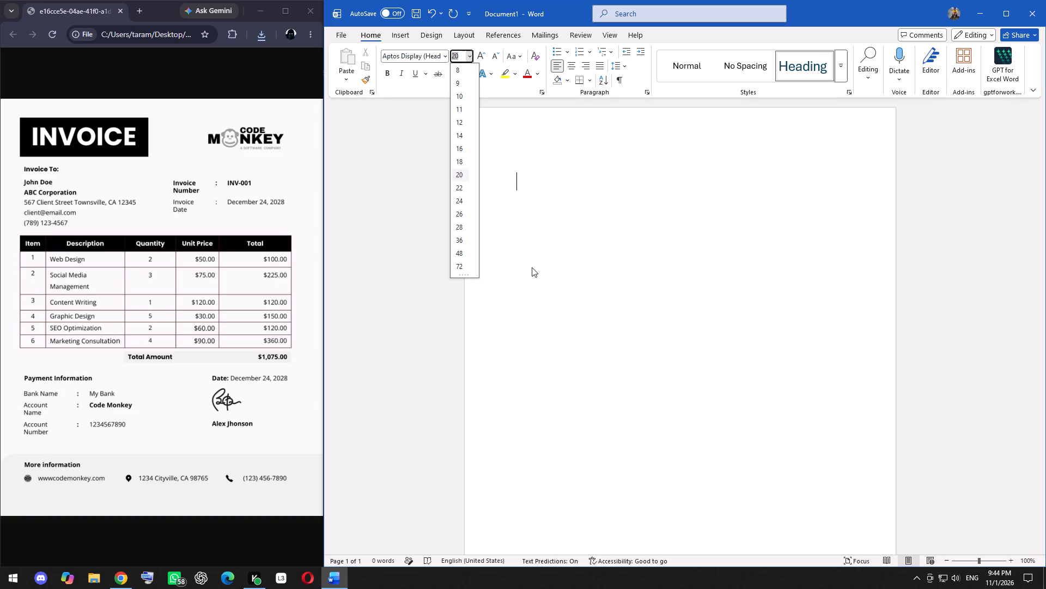
click(459, 236)
key(e)
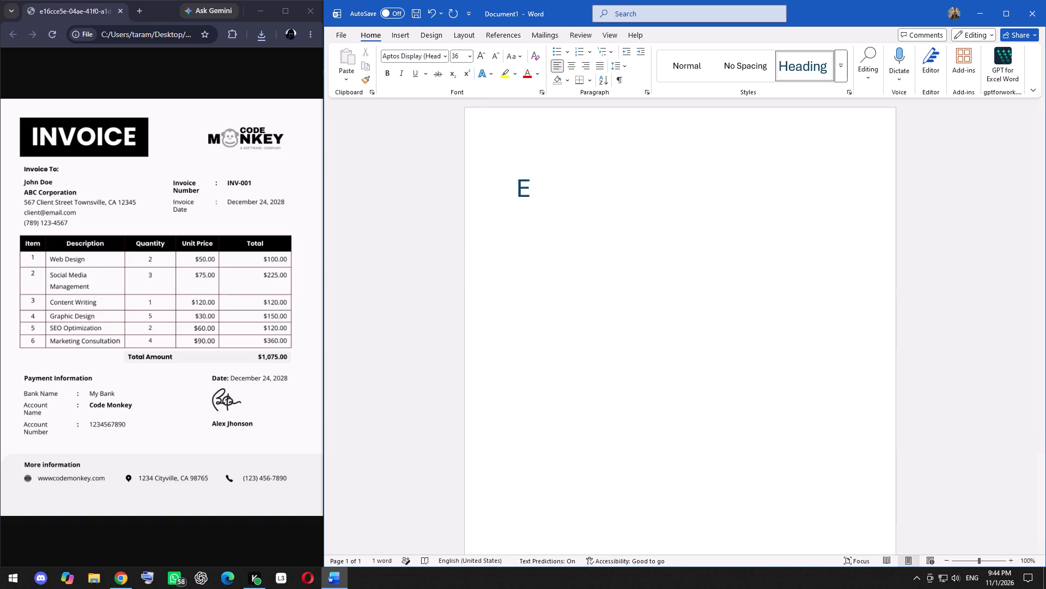
key(BackSpace)
key(g)
key(BackSpace)
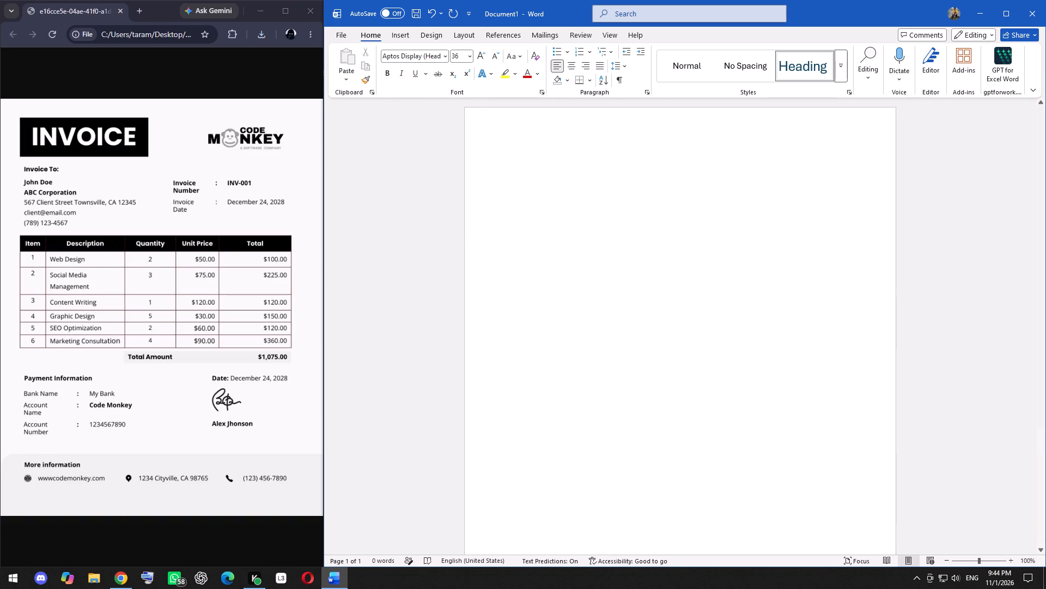
Turn on bold formatting for the empty heading line.
click(385, 69)
click(537, 73)
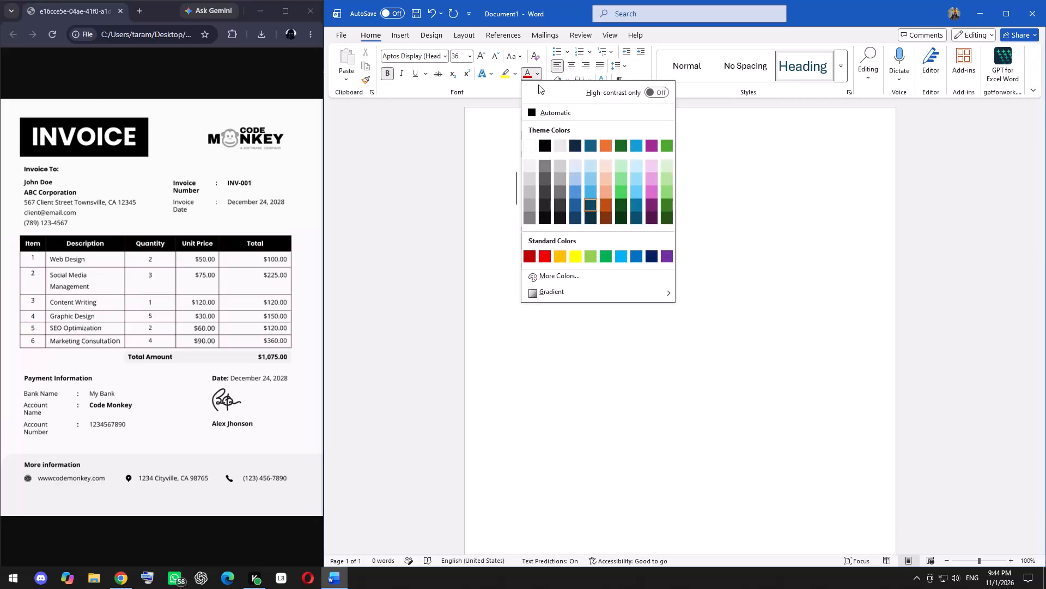
click(467, 191)
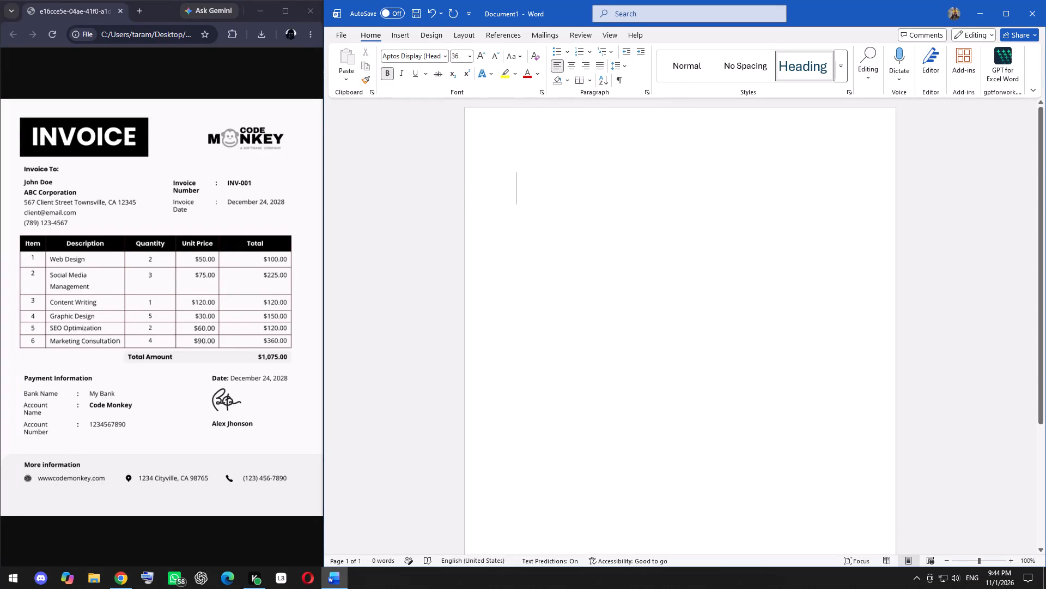
key(i)
key(BackSpace)
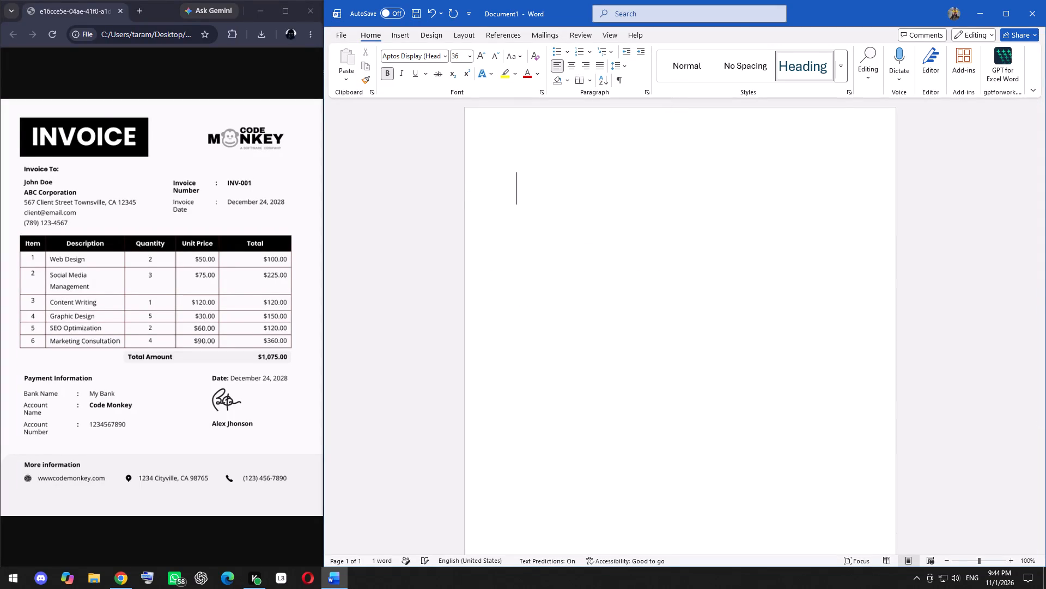
text(in)
key(BackSpace)
key(BackSpace)
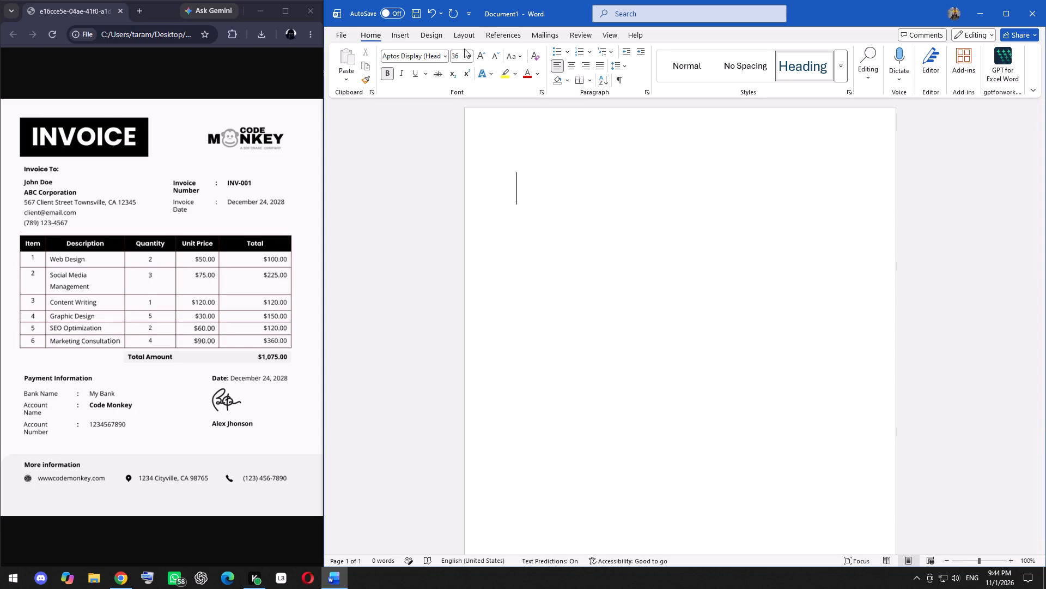
Set the heading line's font size to 40.
click(470, 53)
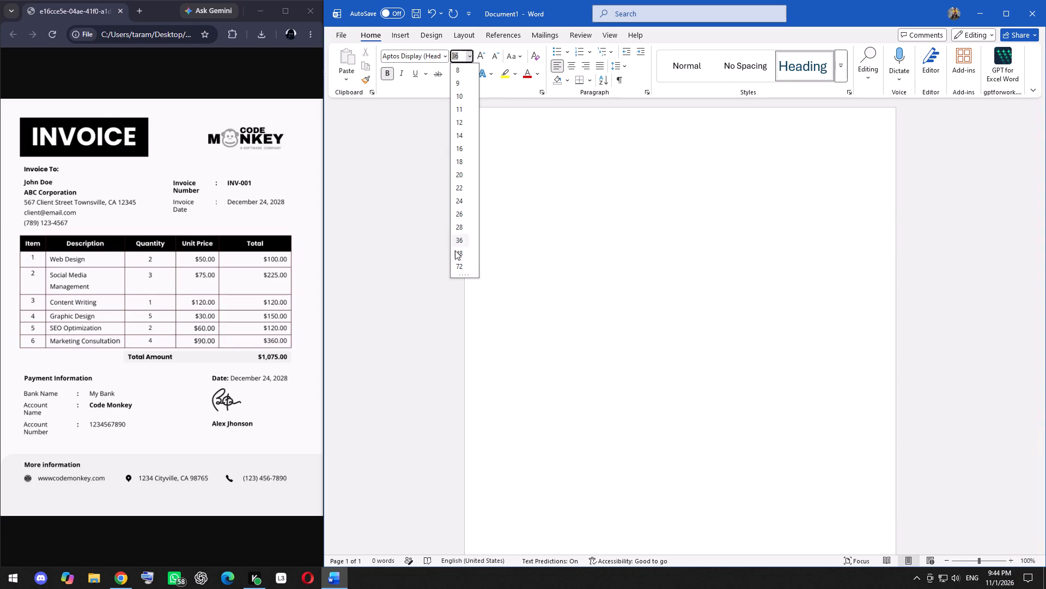
click(464, 247)
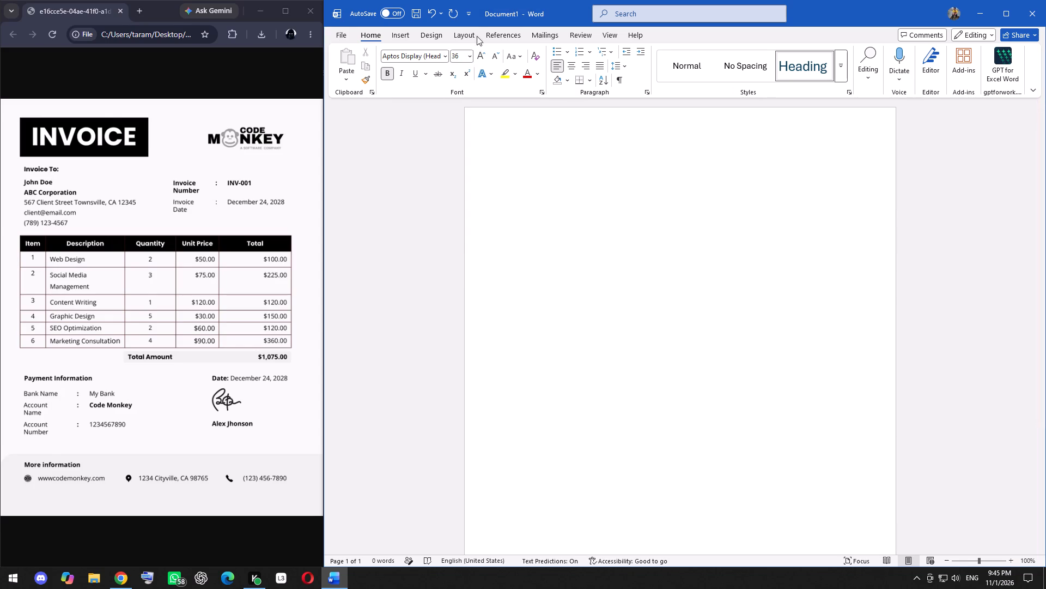
click(456, 55)
key(BackSpace)
text(40)
key(Return)
Enter the title INVOICE in capitals on the heading line.
text(JNBB)
key(BackSpace)
key(BackSpace)
key(BackSpace)
key(BackSpace)
text(IN)
text(VOICE)
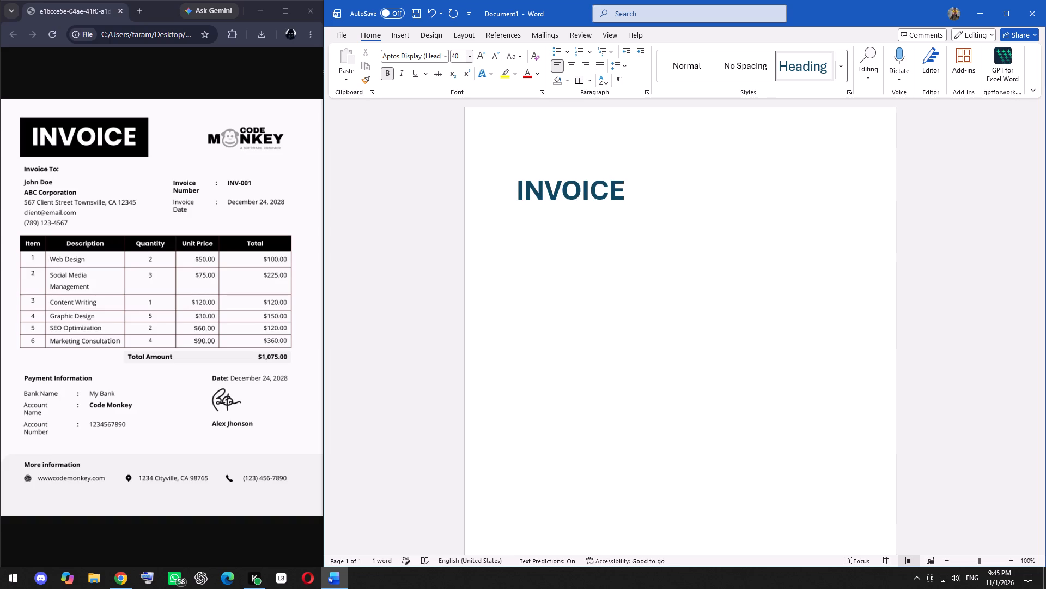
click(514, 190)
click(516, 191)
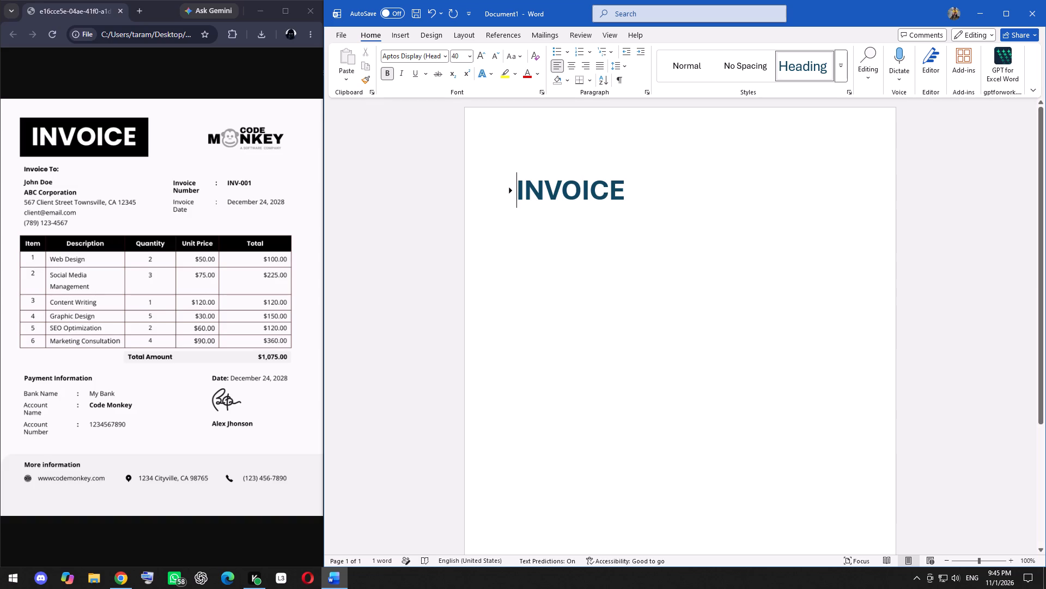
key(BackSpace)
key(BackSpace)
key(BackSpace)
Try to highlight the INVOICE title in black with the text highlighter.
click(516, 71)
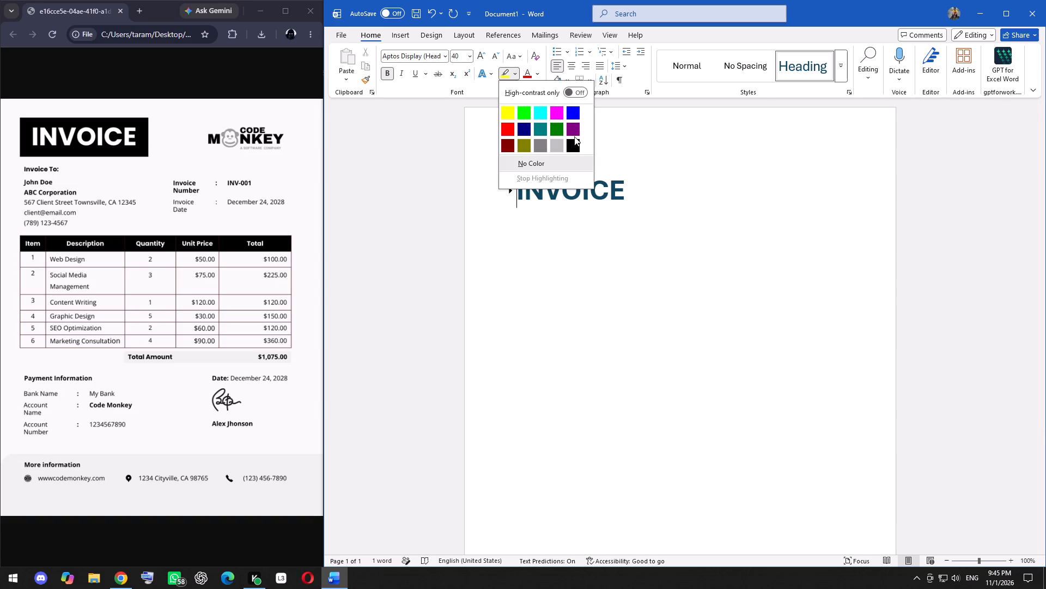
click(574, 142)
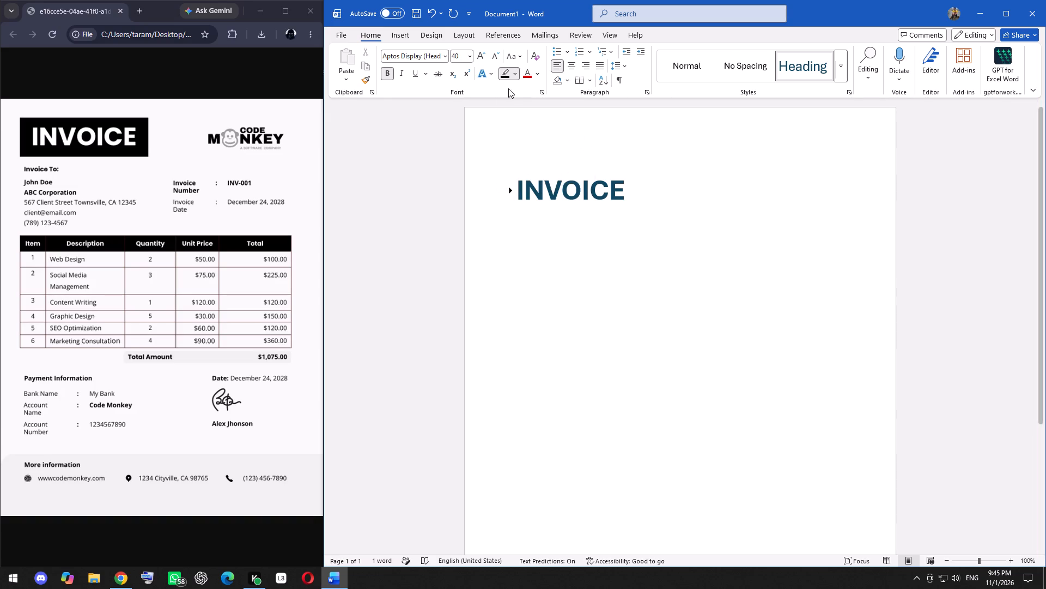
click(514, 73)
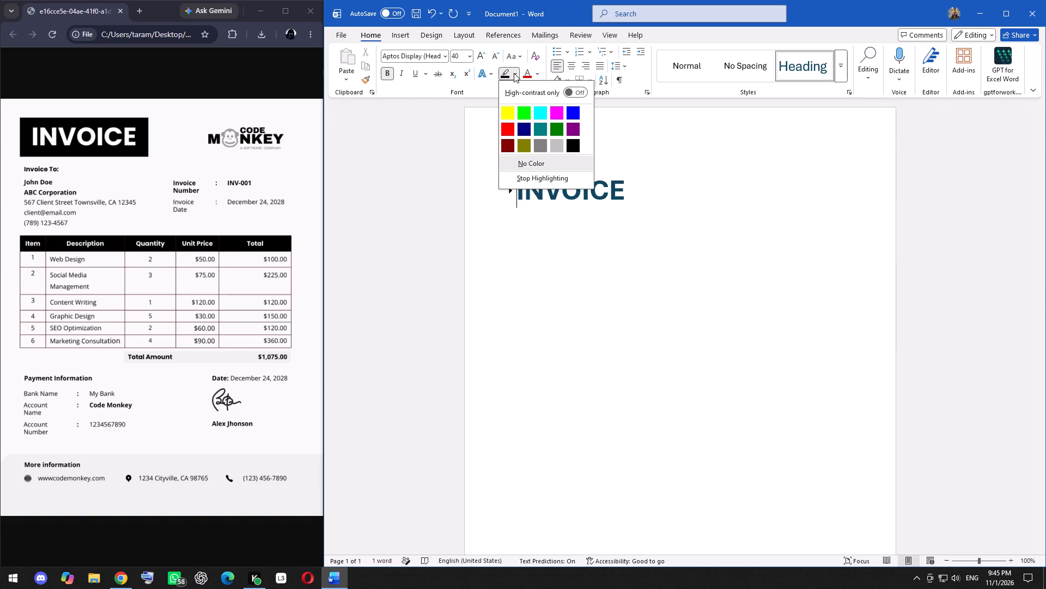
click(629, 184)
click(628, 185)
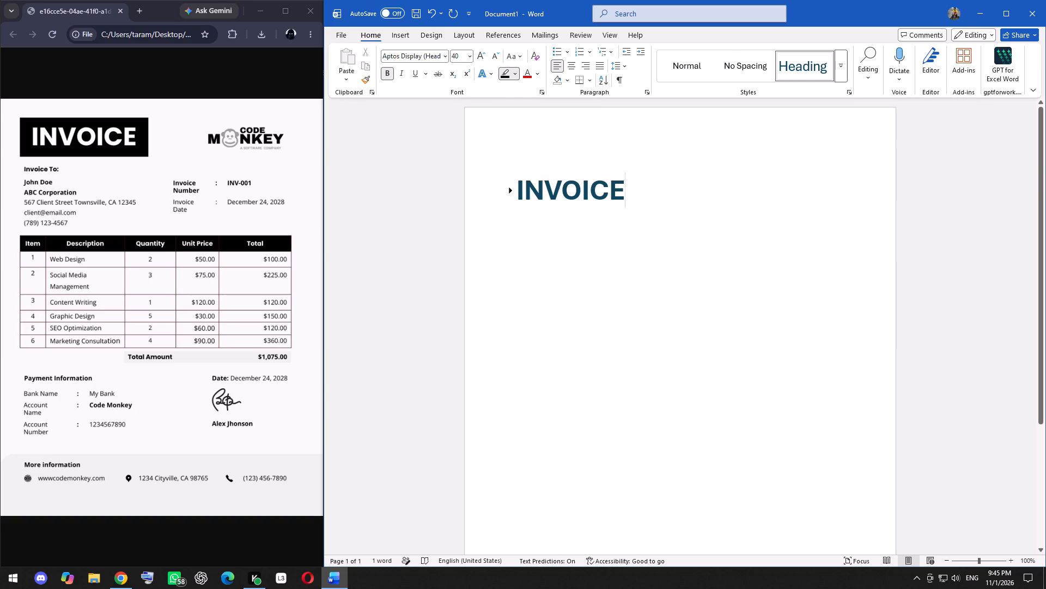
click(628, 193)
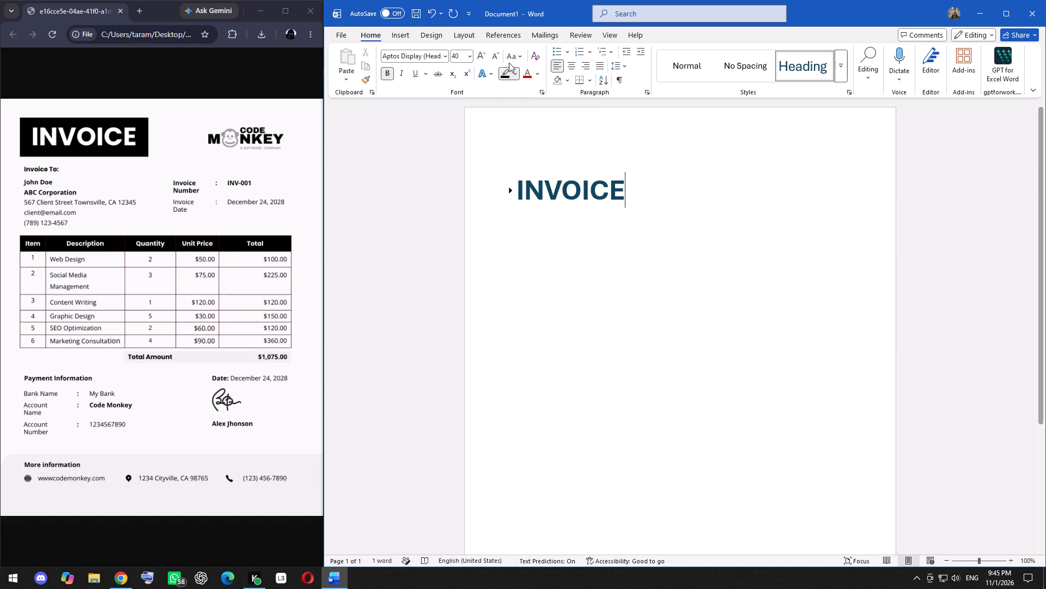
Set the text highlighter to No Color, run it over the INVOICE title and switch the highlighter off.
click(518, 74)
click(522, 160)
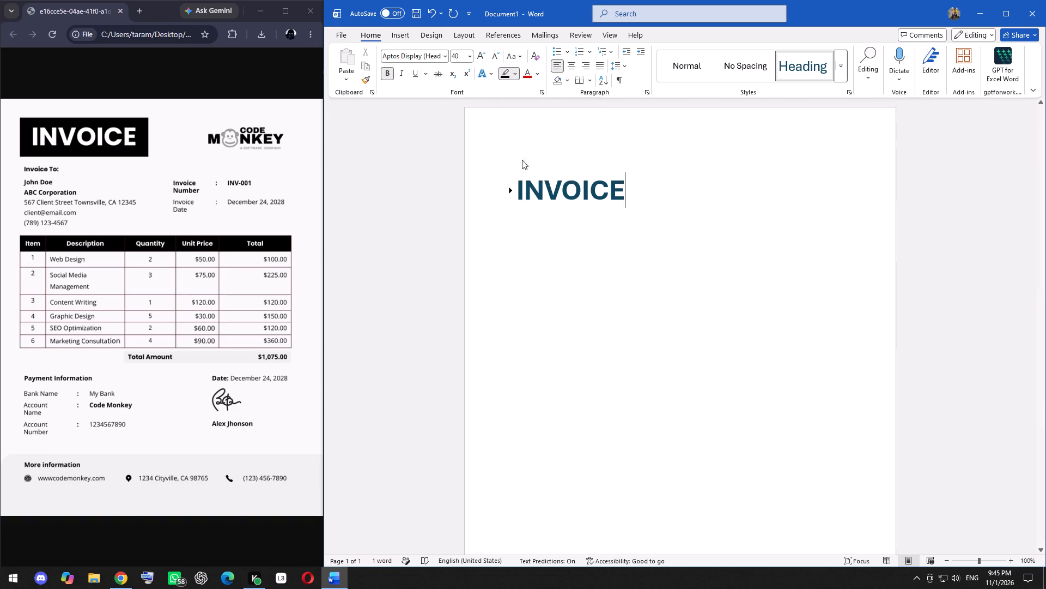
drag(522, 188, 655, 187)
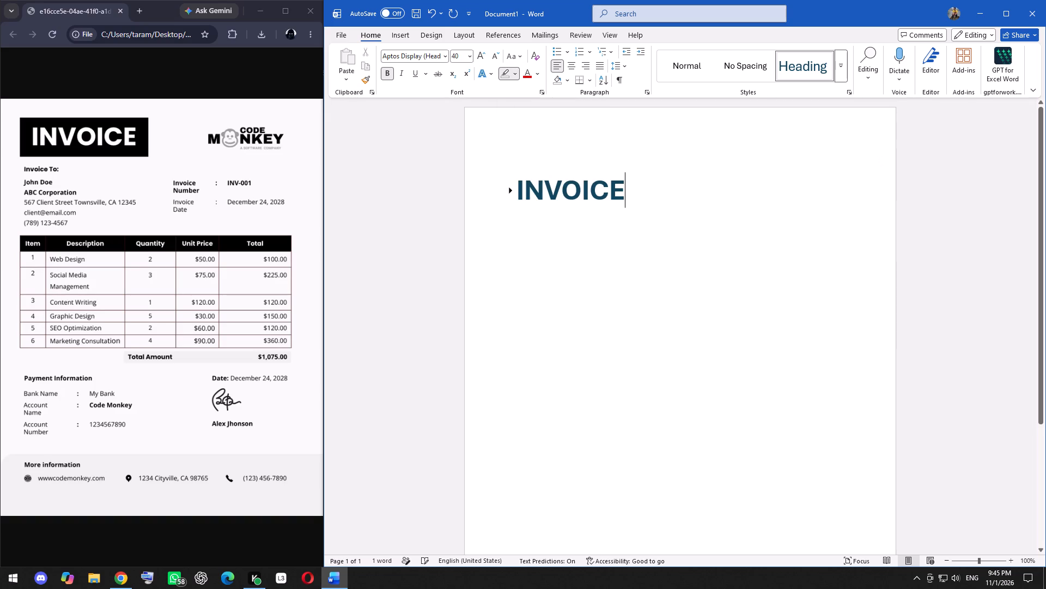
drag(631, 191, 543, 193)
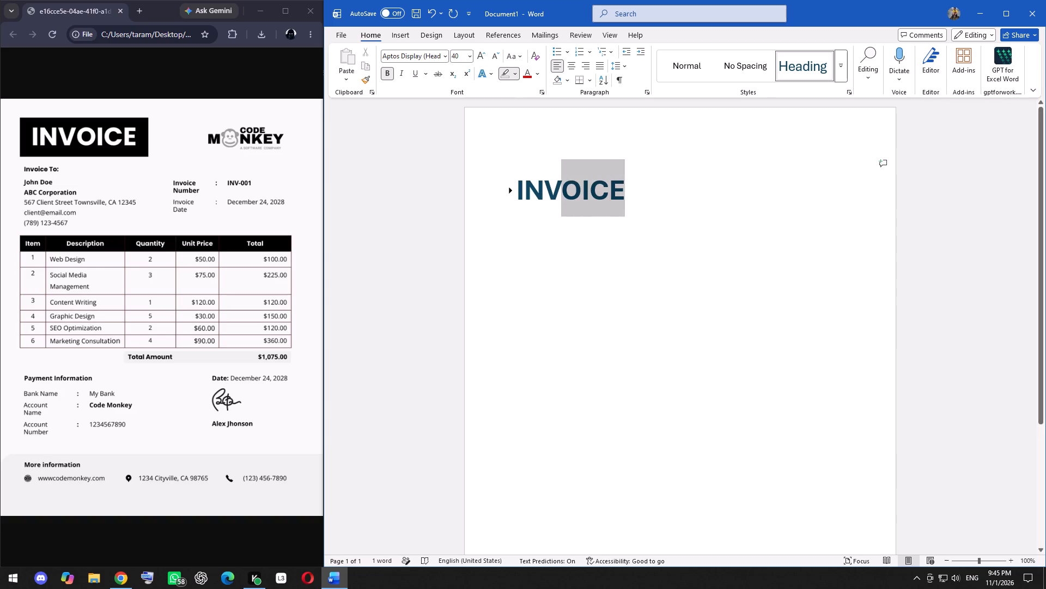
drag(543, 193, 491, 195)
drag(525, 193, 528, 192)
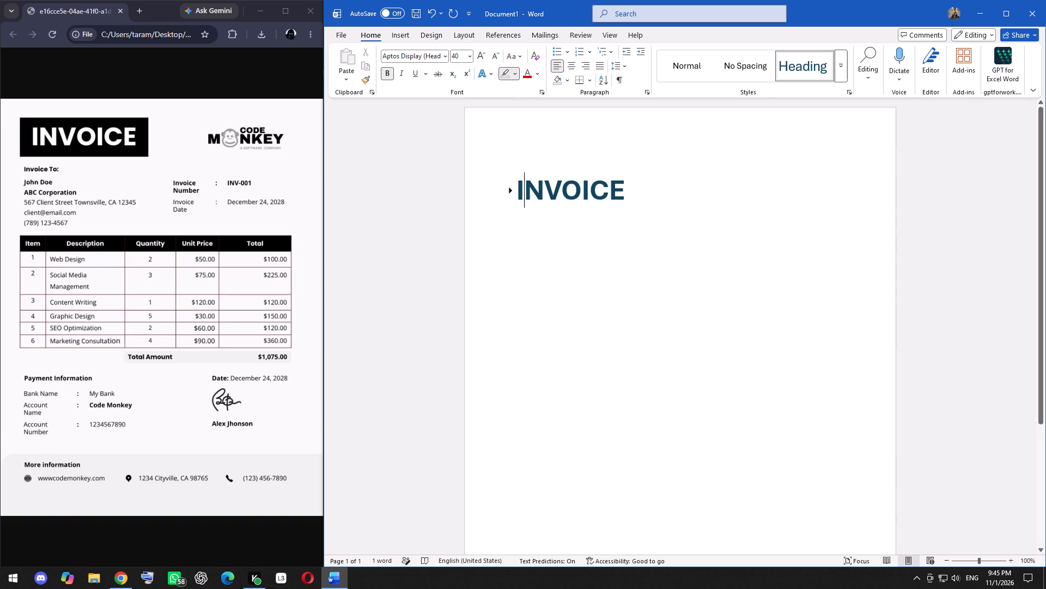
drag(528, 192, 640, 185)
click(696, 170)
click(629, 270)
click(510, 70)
Highlight the whole INVOICE title in black.
drag(629, 187, 476, 193)
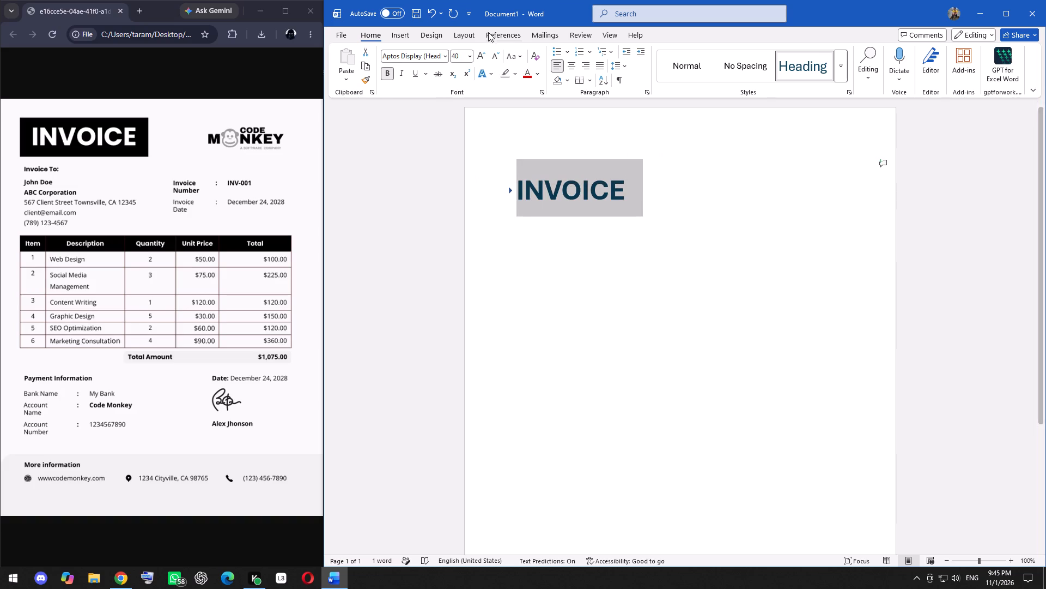
click(512, 70)
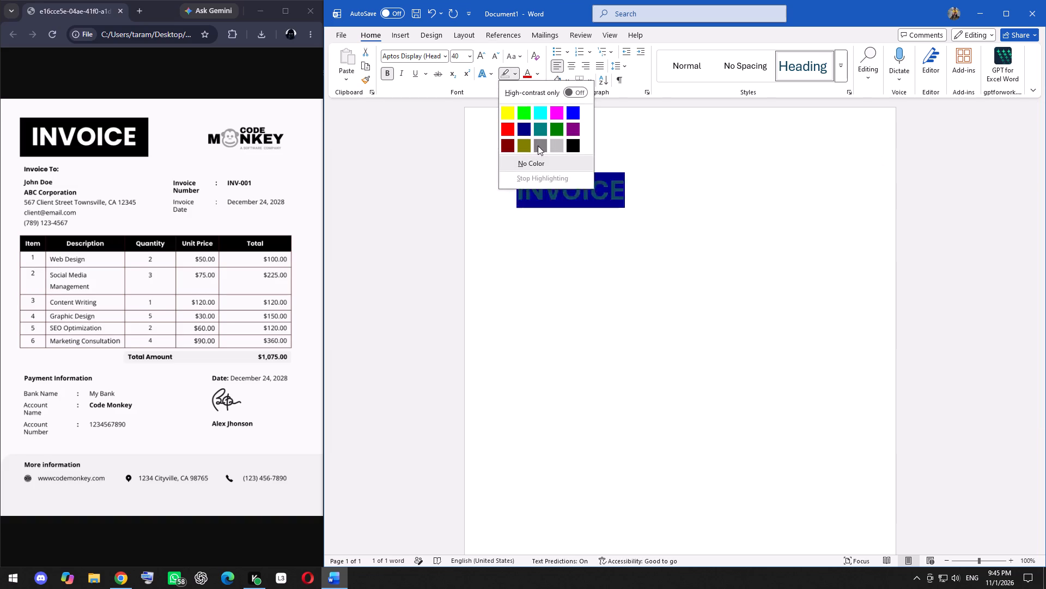
click(573, 139)
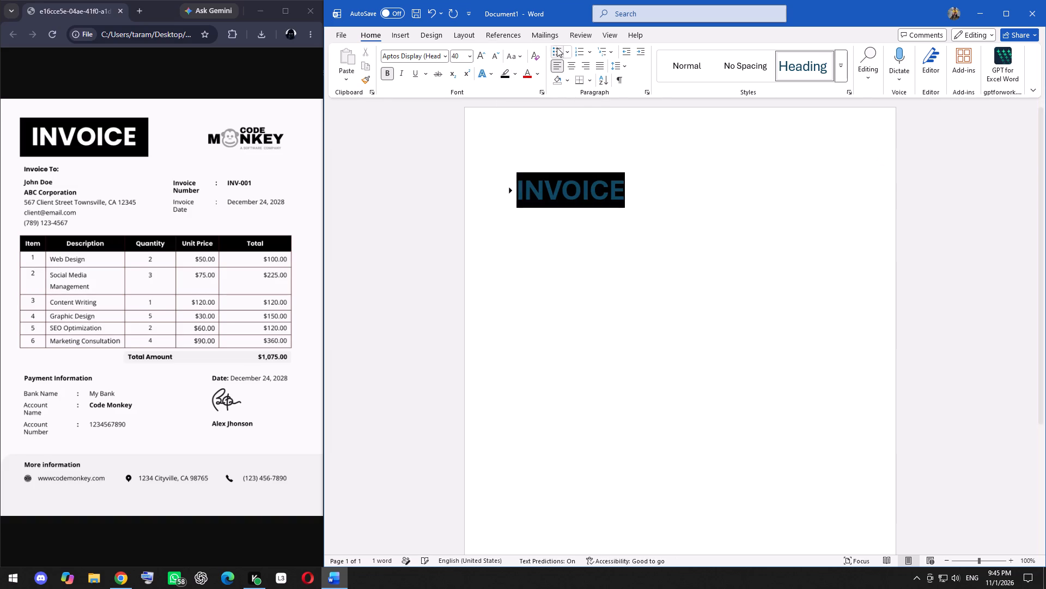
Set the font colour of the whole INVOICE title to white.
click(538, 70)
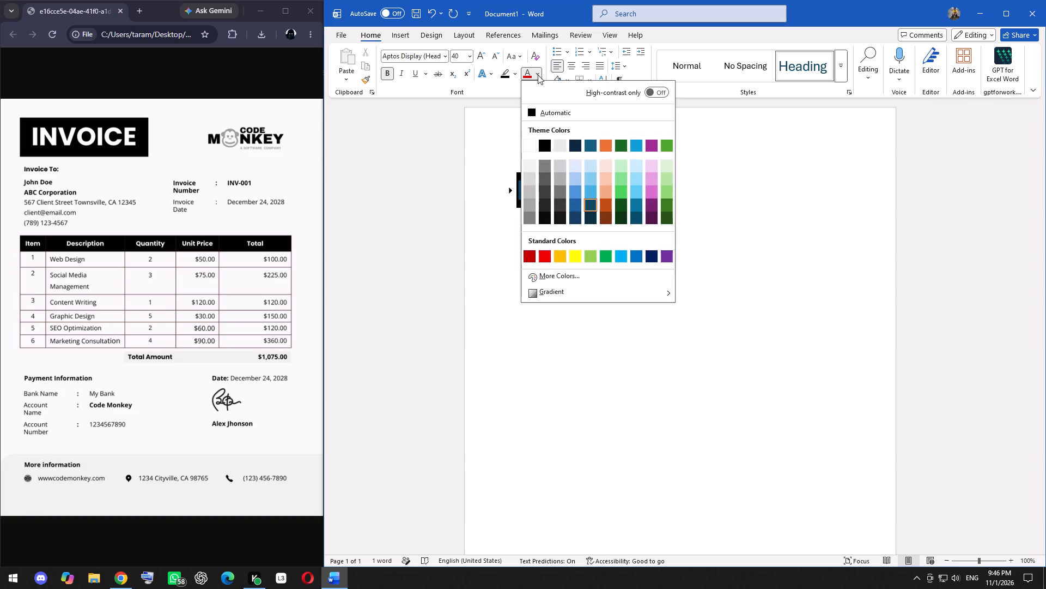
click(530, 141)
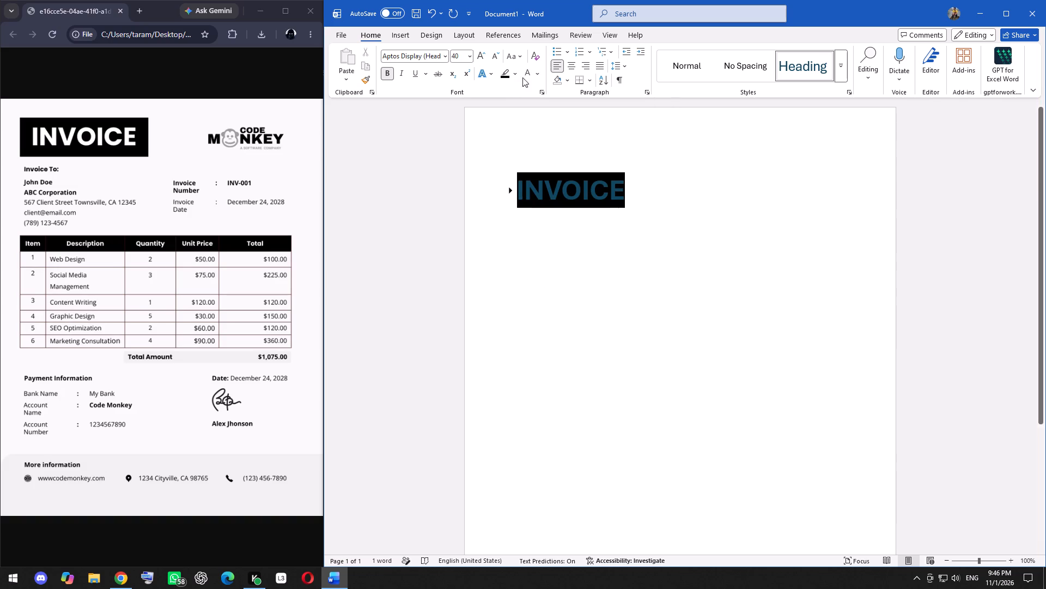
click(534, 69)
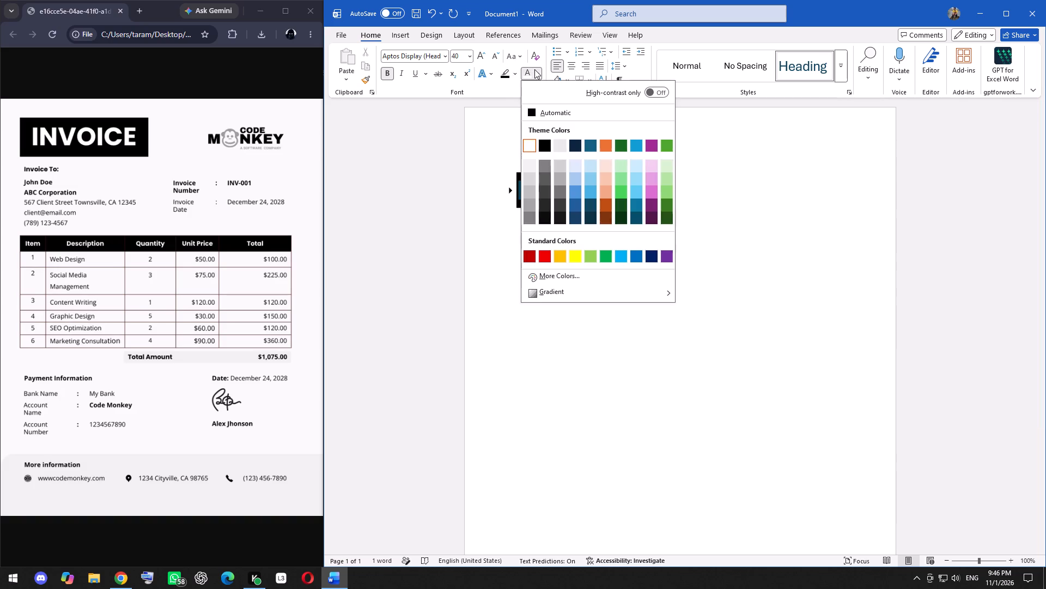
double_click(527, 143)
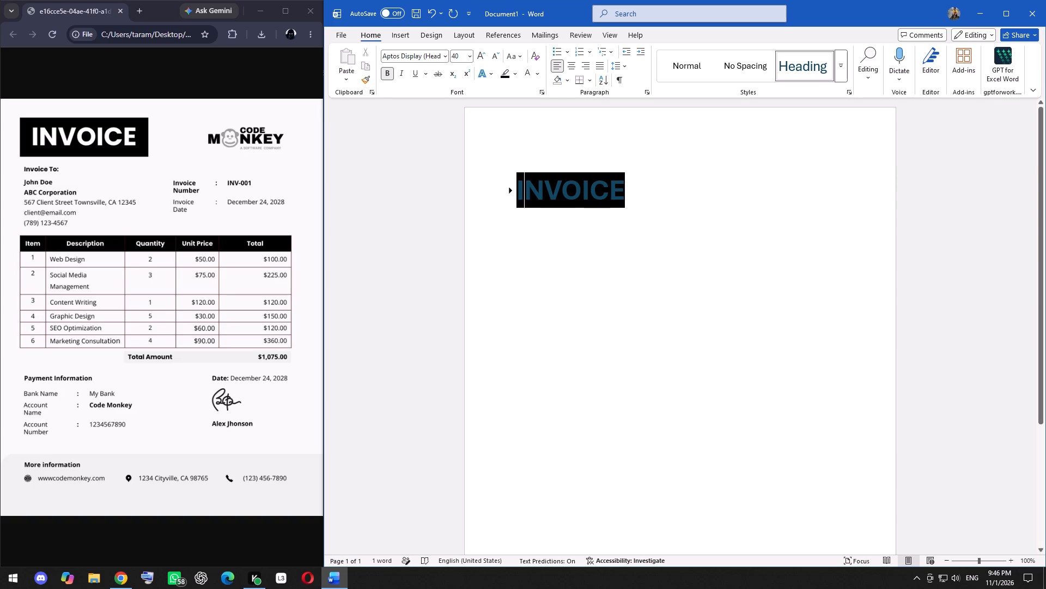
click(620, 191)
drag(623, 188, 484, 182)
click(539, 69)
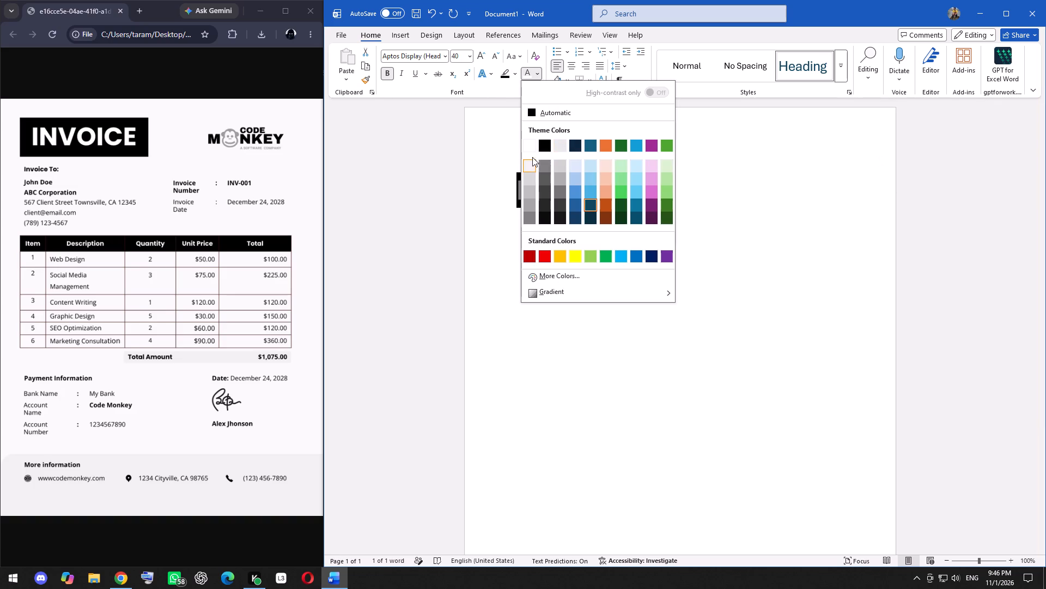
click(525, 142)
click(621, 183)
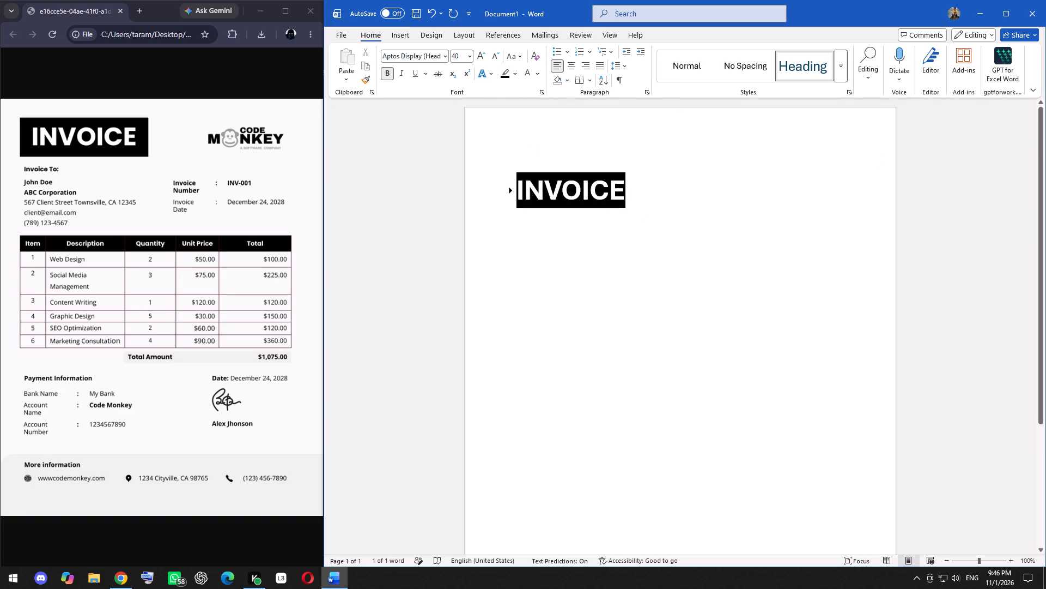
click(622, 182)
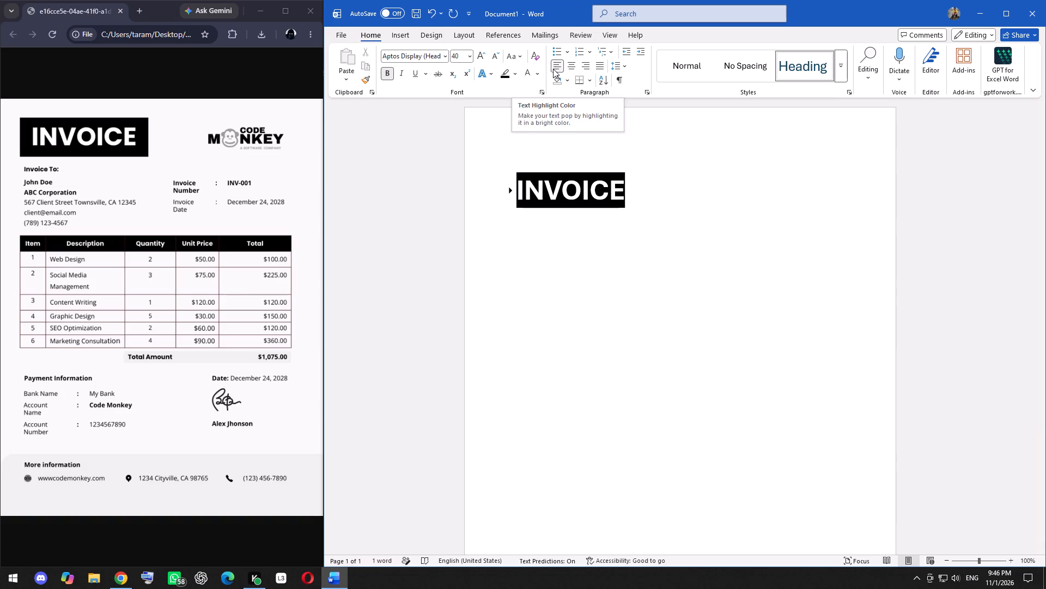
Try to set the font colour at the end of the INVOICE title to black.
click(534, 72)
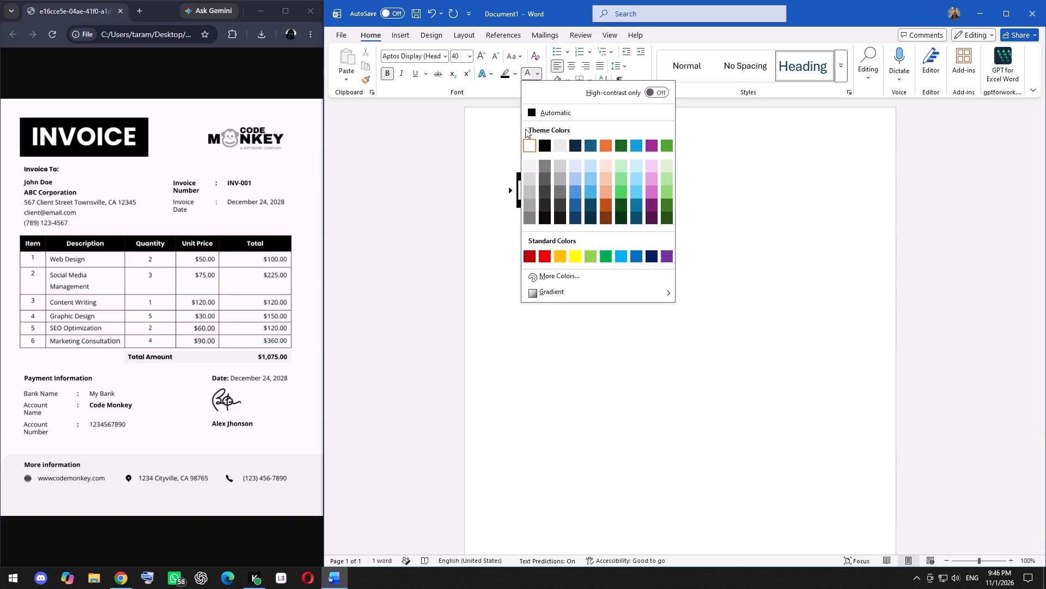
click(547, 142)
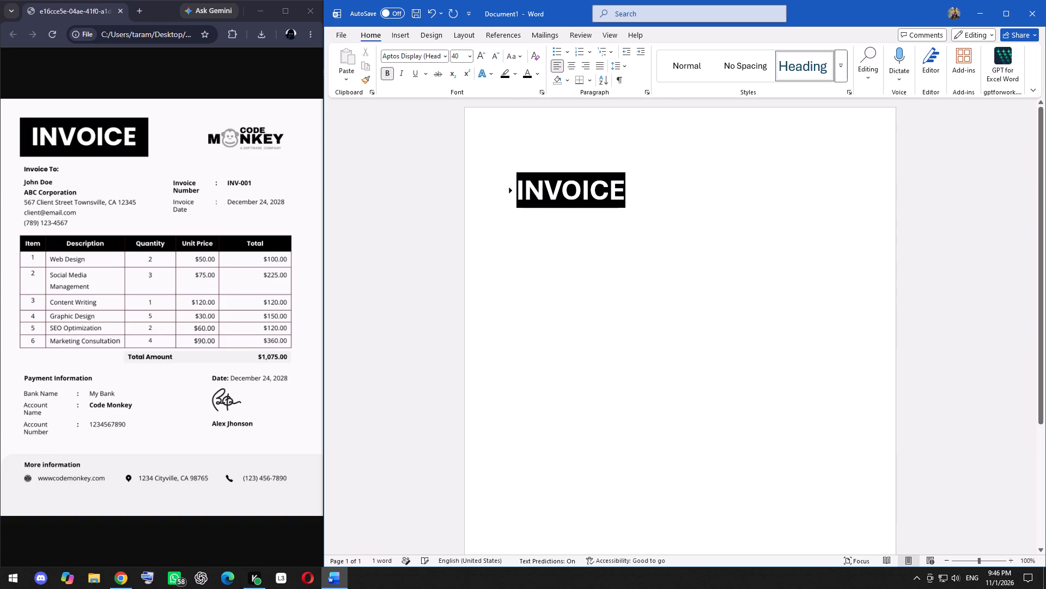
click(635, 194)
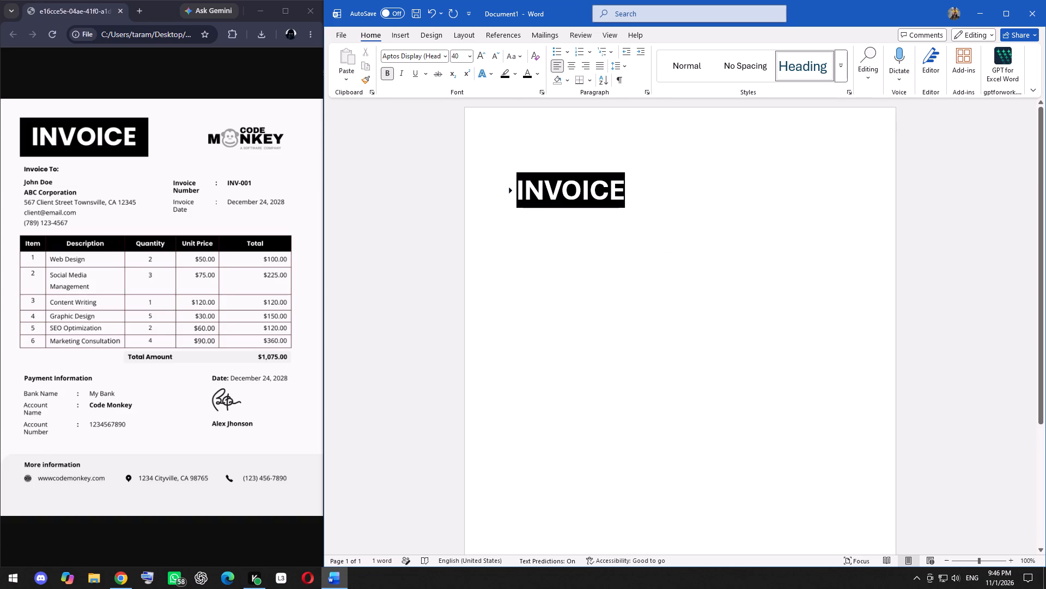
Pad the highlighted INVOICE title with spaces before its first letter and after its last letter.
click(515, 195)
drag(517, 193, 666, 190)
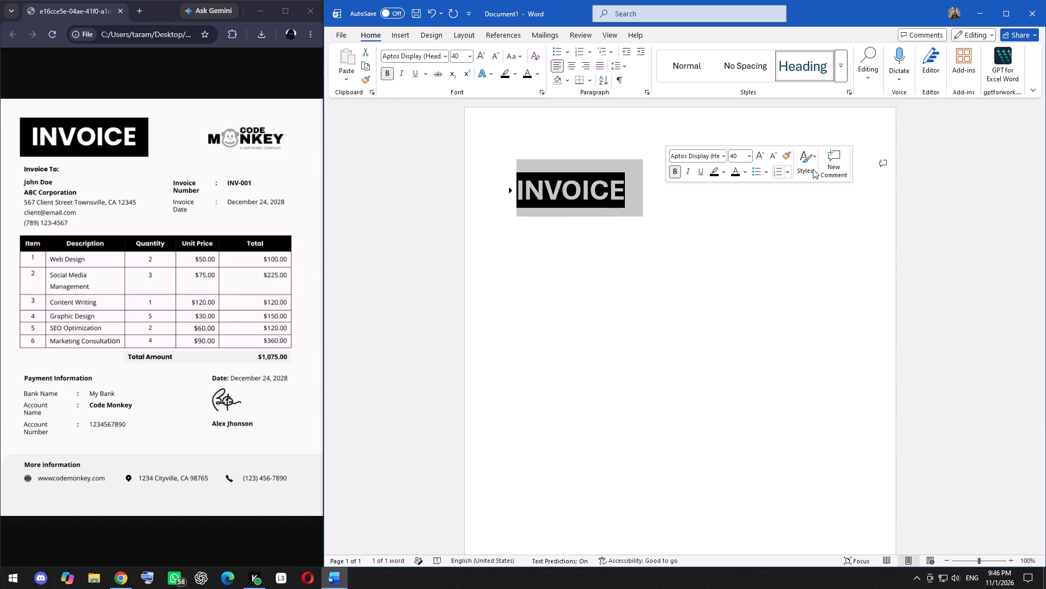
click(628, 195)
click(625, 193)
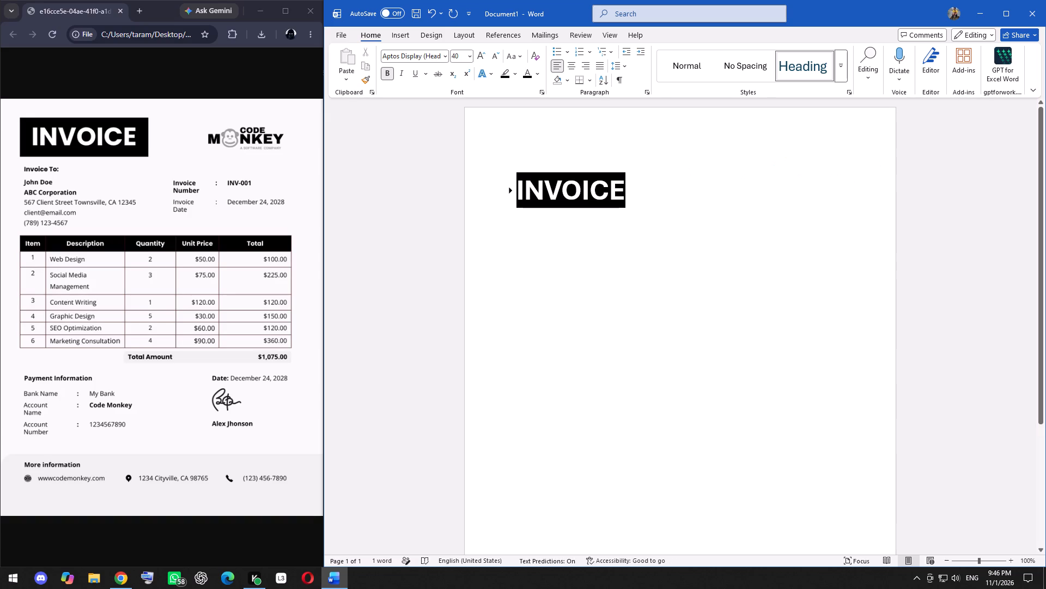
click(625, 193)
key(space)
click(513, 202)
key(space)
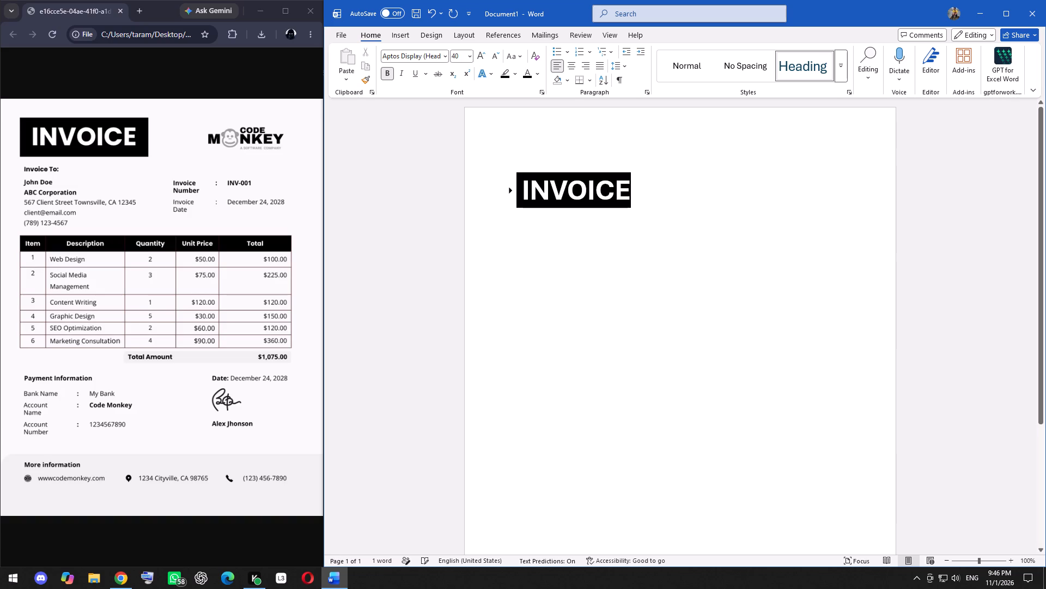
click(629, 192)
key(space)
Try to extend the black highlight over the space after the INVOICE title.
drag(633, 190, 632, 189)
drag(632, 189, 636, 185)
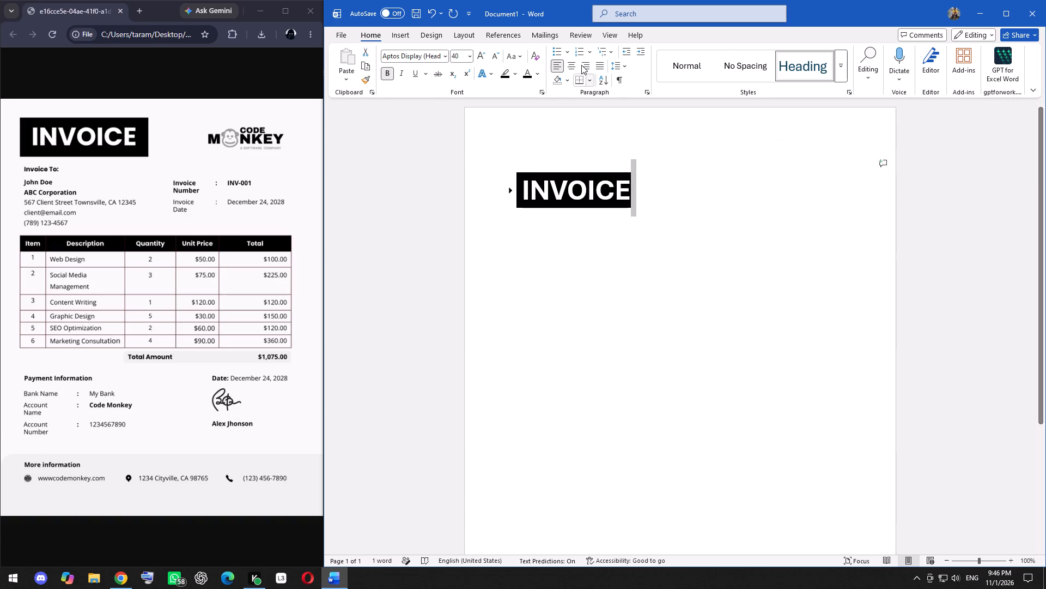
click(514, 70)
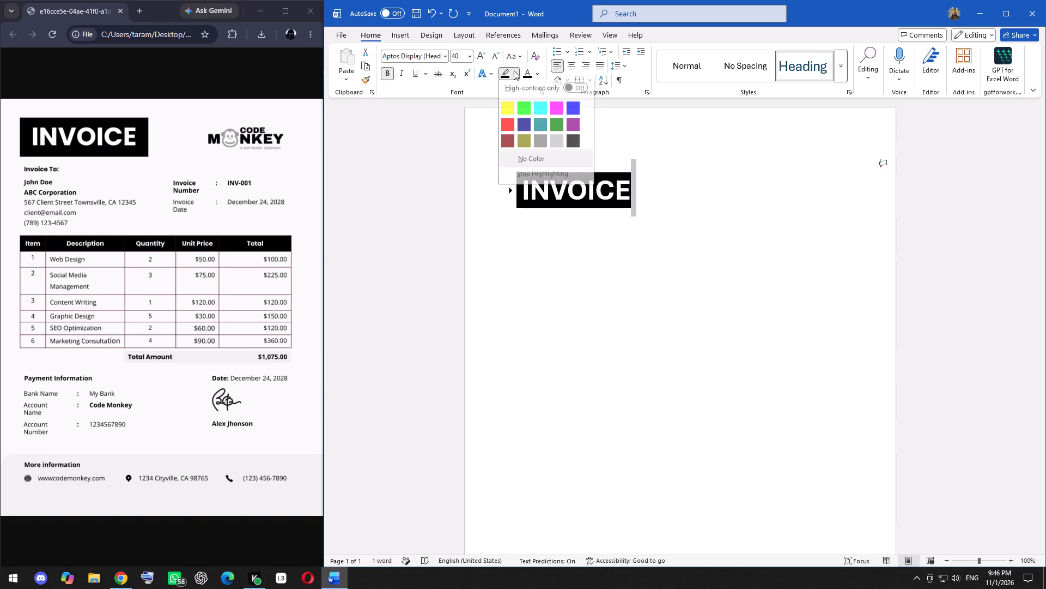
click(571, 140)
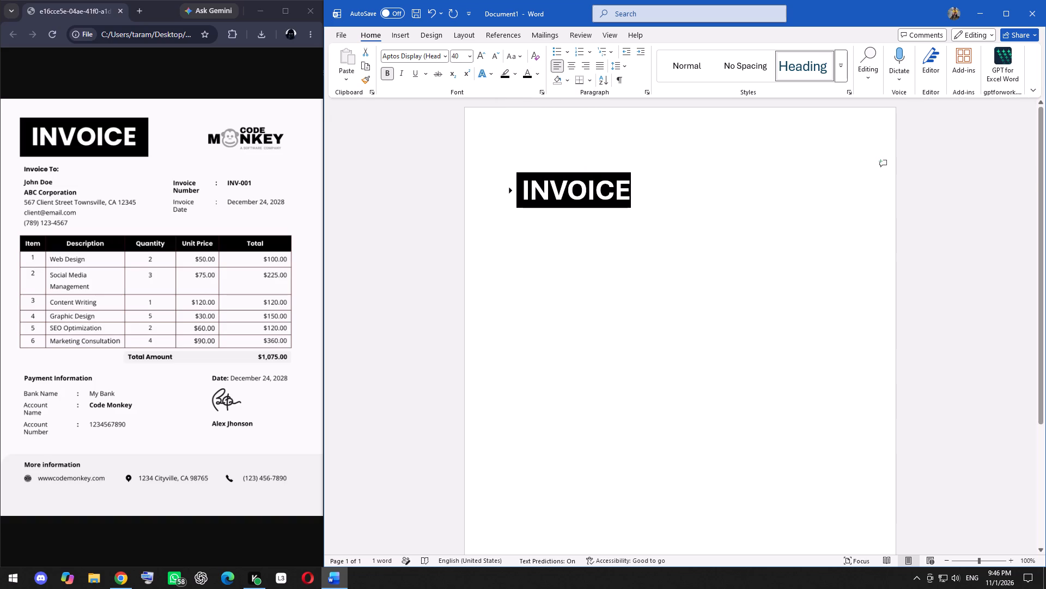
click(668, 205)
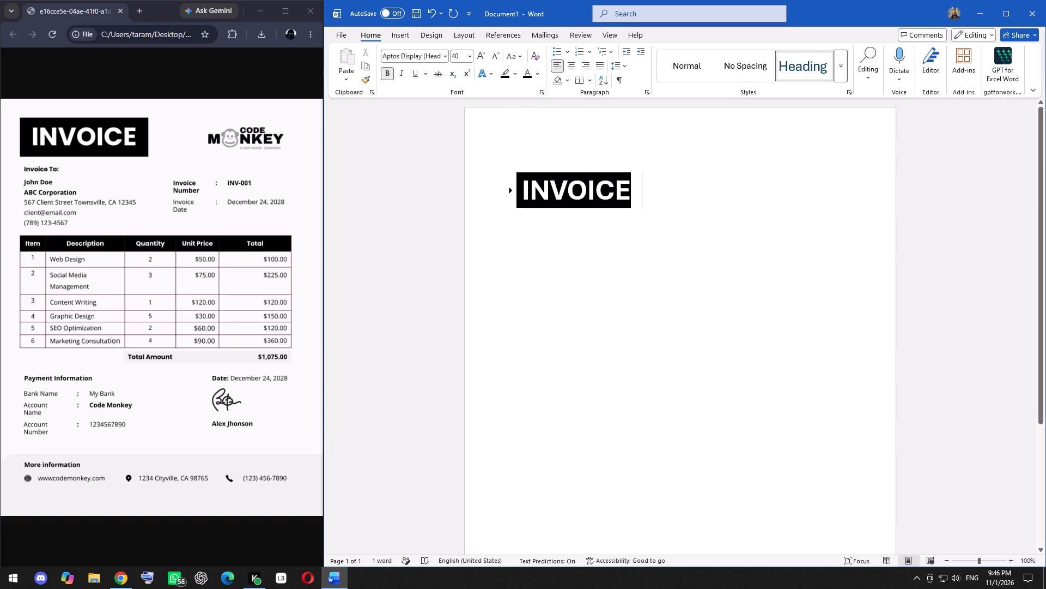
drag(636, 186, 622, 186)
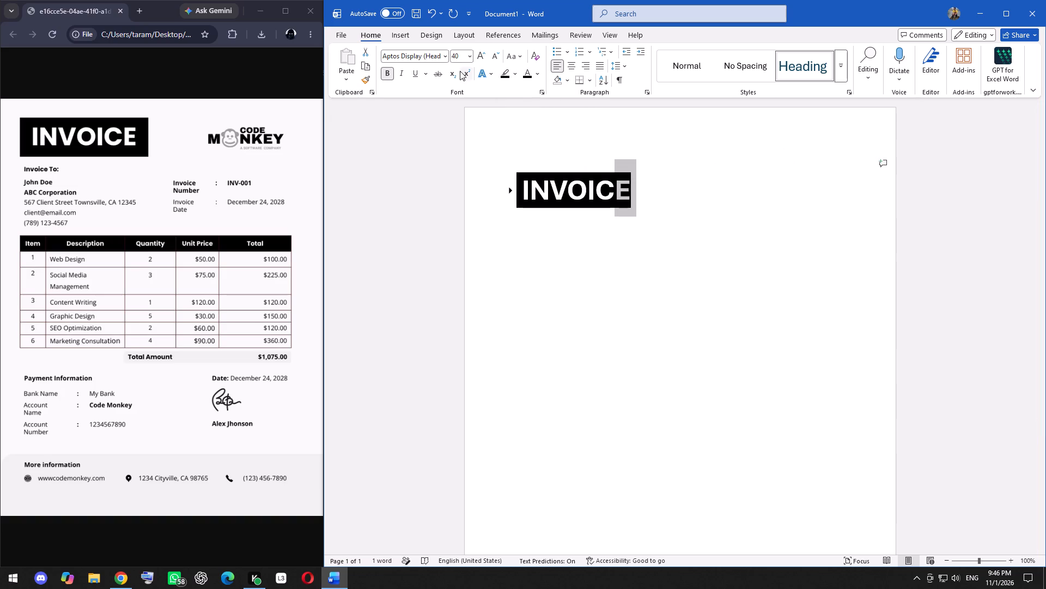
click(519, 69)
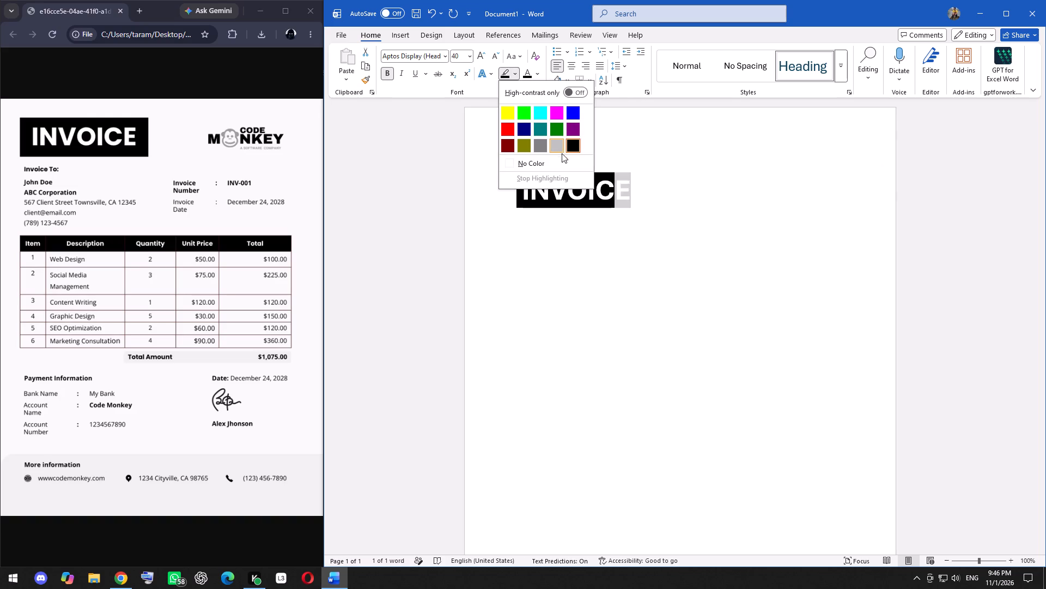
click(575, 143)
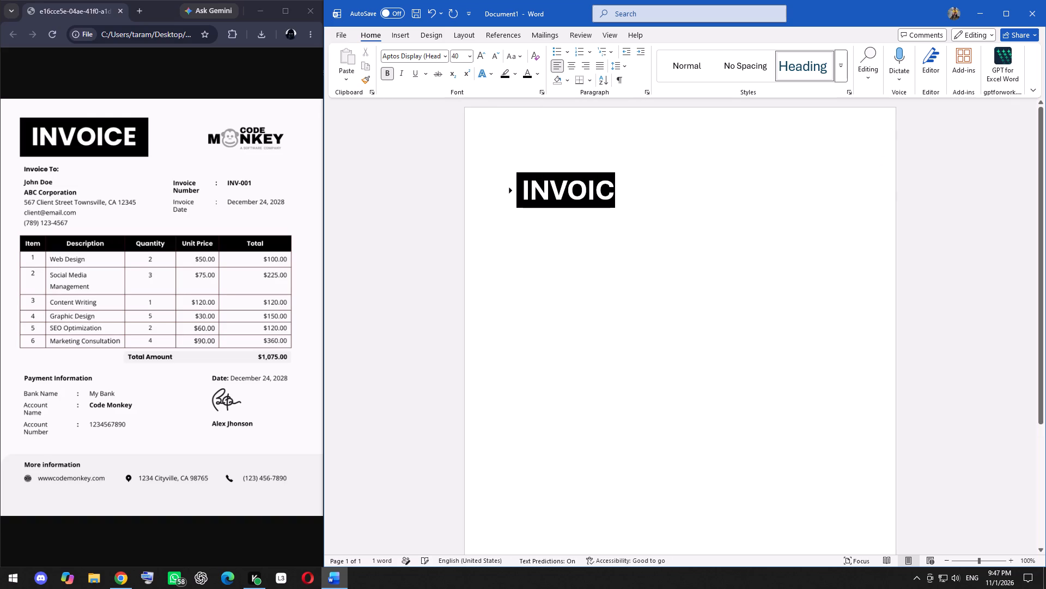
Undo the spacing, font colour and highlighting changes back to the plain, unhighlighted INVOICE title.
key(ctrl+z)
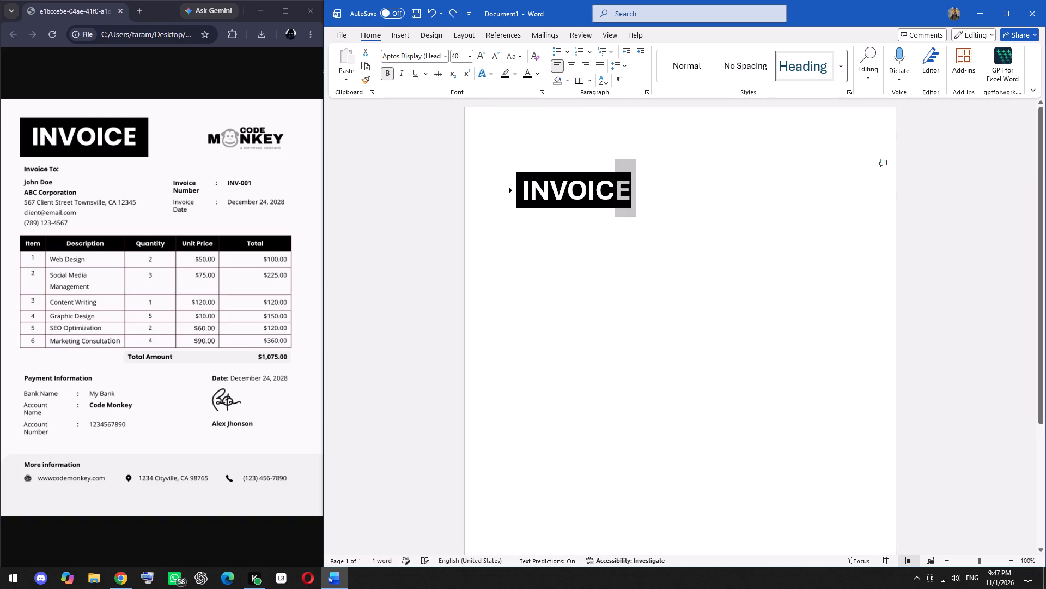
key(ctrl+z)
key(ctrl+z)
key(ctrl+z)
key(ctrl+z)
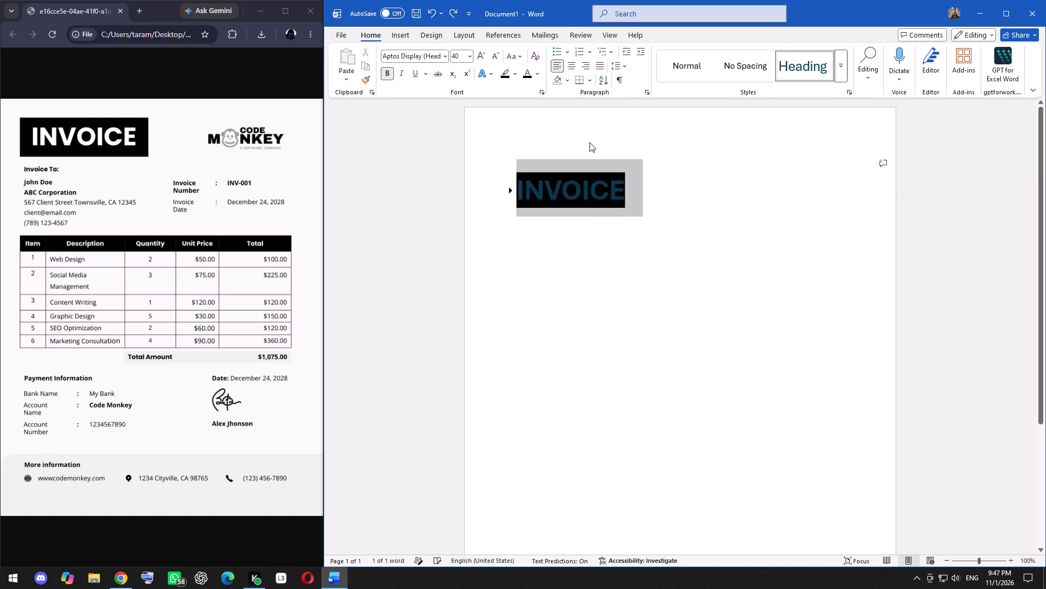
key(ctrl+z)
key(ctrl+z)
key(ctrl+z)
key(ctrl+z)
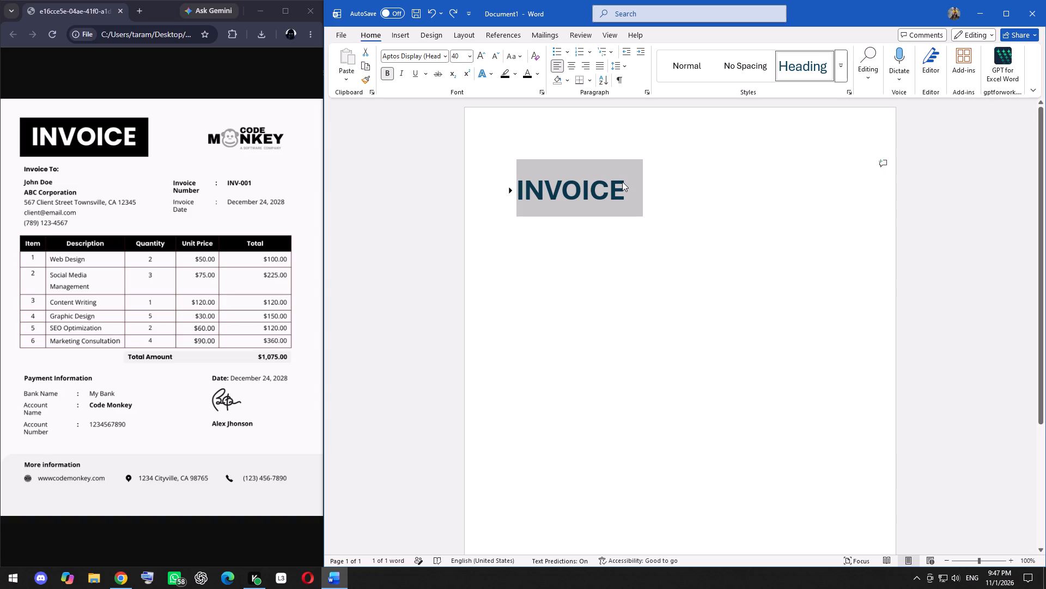
Add a space after and a space before the unhighlighted INVOICE title.
click(622, 182)
key(space)
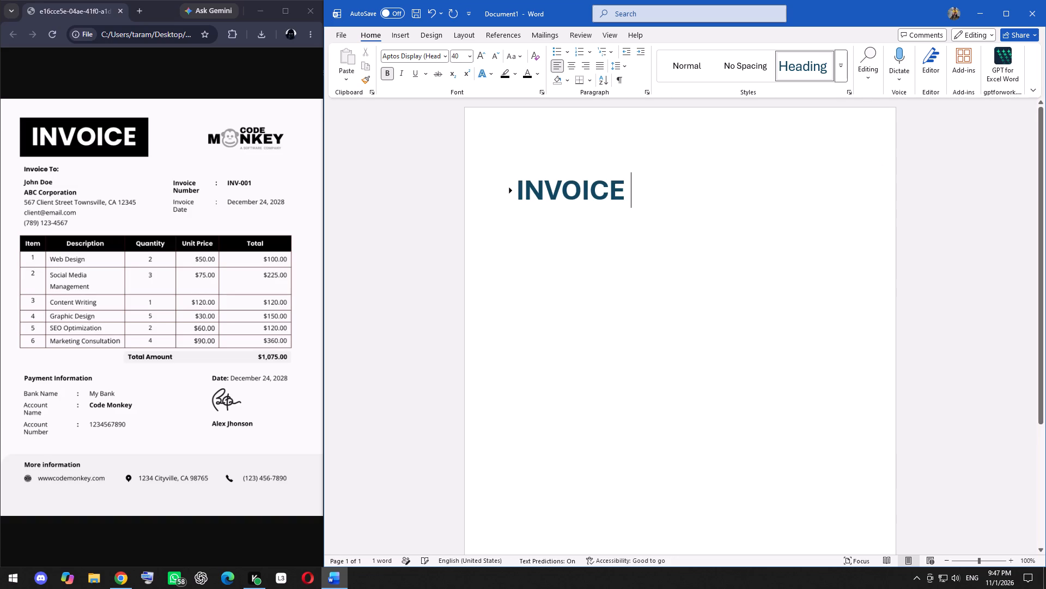
click(518, 185)
key(space)
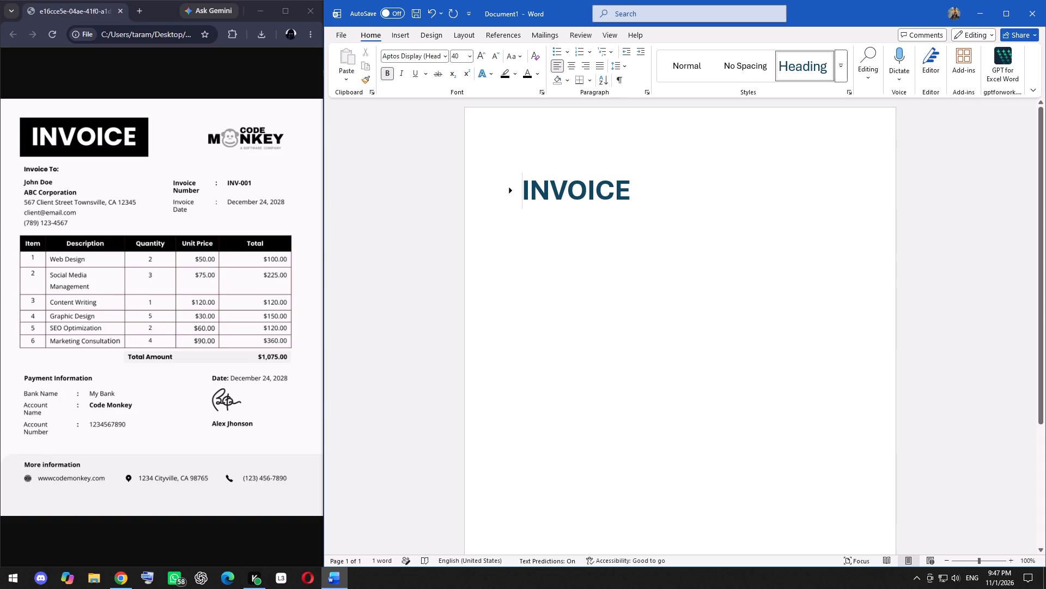
Highlight the INVOICE title in black, from its first letter through to the end of the line.
drag(522, 190, 691, 181)
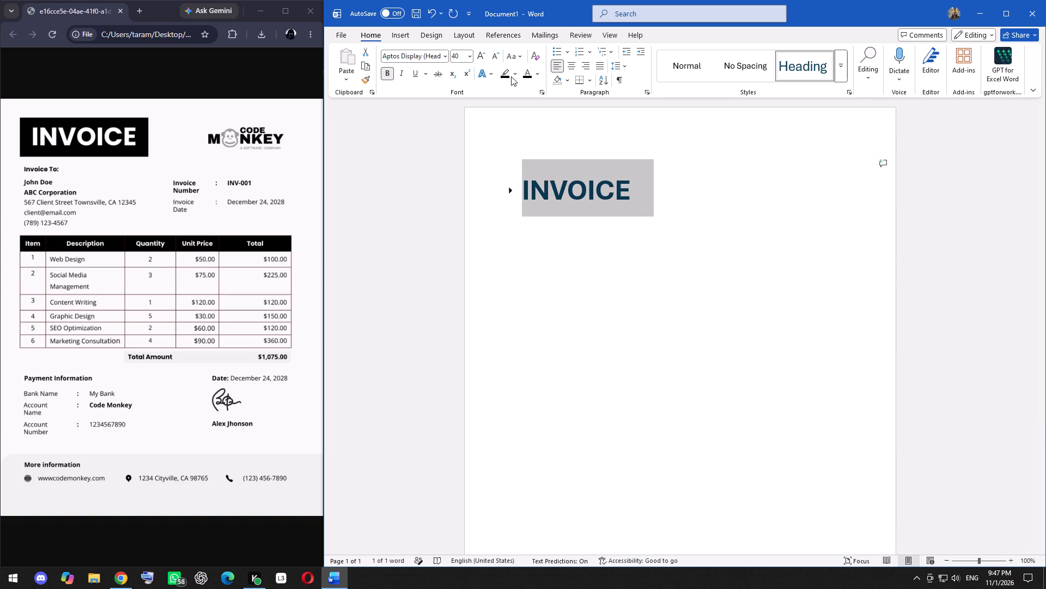
click(512, 71)
click(573, 145)
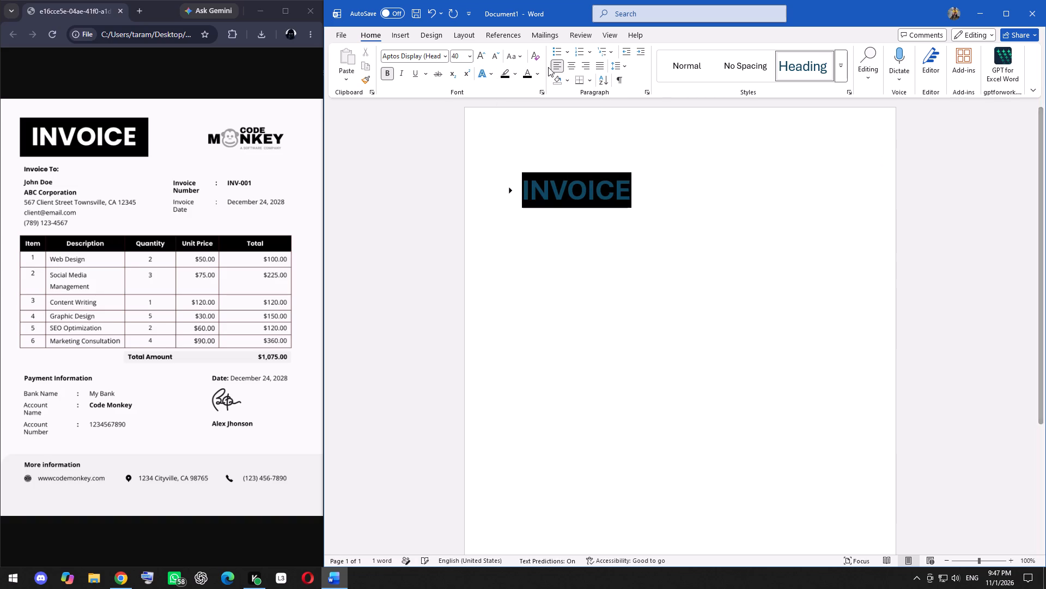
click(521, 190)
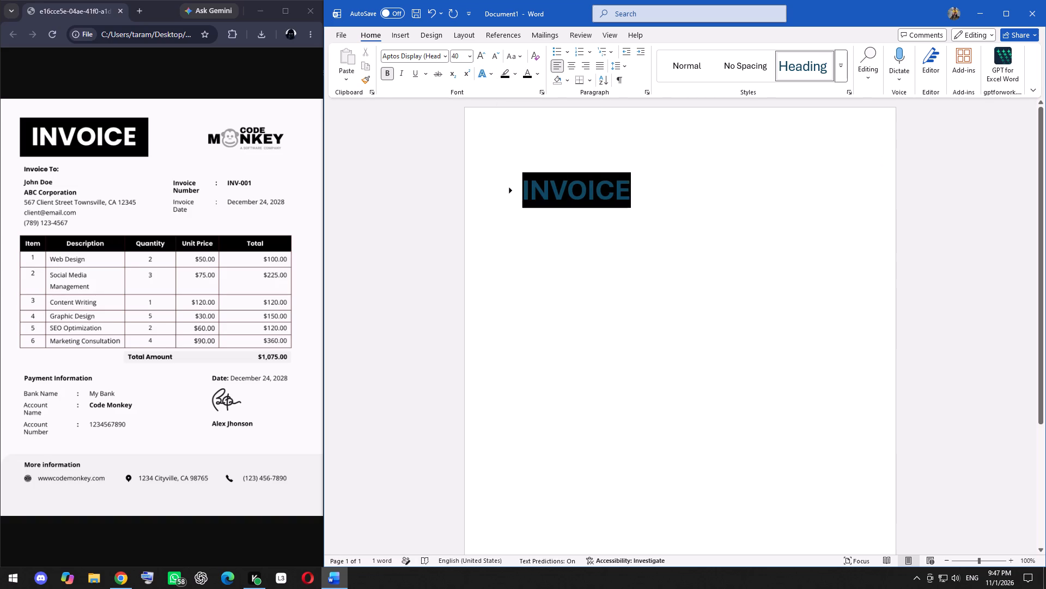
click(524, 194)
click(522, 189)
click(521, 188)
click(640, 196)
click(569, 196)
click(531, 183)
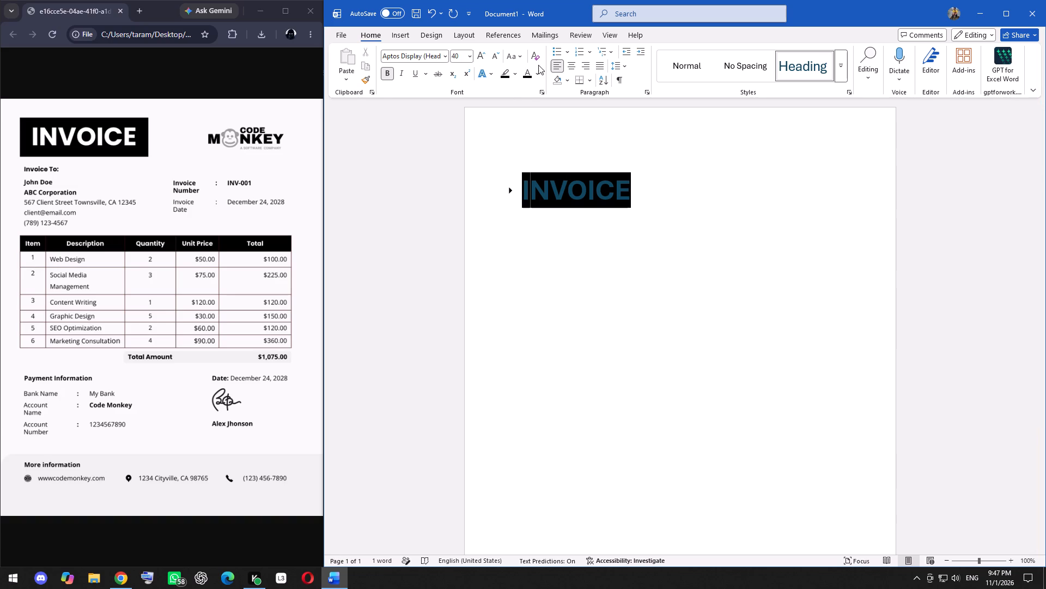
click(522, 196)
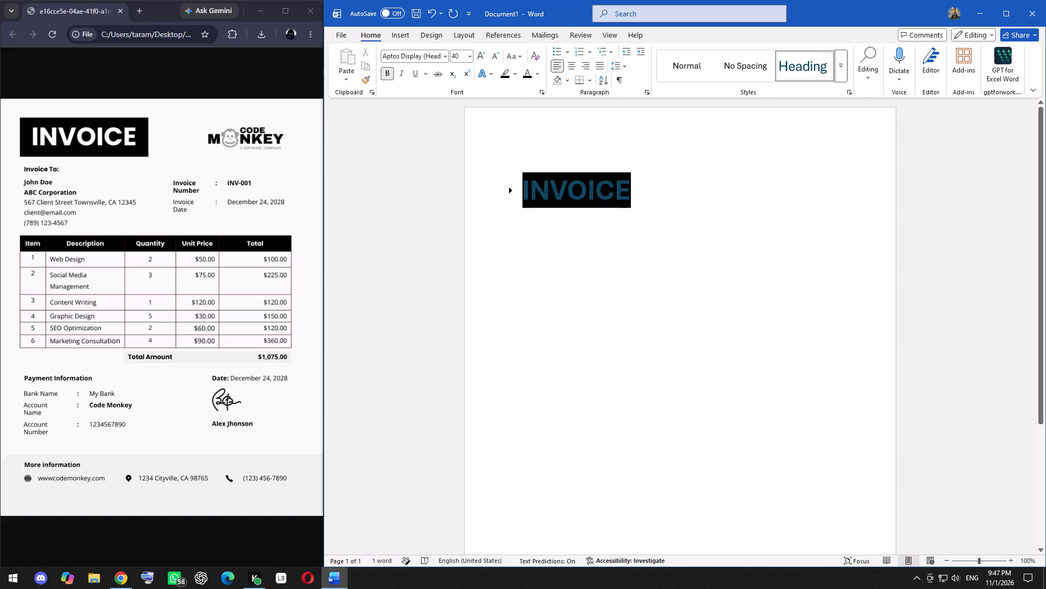
Set the font colour of the whole INVOICE title line to white.
click(522, 196)
click(514, 194)
click(522, 192)
double_click(522, 192)
click(535, 75)
click(526, 145)
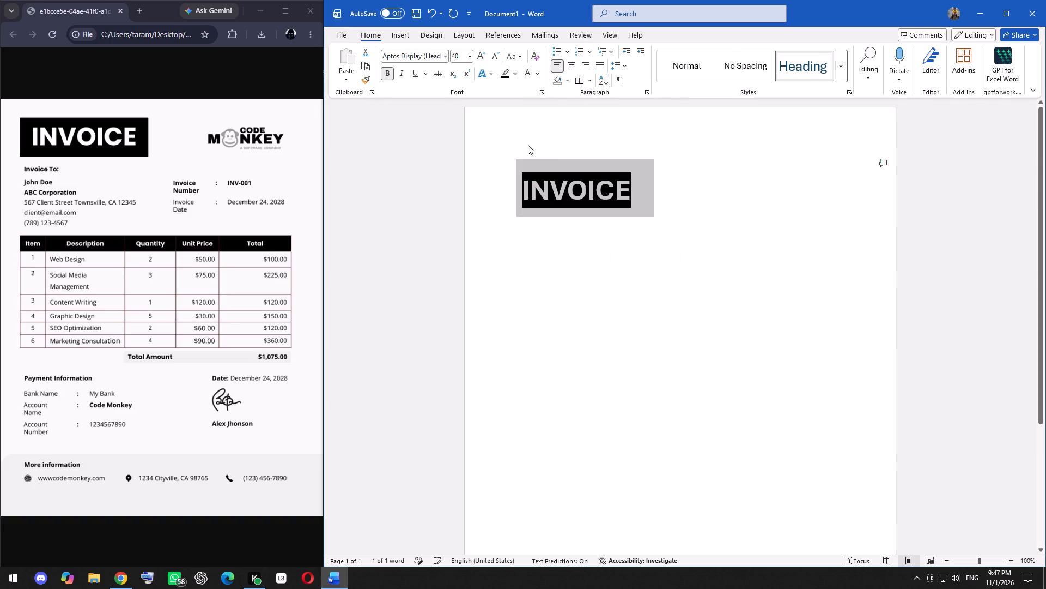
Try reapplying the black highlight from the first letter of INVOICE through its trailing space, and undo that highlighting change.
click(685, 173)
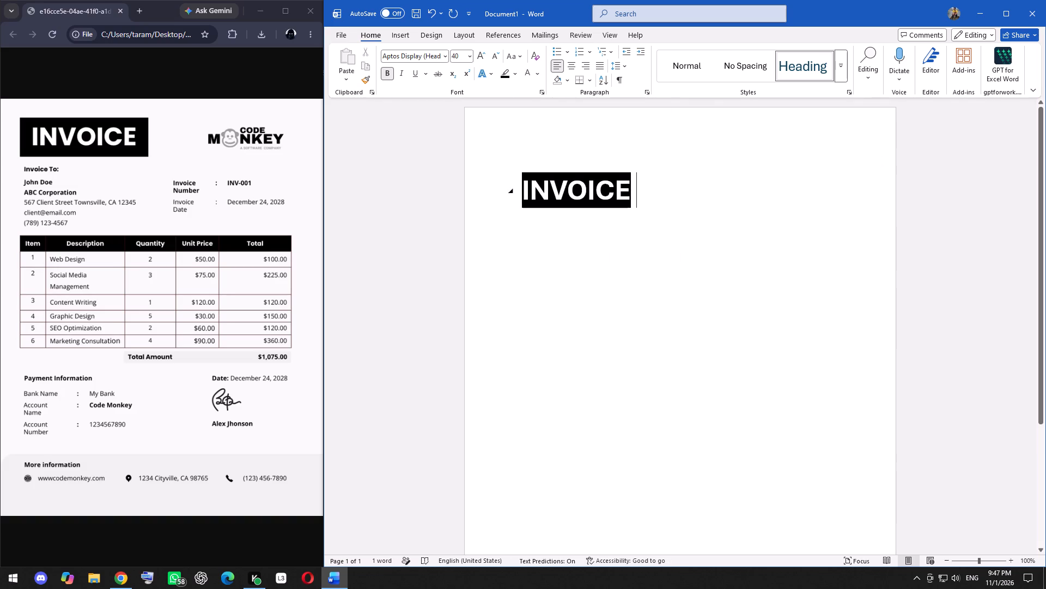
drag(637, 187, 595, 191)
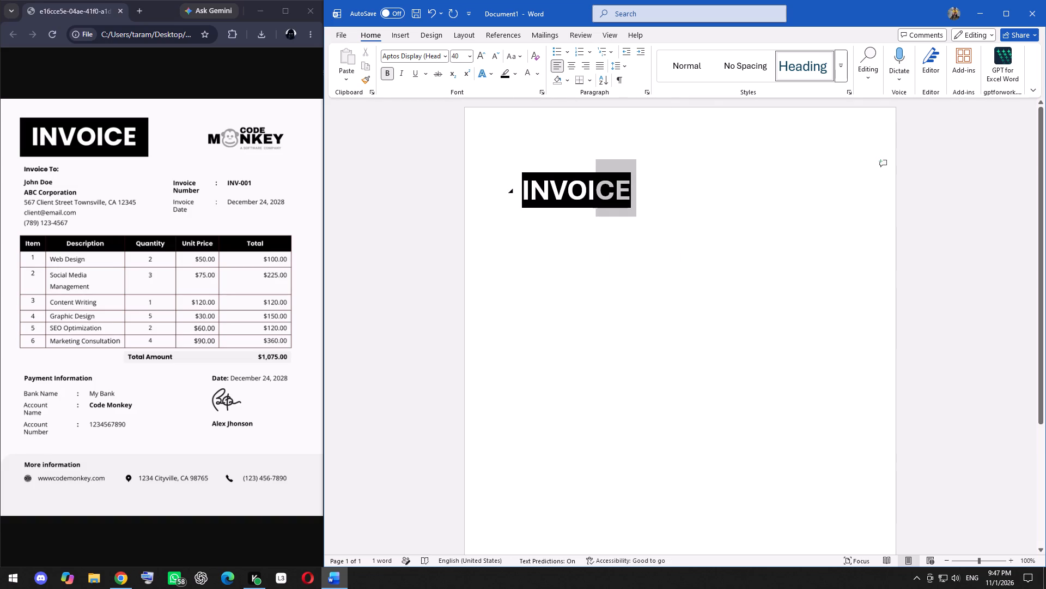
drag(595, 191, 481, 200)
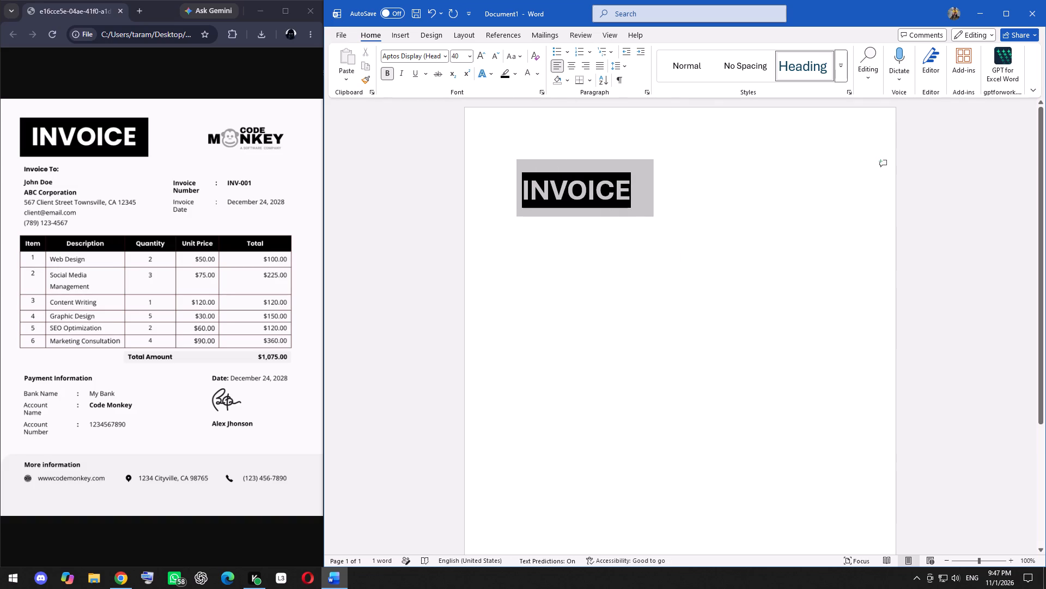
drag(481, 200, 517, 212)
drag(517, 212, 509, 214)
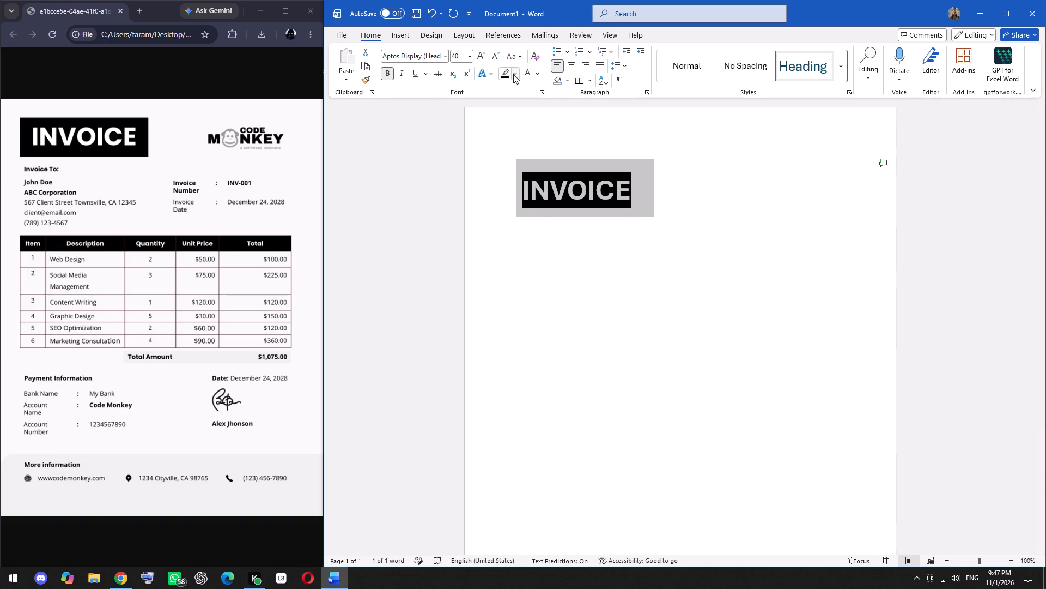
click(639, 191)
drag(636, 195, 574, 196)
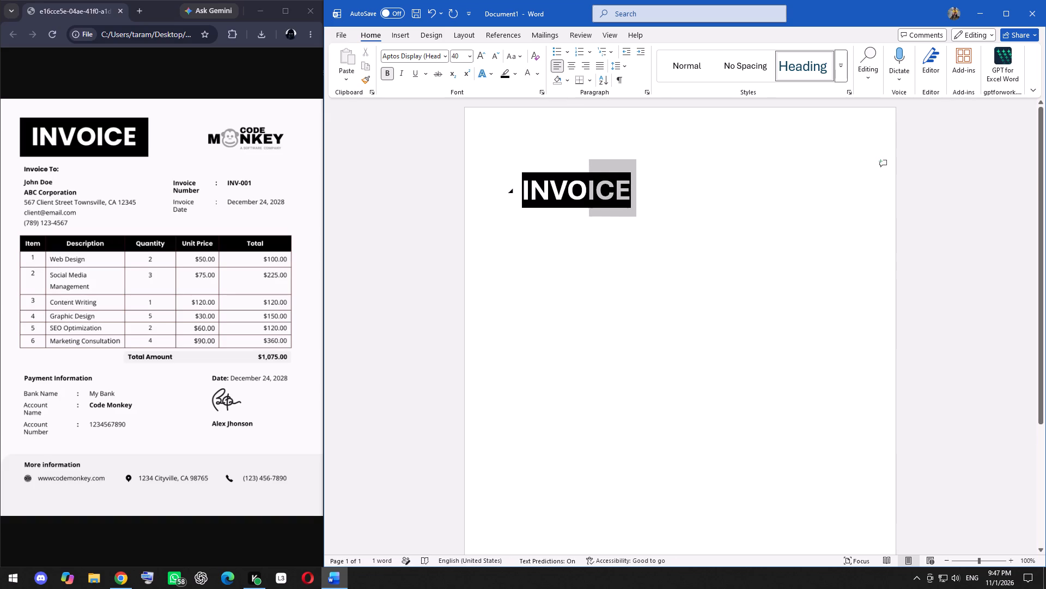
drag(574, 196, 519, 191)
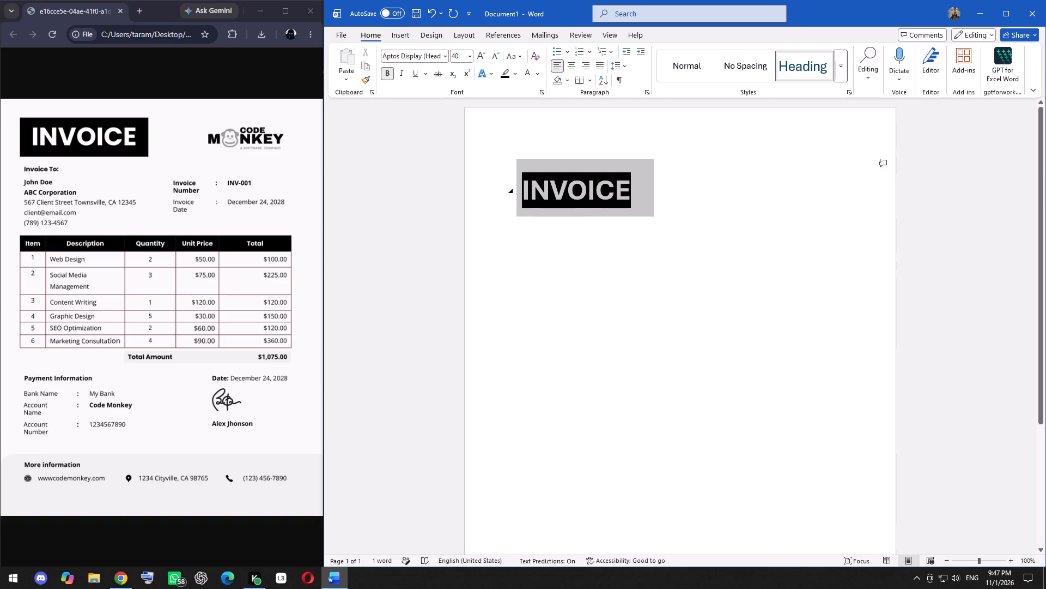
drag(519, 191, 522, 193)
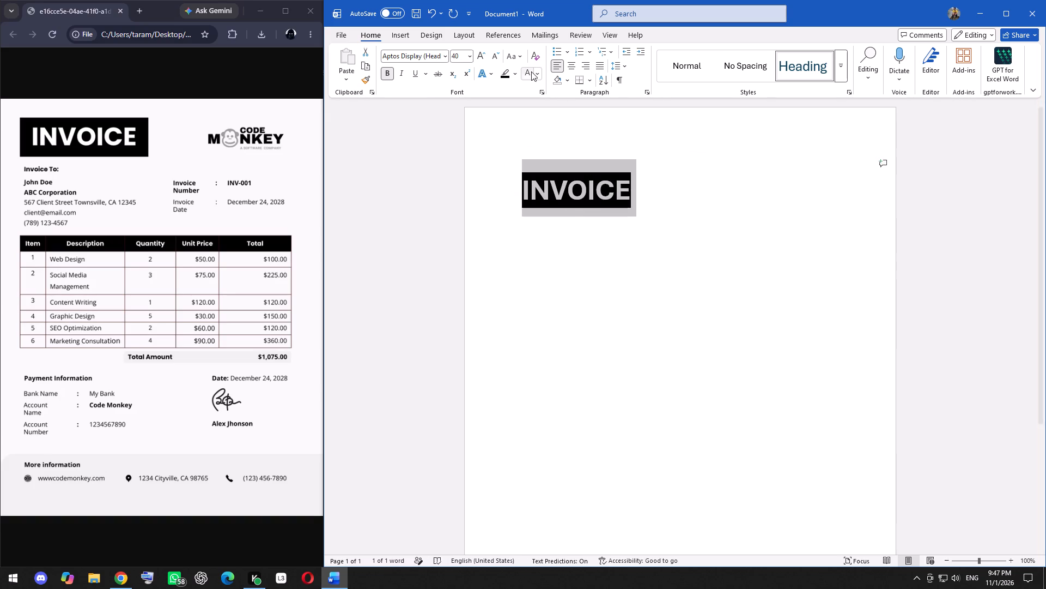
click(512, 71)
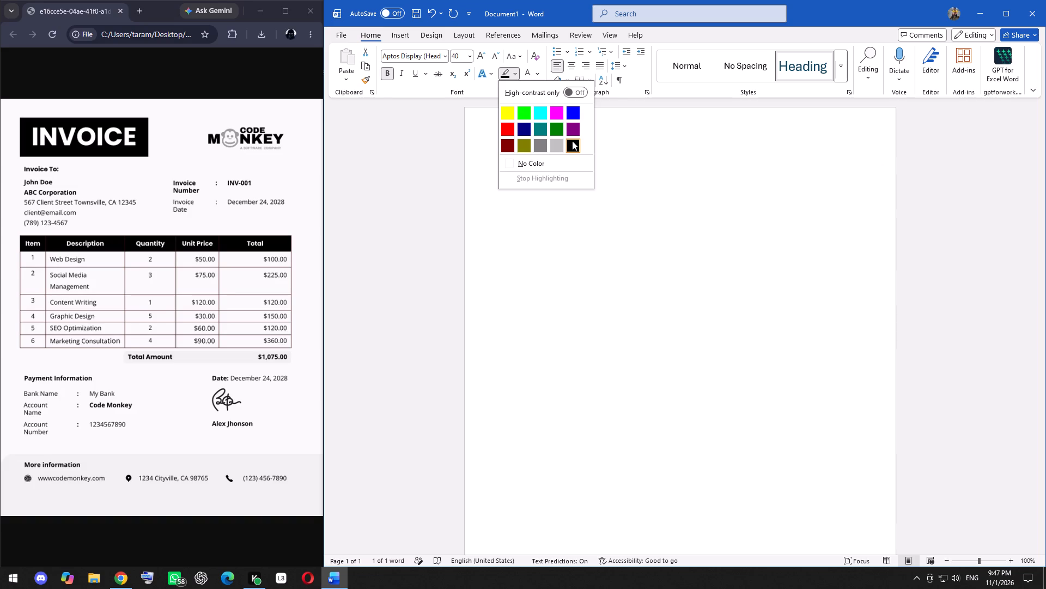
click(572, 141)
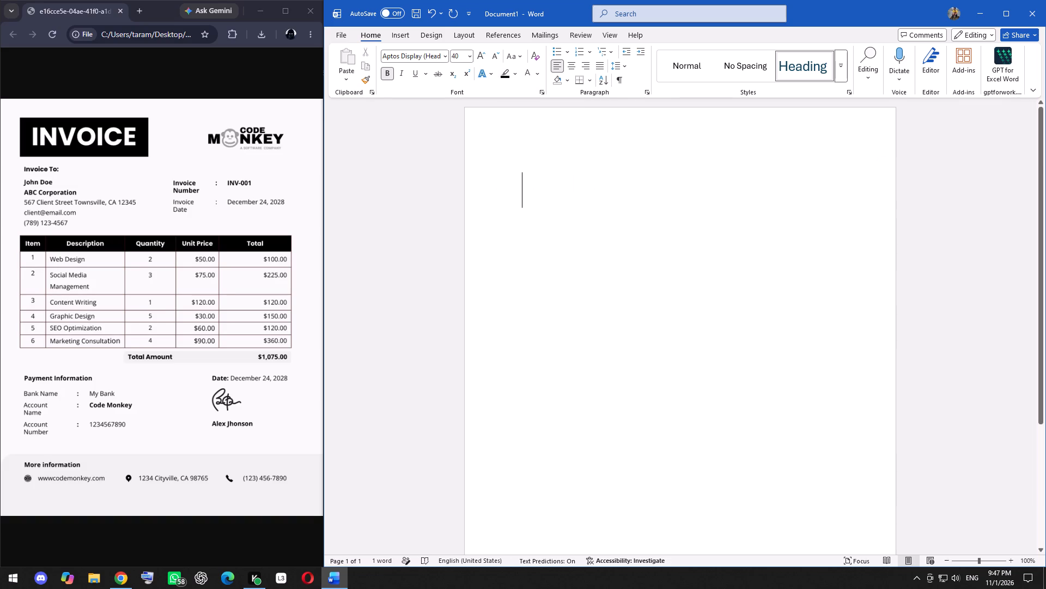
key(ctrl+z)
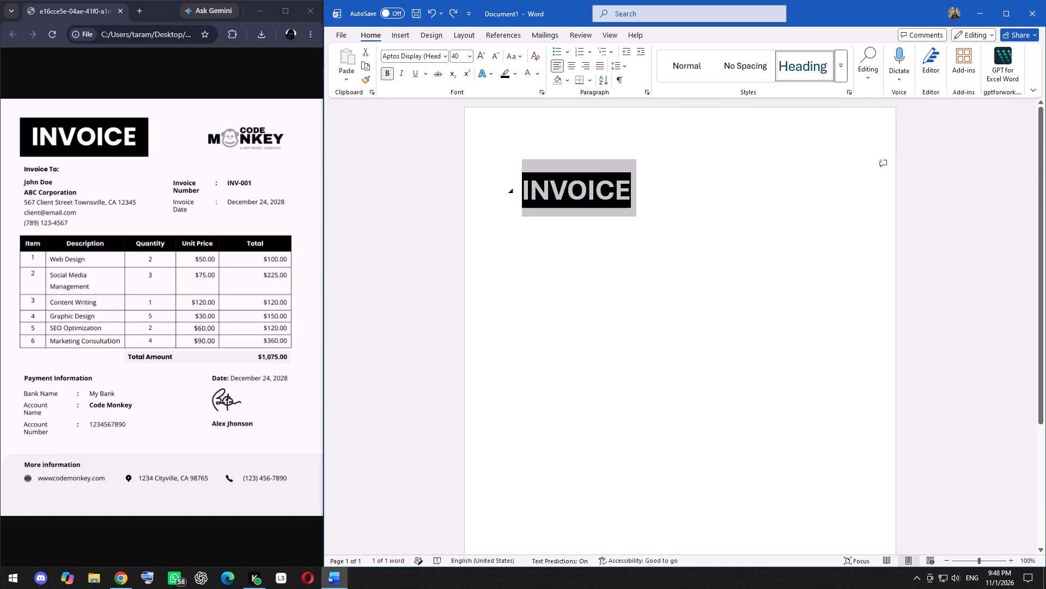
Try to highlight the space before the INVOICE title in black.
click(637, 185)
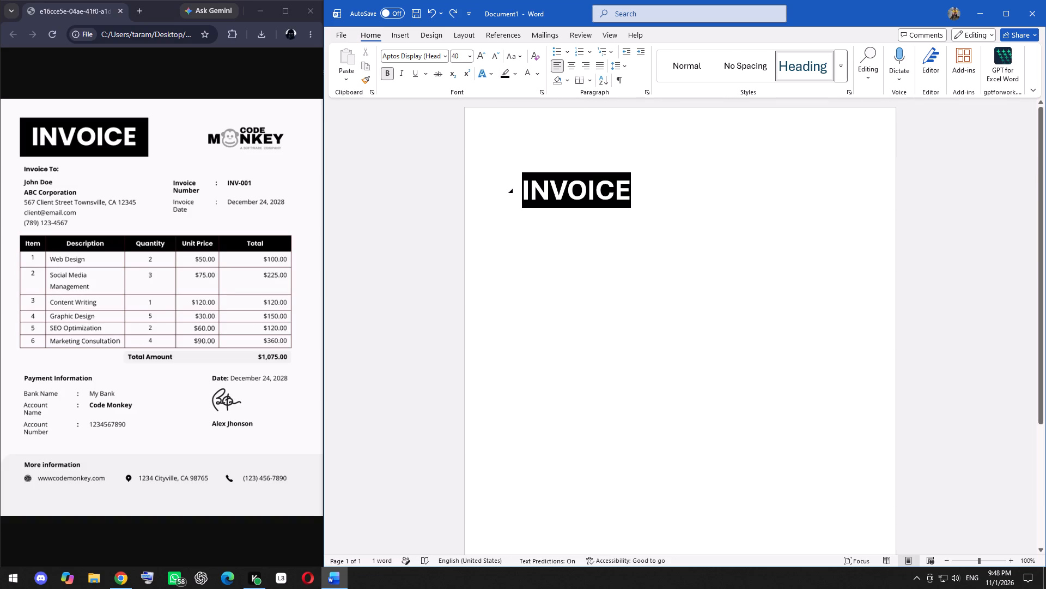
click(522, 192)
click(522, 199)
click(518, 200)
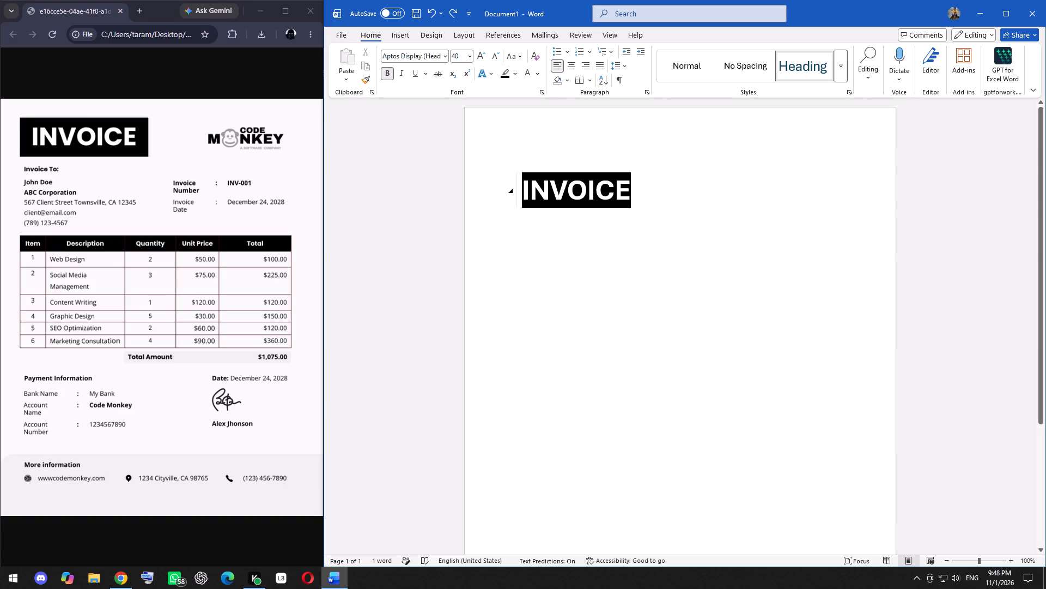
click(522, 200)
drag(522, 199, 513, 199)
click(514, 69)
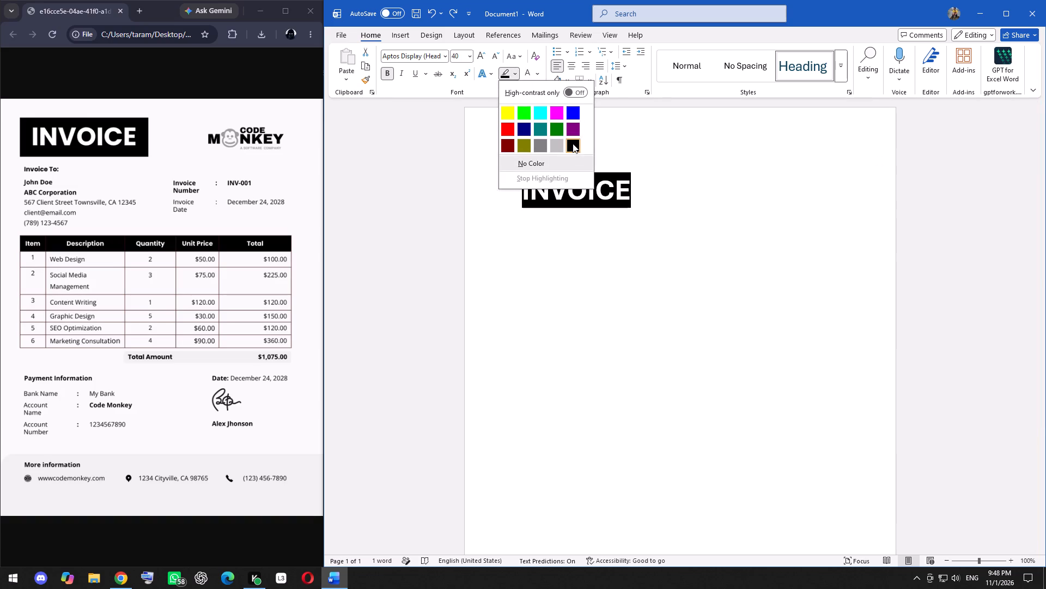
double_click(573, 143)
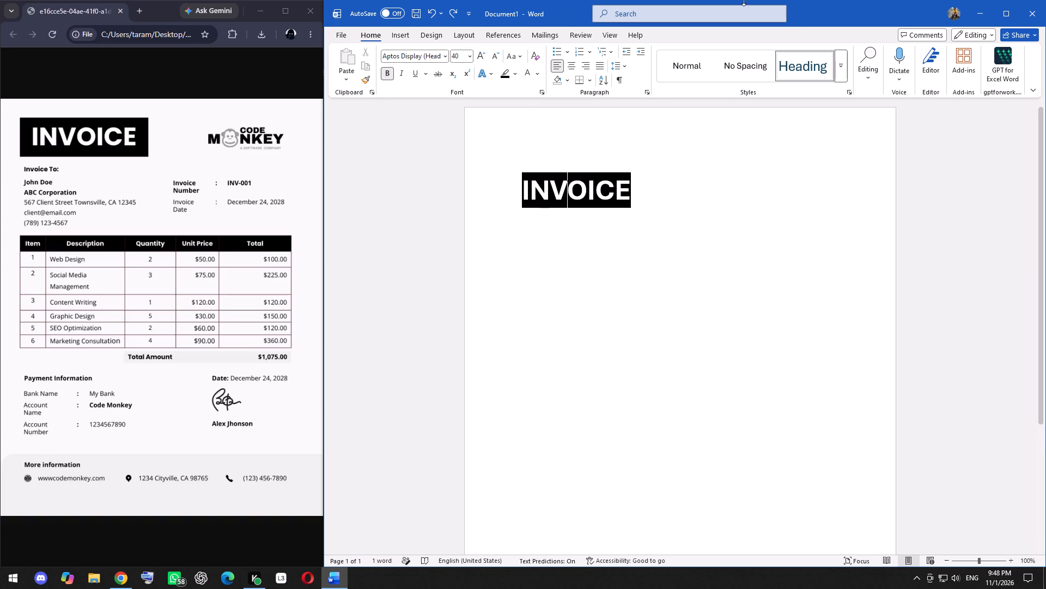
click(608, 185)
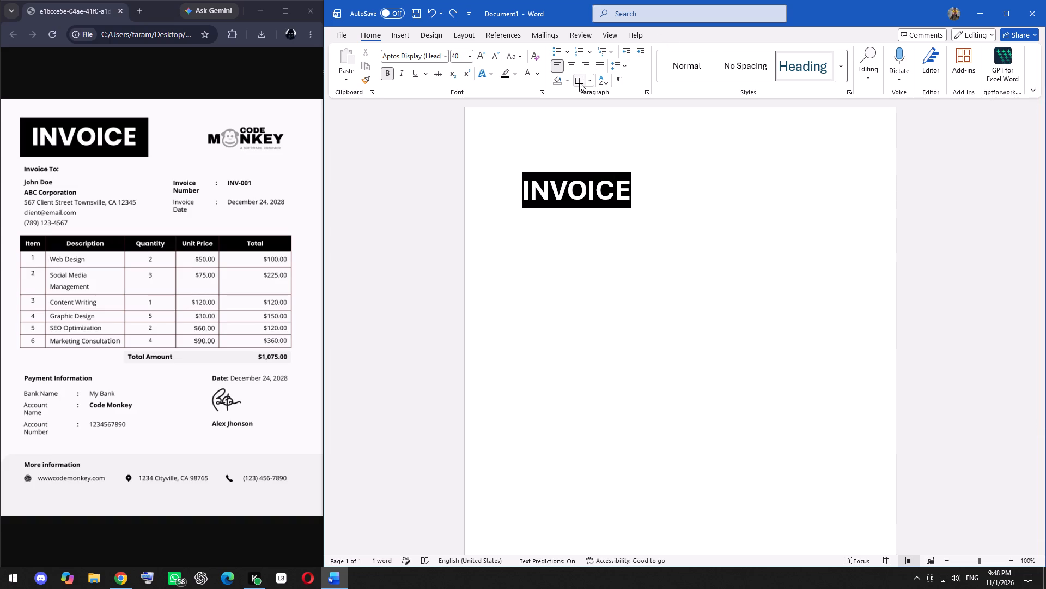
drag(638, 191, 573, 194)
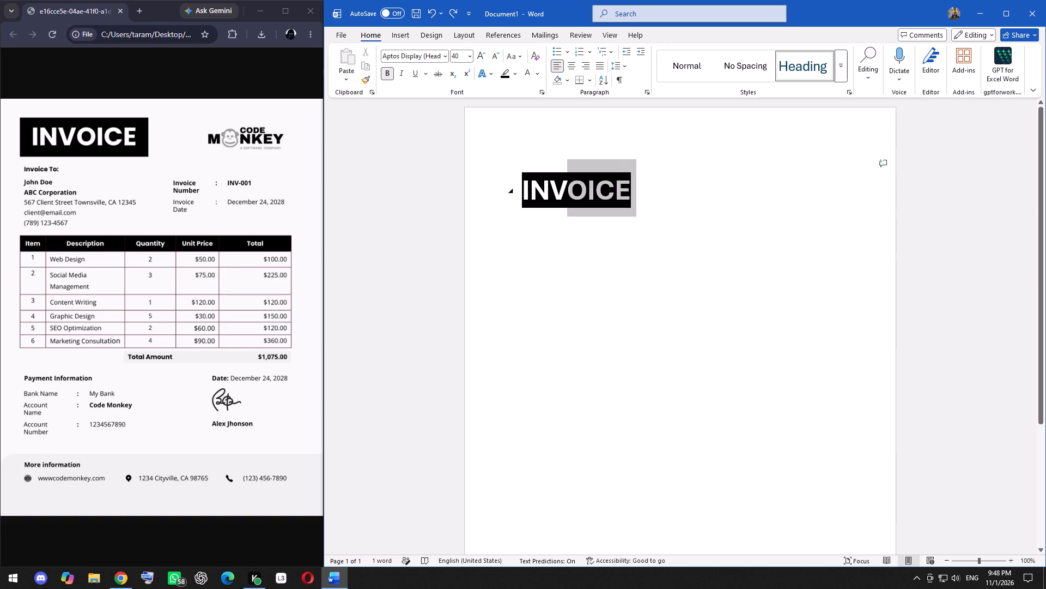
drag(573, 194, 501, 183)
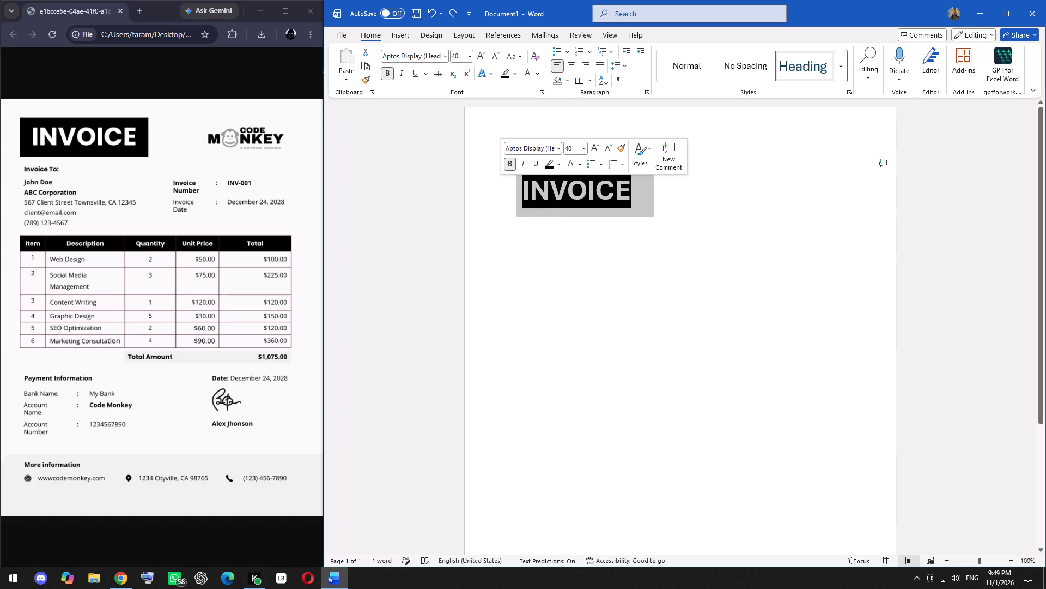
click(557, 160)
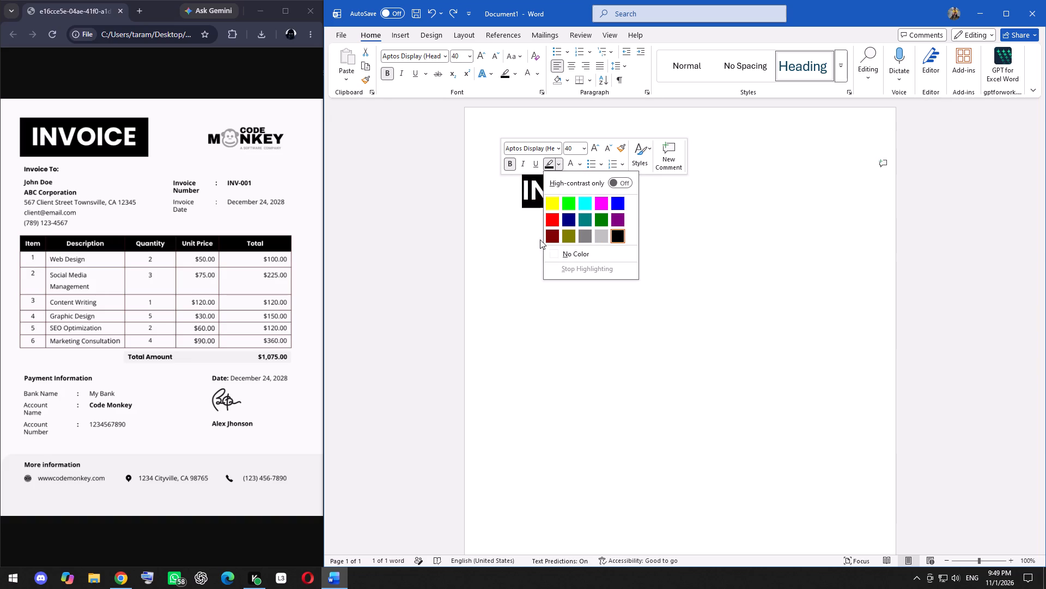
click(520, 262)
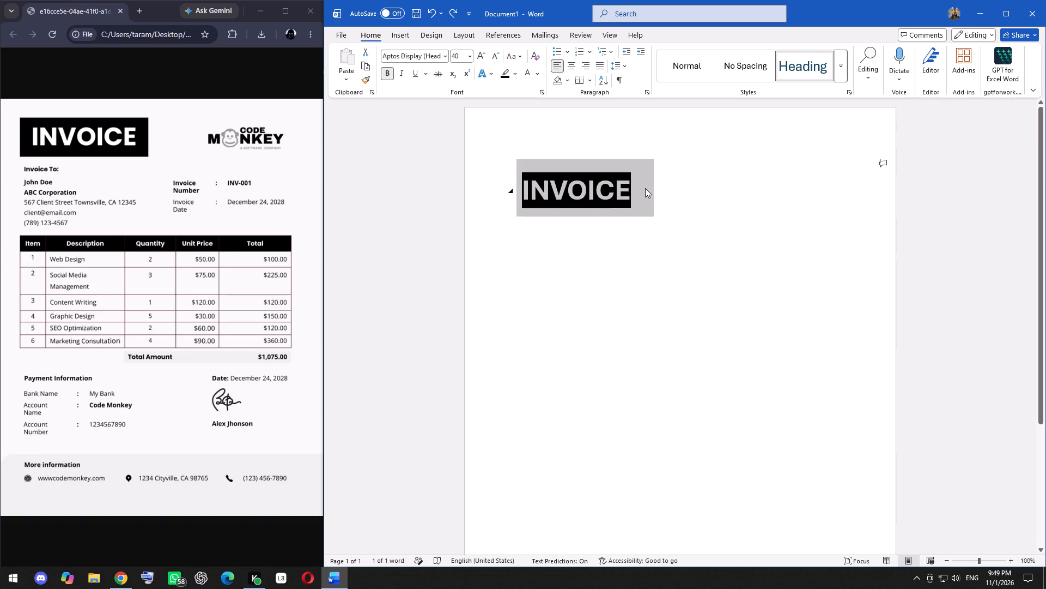
Replace the space after the INVOICE title with a period and highlight that period in black.
click(653, 182)
click(635, 189)
click(635, 189)
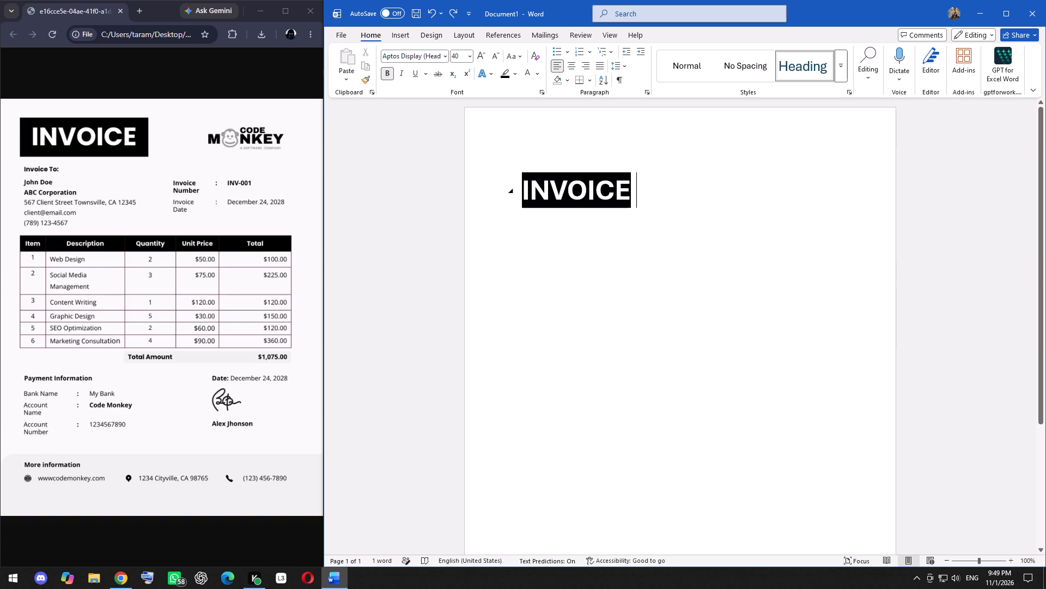
key(BackSpace)
key(period)
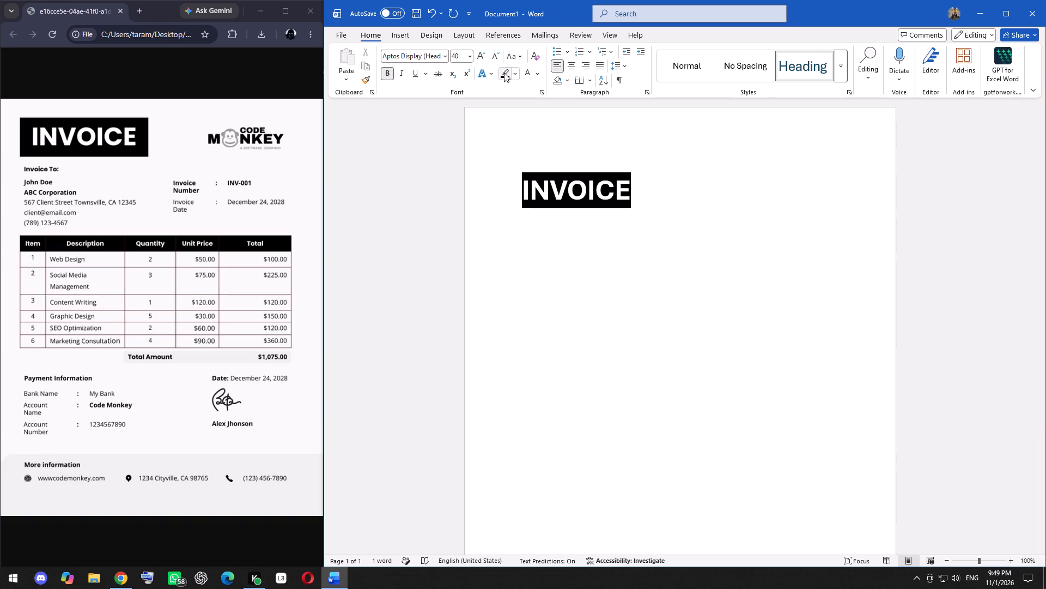
click(518, 71)
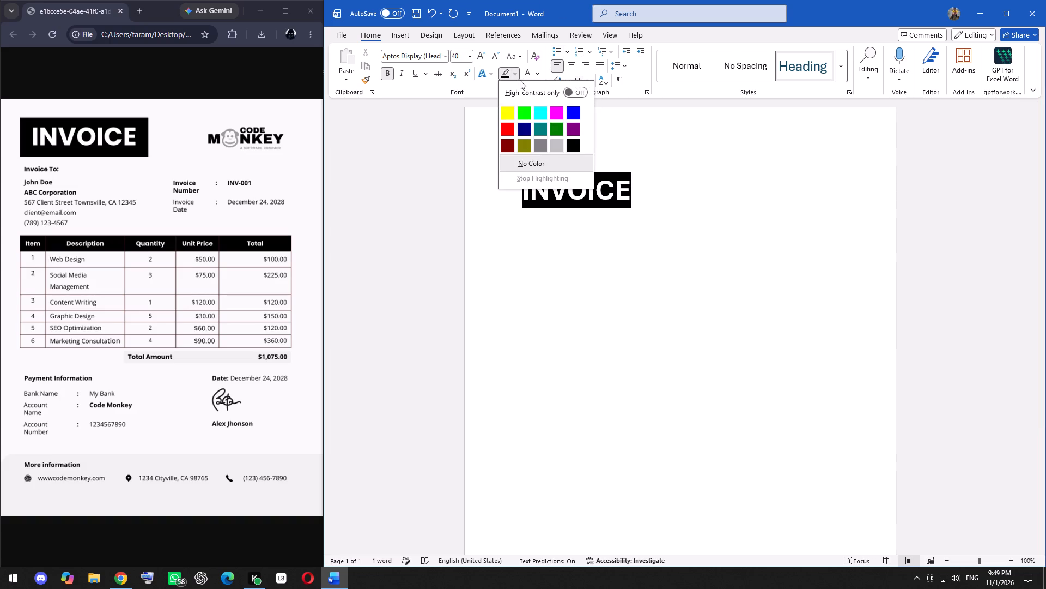
click(571, 142)
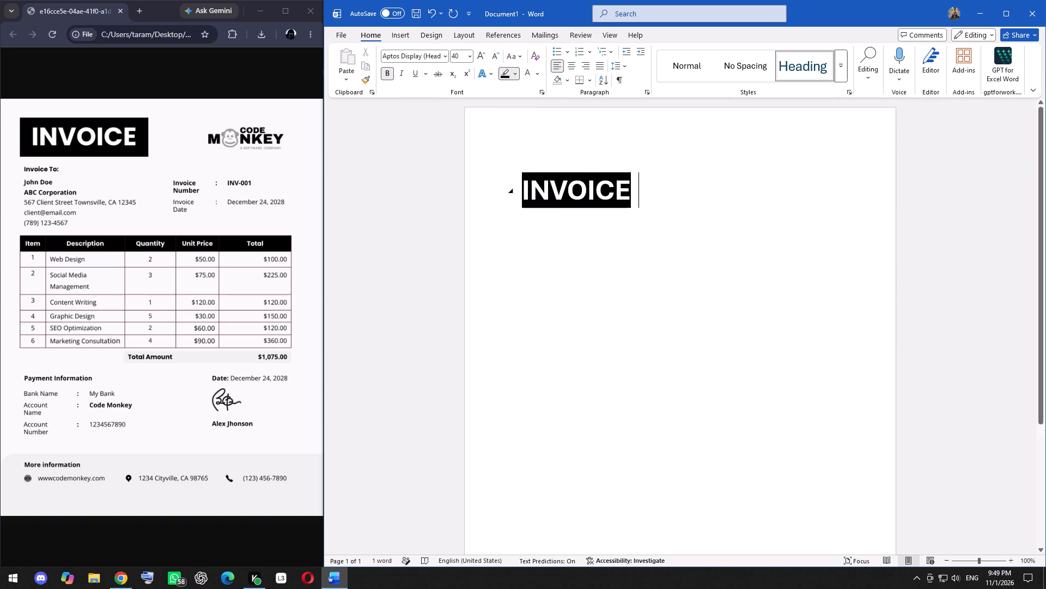
click(641, 196)
drag(640, 200, 634, 201)
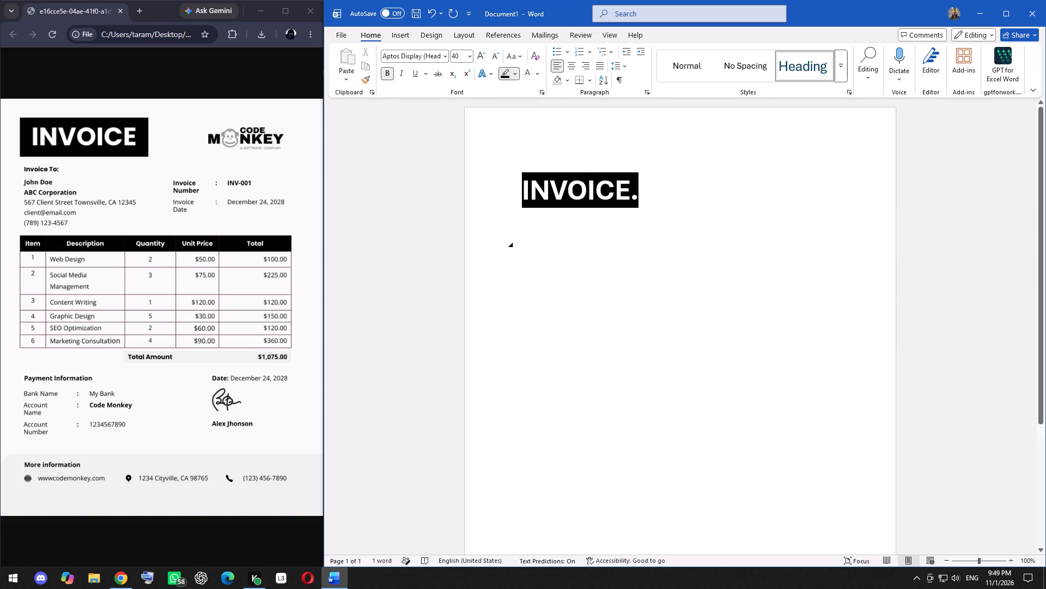
click(633, 197)
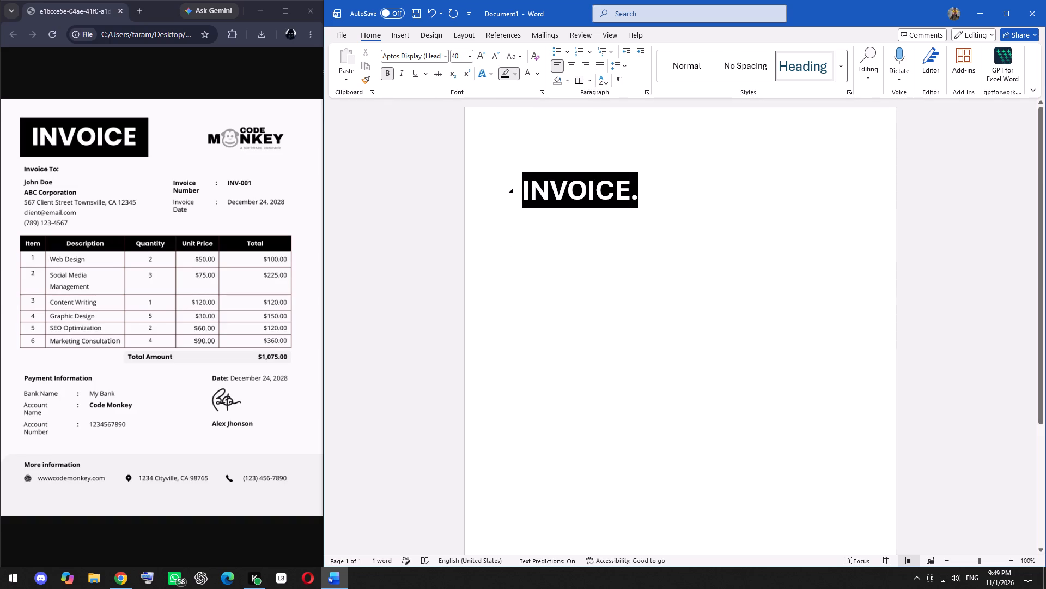
click(635, 199)
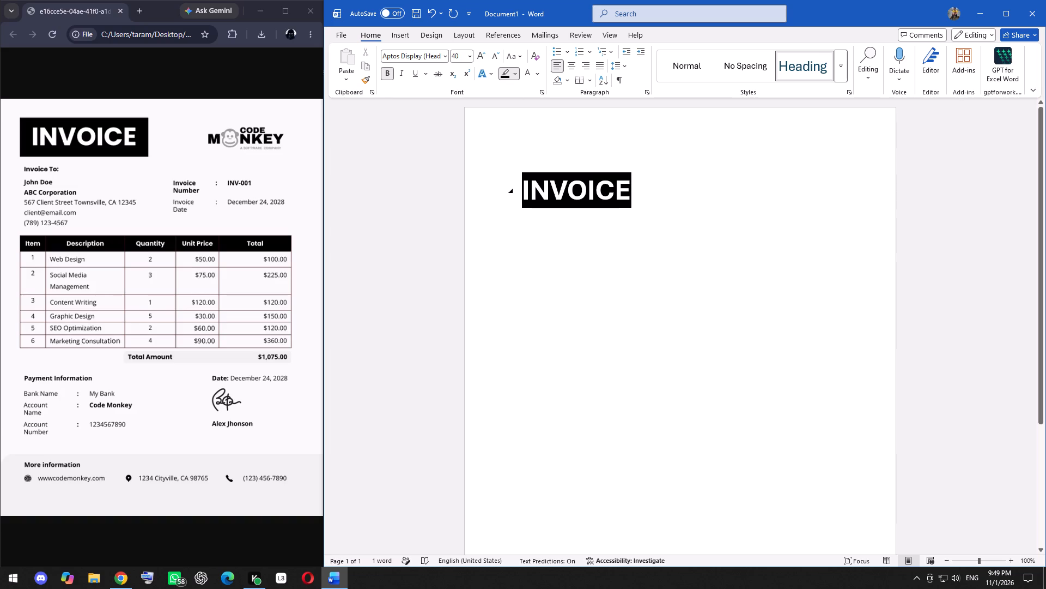
key(ctrl+z)
click(654, 191)
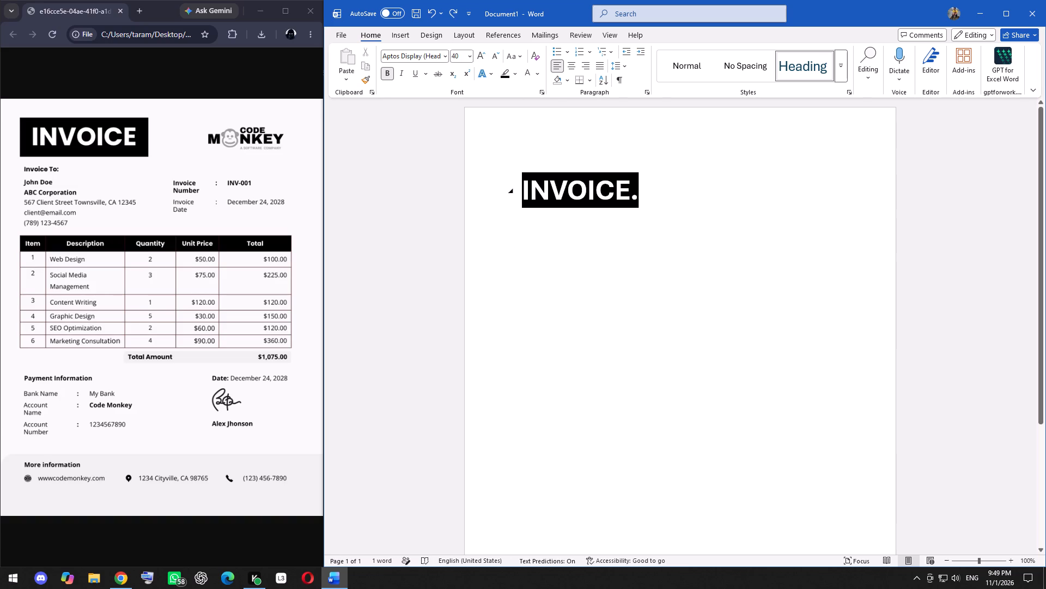
Set the font colour of the period after the INVOICE title to black so it blends into the highlight.
click(635, 199)
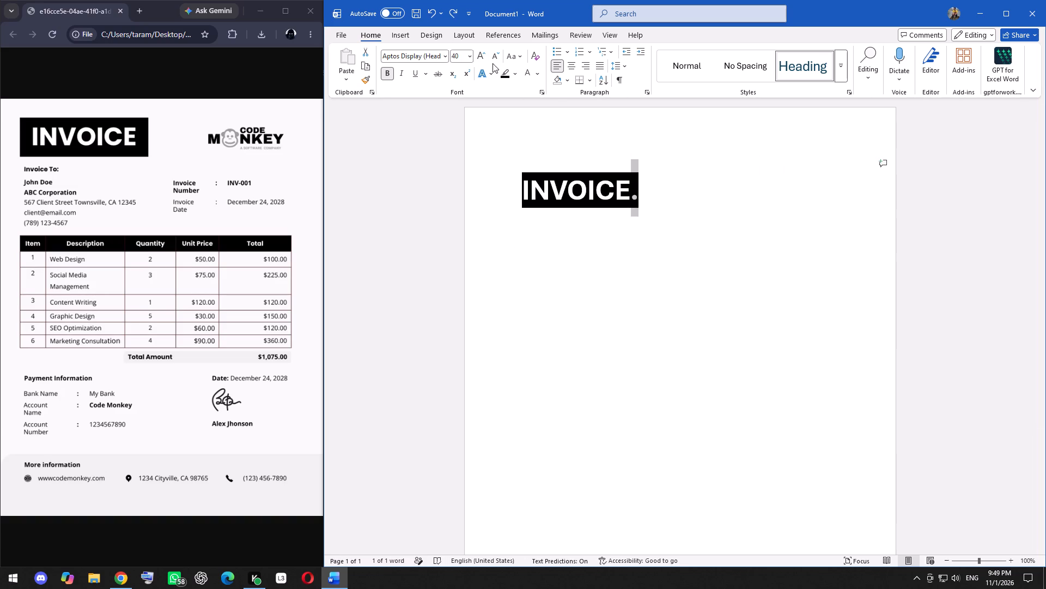
click(540, 71)
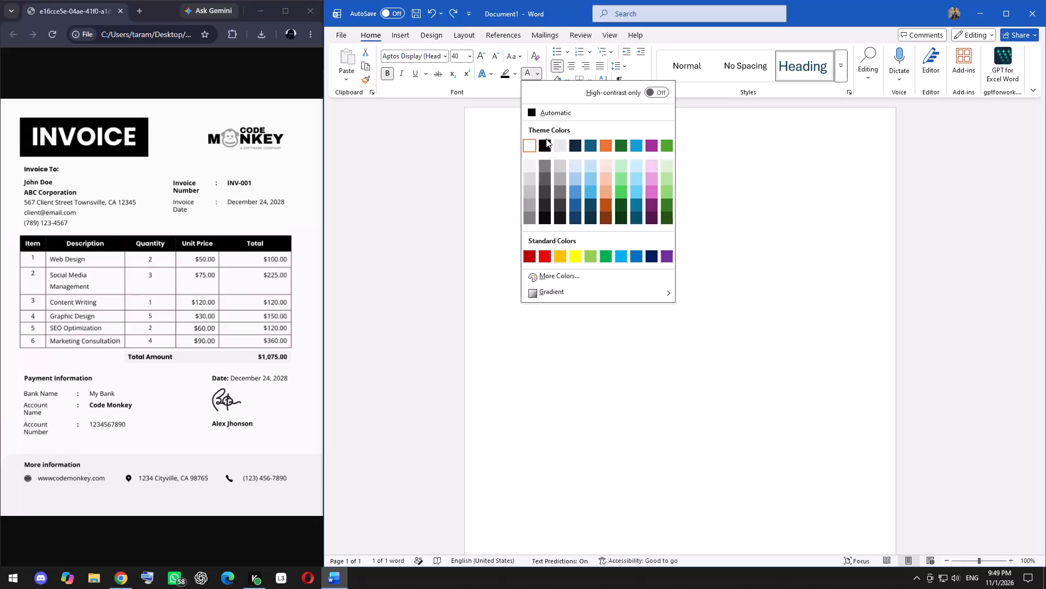
click(546, 142)
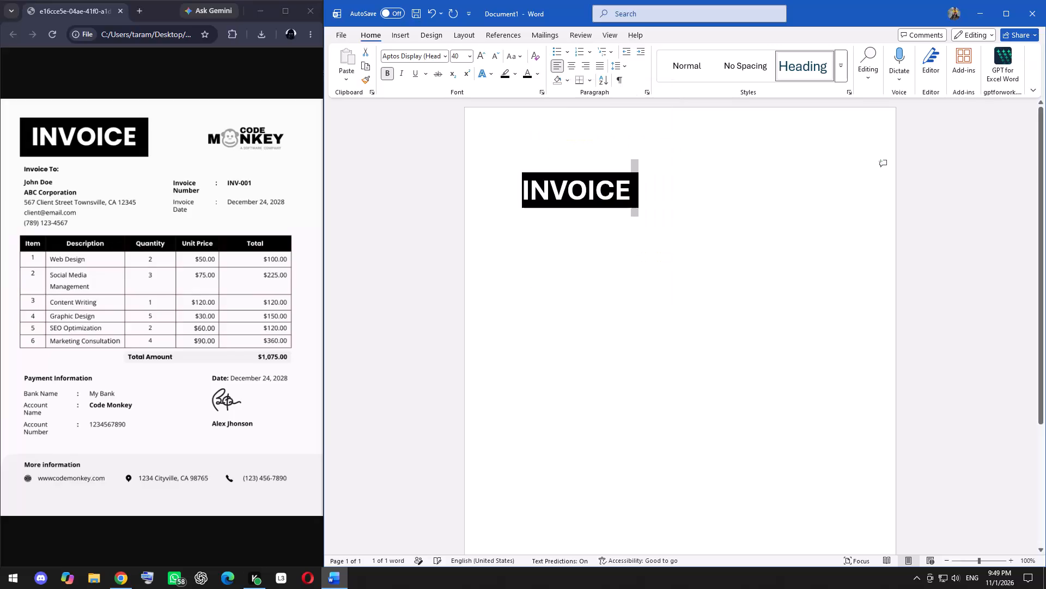
Replace the space before the INVOICE title with a comma, choosing black as the font colour at that point.
click(519, 197)
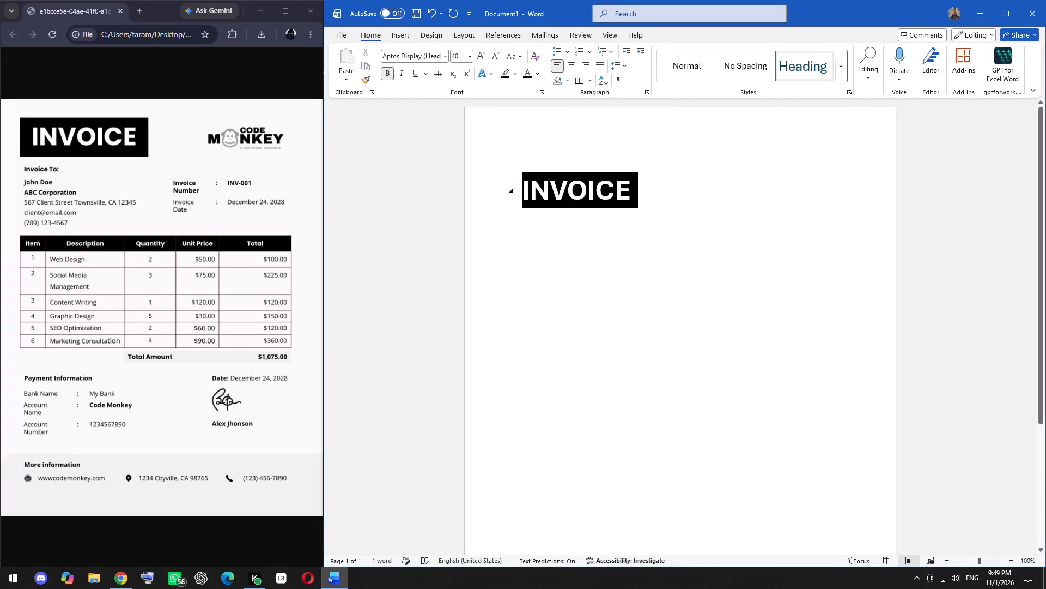
key(comma)
key(BackSpace)
key(BackSpace)
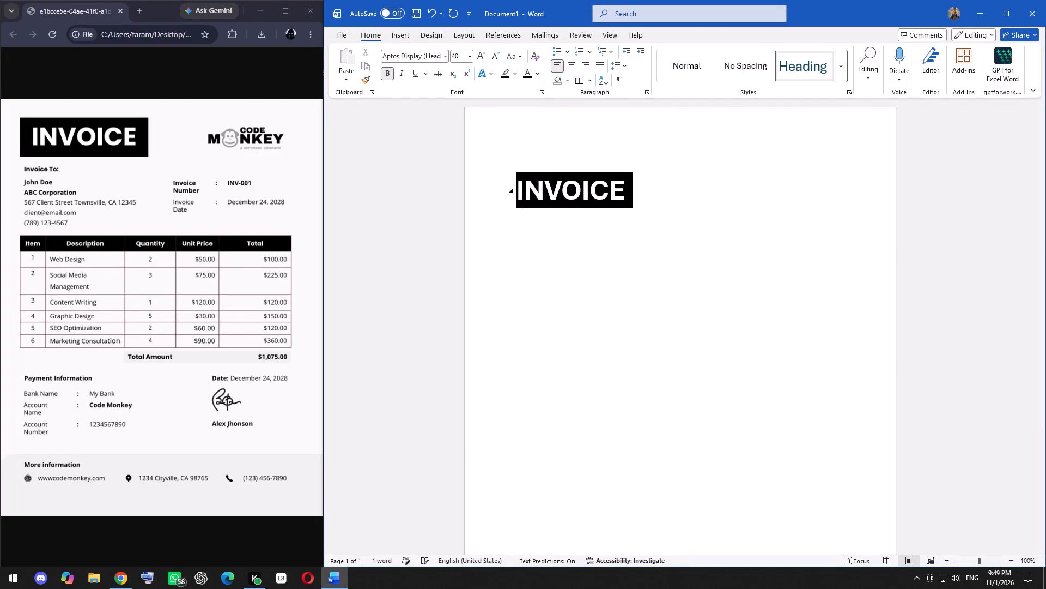
key(BackSpace)
key(comma)
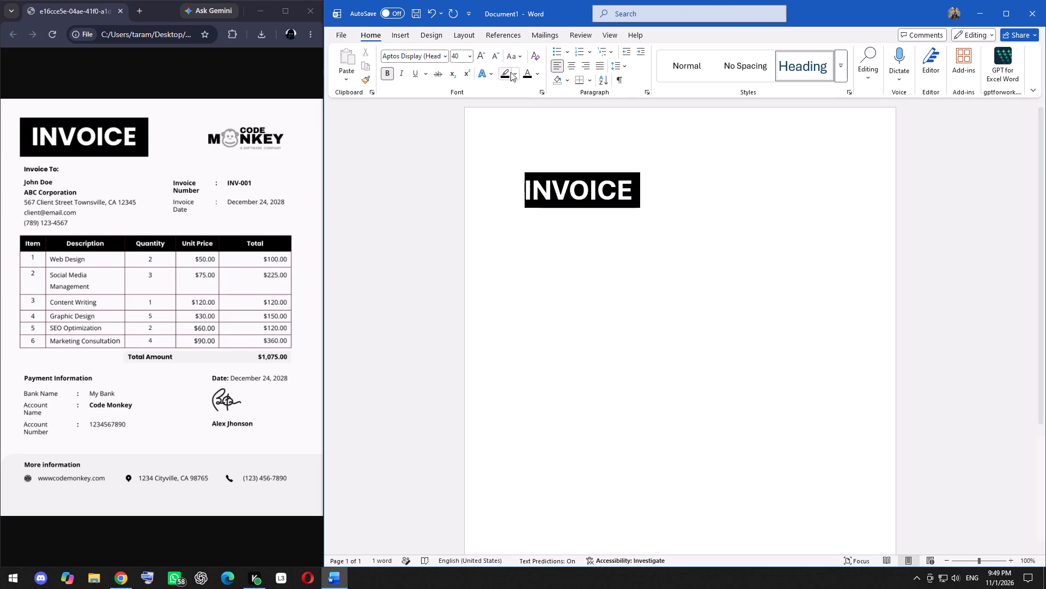
click(537, 71)
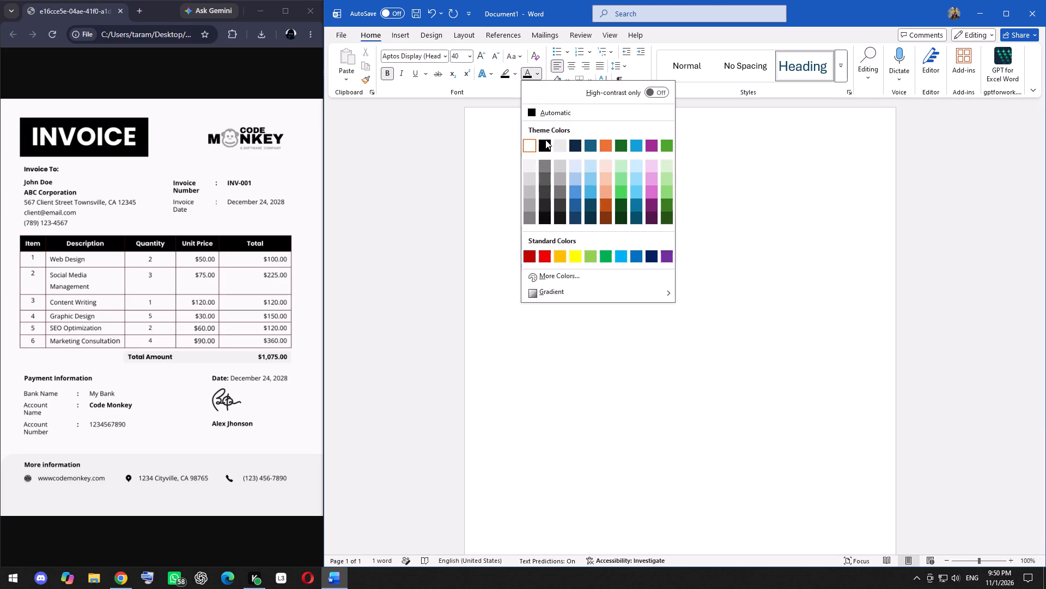
click(547, 142)
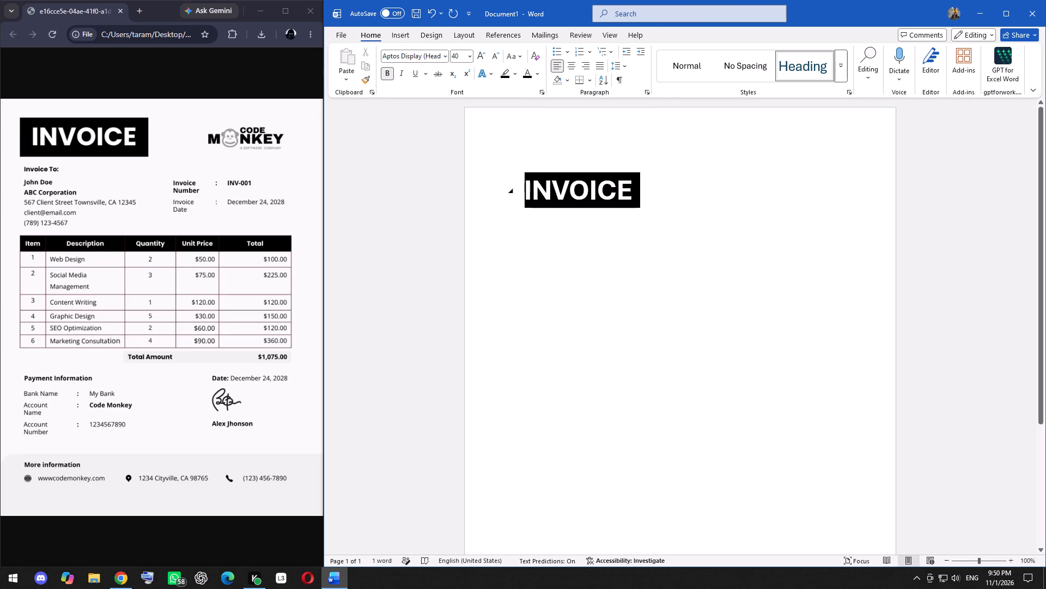
key(BackSpace)
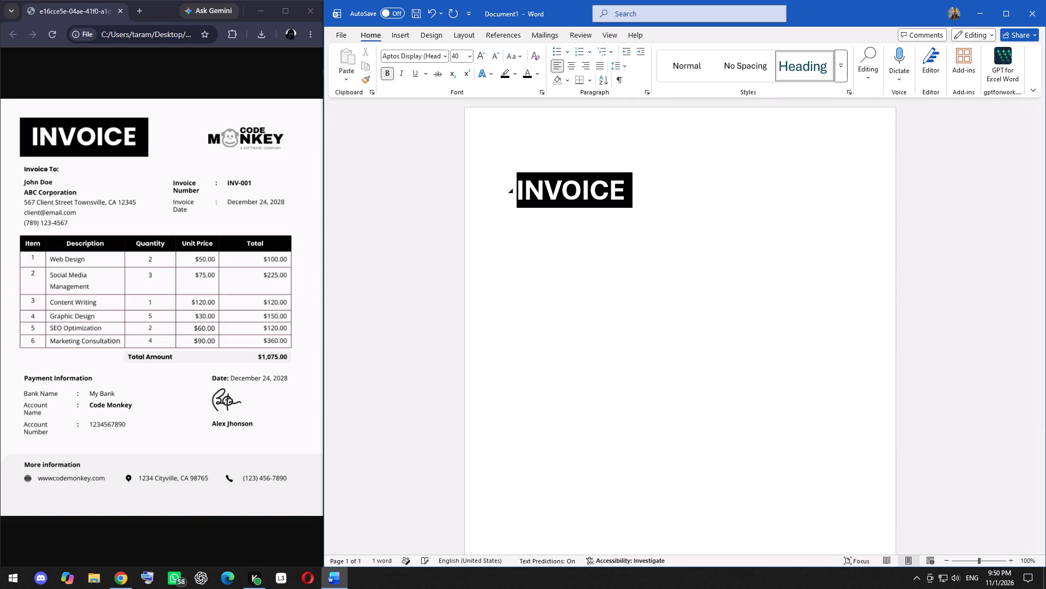
key(comma)
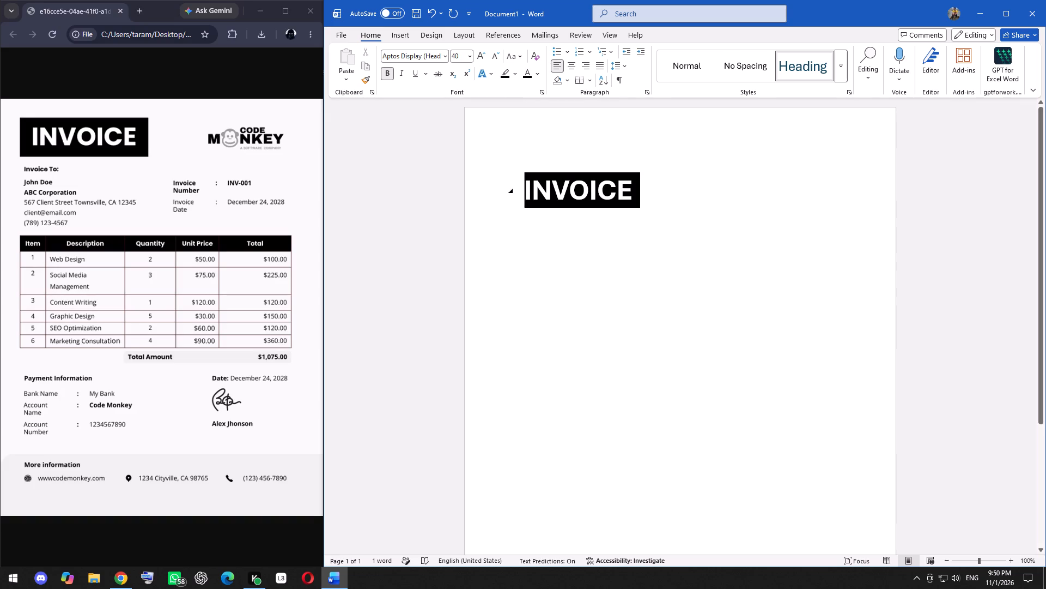
Select only the comma before the INVOICE title and set its font colour to black.
drag(519, 201, 531, 198)
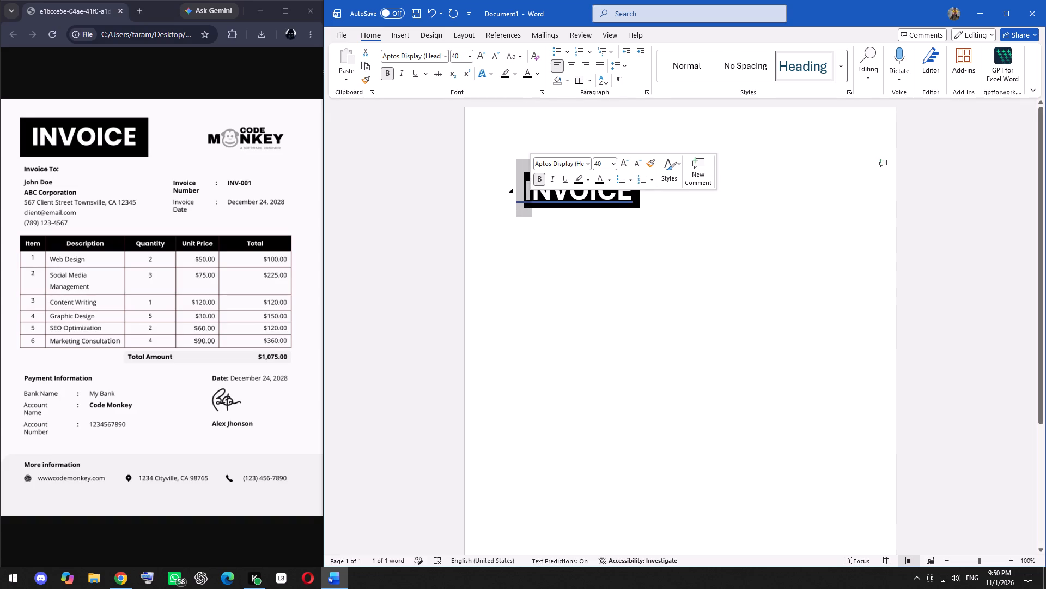
drag(532, 208, 522, 203)
click(548, 222)
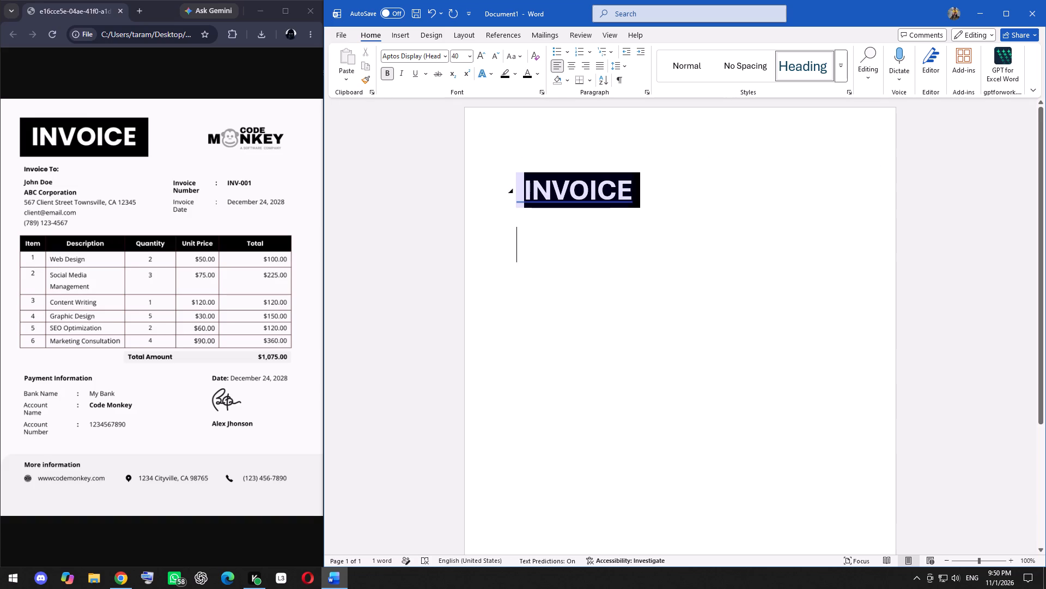
drag(515, 192, 528, 189)
click(528, 189)
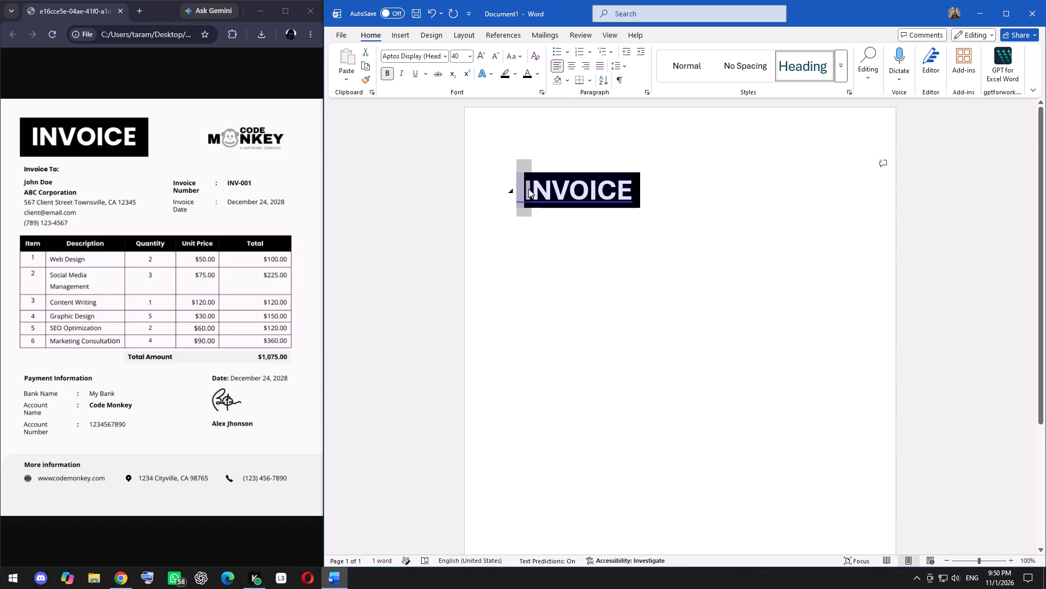
click(655, 181)
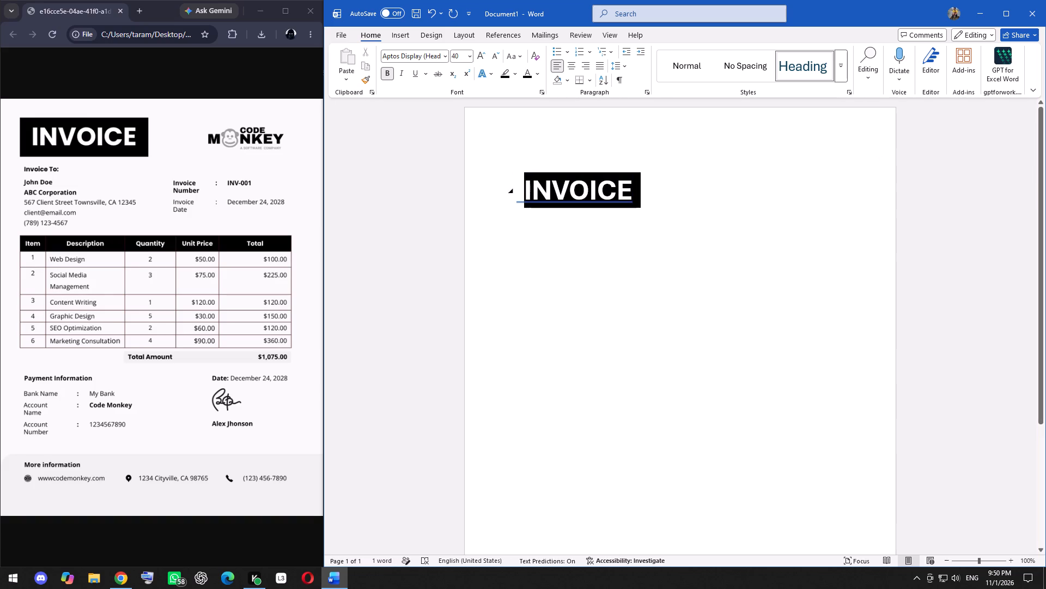
drag(522, 188, 514, 189)
click(537, 69)
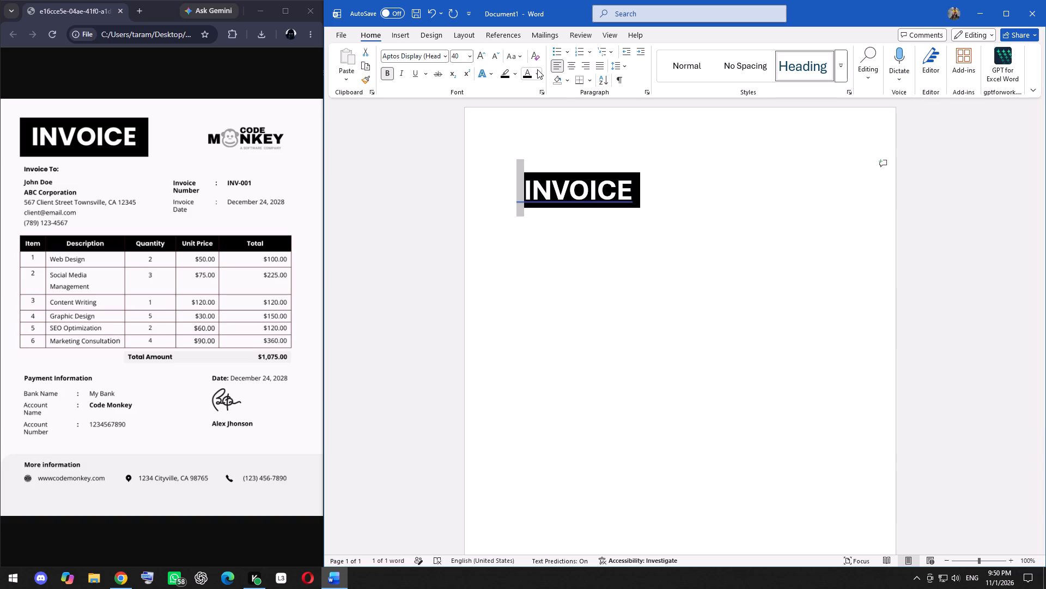
click(545, 138)
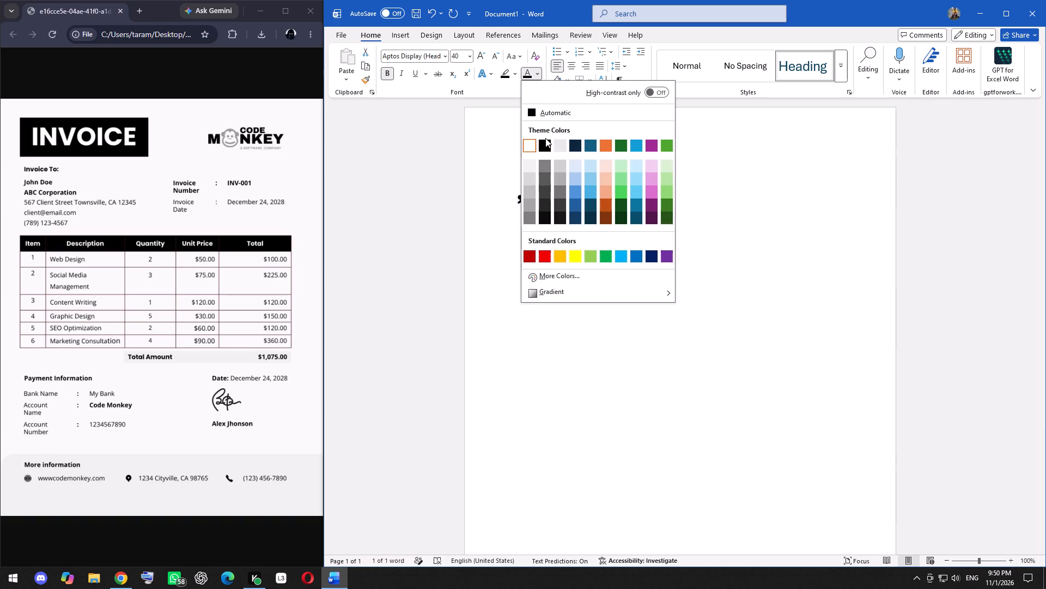
click(547, 137)
click(545, 142)
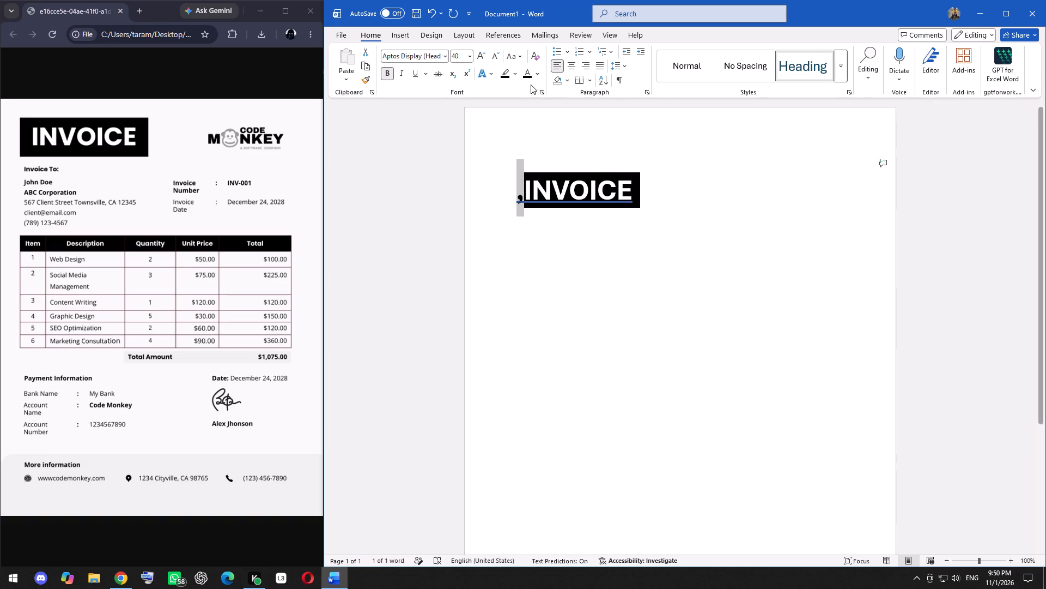
Highlight the comma before the INVOICE title in black and place the cursor on the empty line below.
click(515, 71)
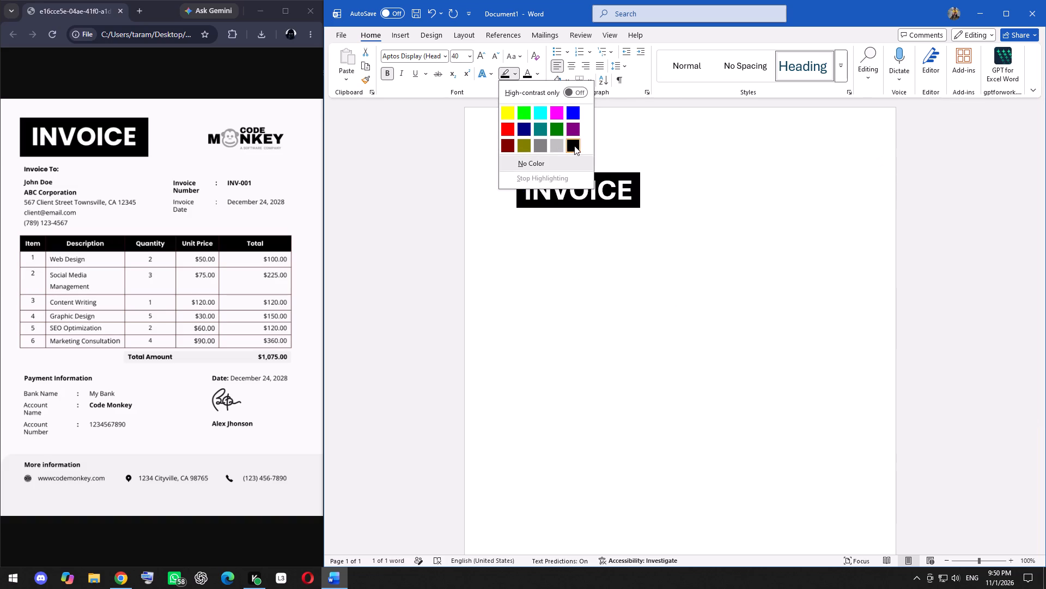
click(574, 146)
click(650, 190)
click(649, 189)
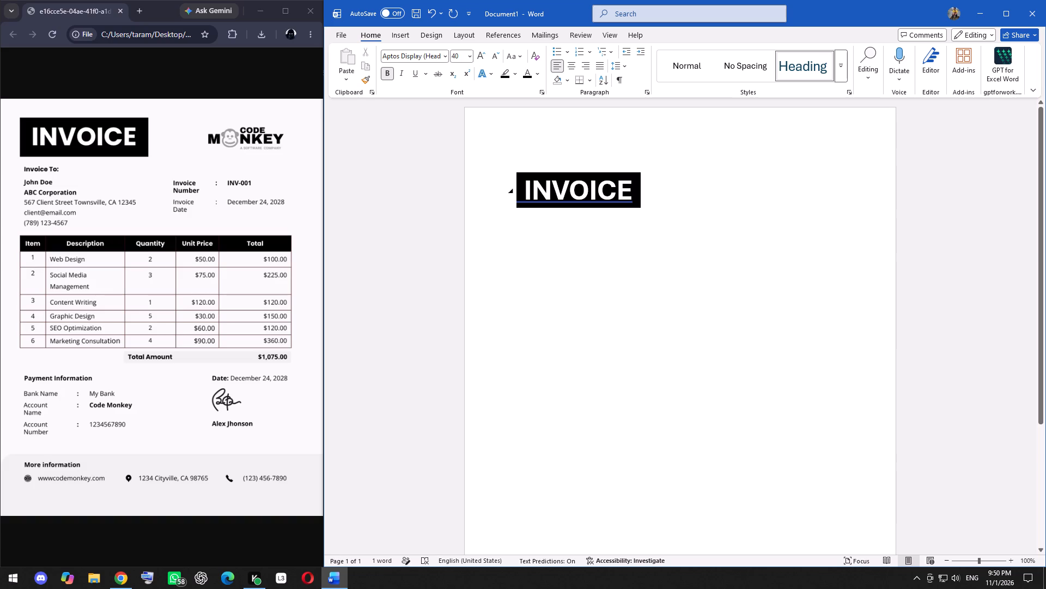
click(648, 189)
click(642, 196)
click(641, 297)
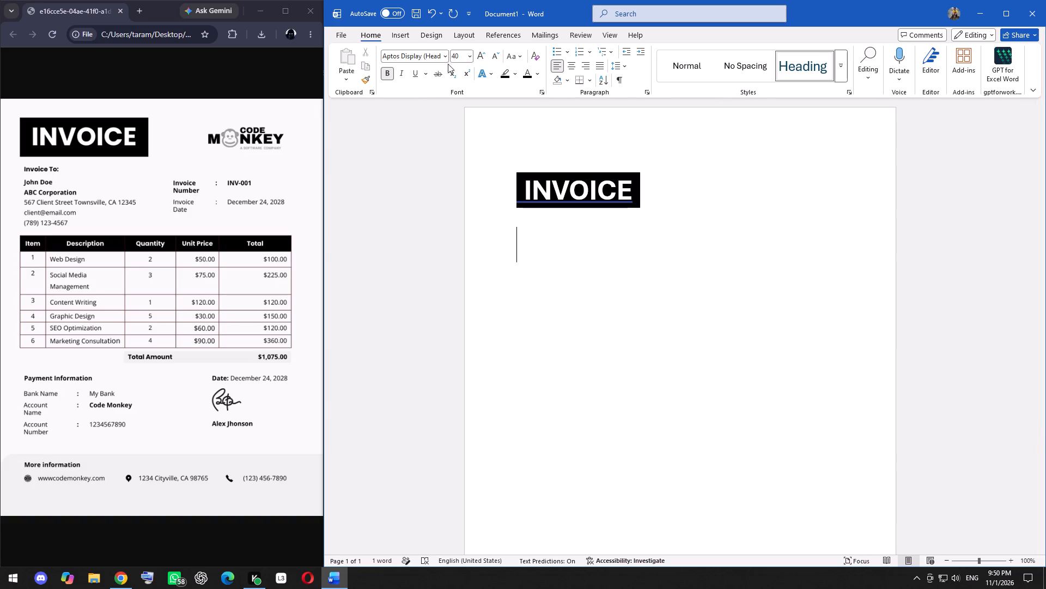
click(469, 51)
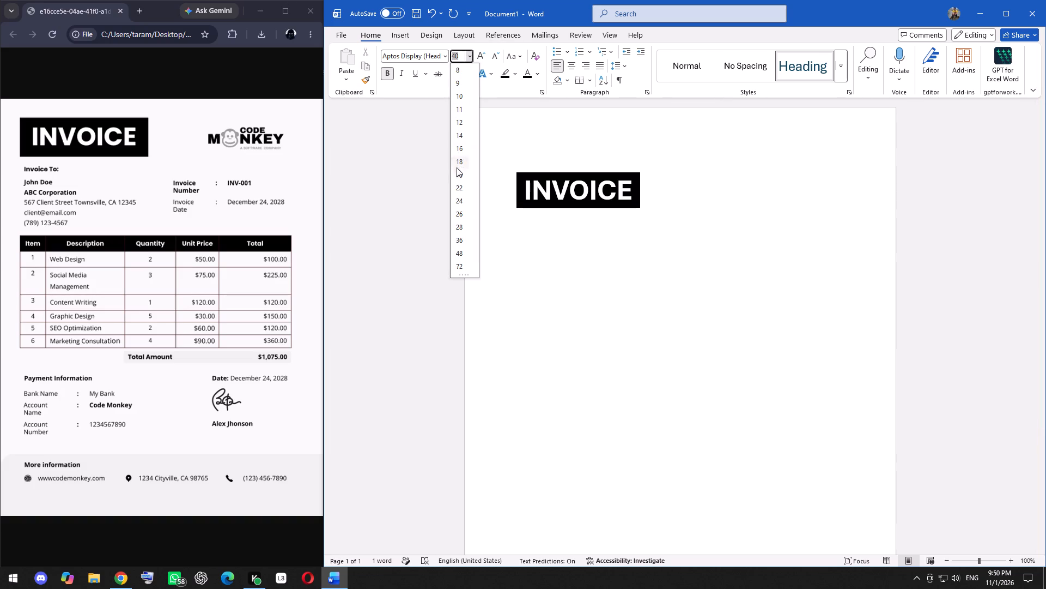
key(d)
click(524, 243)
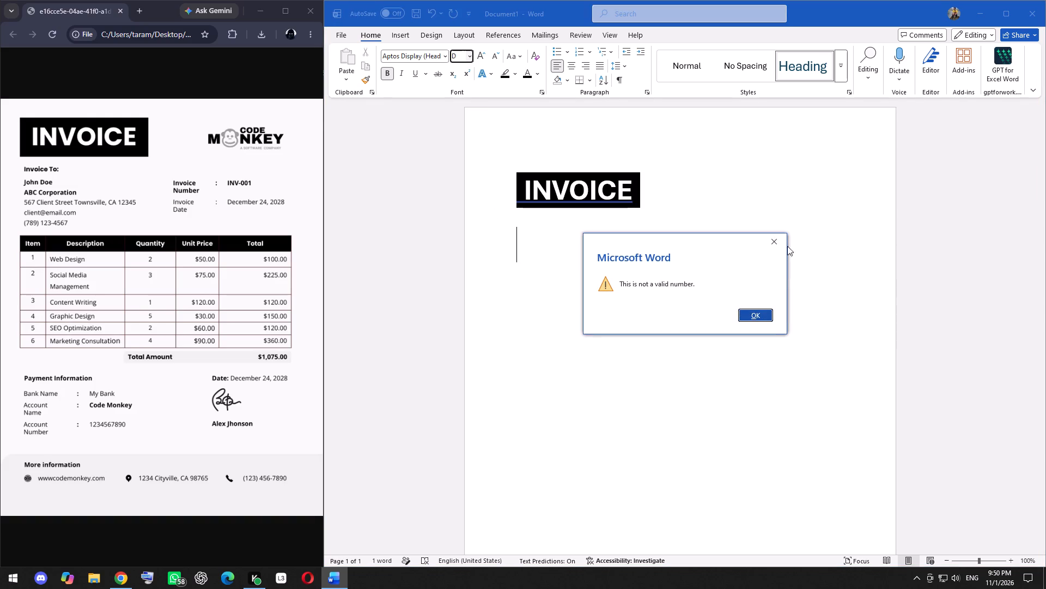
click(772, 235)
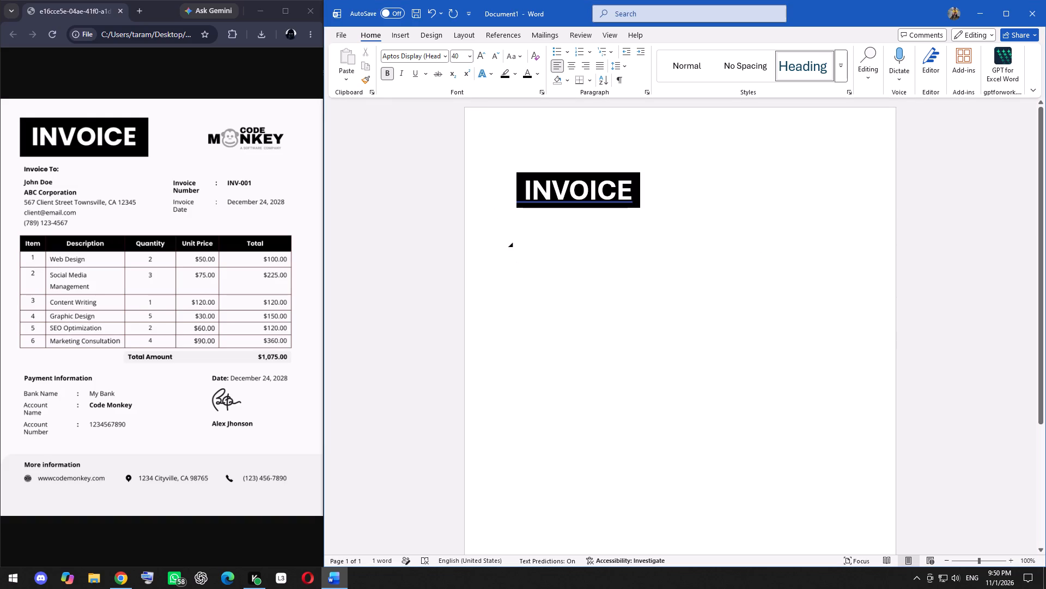
On the line below the title, set the font colour to black with no highlight colour, and enter the letter A.
key(a)
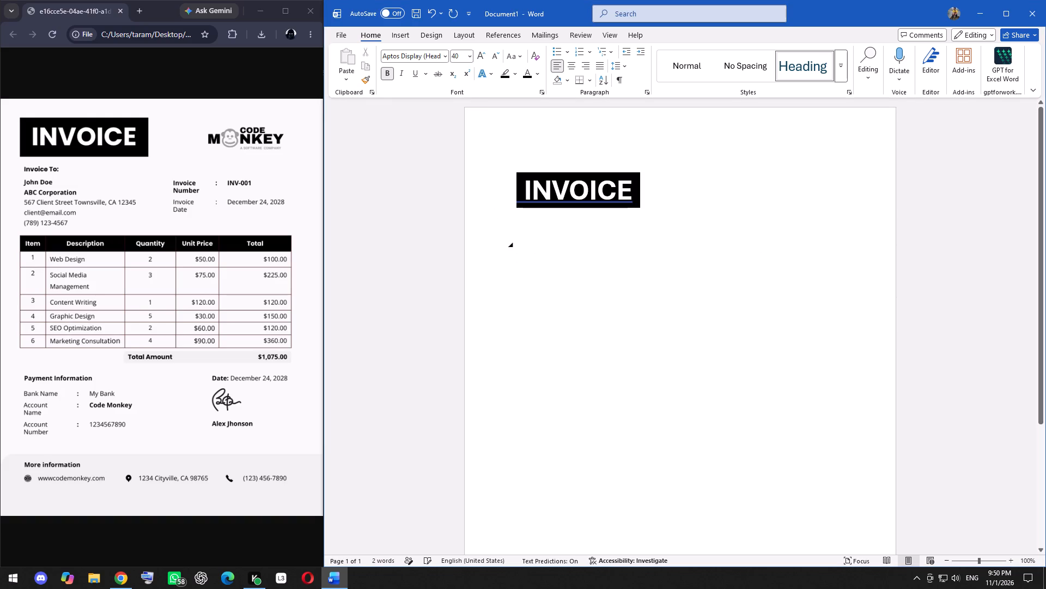
key(BackSpace)
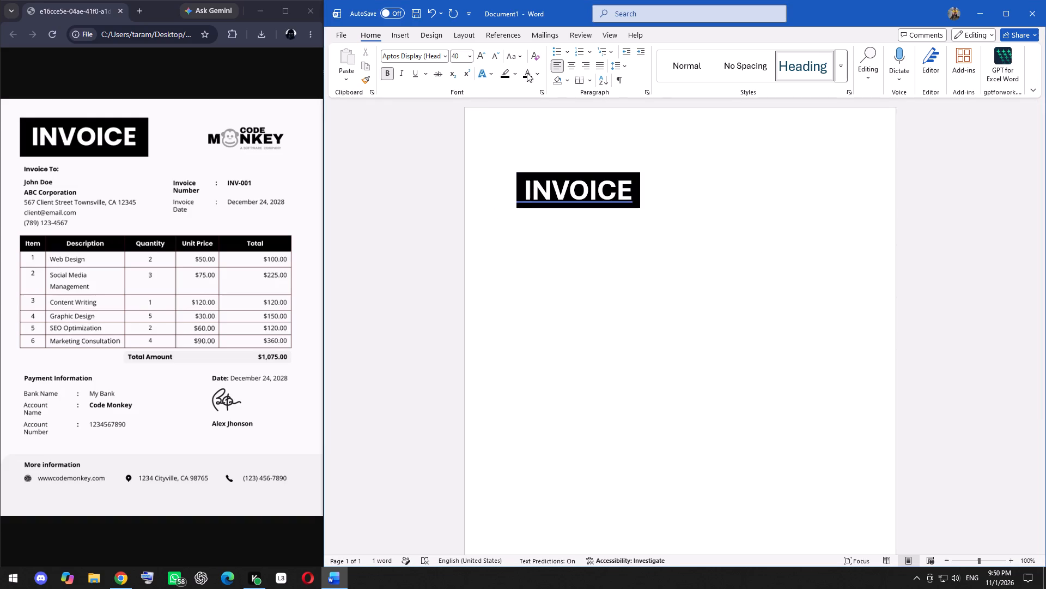
click(540, 72)
click(546, 146)
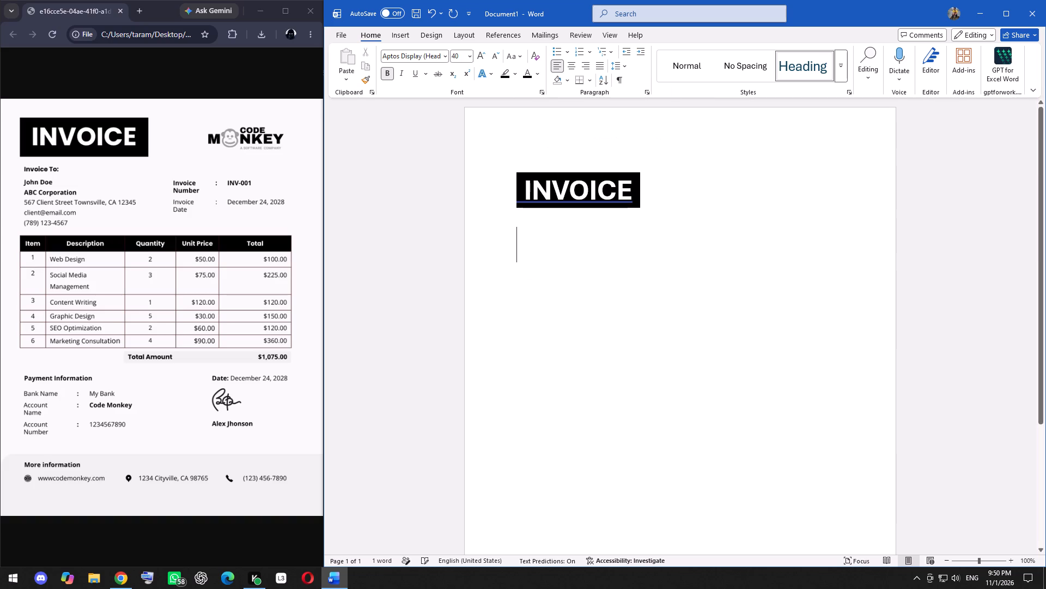
click(513, 72)
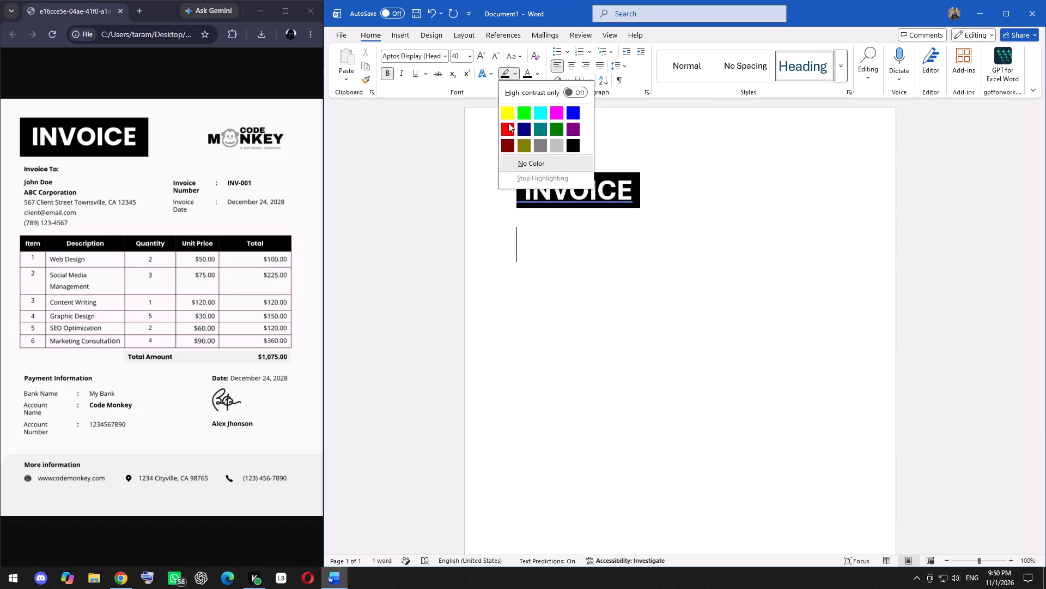
click(522, 157)
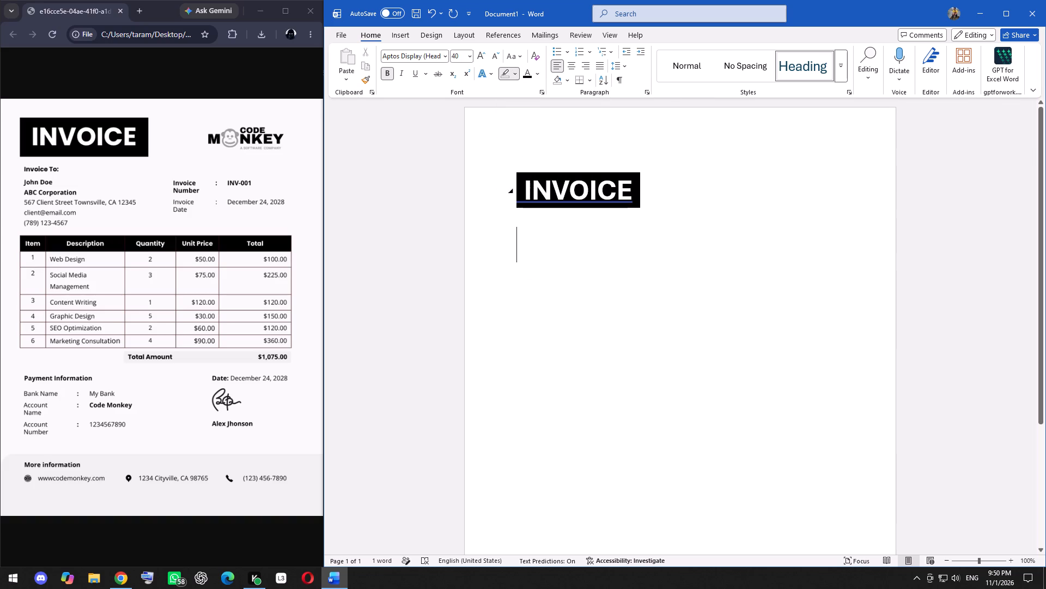
key(a)
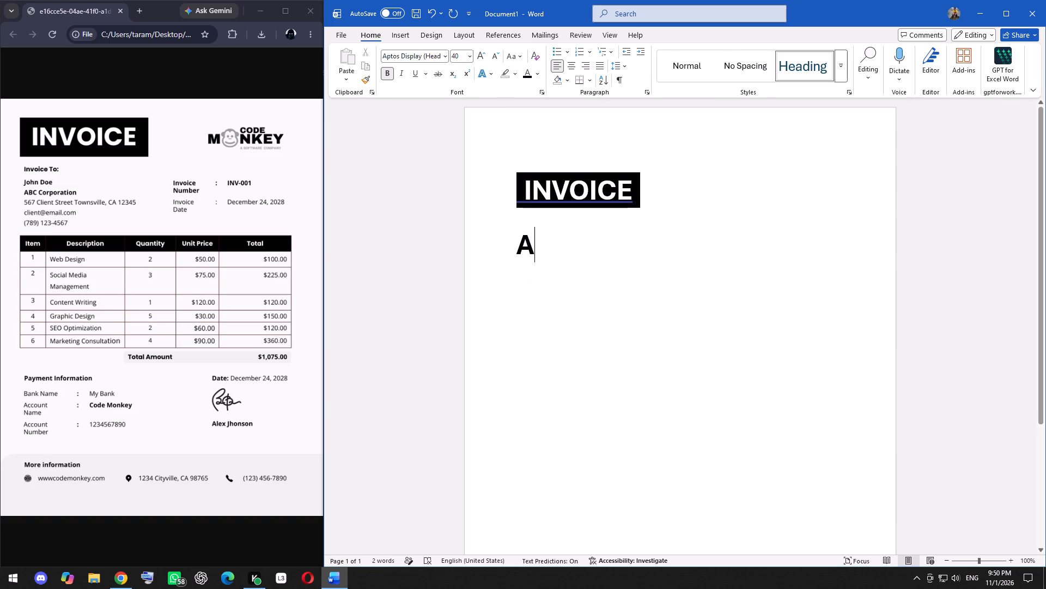
Set the font size of the letter A below the title to 16.
drag(515, 253, 534, 251)
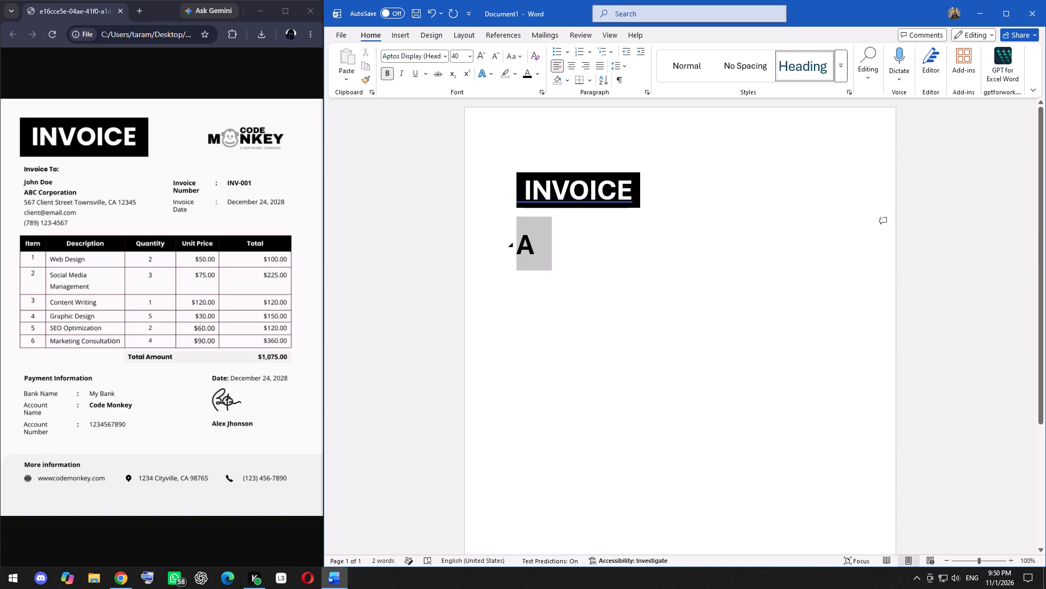
drag(534, 251, 534, 251)
click(468, 54)
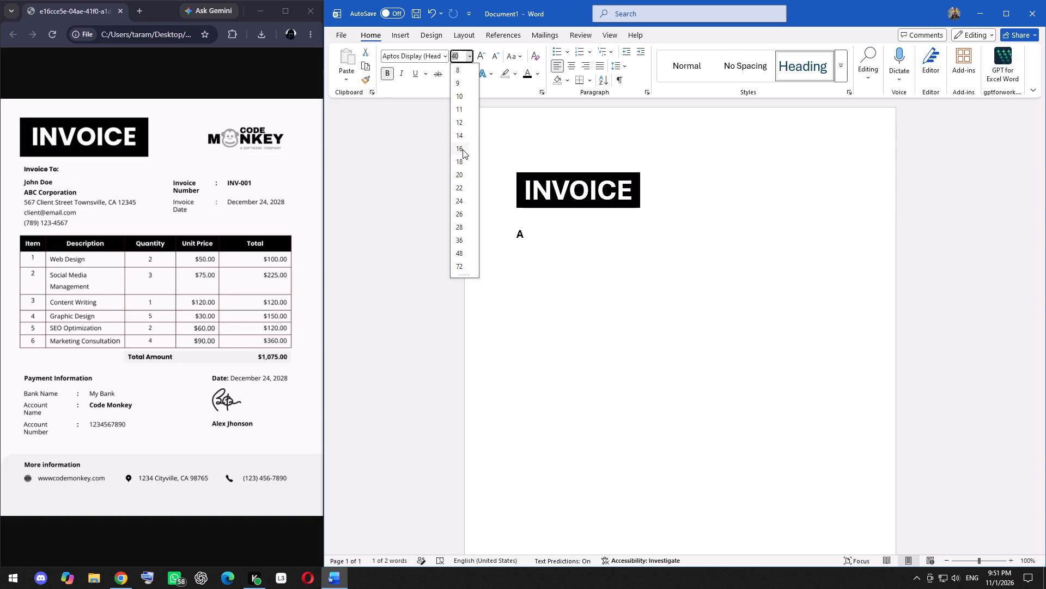
click(463, 149)
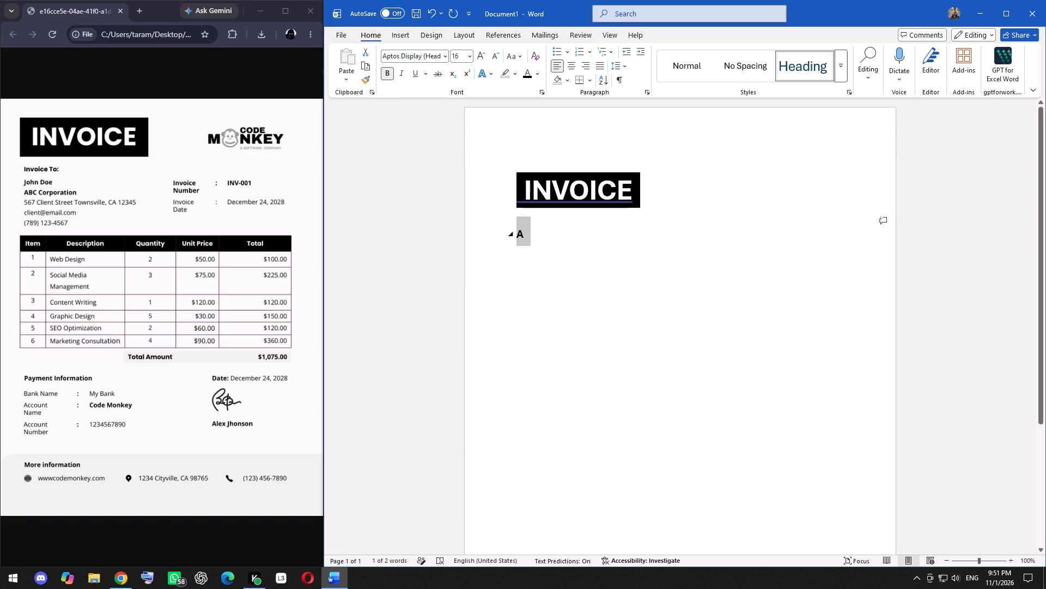
click(533, 232)
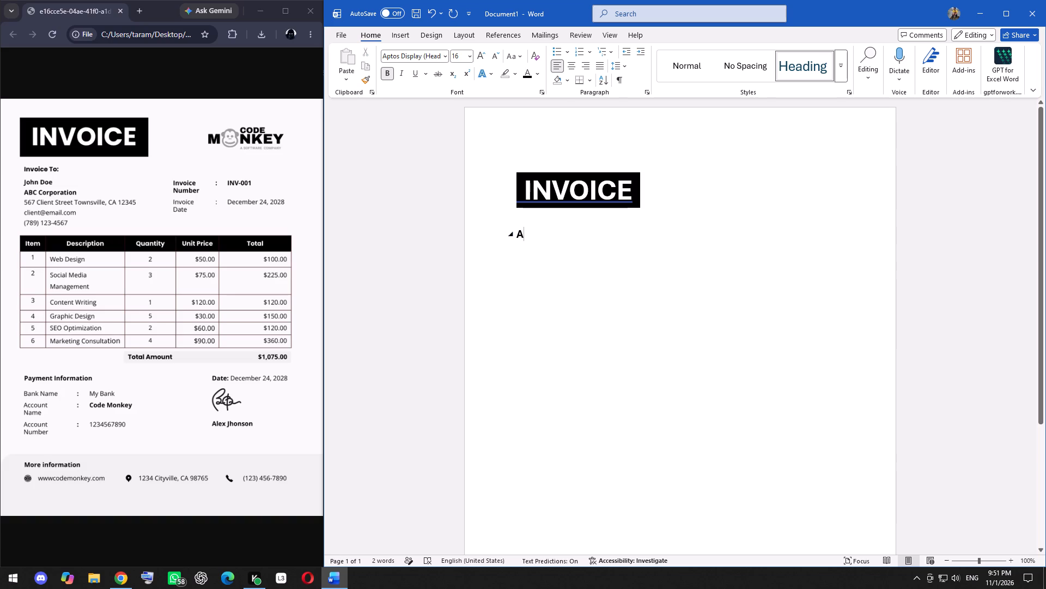
Remove the letter A and its line below the INVOICE title.
click(515, 235)
key(BackSpace)
key(space)
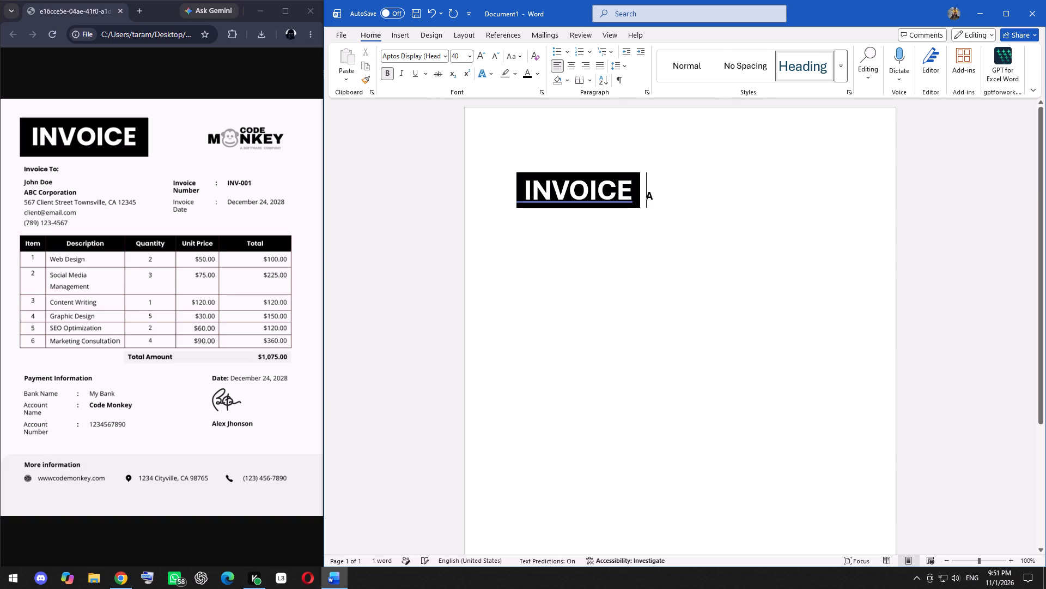
key(space)
click(660, 195)
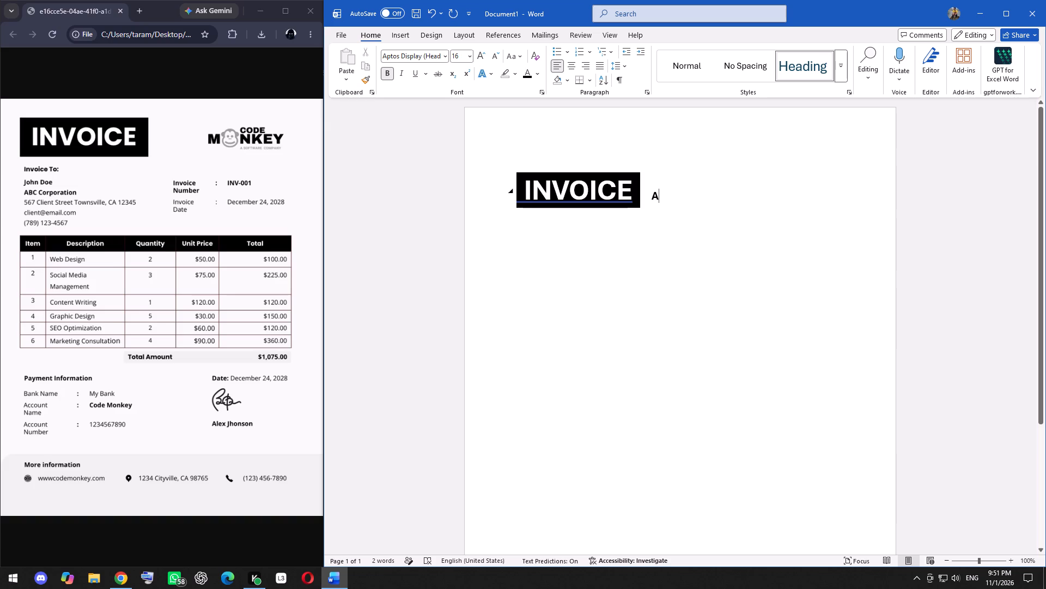
key(BackSpace)
key(BackSpace)
key(BackSpace)
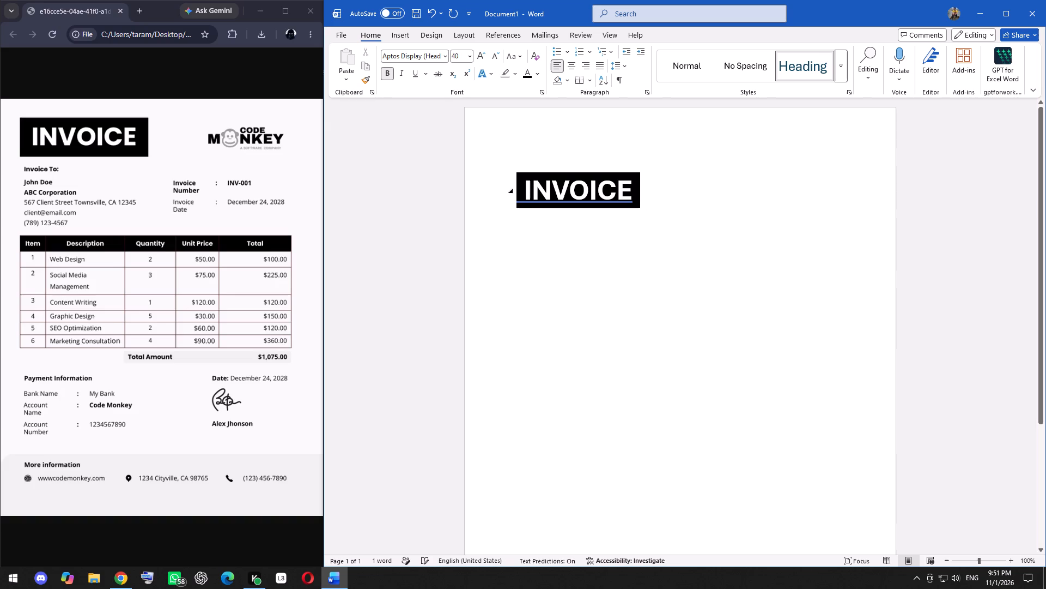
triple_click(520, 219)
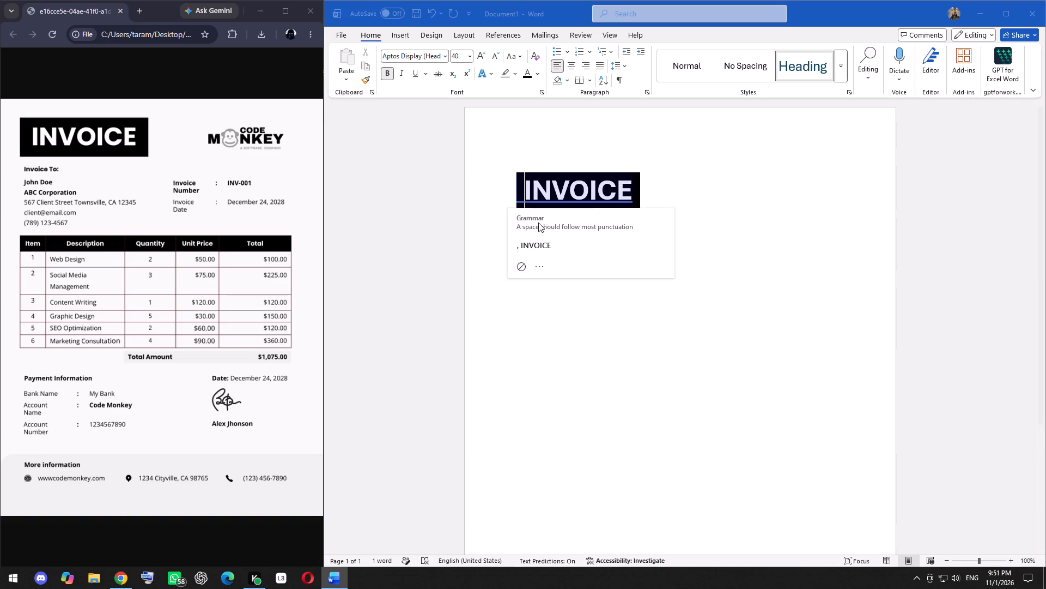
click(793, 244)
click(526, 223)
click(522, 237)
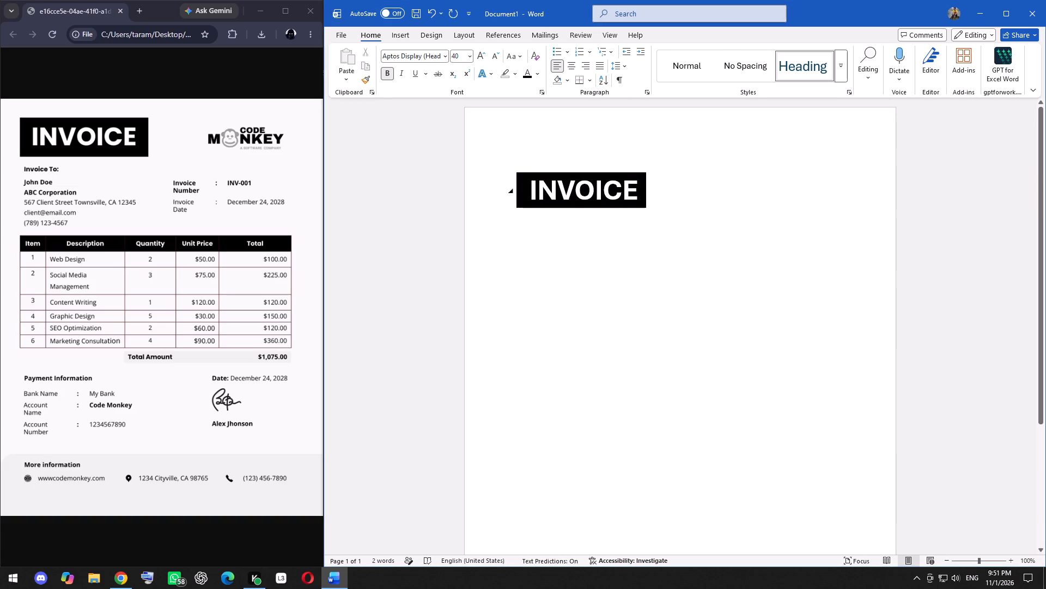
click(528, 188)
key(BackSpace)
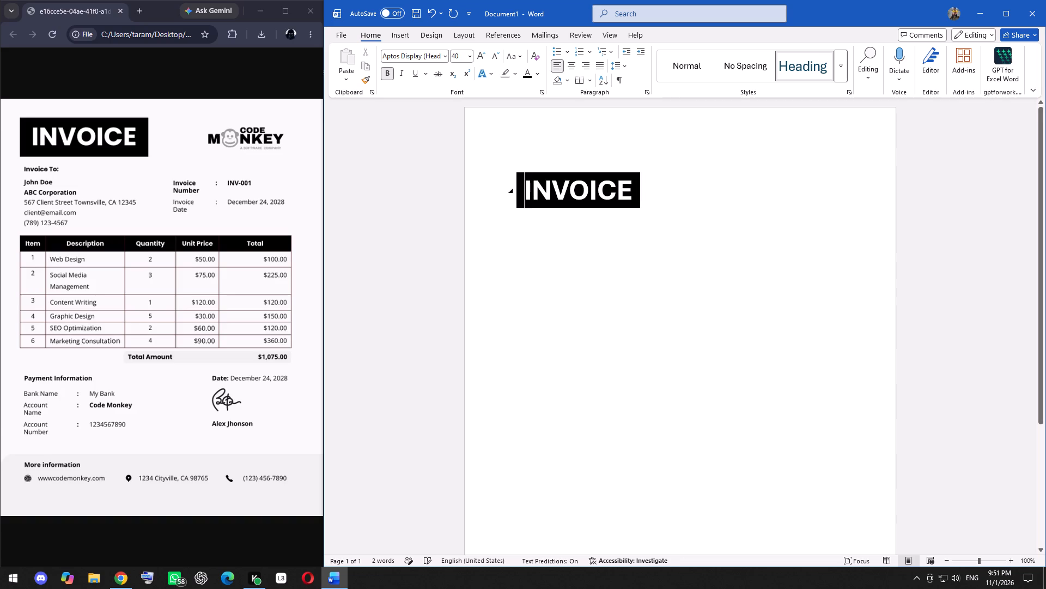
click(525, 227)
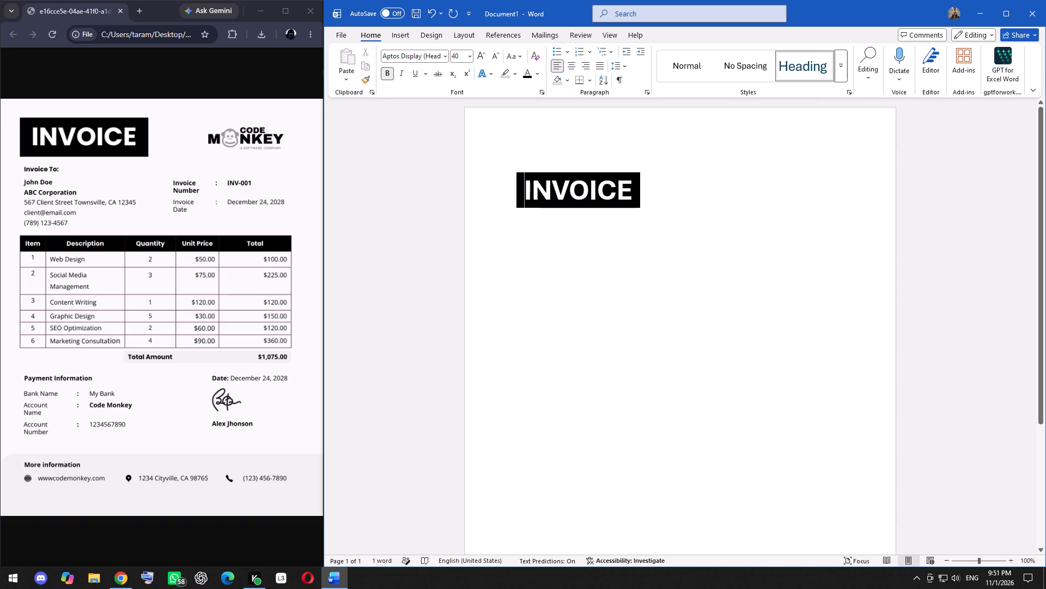
Start a new line directly below the INVOICE title and set its font size to 16.
double_click(520, 239)
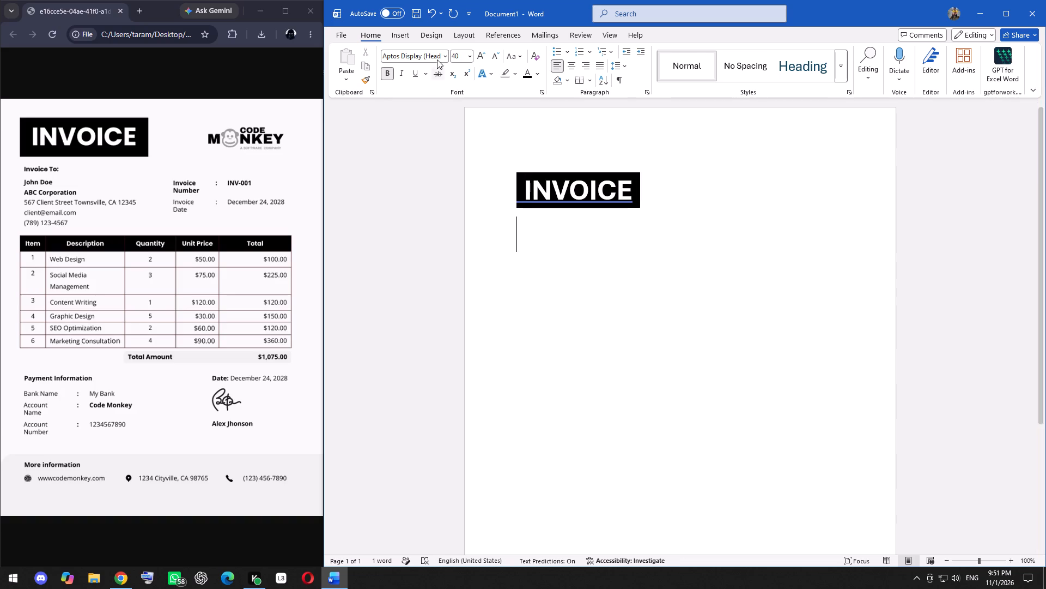
click(469, 53)
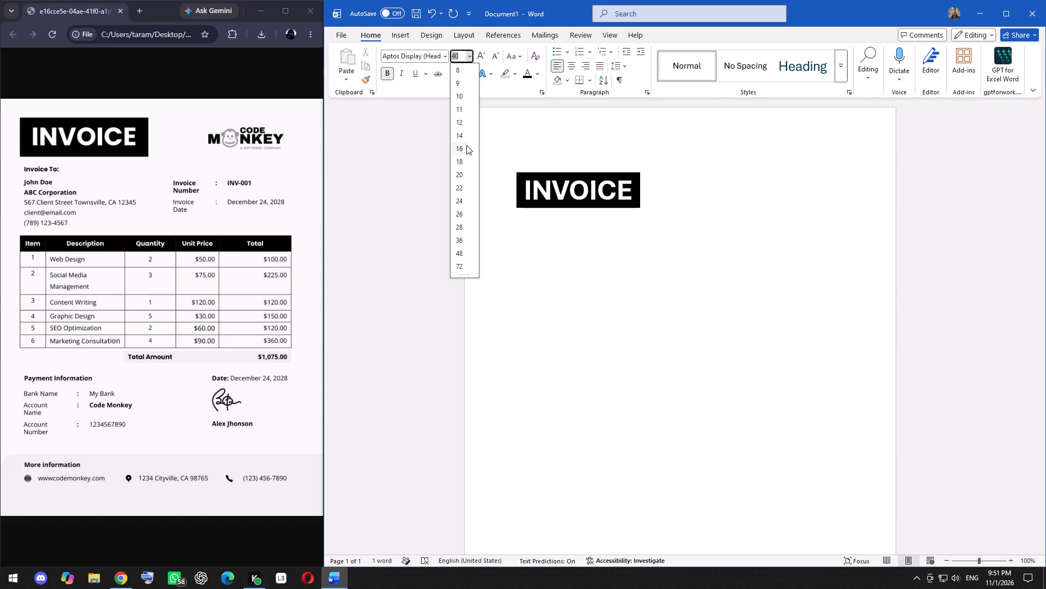
click(466, 145)
text(WS)
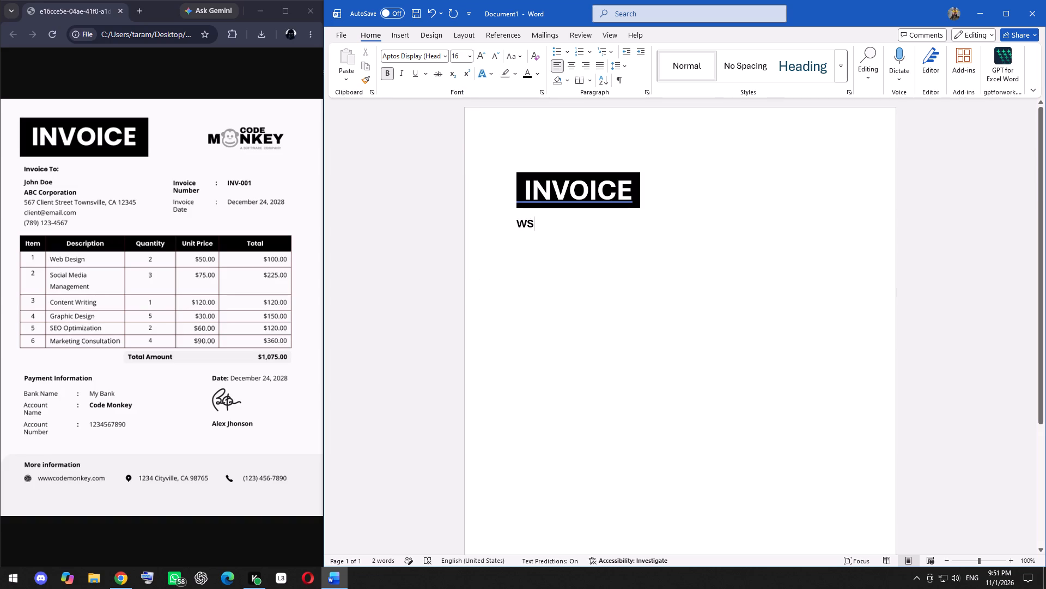
key(BackSpace)
key(BackSpace)
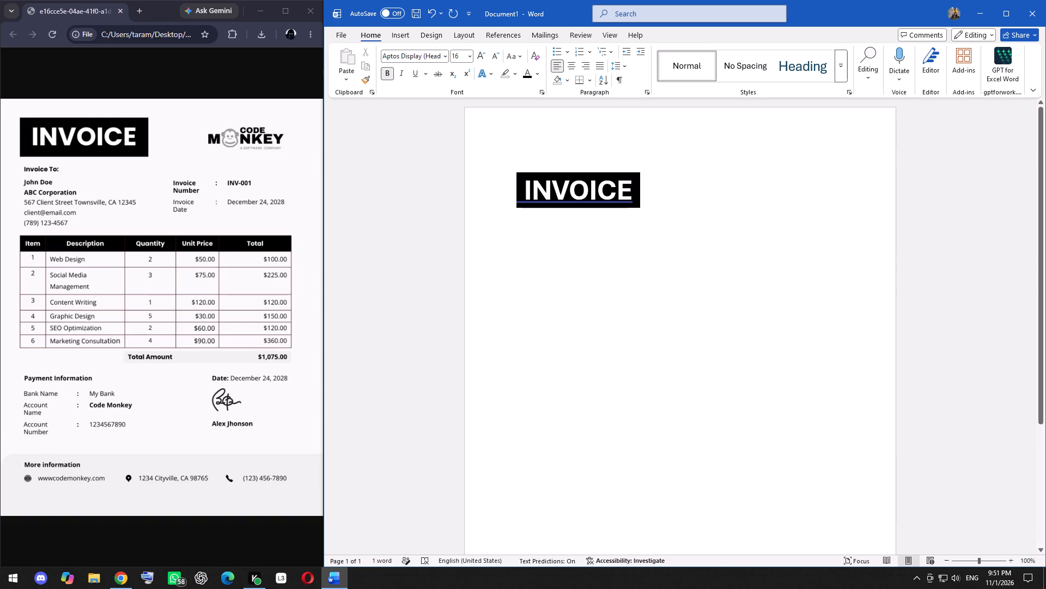
Enter the heading "Invoice To:" on the line below the INVOICE title.
text(IN)
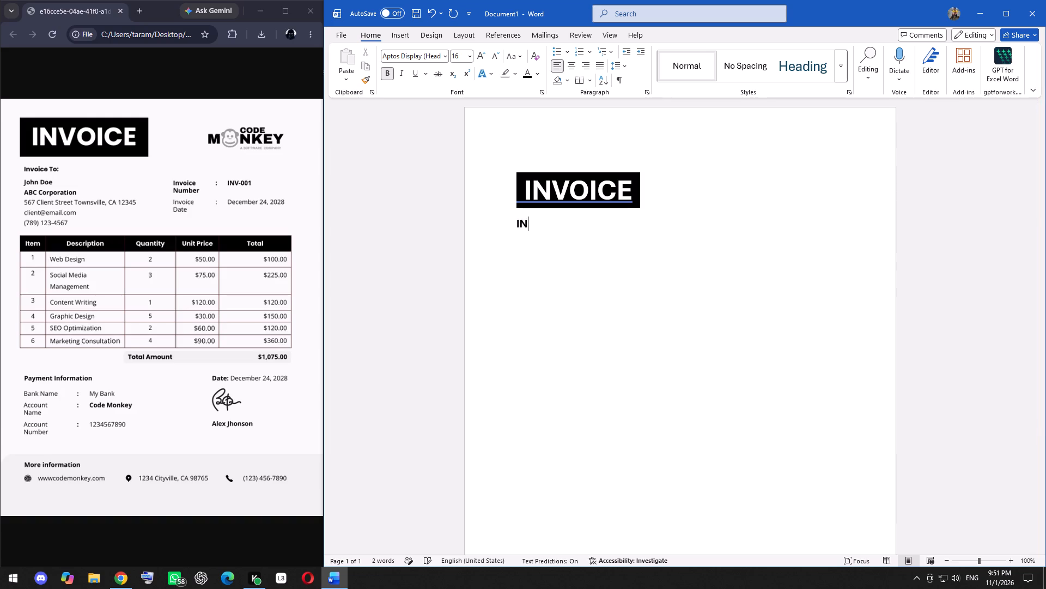
text(VOIC)
key(e)
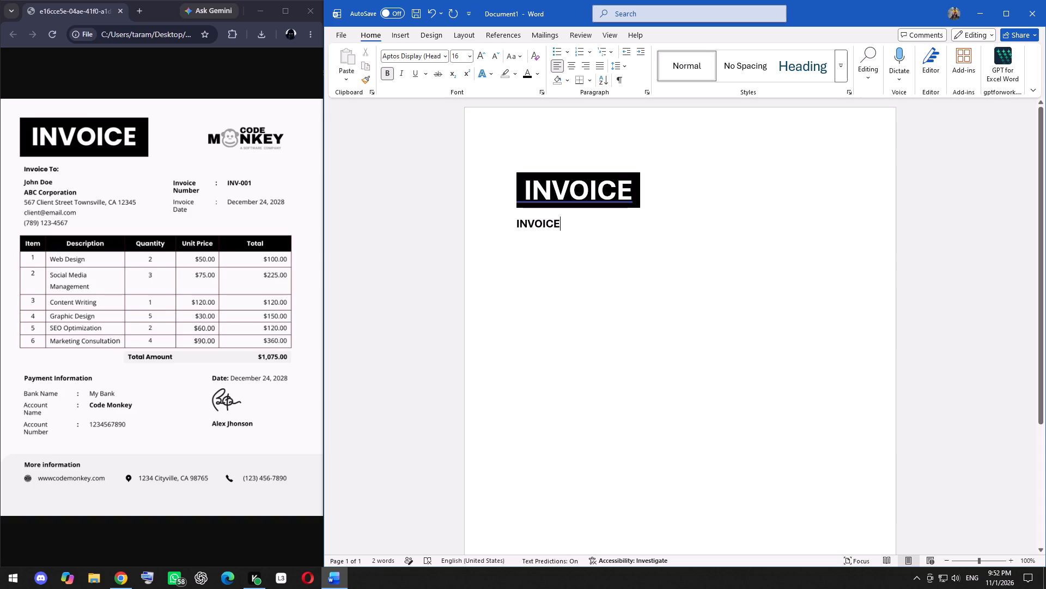
key(BackSpace)
key(BackSpace)
key(BackSpace)
key(BackSpace)
key(BackSpace)
key(BackSpace)
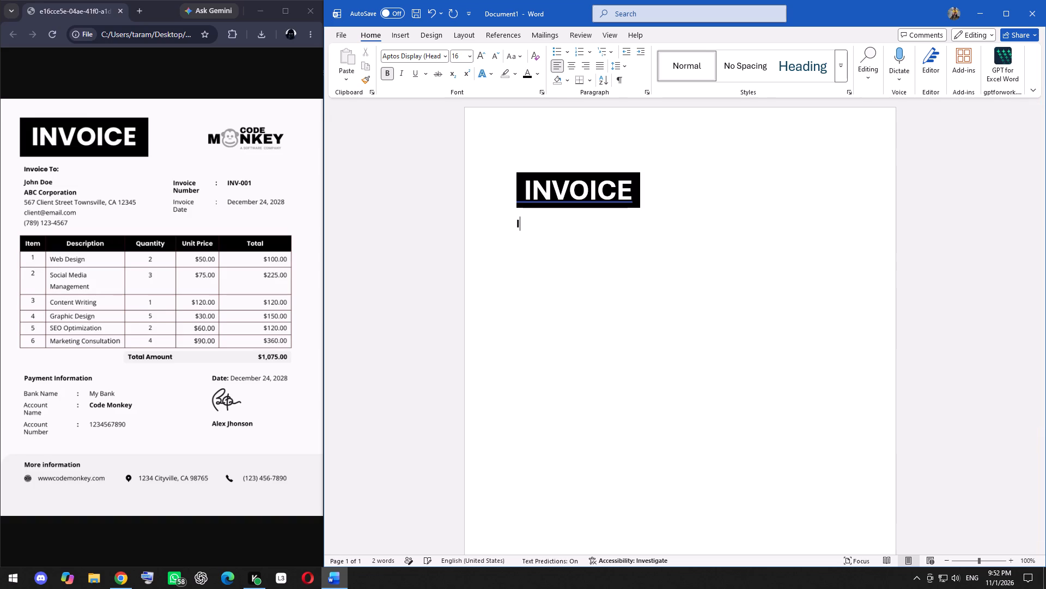
text(nvoice)
key(space)
key(t)
key(shift+colon)
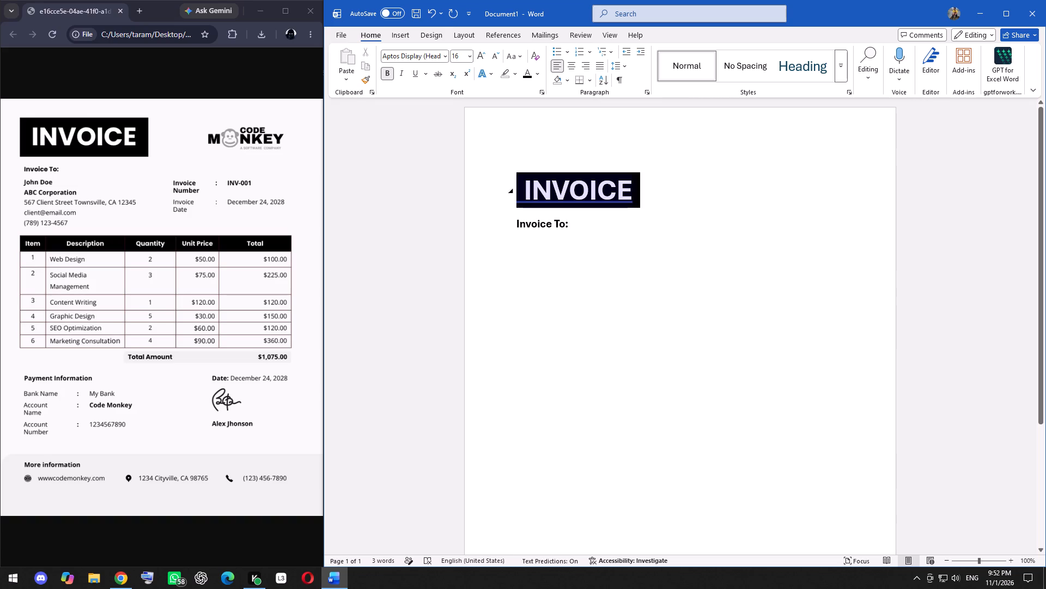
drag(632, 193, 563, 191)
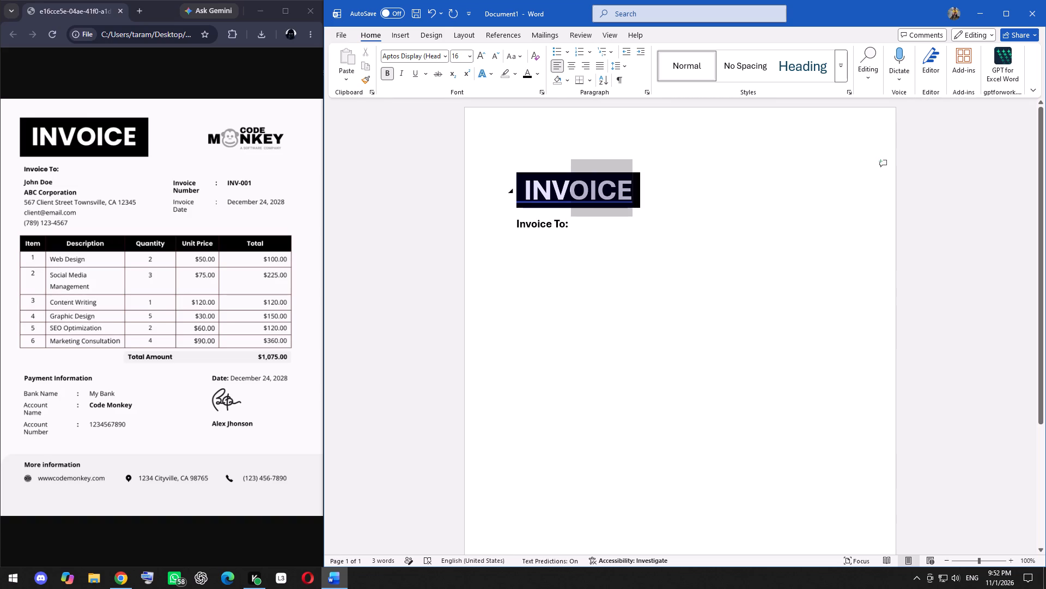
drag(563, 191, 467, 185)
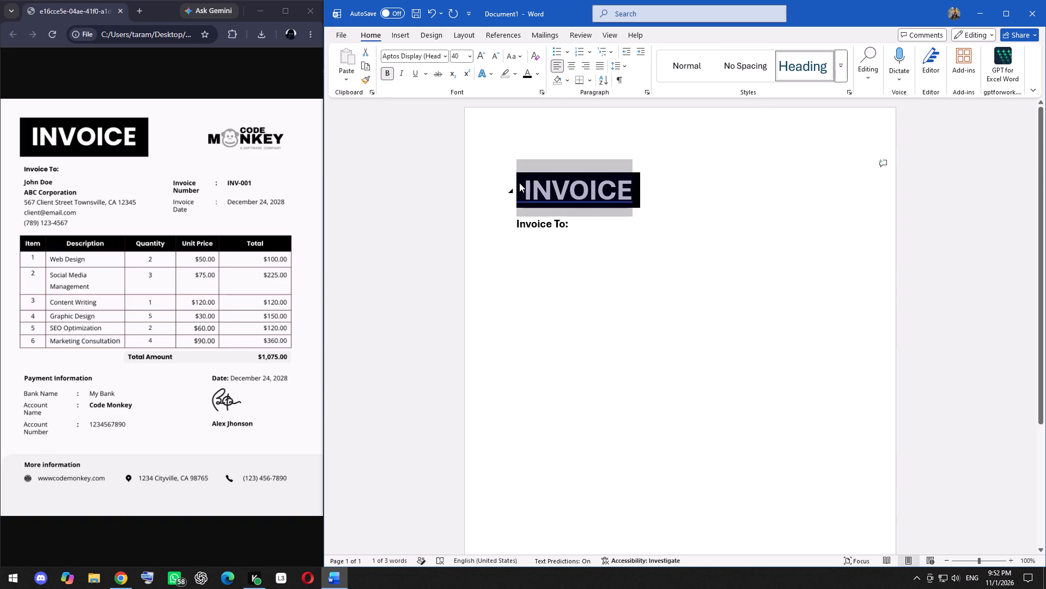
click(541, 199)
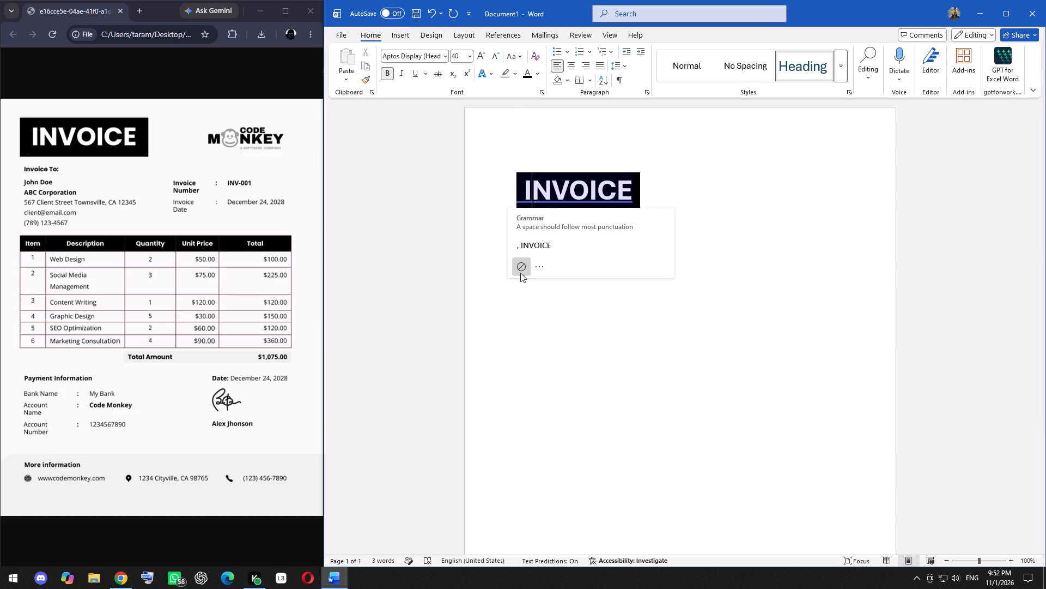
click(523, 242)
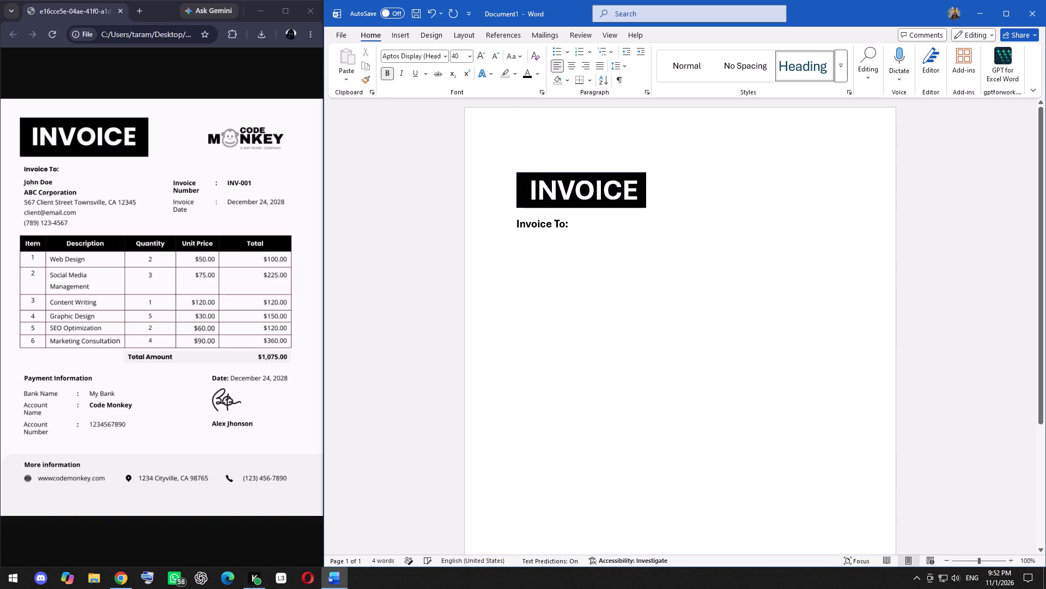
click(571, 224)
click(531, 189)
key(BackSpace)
Add a new line under "Invoice To:" with the client's name from the template, capitalising both words.
click(574, 230)
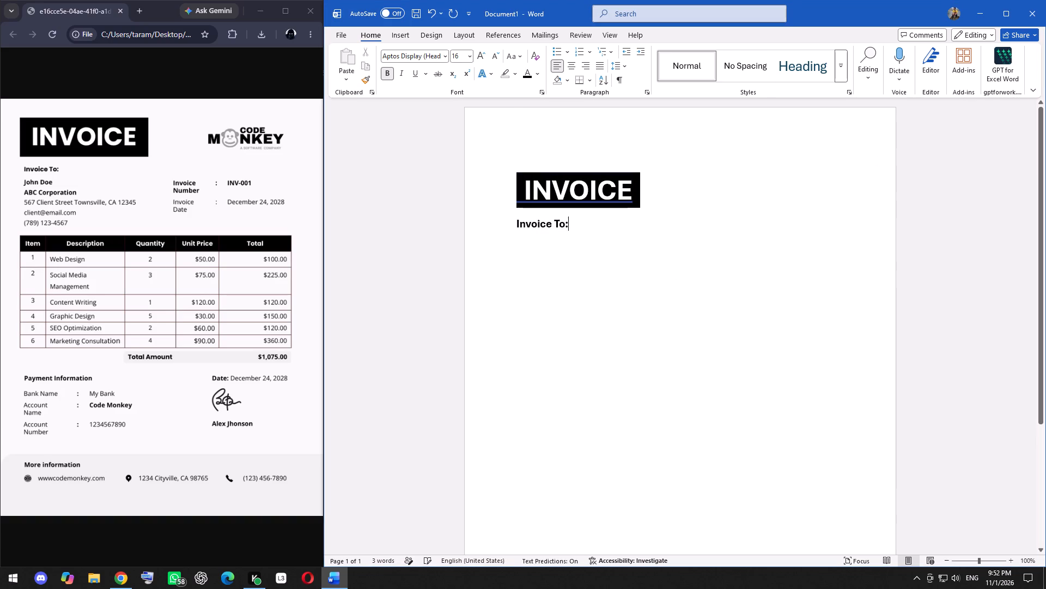
key(Return)
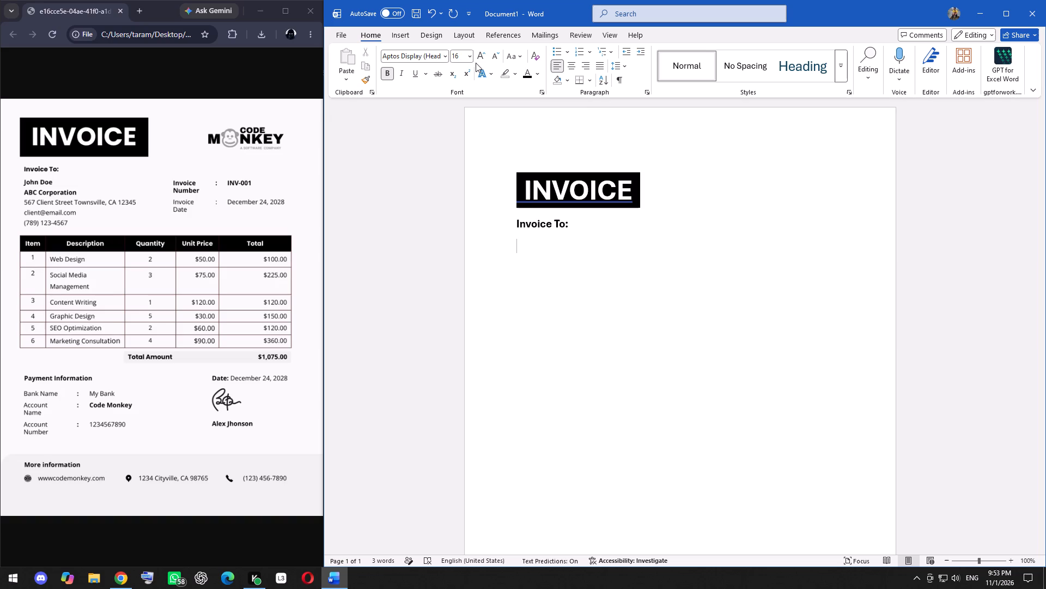
text(jo)
text(hn)
click(519, 248)
key(BackSpace)
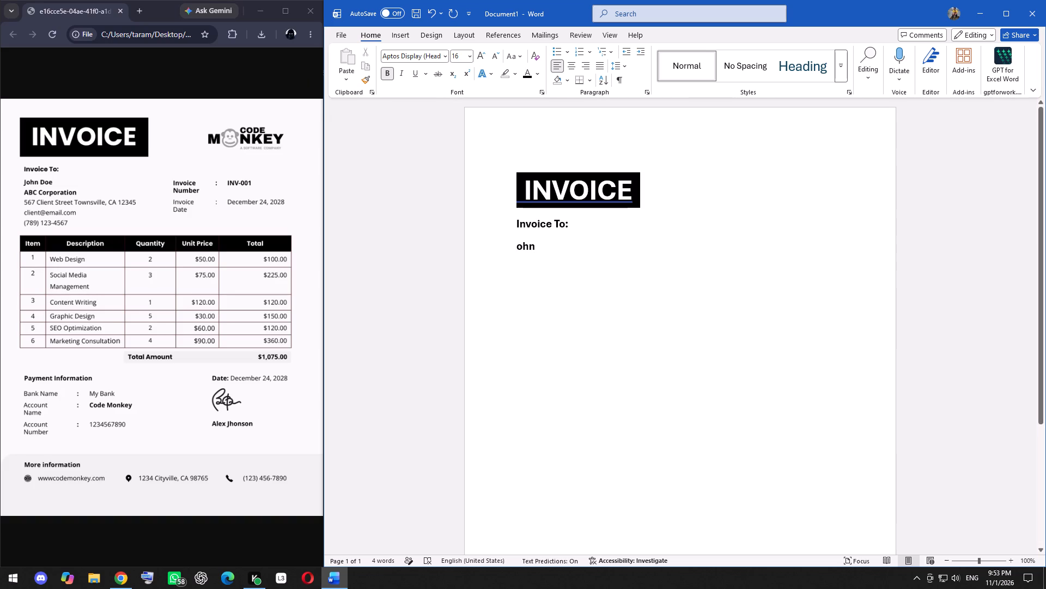
key(j)
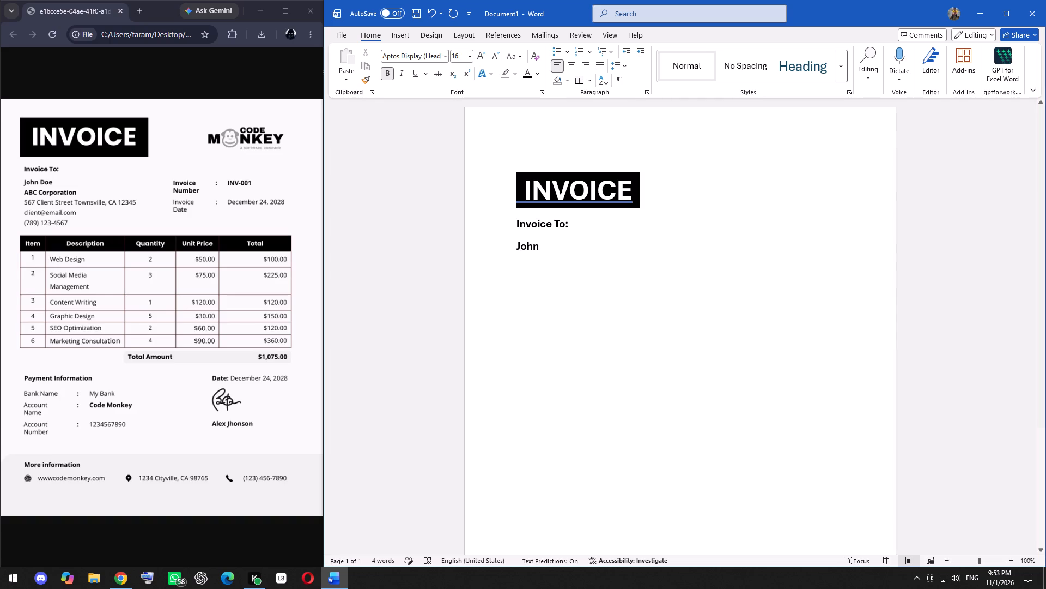
click(543, 245)
key(space)
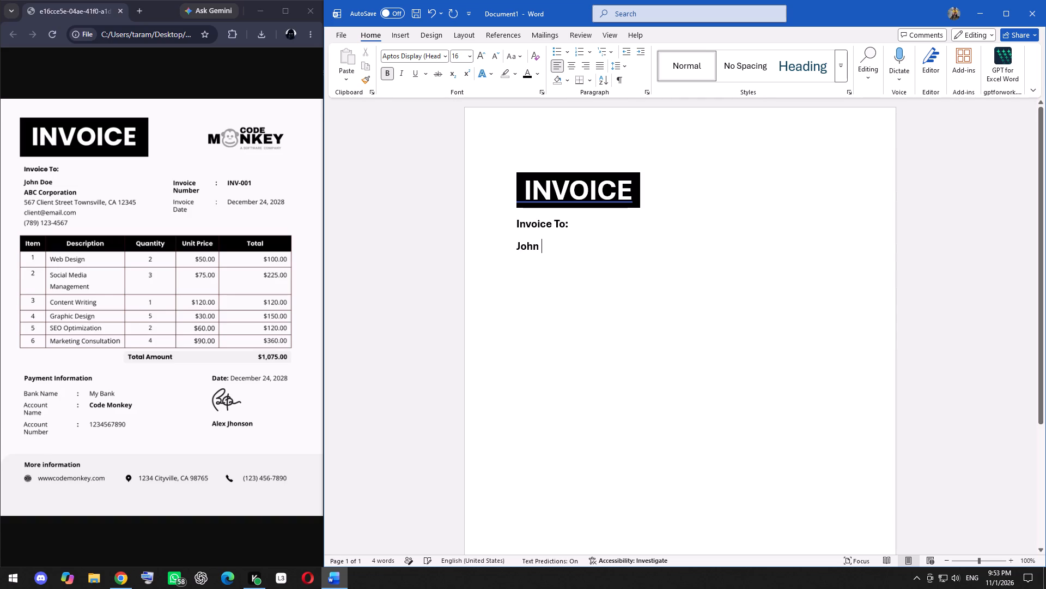
key(d)
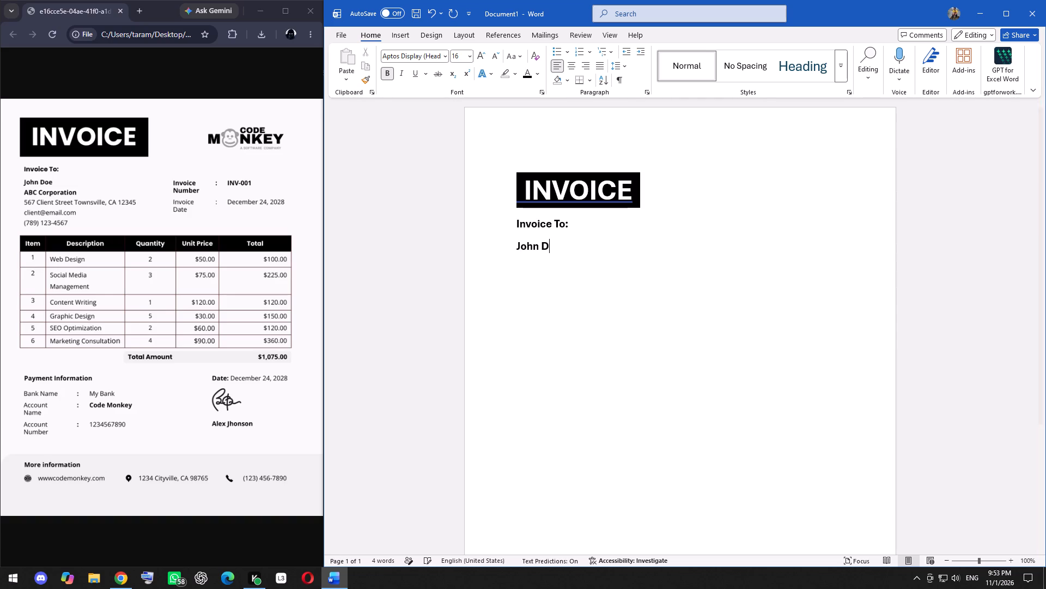
key(e)
Add a new line reading "ABC Corporation" below the client's name.
key(Return)
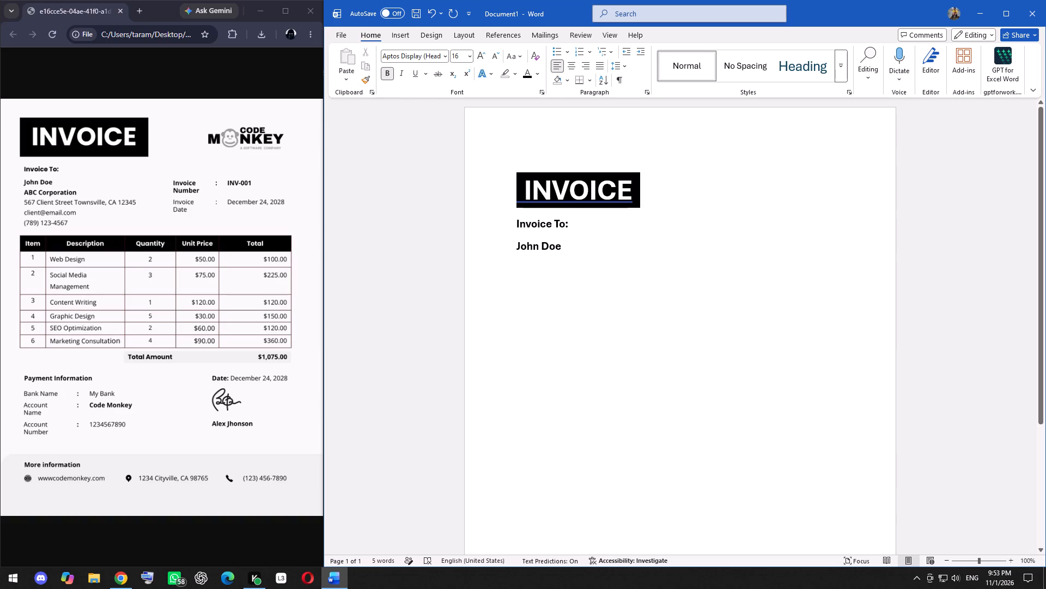
text(ABC C)
text(ORPO)
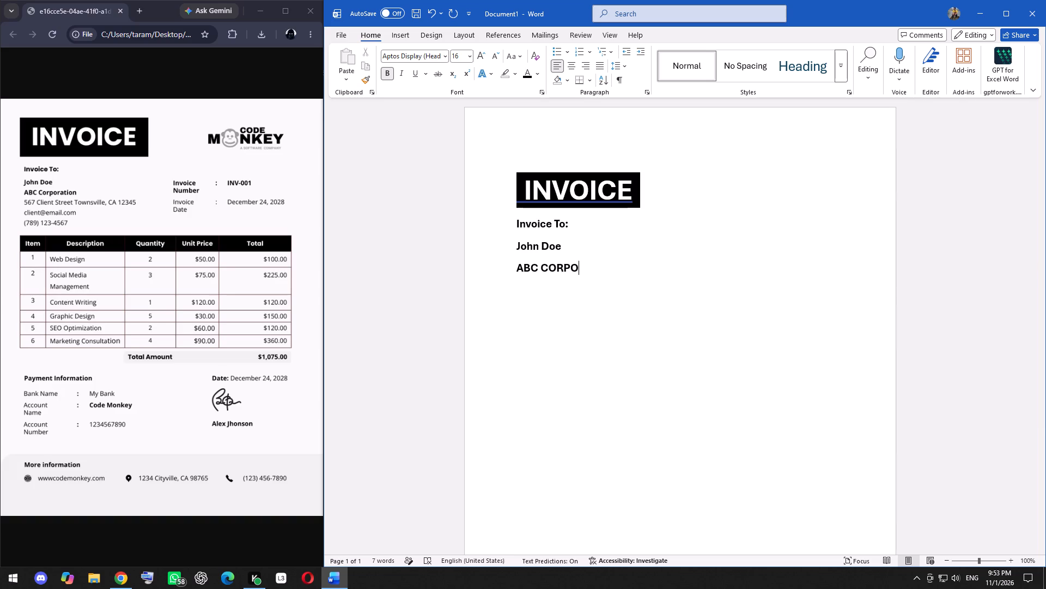
key(BackSpace)
key(BackSpace)
key(BackSpace)
key(BackSpace)
key(o)
key(r)
text(po)
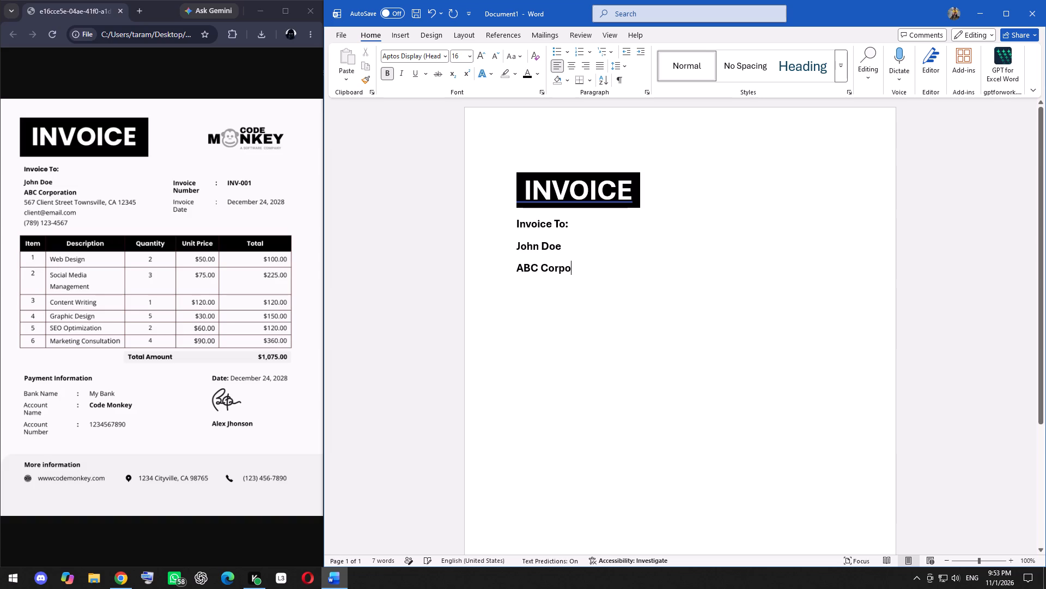
key(r)
text(at)
text(ion)
Set the font size of the "ABC Corporation" line to 14.
drag(515, 267, 641, 267)
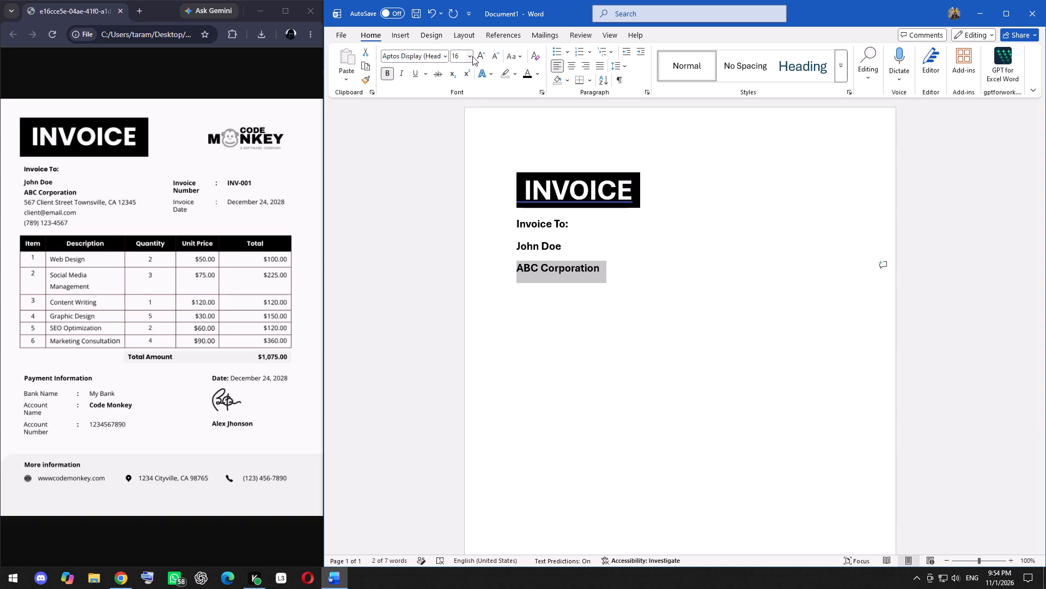
click(470, 52)
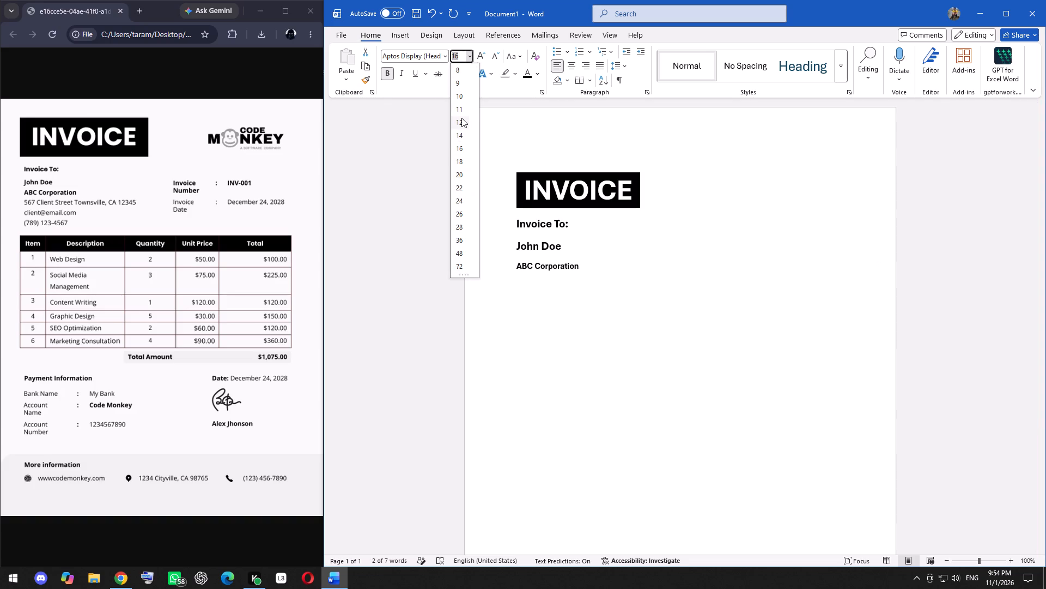
click(461, 129)
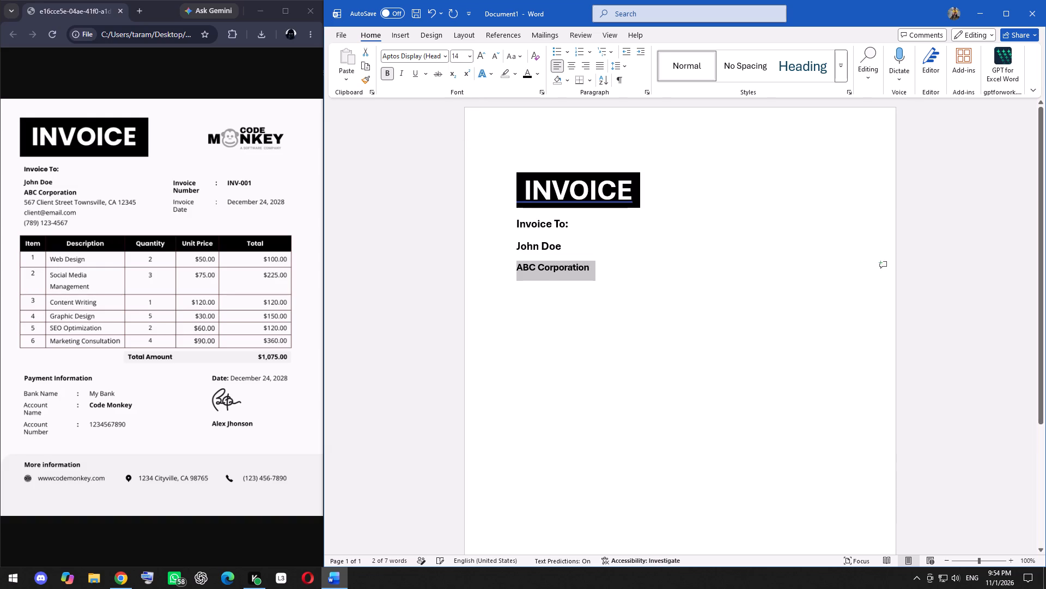
Start a new line below "ABC Corporation" with bold turned off.
click(599, 268)
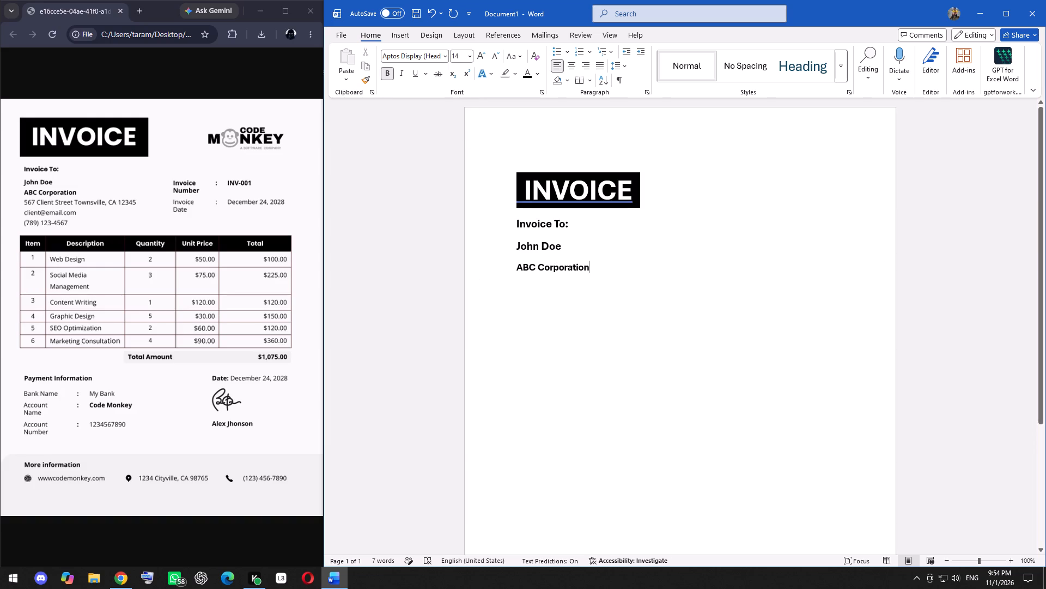
key(Return)
click(384, 71)
Enter the client's e-mail address from the template in lowercase on the line below "ABC Corporation".
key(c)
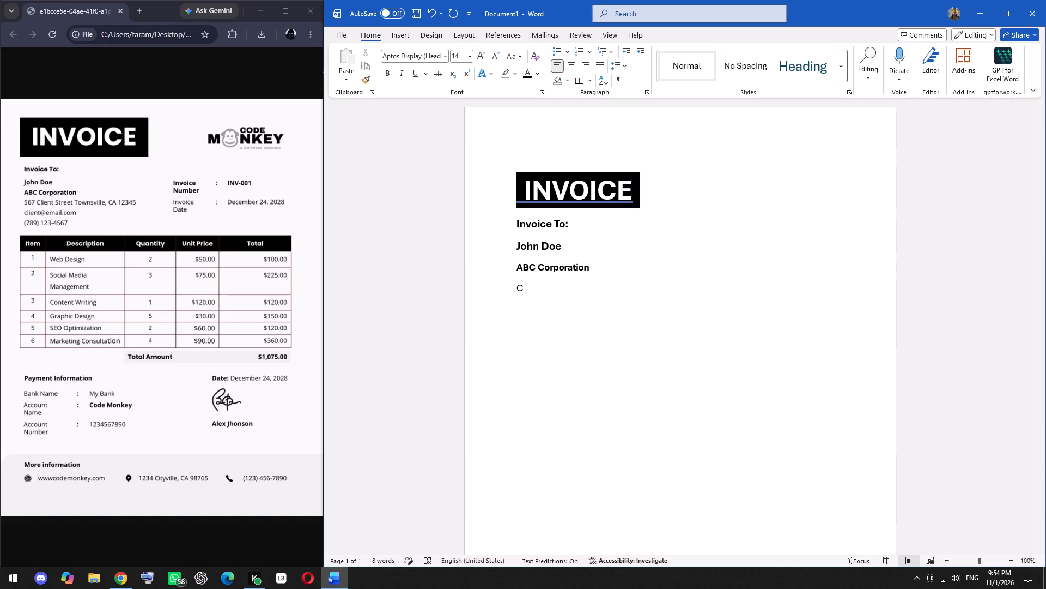
key(BackSpace)
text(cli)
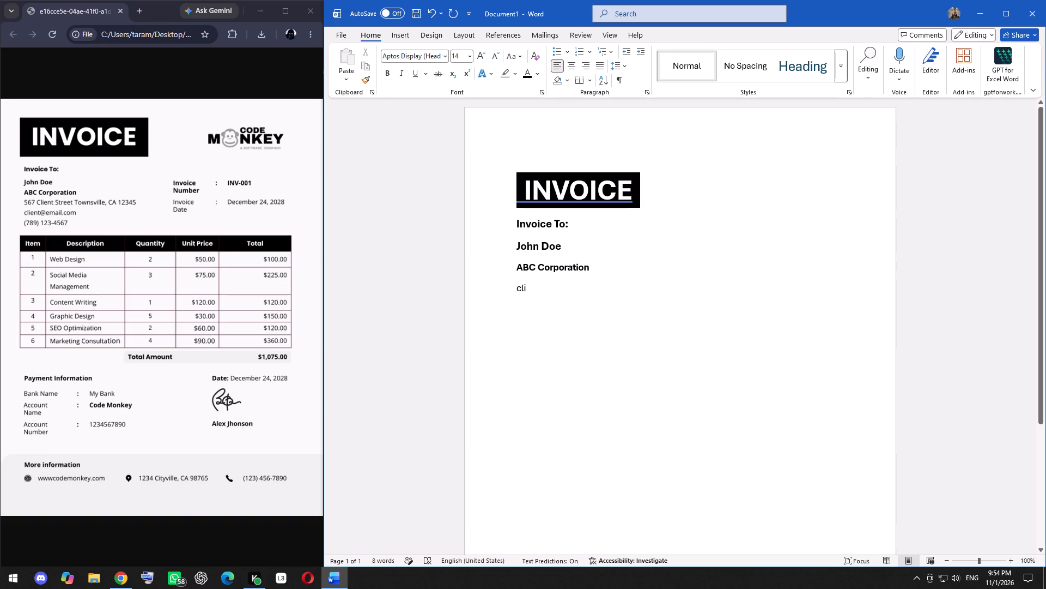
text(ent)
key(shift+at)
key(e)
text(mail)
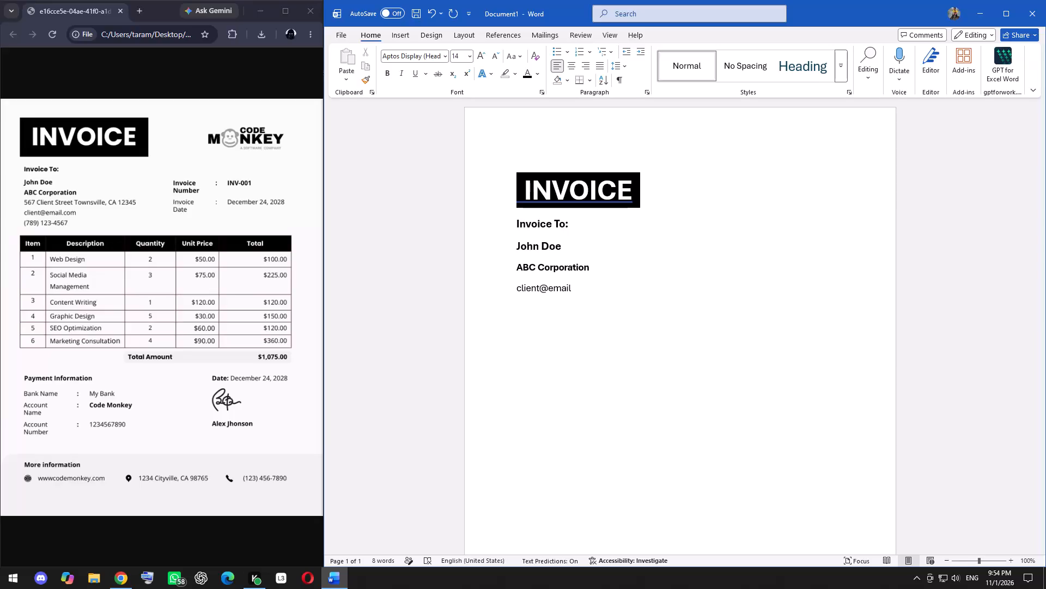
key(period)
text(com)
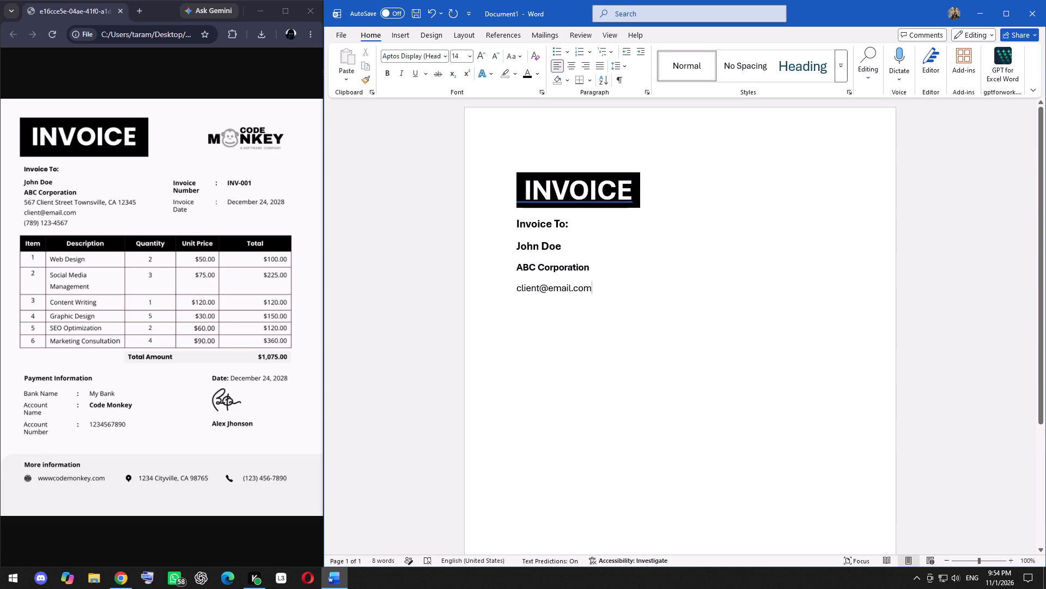
Insert a line between "ABC Corporation" and the e-mail line and enter the client's street address from the template.
click(514, 285)
key(Return)
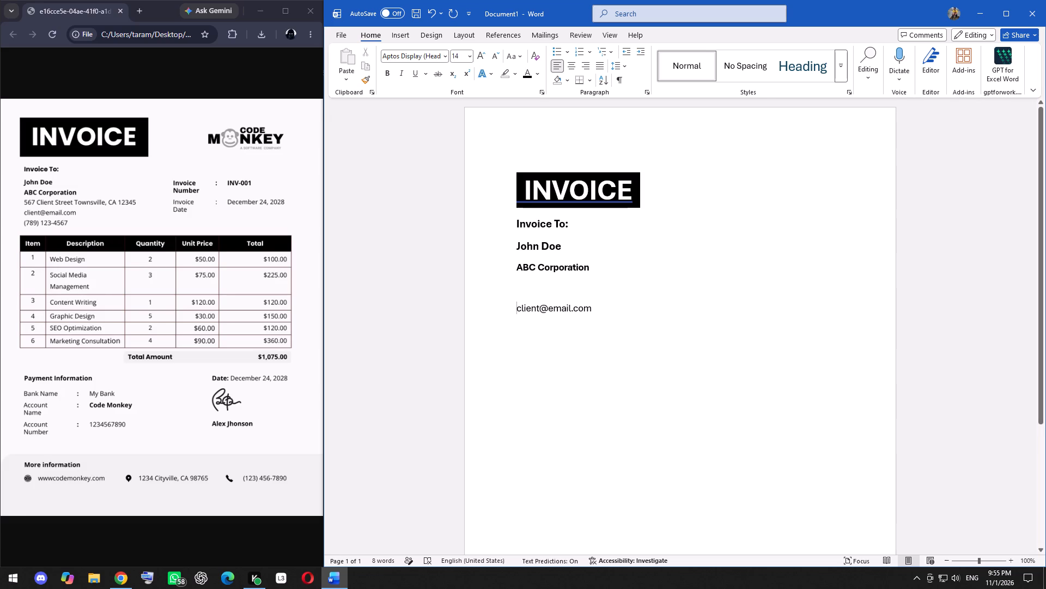
click(523, 288)
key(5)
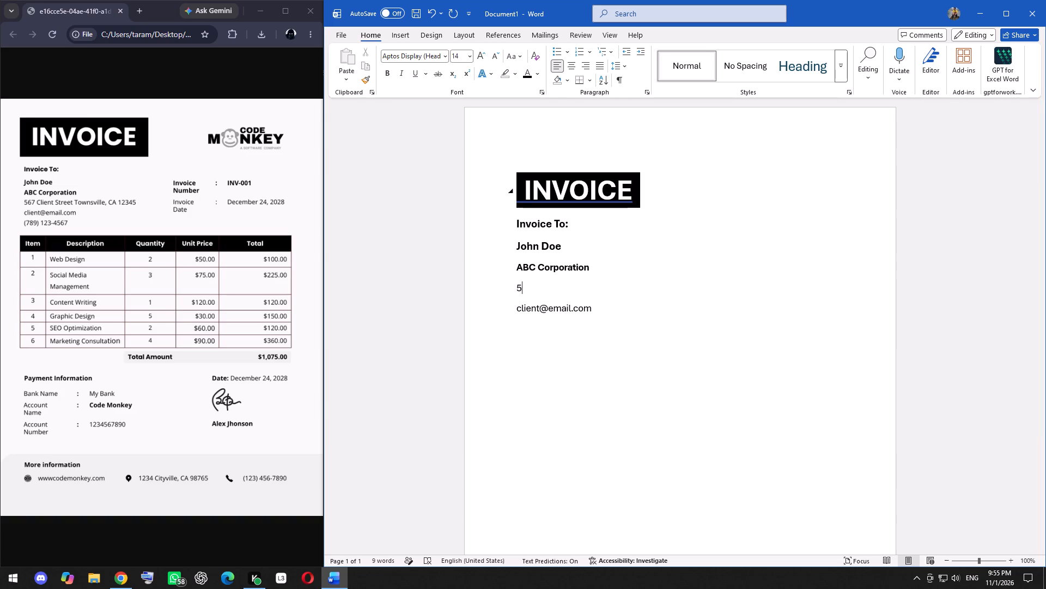
Complete the client's street address from the template, including town, state and postcode, on the line between the company name and the email address.
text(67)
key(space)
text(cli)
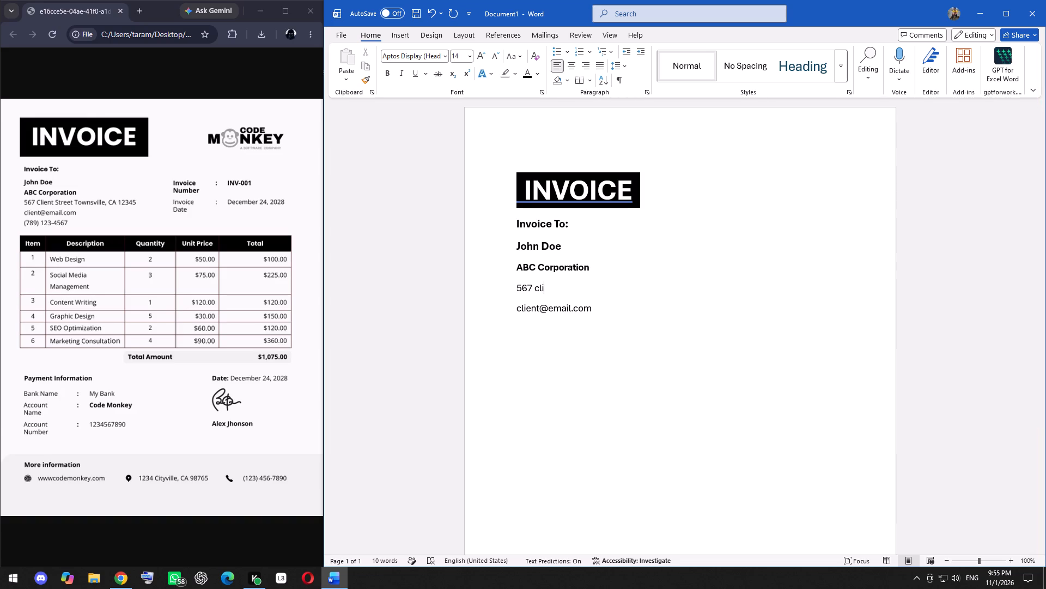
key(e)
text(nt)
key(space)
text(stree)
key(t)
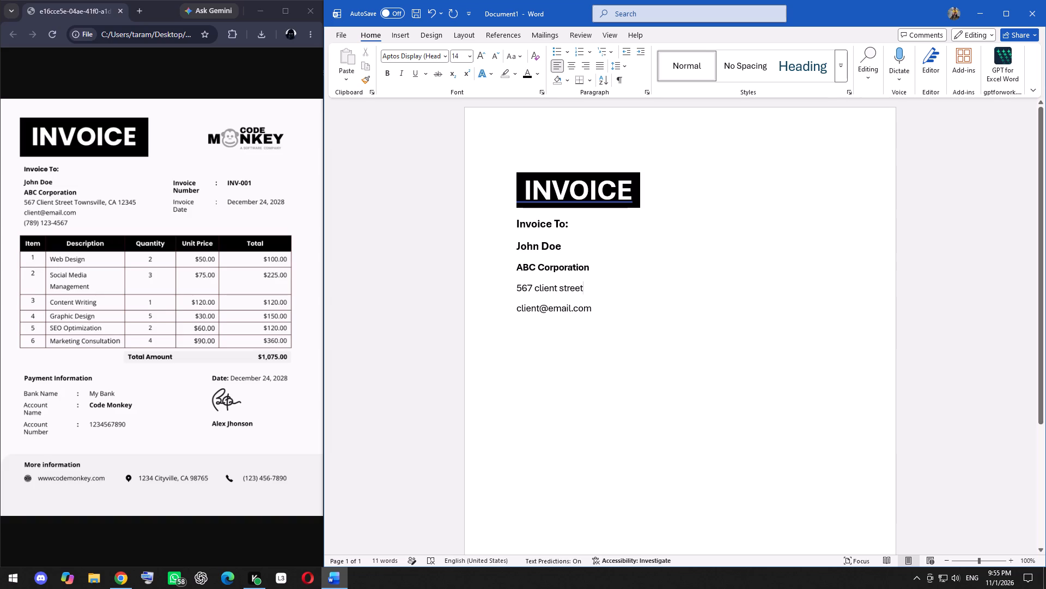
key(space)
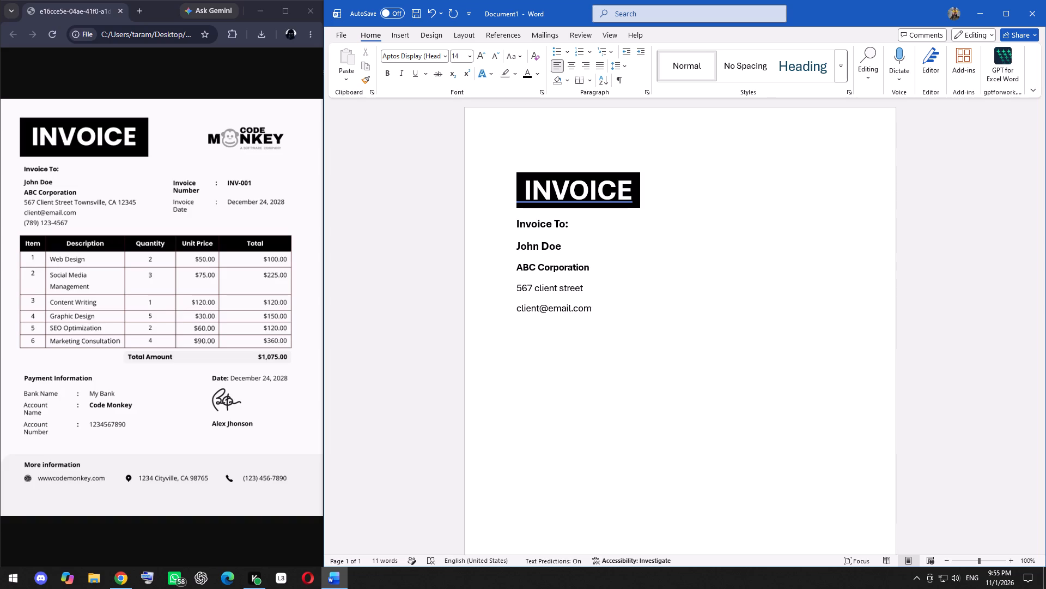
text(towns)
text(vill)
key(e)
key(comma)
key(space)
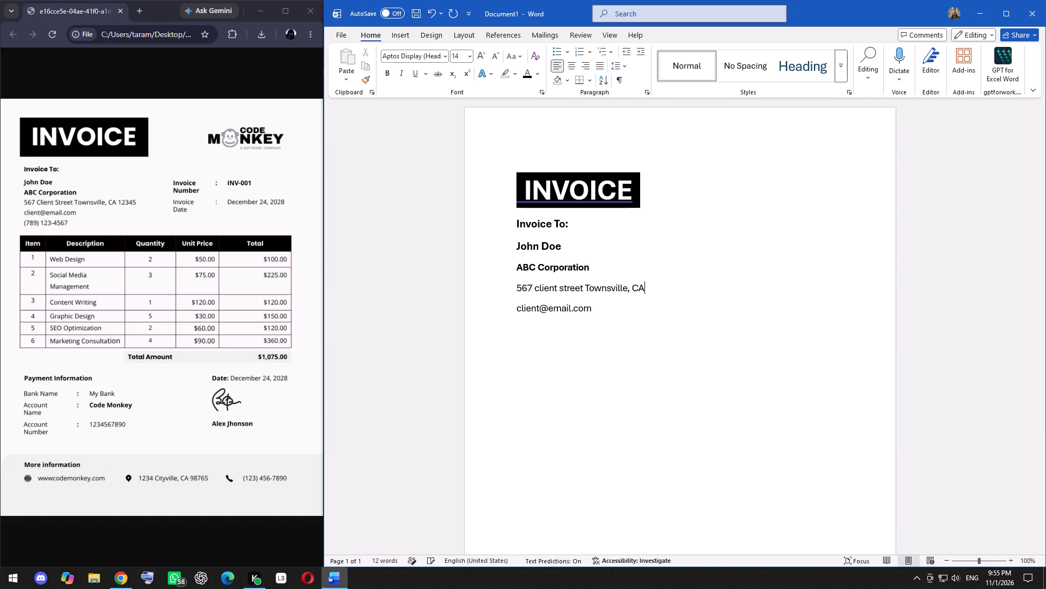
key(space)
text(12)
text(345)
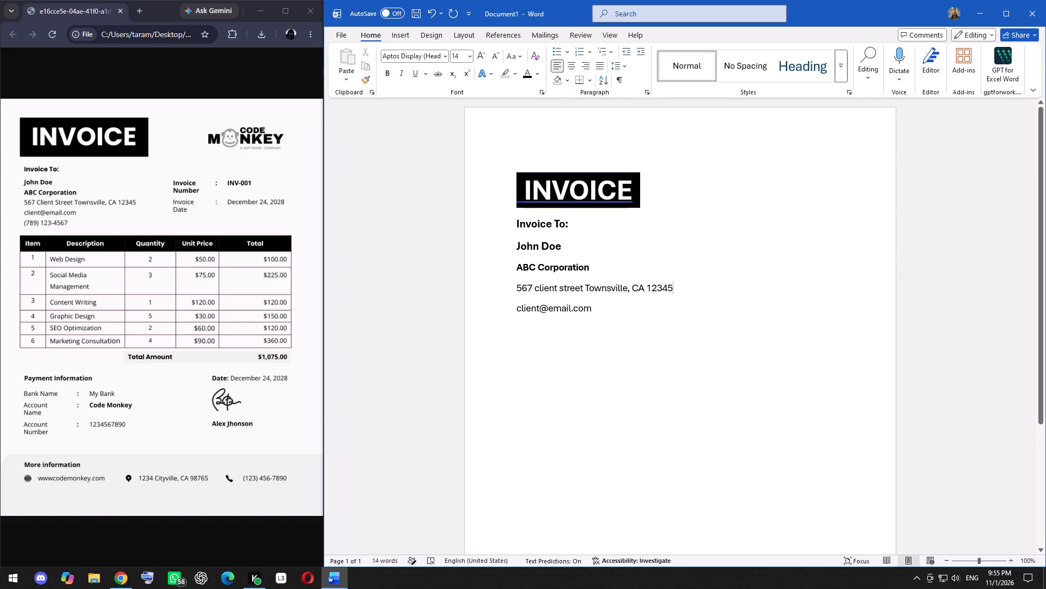
Set the font size of the client's street address line to 12.
drag(671, 288, 528, 287)
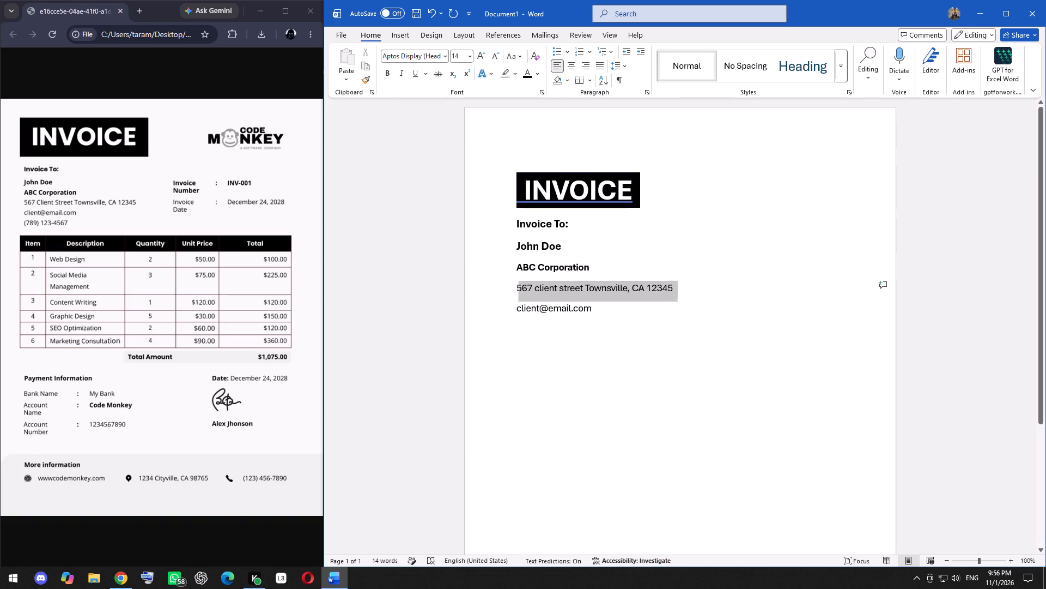
drag(528, 287, 524, 287)
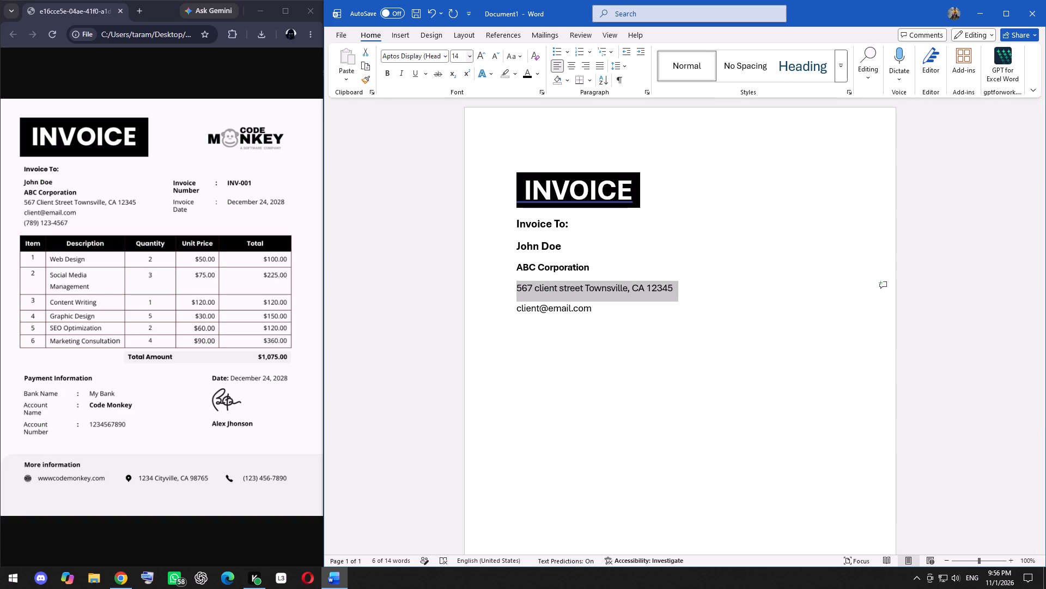
click(459, 56)
key(BackSpace)
text(13)
key(BackSpace)
key(2)
key(BackSpace)
key(4)
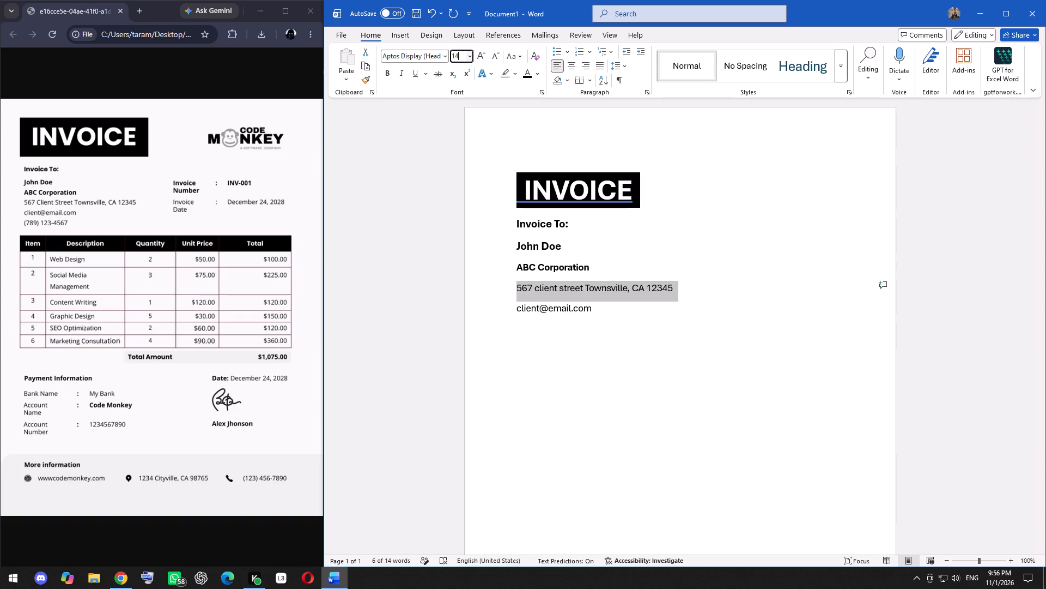
key(BackSpace)
key(2)
key(BackSpace)
key(1)
key(BackSpace)
key(2)
key(Return)
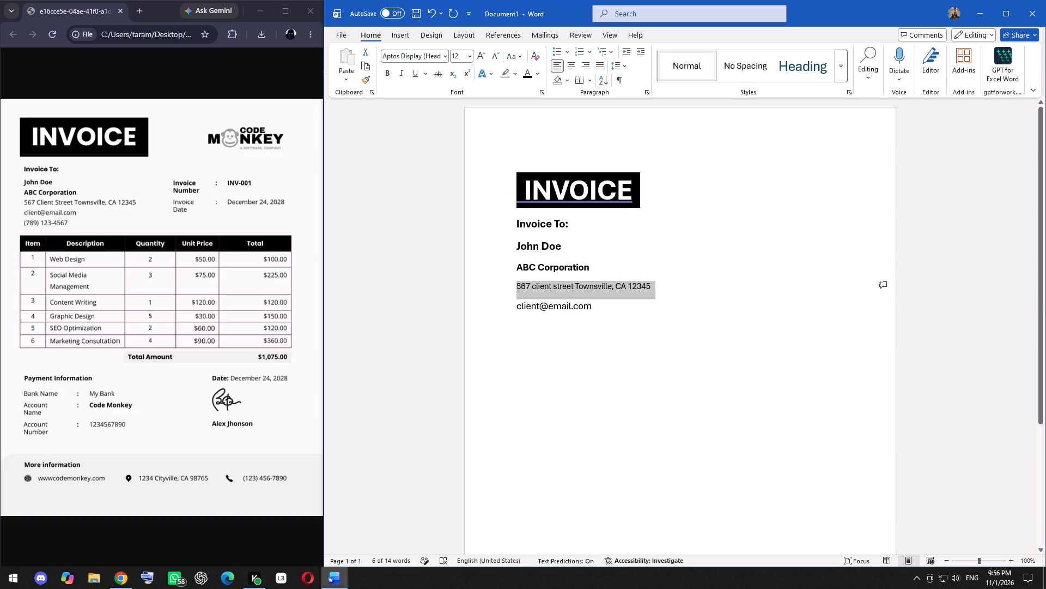
Set the font size of the "ABC Corporation" line to 13.
drag(517, 266, 588, 259)
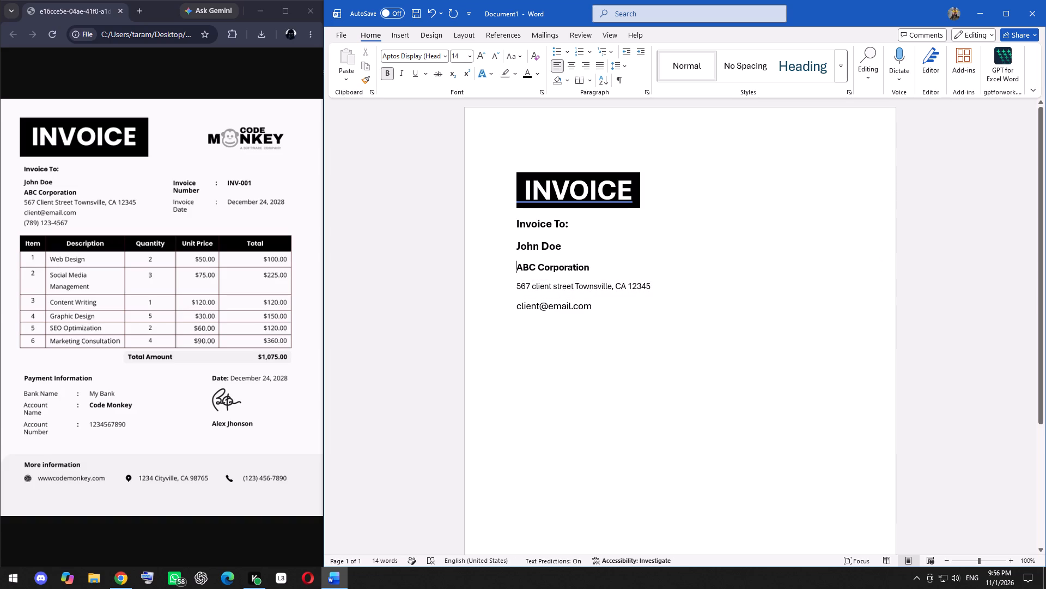
drag(591, 268, 506, 266)
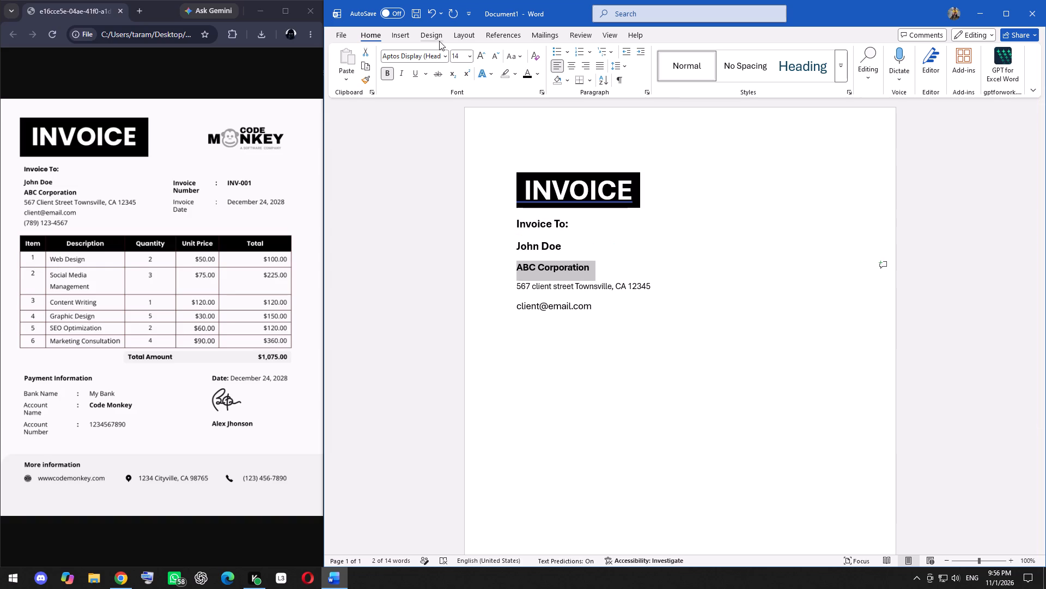
click(458, 53)
key(BackSpace)
text(13)
key(Return)
Set the font size of the client's name line above "ABC Corporation" to 14.
scroll(471, 54, down, 1)
drag(557, 239, 516, 253)
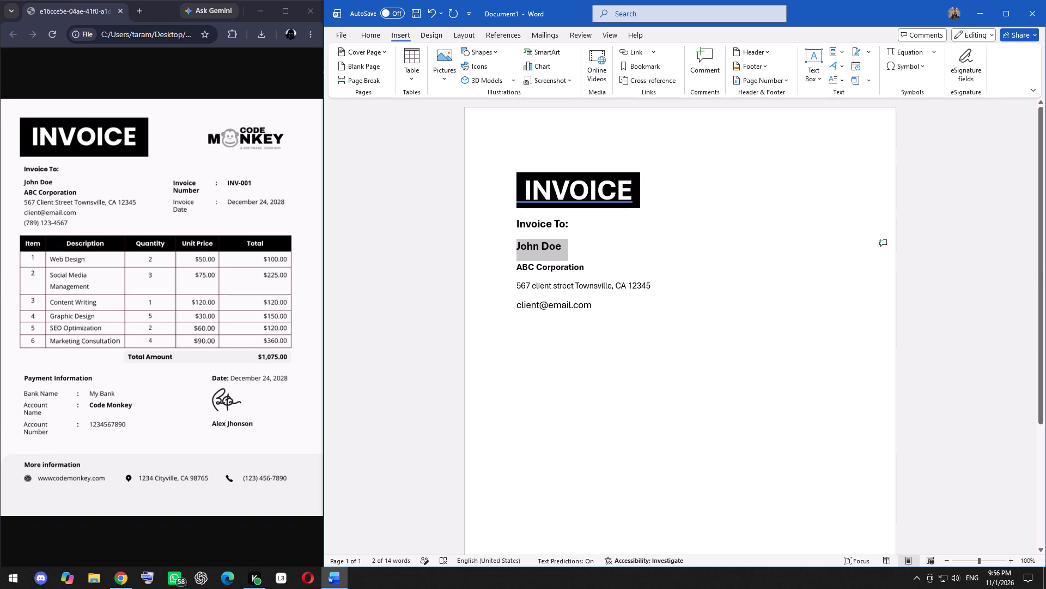
drag(516, 253, 509, 254)
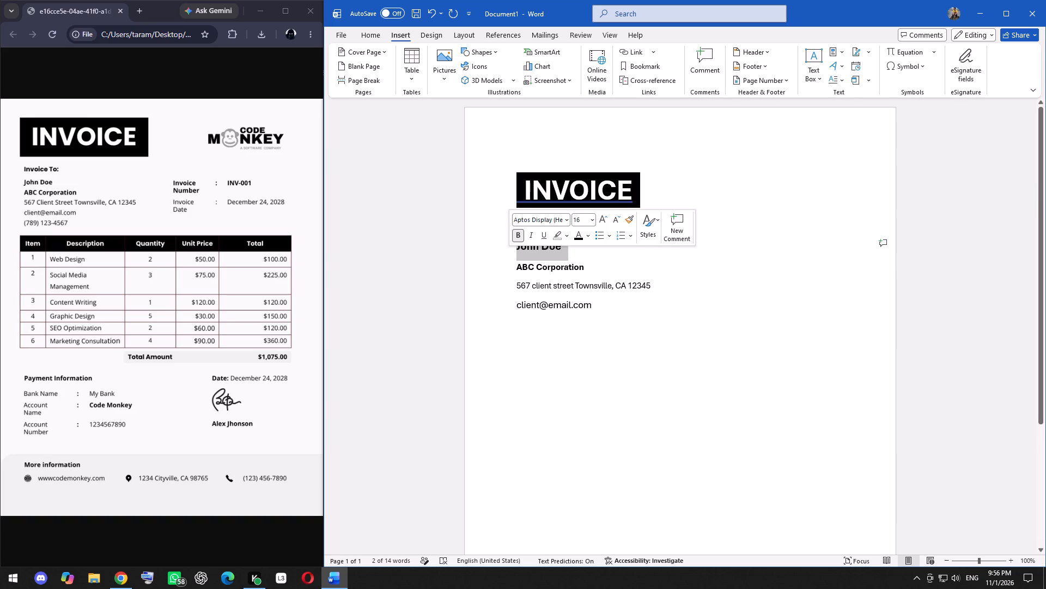
drag(591, 262, 503, 274)
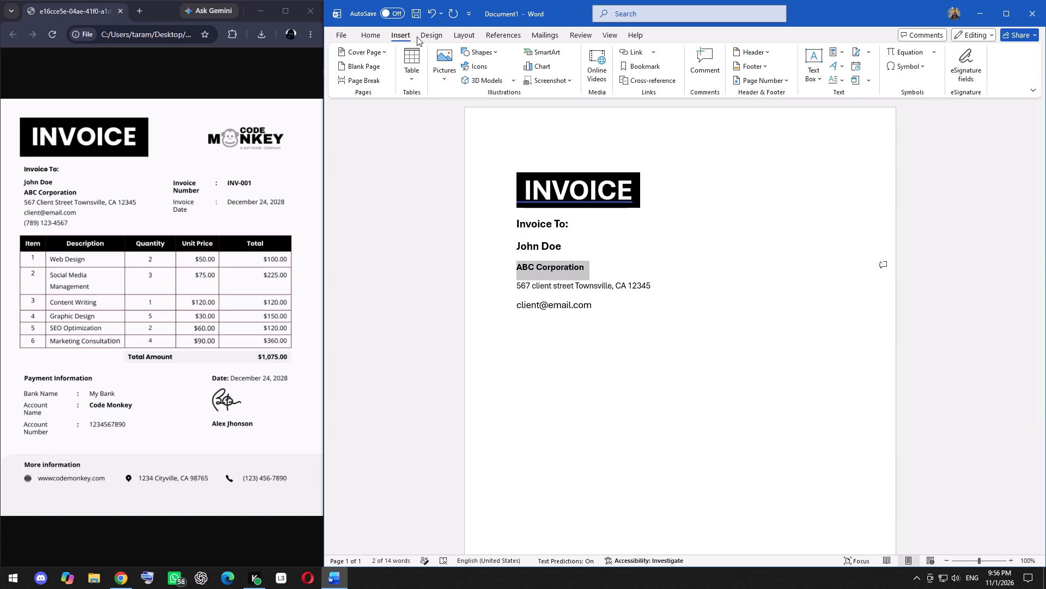
click(365, 31)
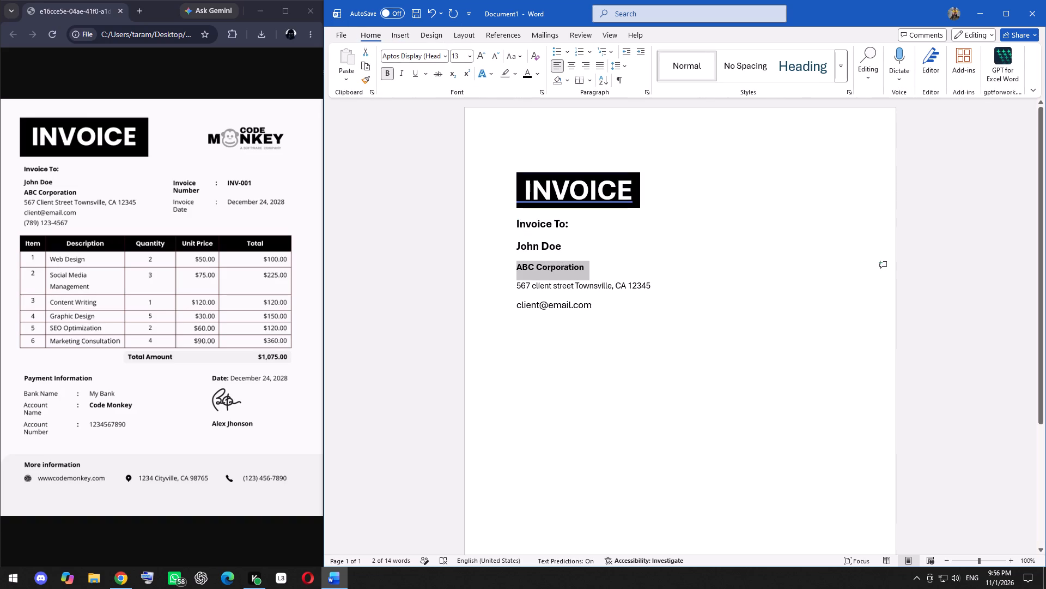
drag(561, 244, 507, 247)
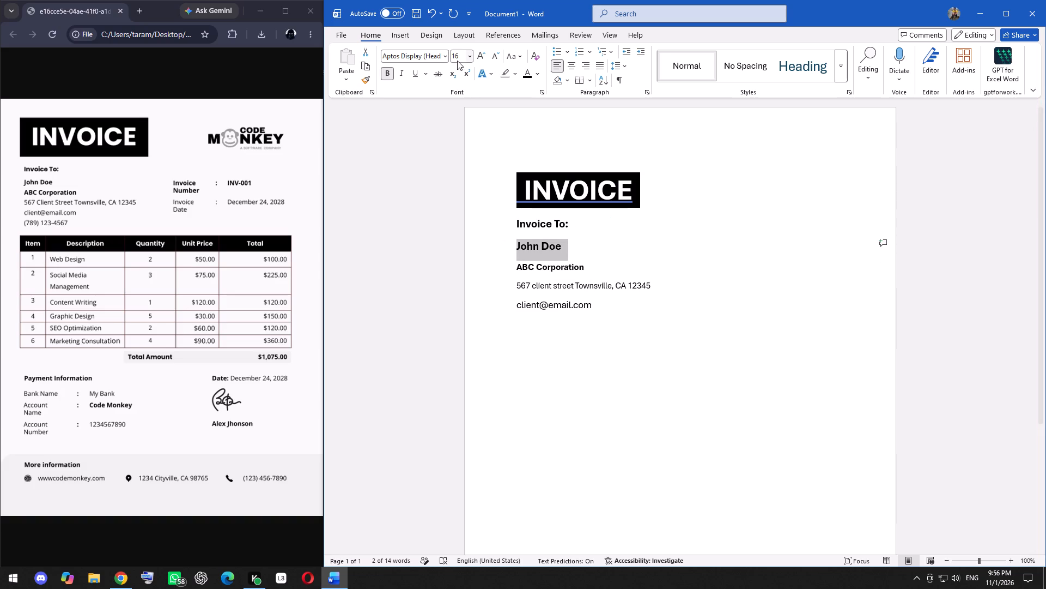
click(458, 57)
key(BackSpace)
text(14)
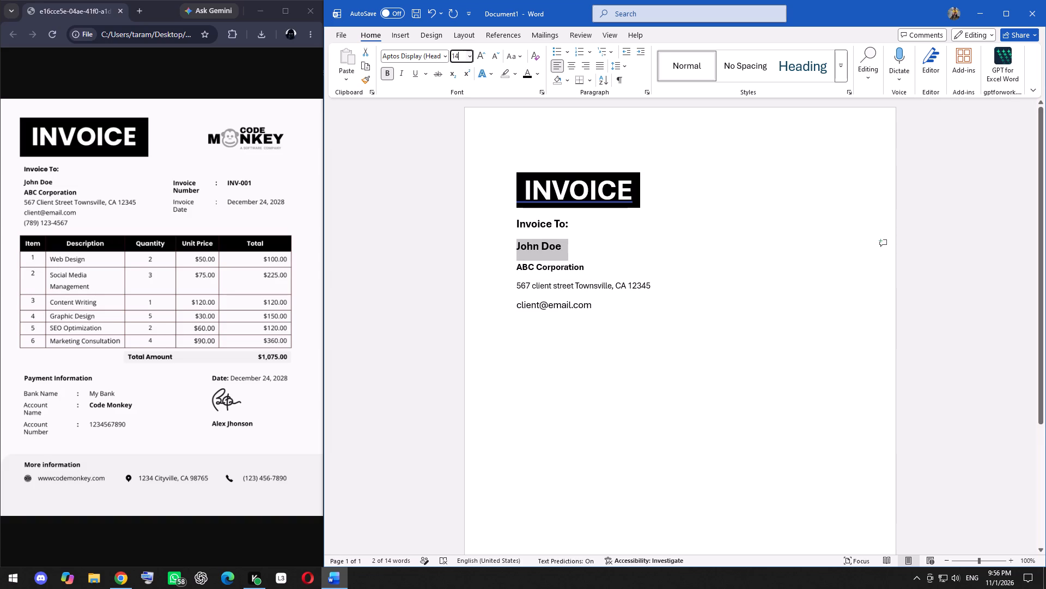
key(Return)
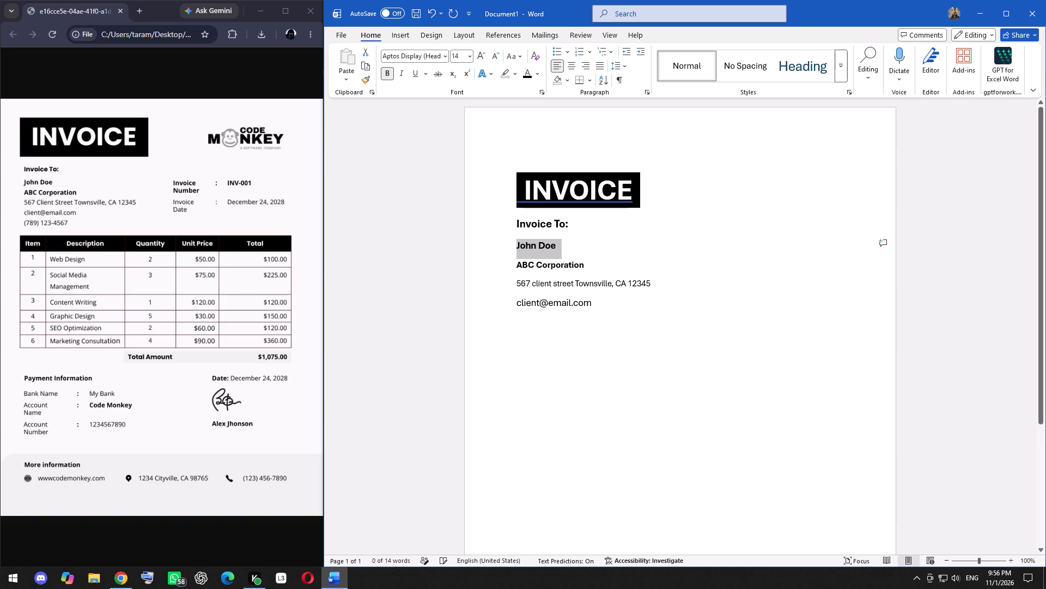
Set the font size of the "Invoice To:" line below the INVOICE title to 14.
drag(571, 223, 484, 224)
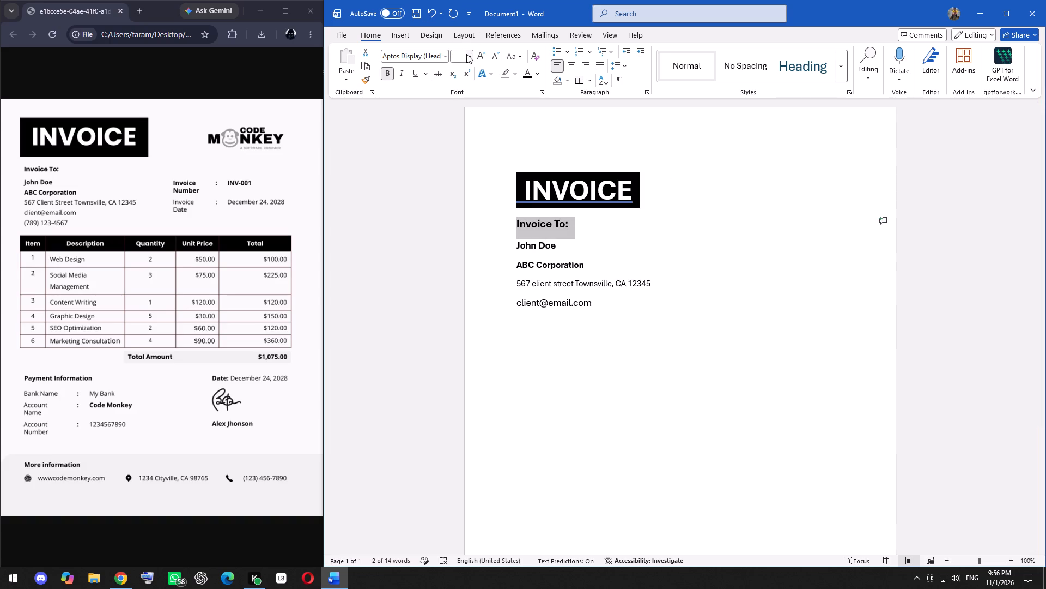
click(461, 53)
key(BackSpace)
text(14)
key(Return)
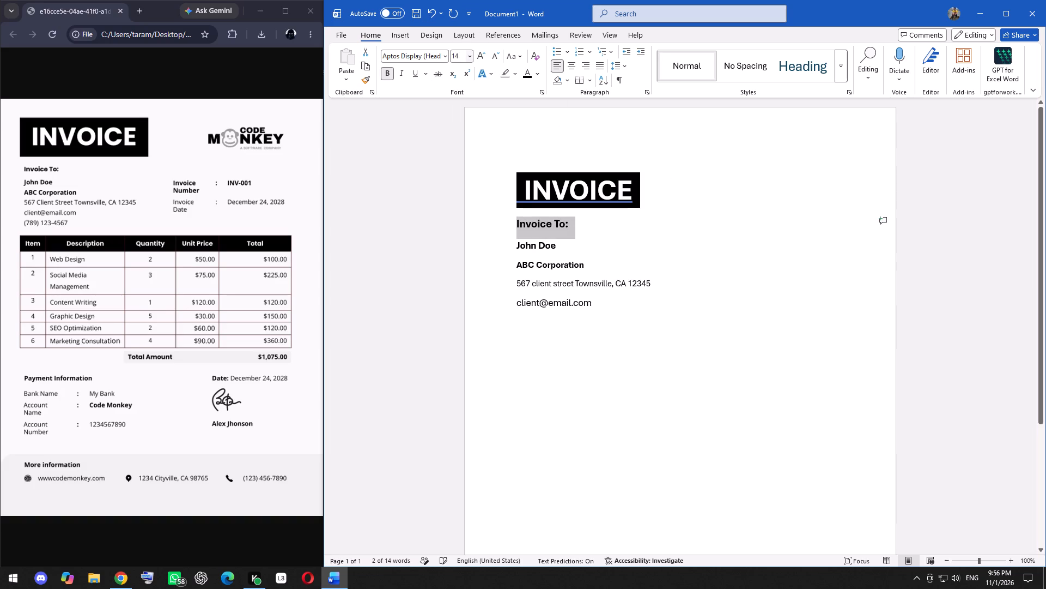
Set the font size of the client's email address line to 12 and place the cursor at its end.
click(579, 242)
click(582, 259)
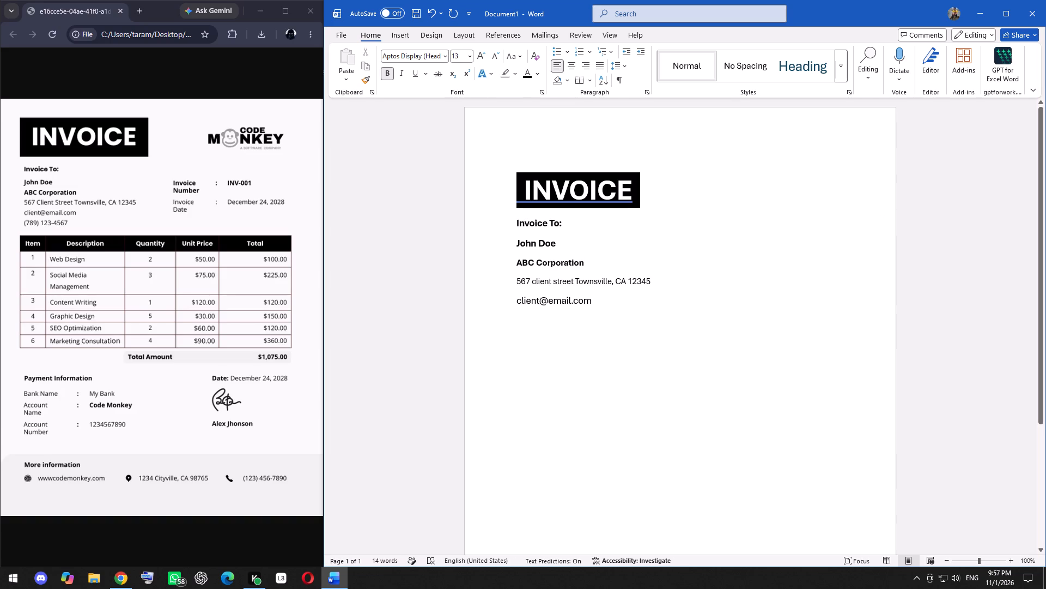
click(661, 282)
click(578, 311)
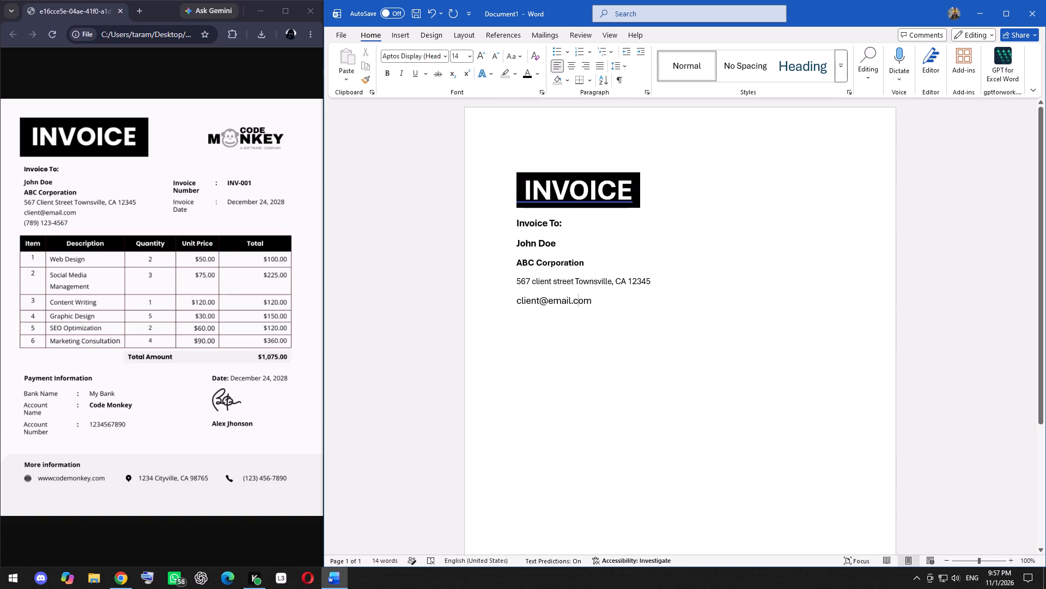
click(593, 299)
drag(592, 299, 545, 300)
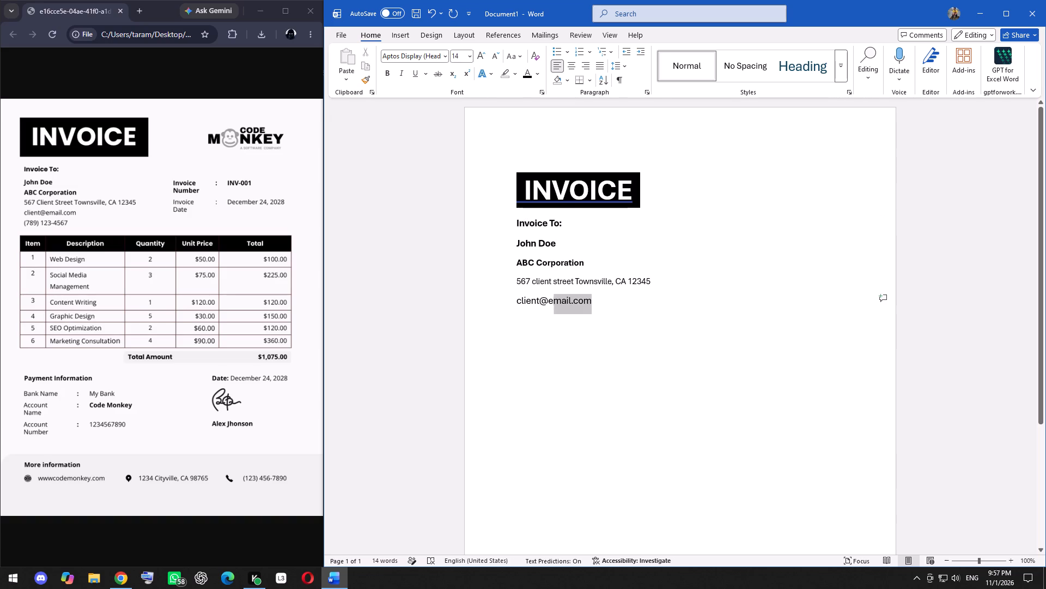
drag(545, 300, 503, 304)
click(459, 50)
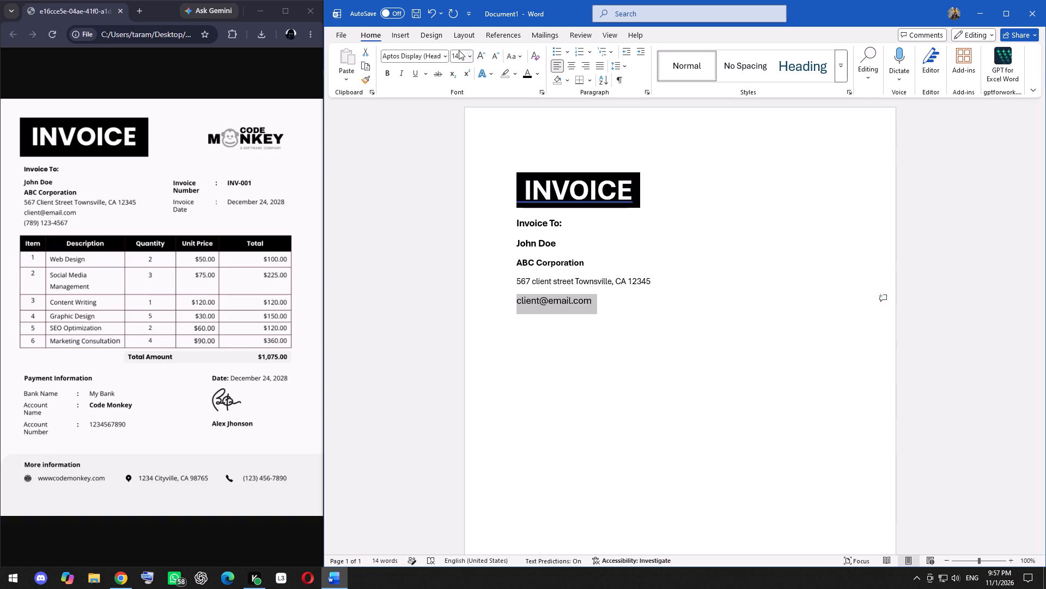
click(461, 56)
key(BackSpace)
key(1)
key(2)
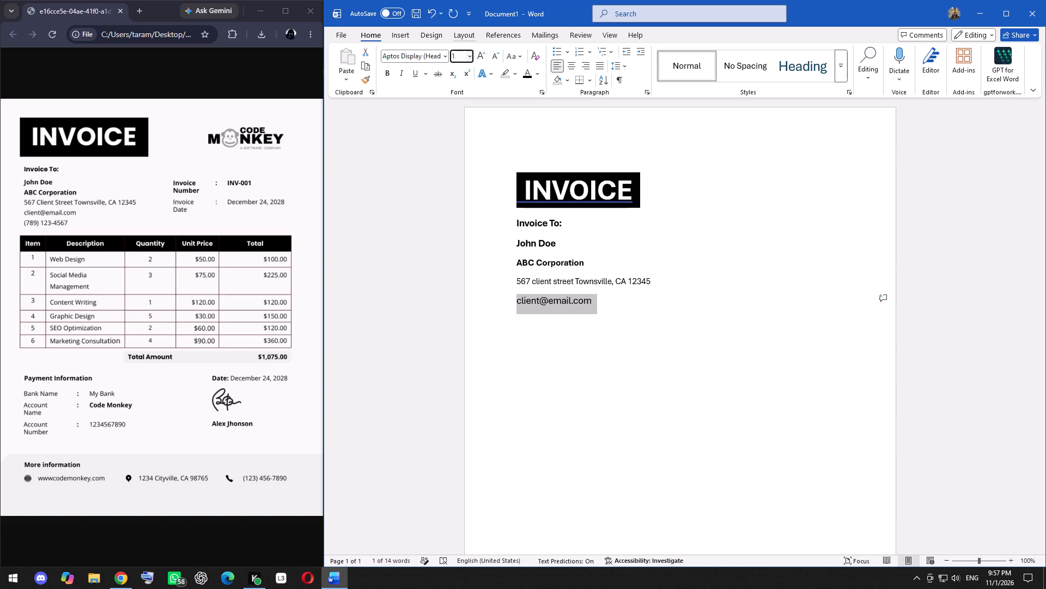
key(Return)
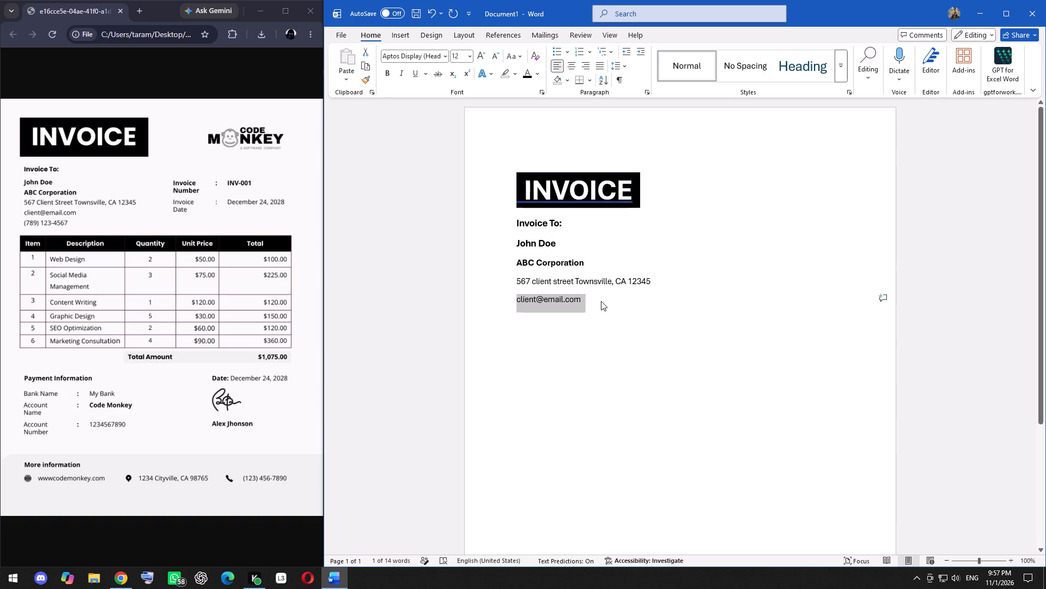
click(595, 300)
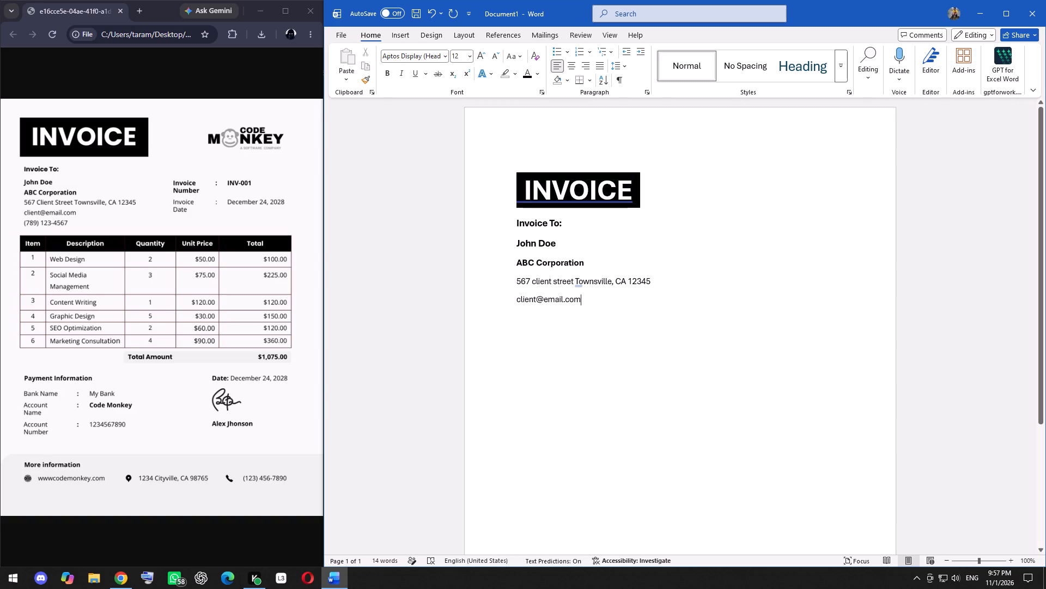
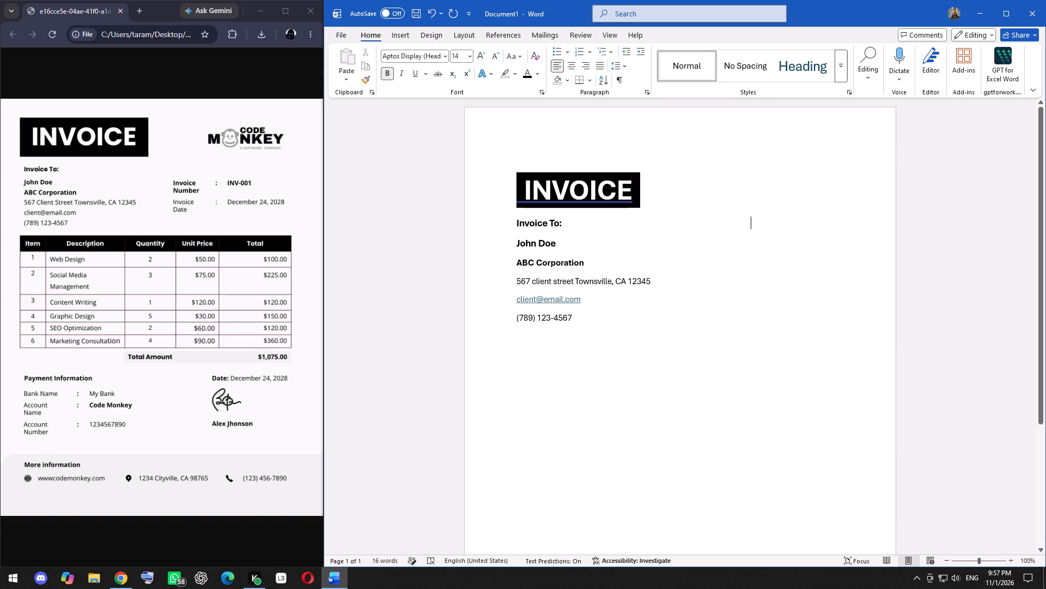
Enter "INVOICE" on the client's name line, well to the right of the name, below the title's right-hand side.
click(750, 235)
double_click(750, 235)
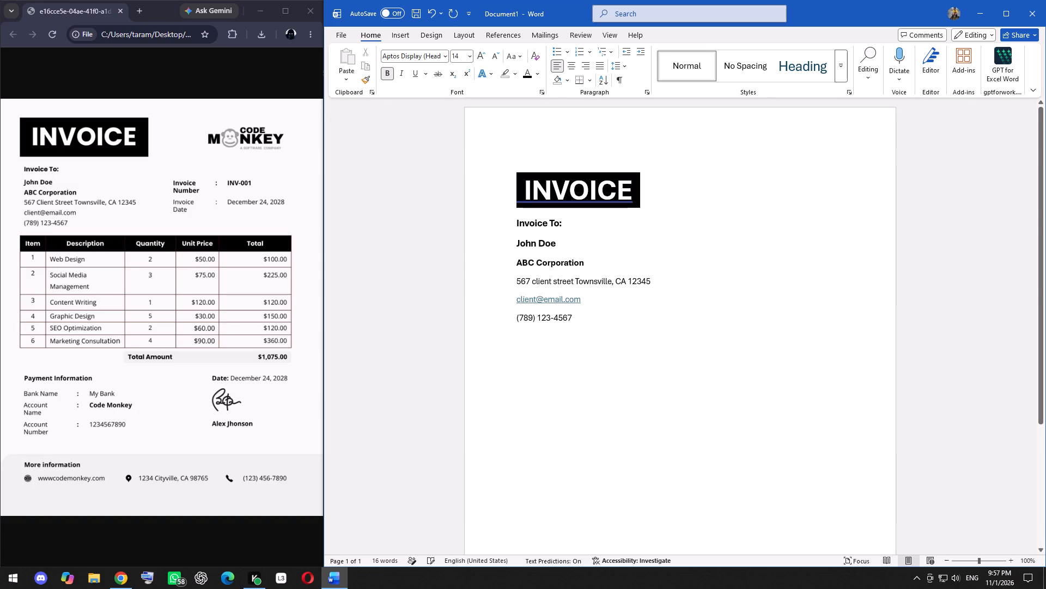
double_click(755, 240)
click(753, 242)
click(753, 237)
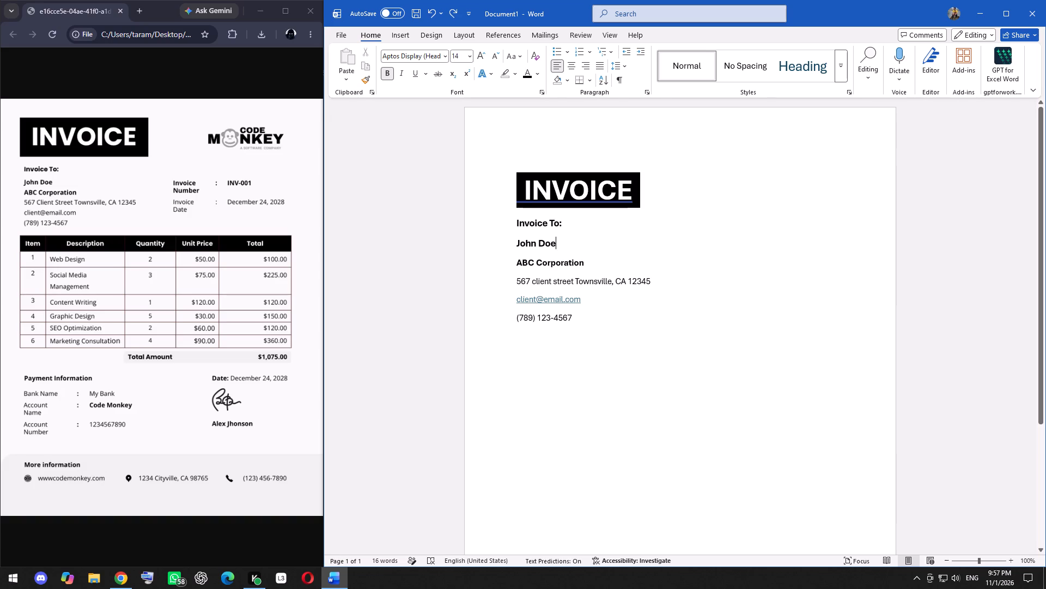
double_click(753, 239)
text(IN)
key(v)
text(OIV)
key(BackSpace)
text(CE)
Change the added "INVOICE" text on the client's name line to "Invoice" in title case.
key(BackSpace)
key(BackSpace)
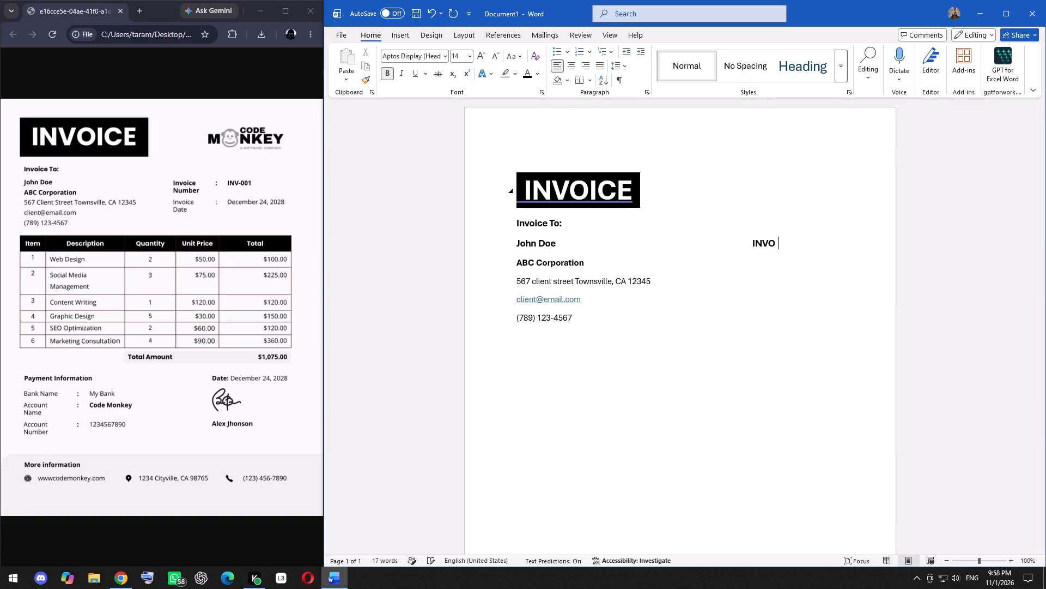
key(BackSpace)
key(BackSpace)
key(BackSpace)
key(BackSpace)
key(n)
text(vi)
text(ce)
key(space)
key(BackSpace)
key(BackSpace)
key(BackSpace)
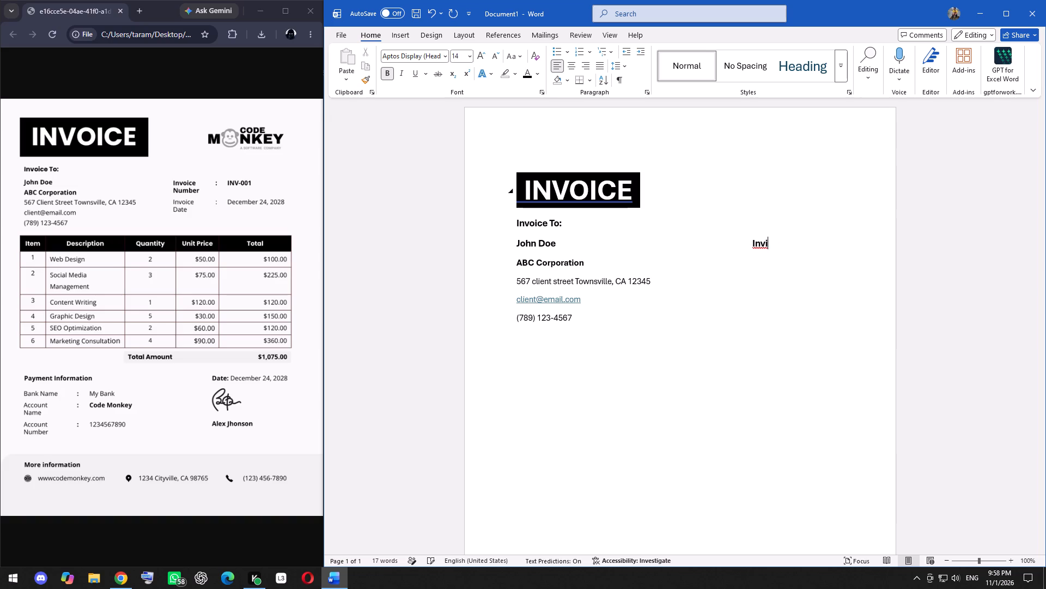
key(BackSpace)
text(oi)
text(ce)
key(space)
key(Return)
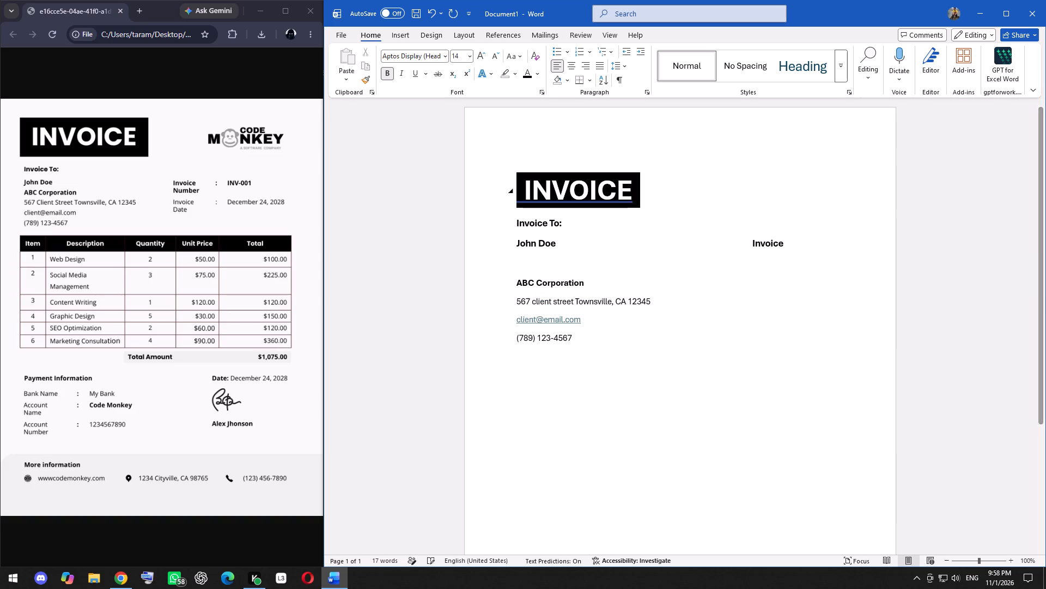
key(BackSpace)
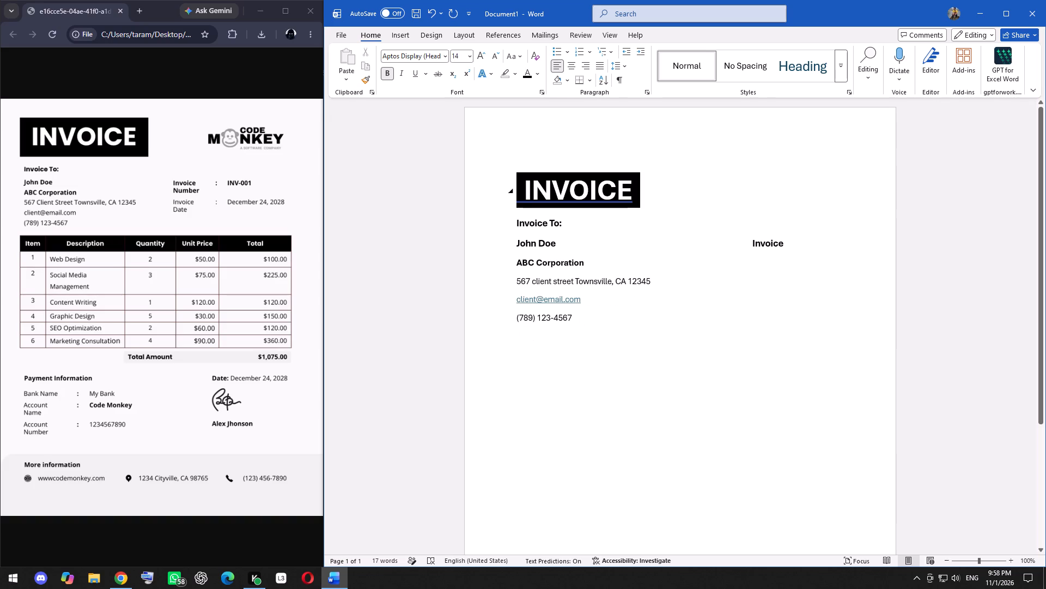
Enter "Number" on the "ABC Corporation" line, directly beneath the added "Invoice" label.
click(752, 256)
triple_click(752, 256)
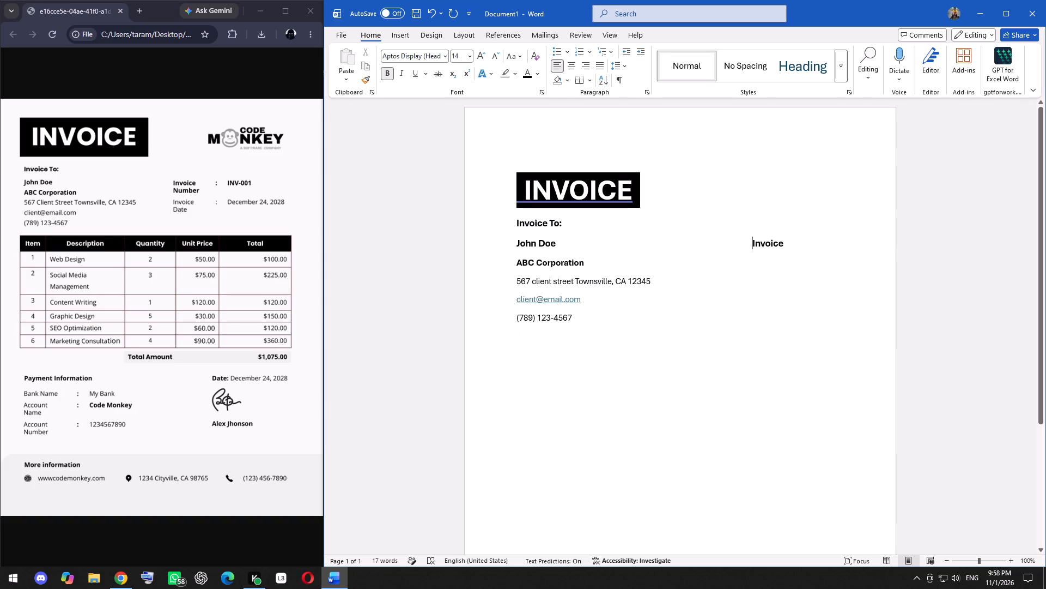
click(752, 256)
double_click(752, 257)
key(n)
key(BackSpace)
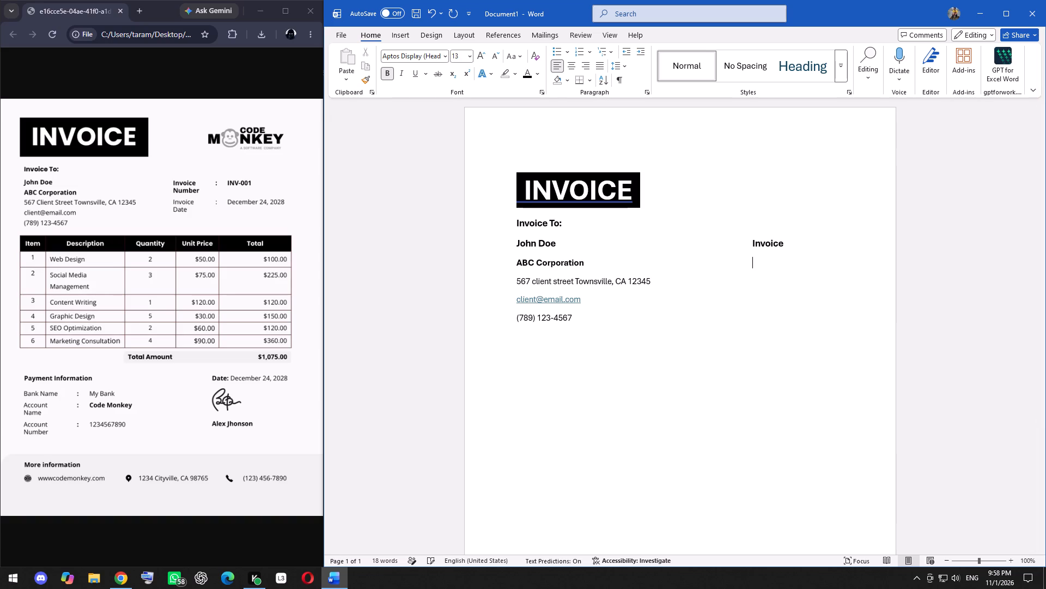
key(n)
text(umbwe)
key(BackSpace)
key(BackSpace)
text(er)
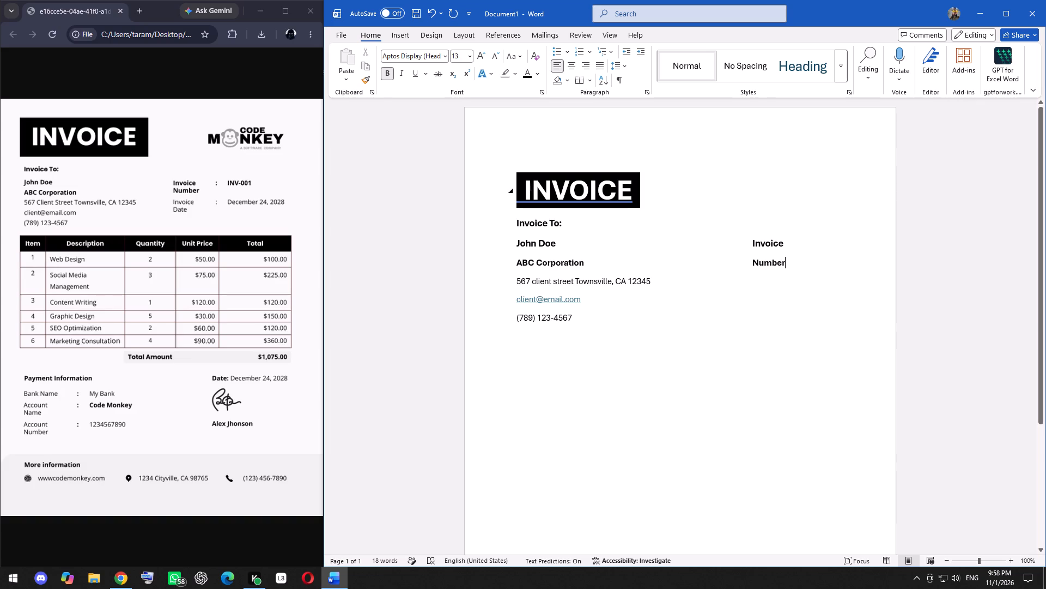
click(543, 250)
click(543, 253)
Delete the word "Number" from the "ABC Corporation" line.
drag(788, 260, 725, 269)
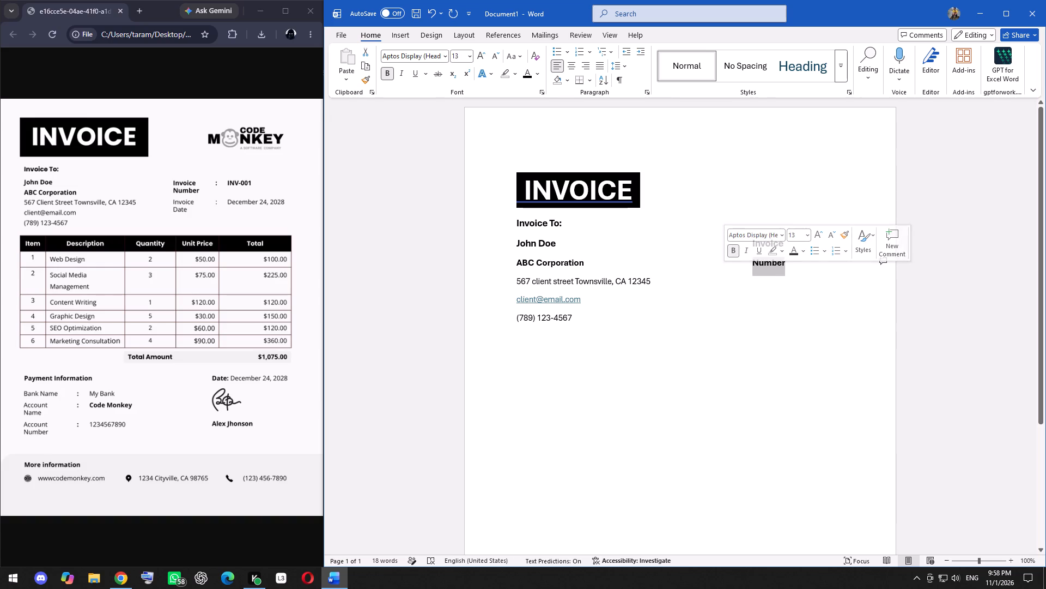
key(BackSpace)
Extend the "Invoice" label on the client's name line so that it reads "Invoice Number".
click(784, 242)
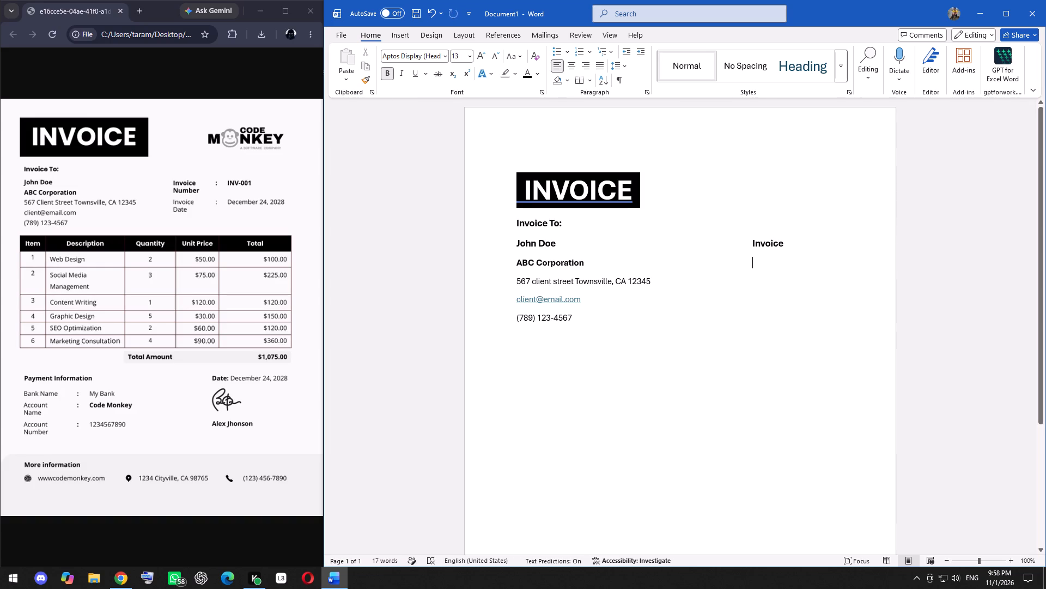
key(space)
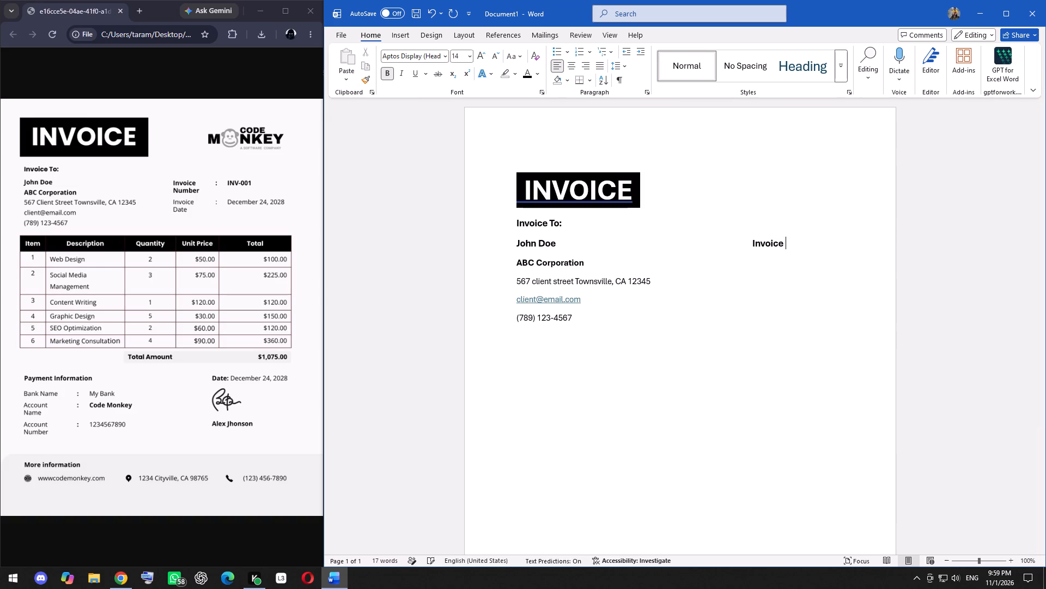
text(NU)
text(MBWE)
key(BackSpace)
key(BackSpace)
key(BackSpace)
key(BackSpace)
key(BackSpace)
text(umber)
key(space)
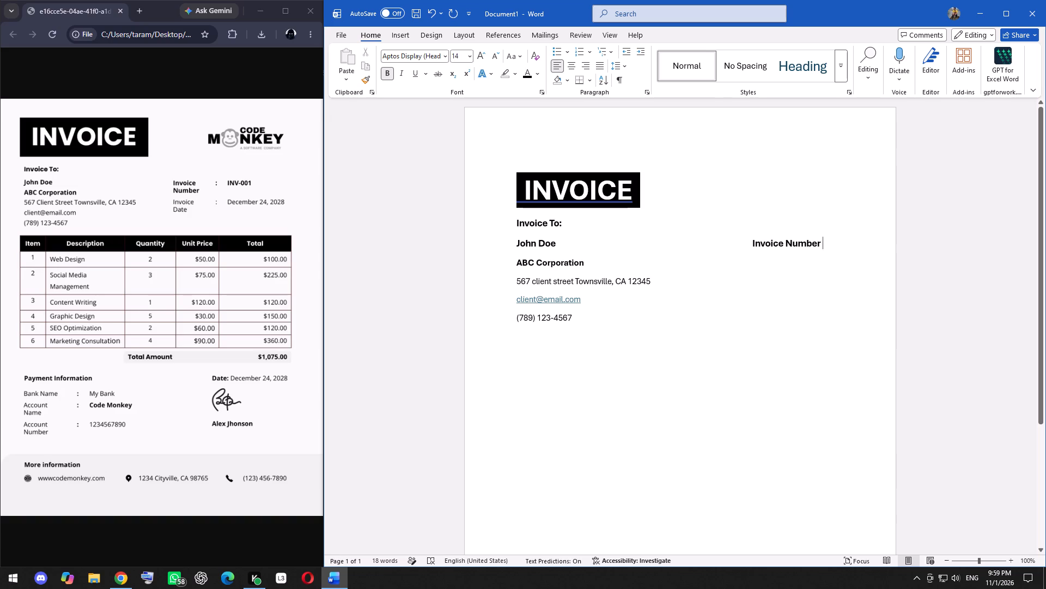
Add a colon after "Invoice Number", with two spaces before it and four spaces after it.
key(space)
key(space)
key(space)
key(space)
key(space)
key(semicolon)
key(BackSpace)
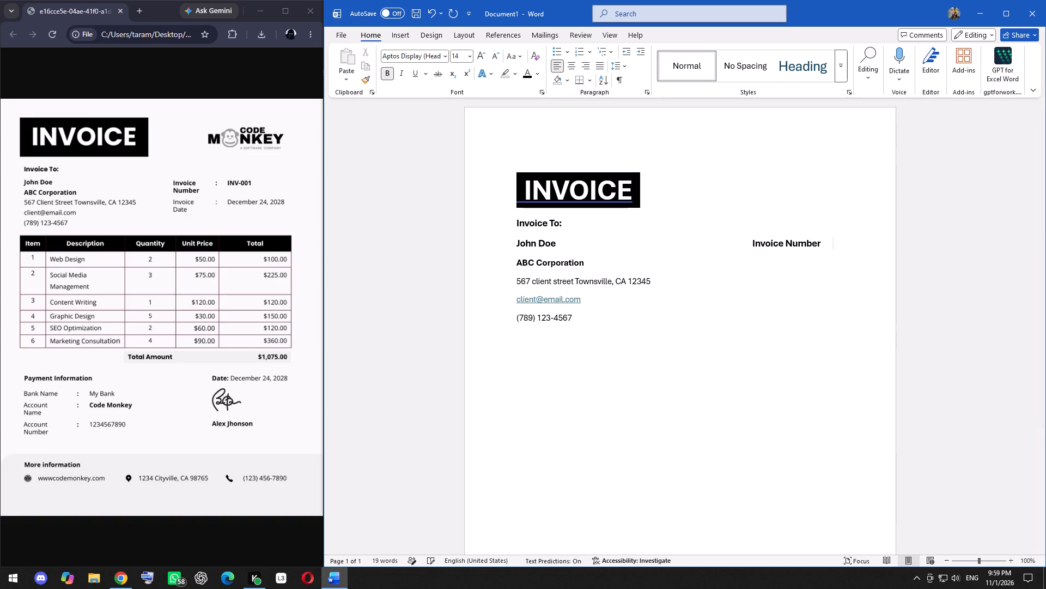
key(BackSpace)
key(BackSpace)
key(semicolon)
key(BackSpace)
key(shift+colon)
key(BackSpace)
key(BackSpace)
key(BackSpace)
key(BackSpace)
key(space)
text(:)
key(space)
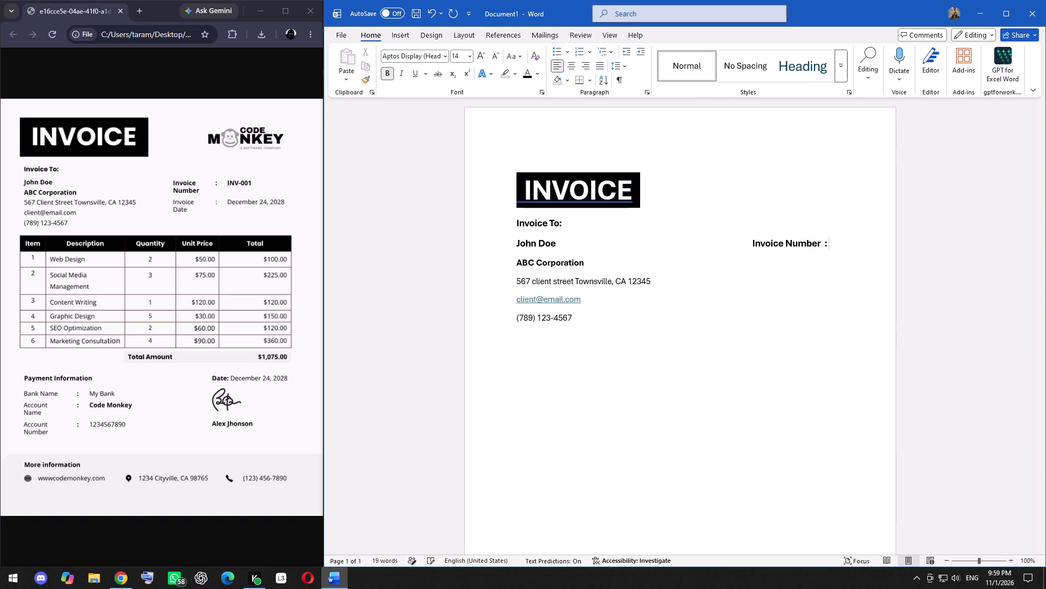
key(space)
key(space)
key(space)
Enter the initial "I" of the invoice number after the "Invoice Number" colon.
key(i)
key(v)
key(BackSpace)
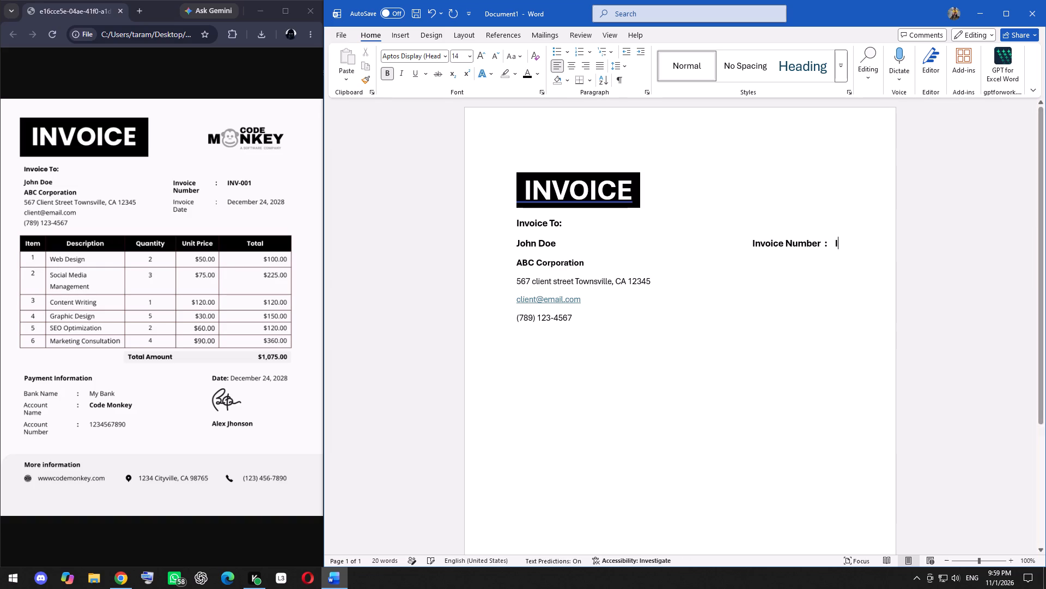
text(NV)
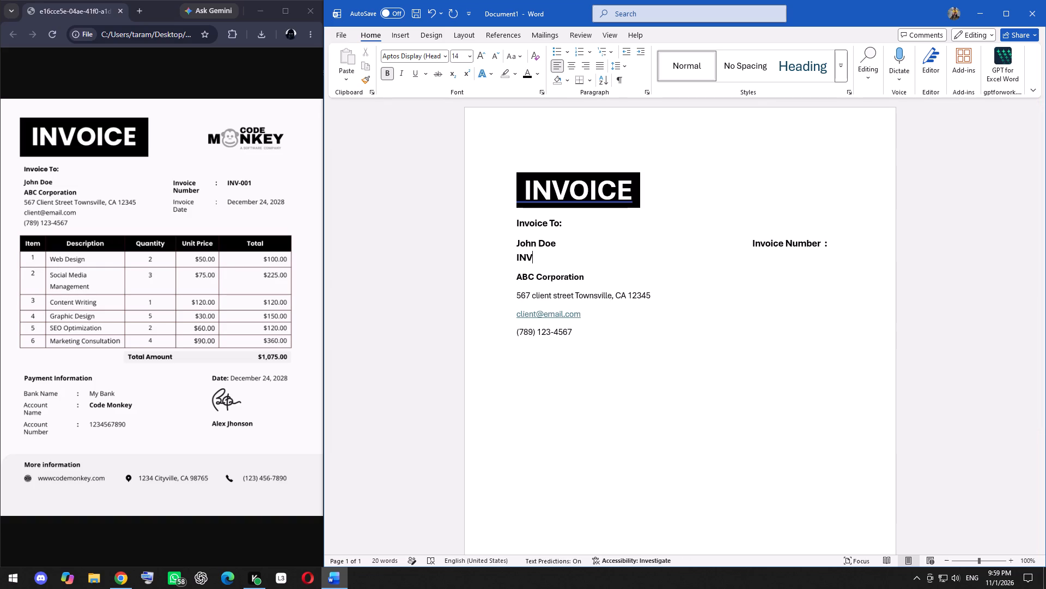
key(BackSpace)
key(BackSpace)
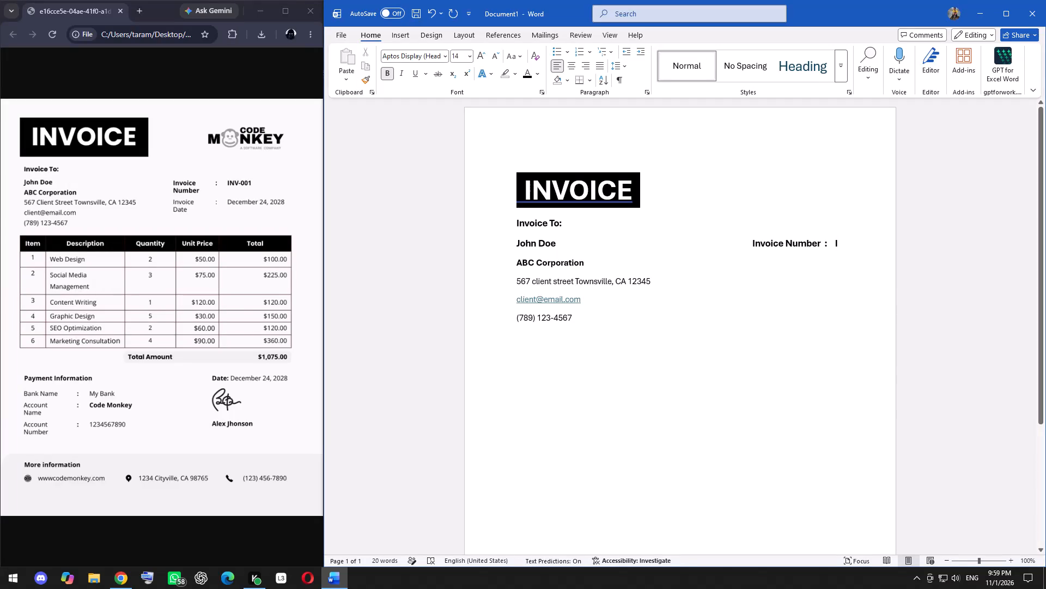
Replace the gap before "Invoice Number" with a run of spaces, placing the label slightly closer to the client's name.
click(750, 242)
key(BackSpace)
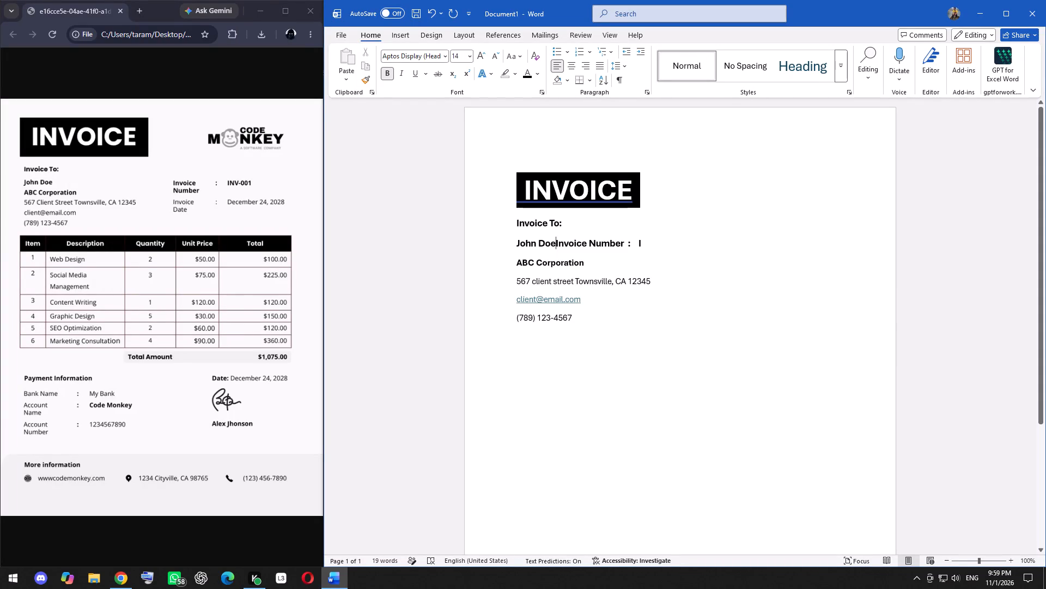
key(space)
key(space)
key(space)
key(space)
key(space)
key(space)
key(space)
key(space)
key(space)
key(space)
key(space)
key(space)
key(space)
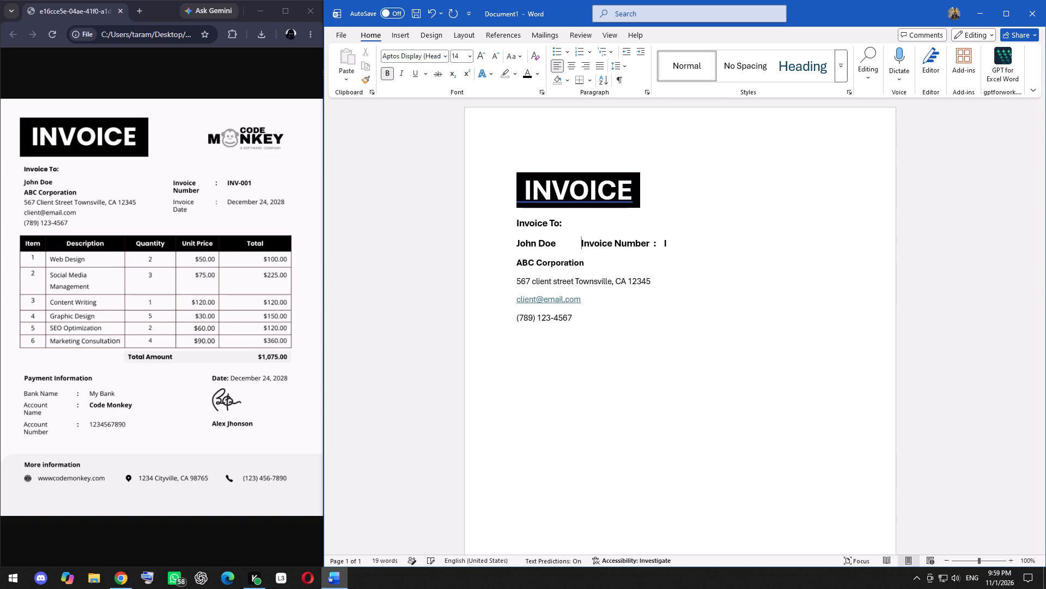
key(space)
key(space)
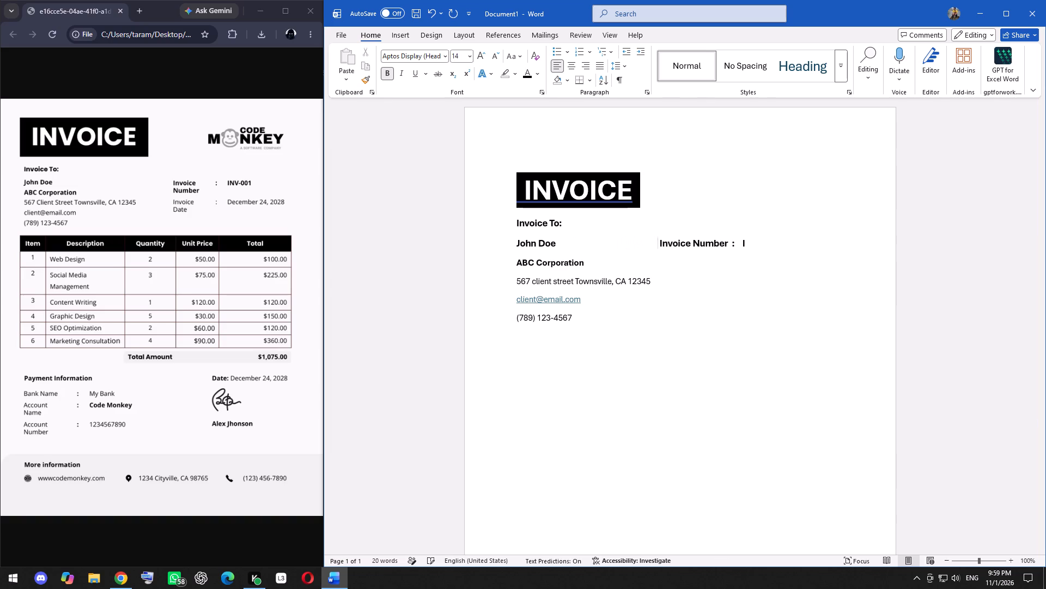
key(space)
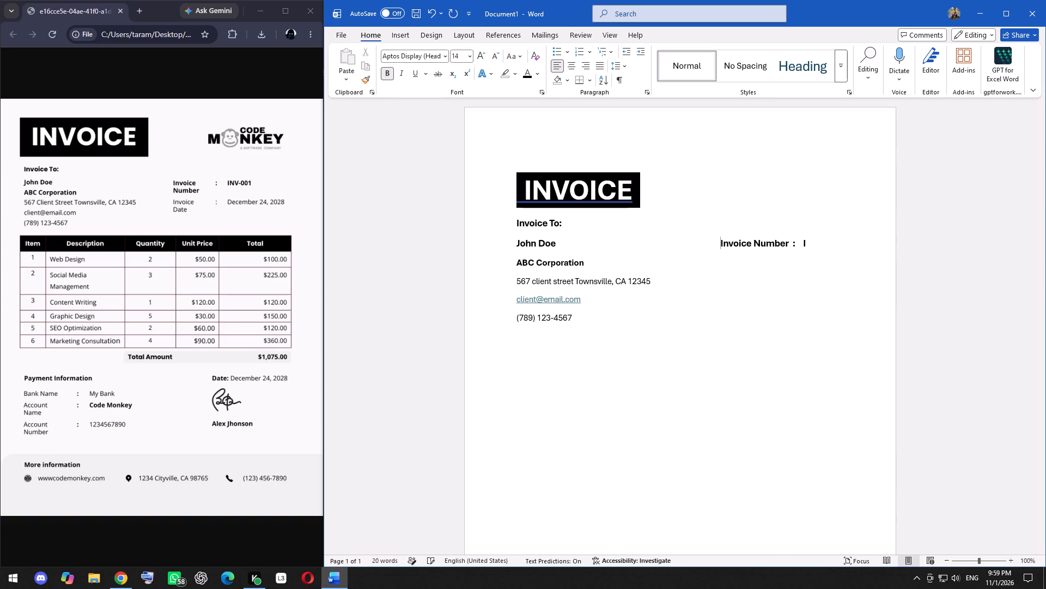
key(space)
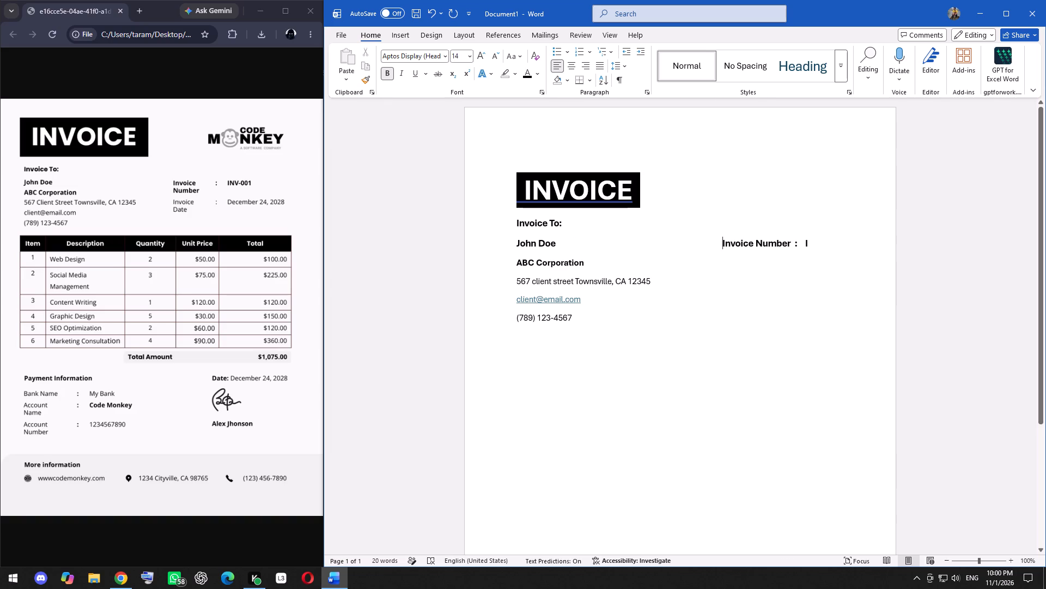
Complete the invoice number after the "Invoice Number" colon so that it reads "INV-001".
click(811, 243)
key(n)
key(BackSpace)
key(BackSpace)
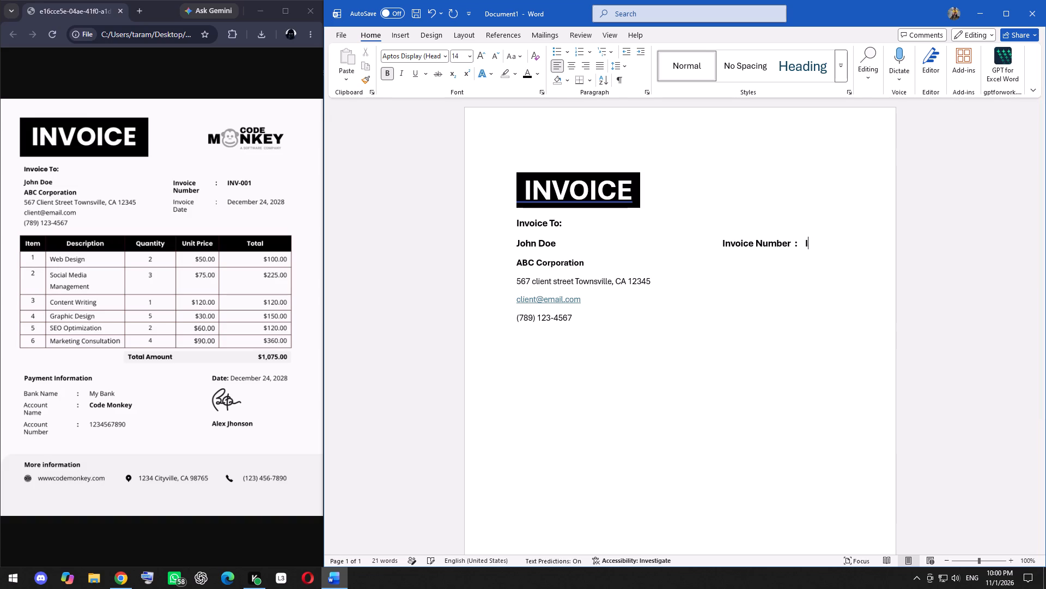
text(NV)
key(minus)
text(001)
Widen the gap before the "Invoice Number" label by one space, keeping the number on the same line.
click(717, 241)
key(space)
key(space)
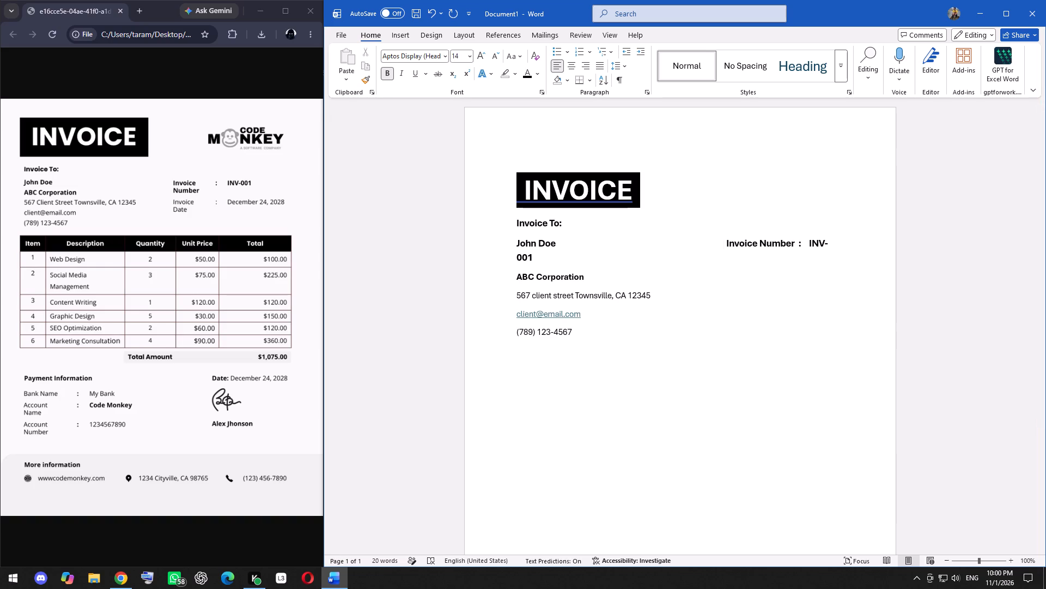
key(BackSpace)
Enter the label "INVOICE DATE" beside the client's street address, below the invoice number details.
click(765, 257)
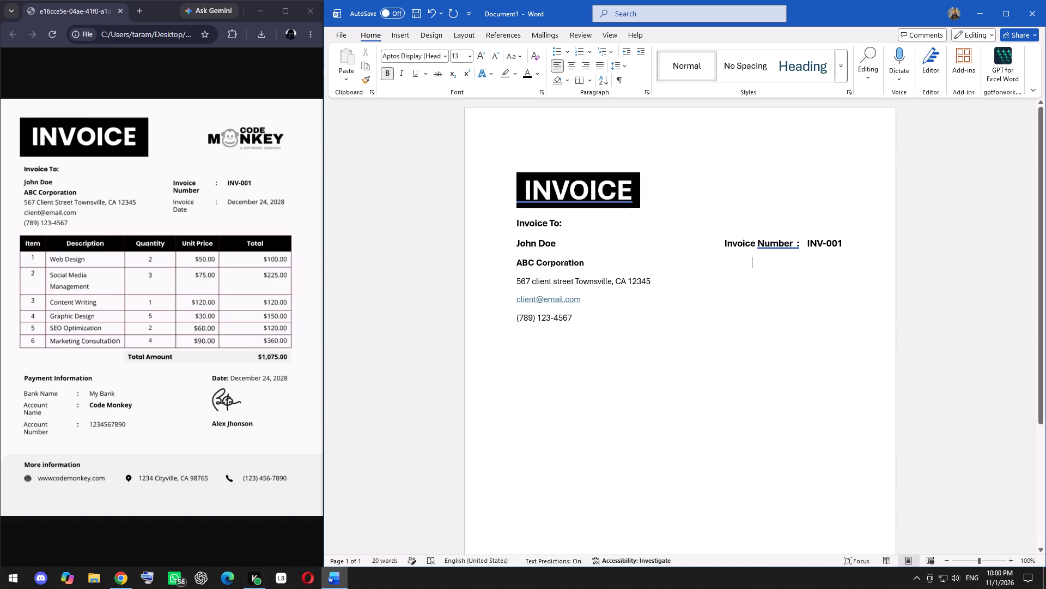
click(754, 279)
triple_click(754, 279)
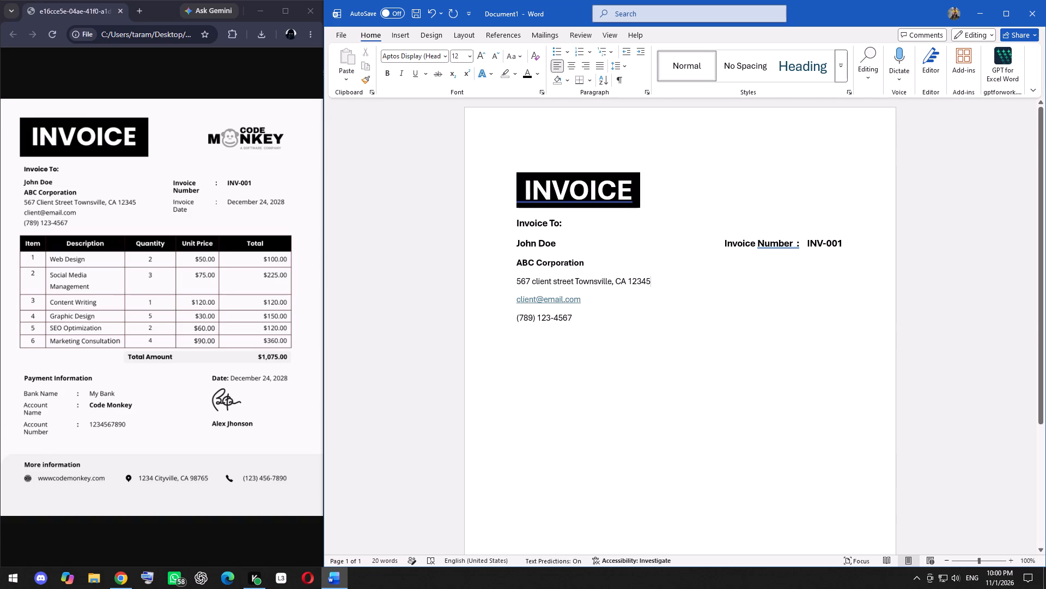
click(753, 279)
text(IN)
text(VOICE)
key(space)
text(DATE)
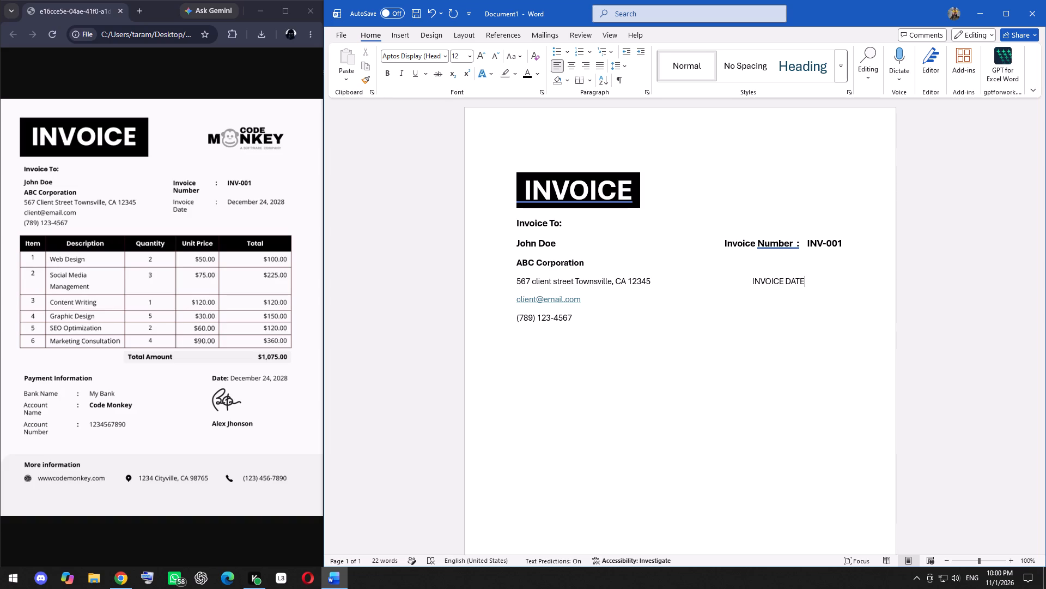
Rewrite the date label beside the street address as "Invoice Date", capitalising only the first letter of each word.
key(BackSpace)
key(BackSpace)
key(BackSpace)
key(BackSpace)
key(BackSpace)
key(BackSpace)
key(BackSpace)
key(BackSpace)
key(BackSpace)
key(BackSpace)
key(BackSpace)
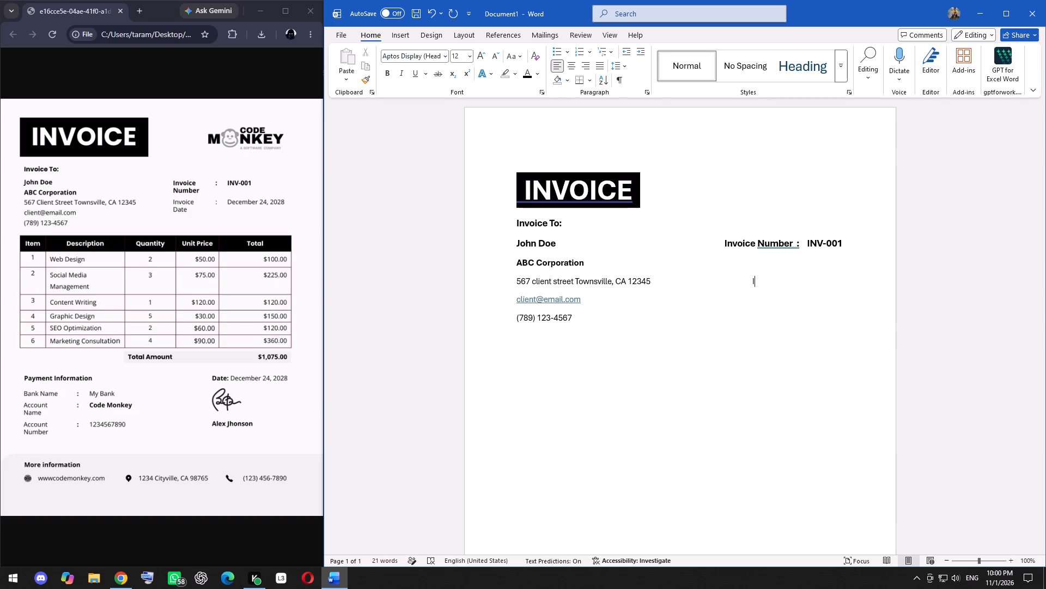
key(n)
text(voice)
key(space)
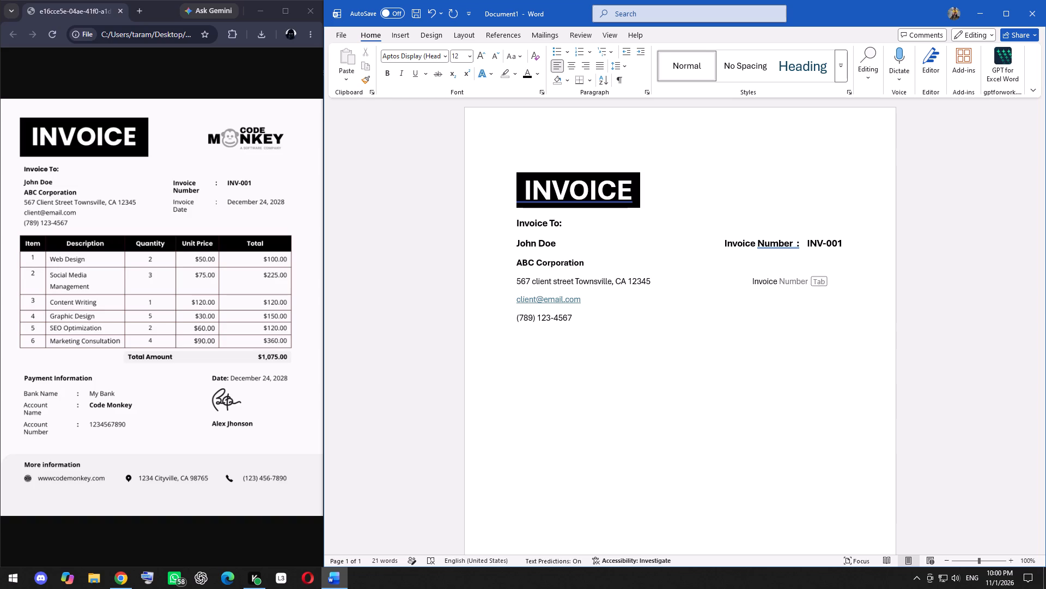
key(d)
text(ate)
Add a colon after "Invoice Date", separated from the label by a single space.
key(space)
key(space)
key(space)
key(BackSpace)
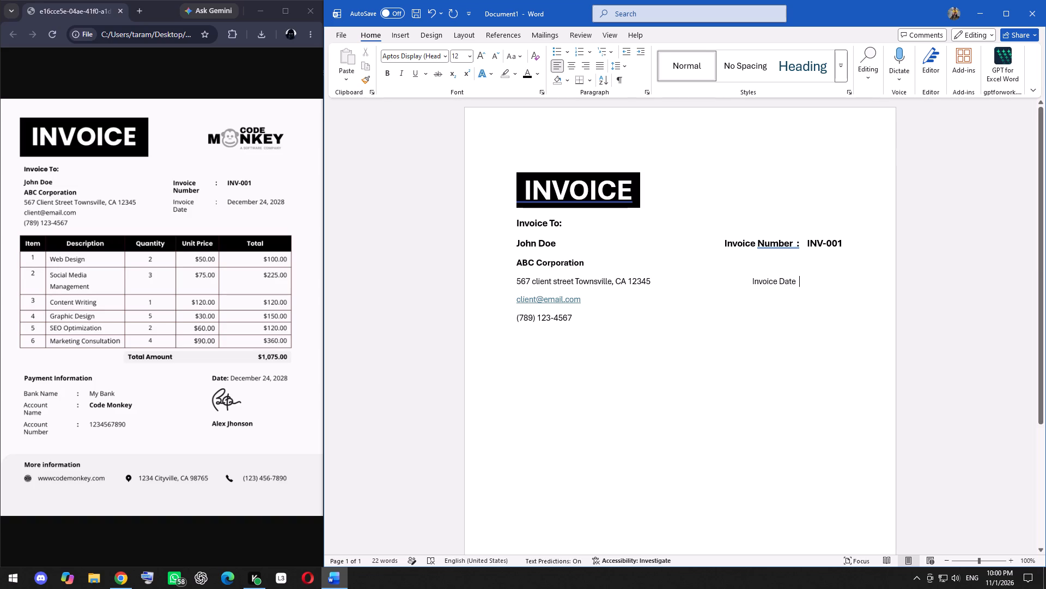
key(BackSpace)
key(shift+colon)
Replace the gap between the street address and the "Invoice Date" label with a run of spaces.
click(749, 281)
key(BackSpace)
key(space)
key(space)
key(space)
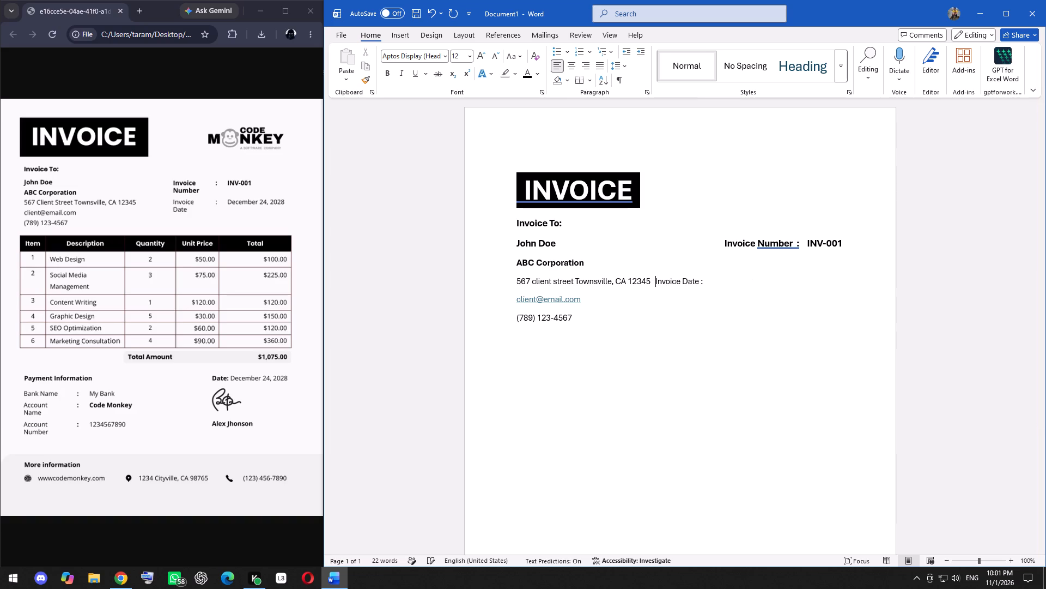
key(space)
key(space)
key(space)
key(space)
key(space)
key(space)
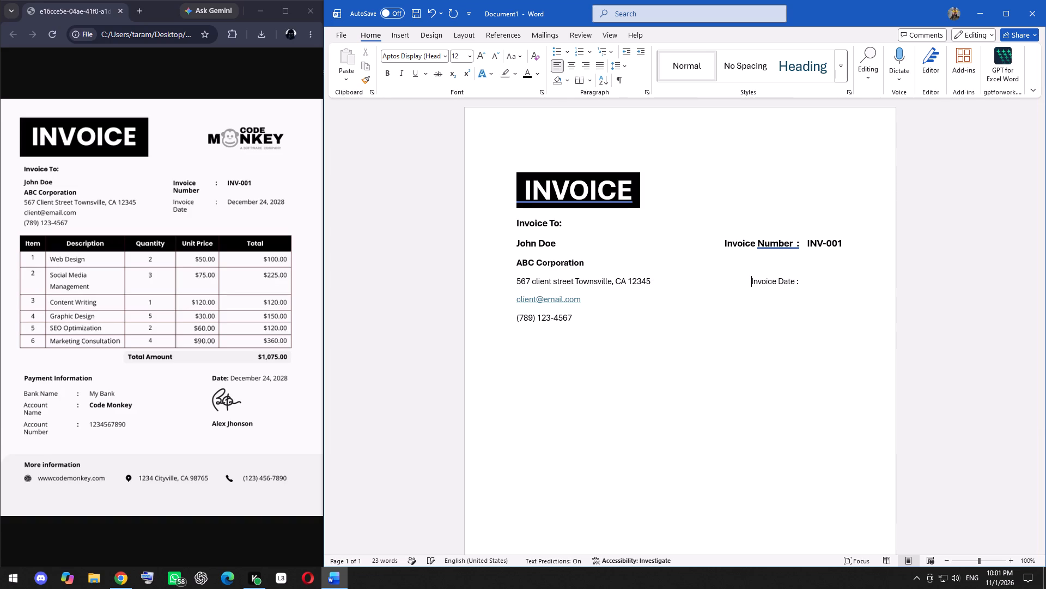
key(space)
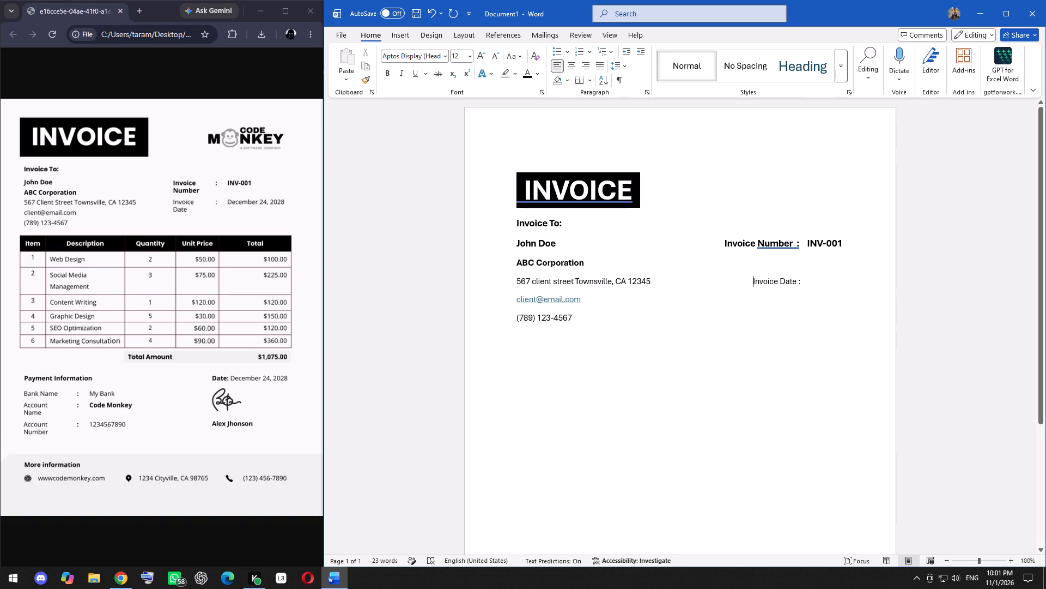
Start the date value after the "Invoice Date" colon with five spaces and the partial month "Decembe".
click(804, 281)
key(space)
key(space)
key(space)
key(space)
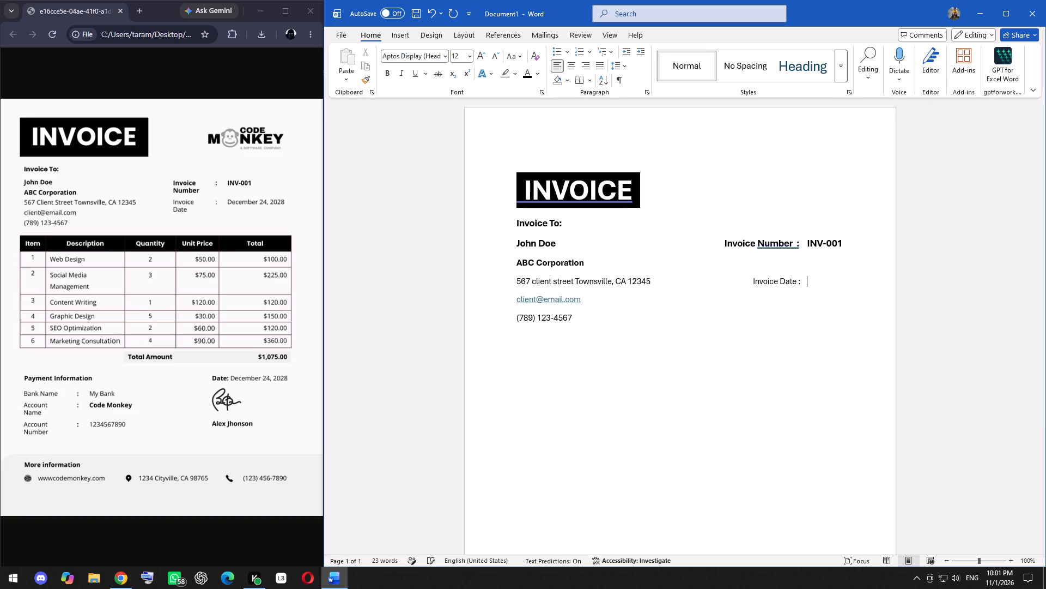
key(space)
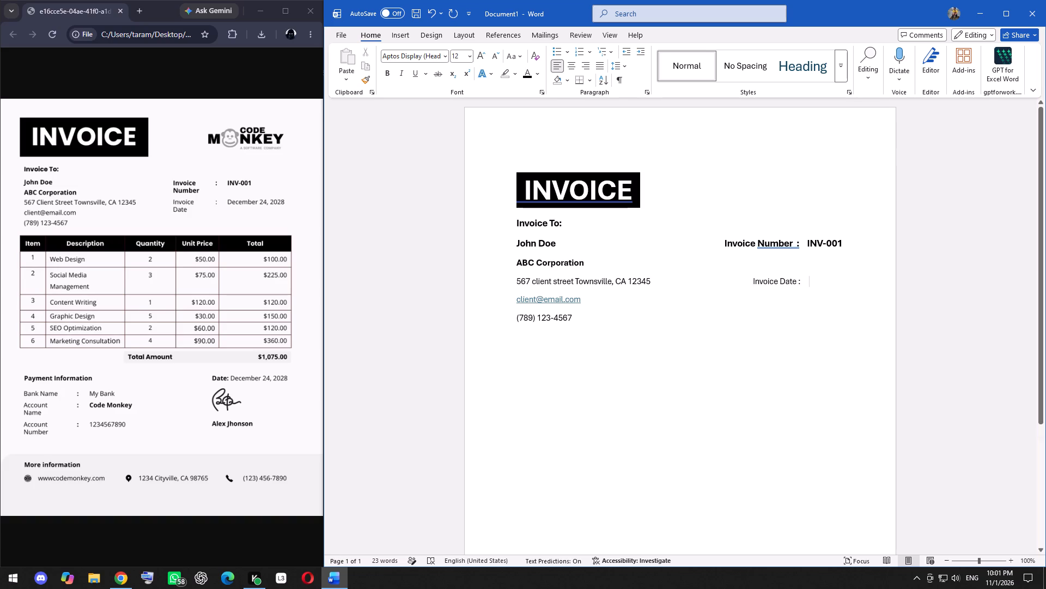
key(d)
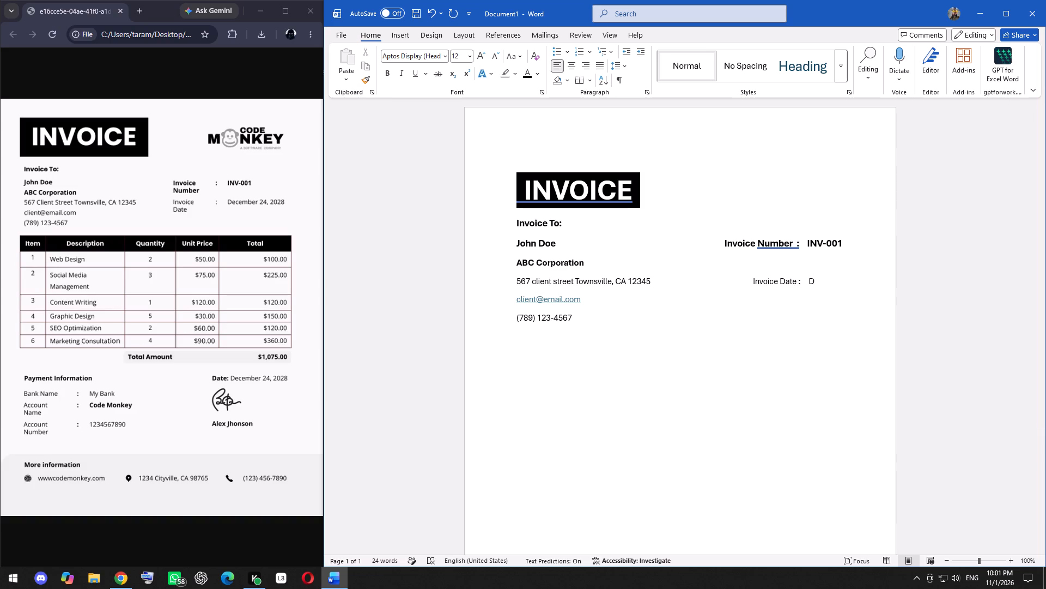
key(e)
text(cembe)
key(r)
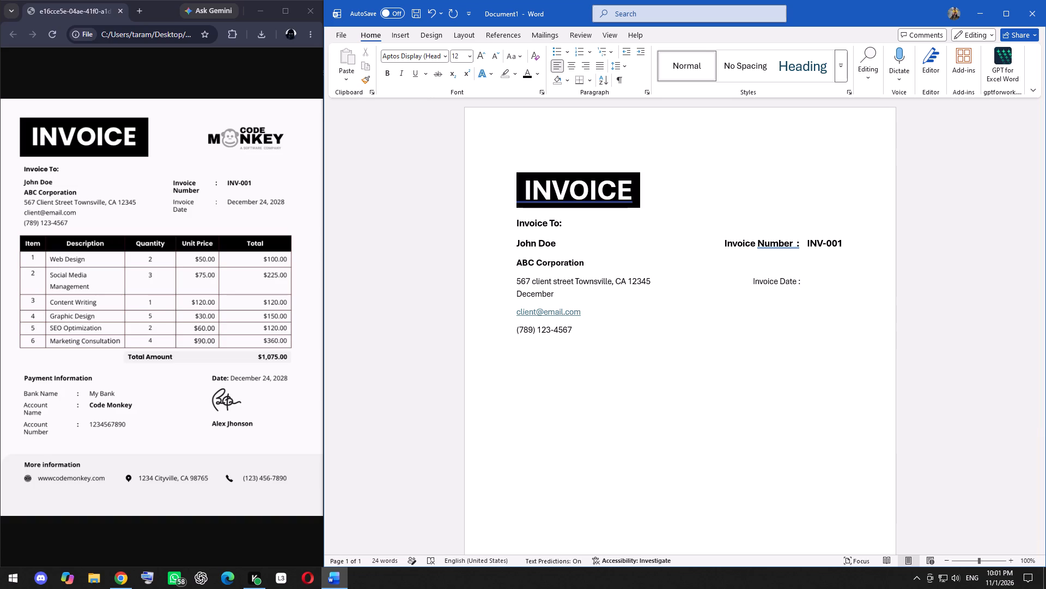
key(BackSpace)
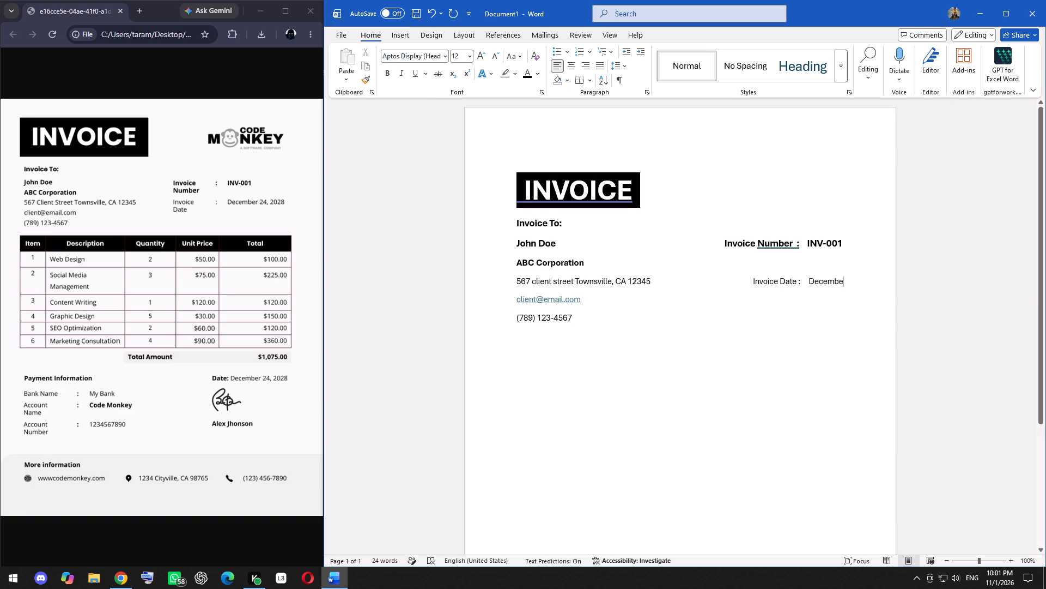
Remove ten spaces before the "Invoice Date" label to bring it closer to the street address.
click(753, 280)
key(BackSpace)
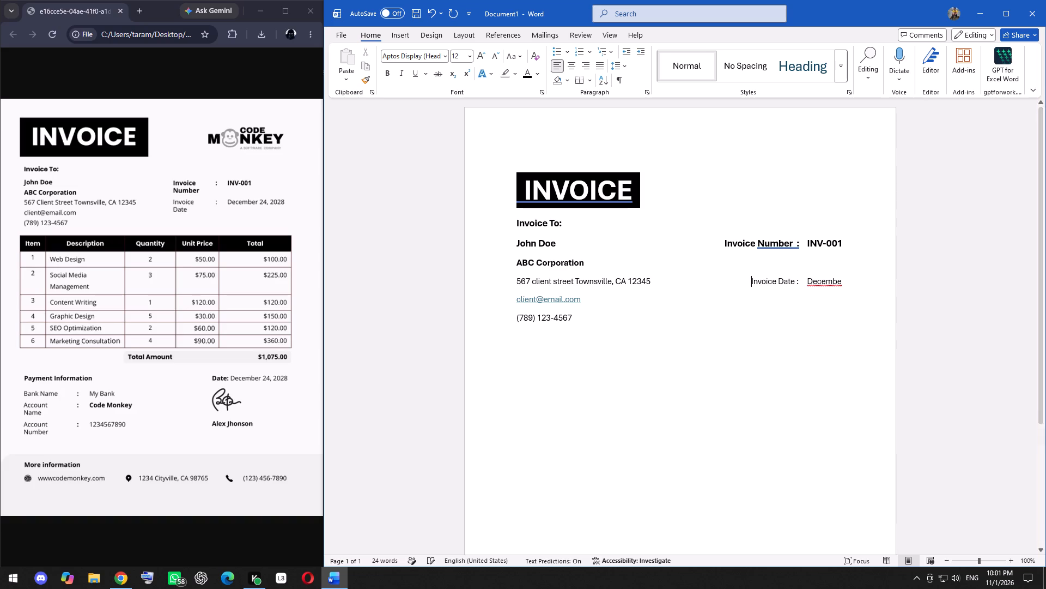
key(BackSpace)
key(BackSpace)
key(BackSpace)
key(BackSpace)
key(BackSpace)
key(BackSpace)
key(BackSpace)
key(BackSpace)
key(BackSpace)
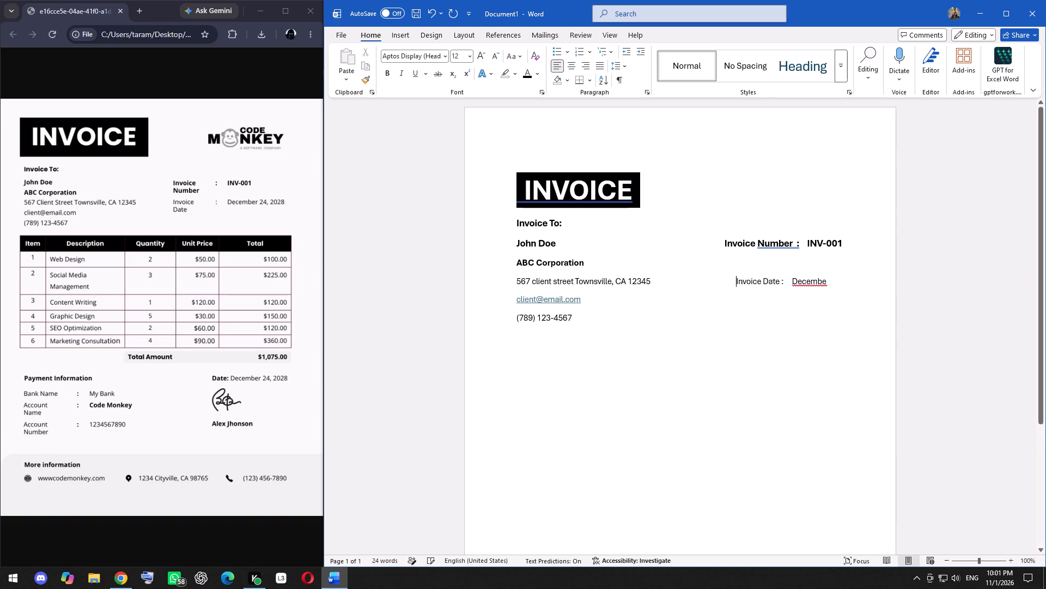
Remove eight spaces before "Invoice Number" and one before "Invoice Date" so their values line up.
click(722, 240)
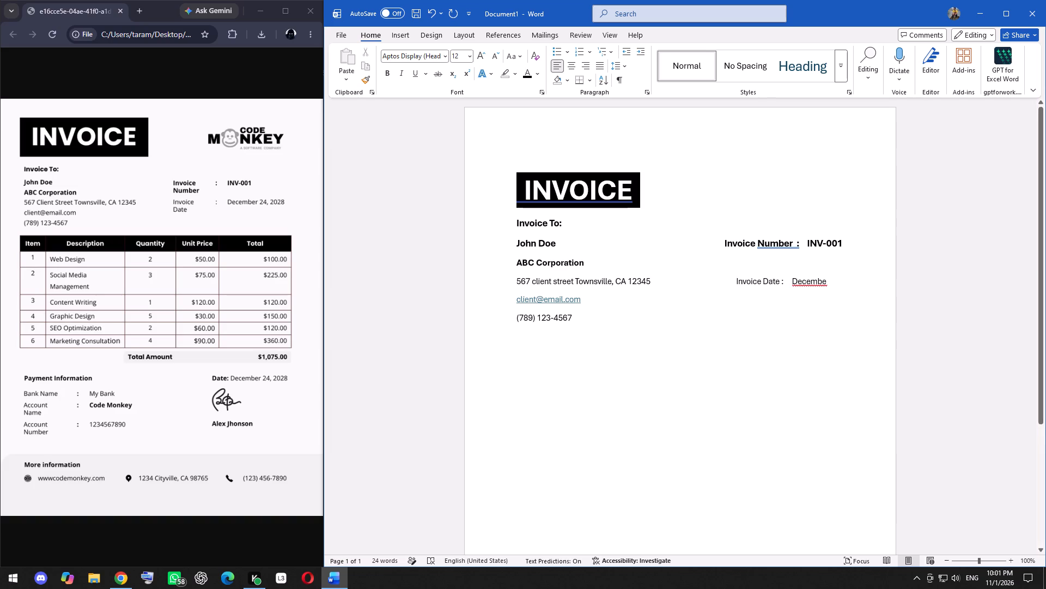
click(723, 246)
key(BackSpace)
key(BackSpace)
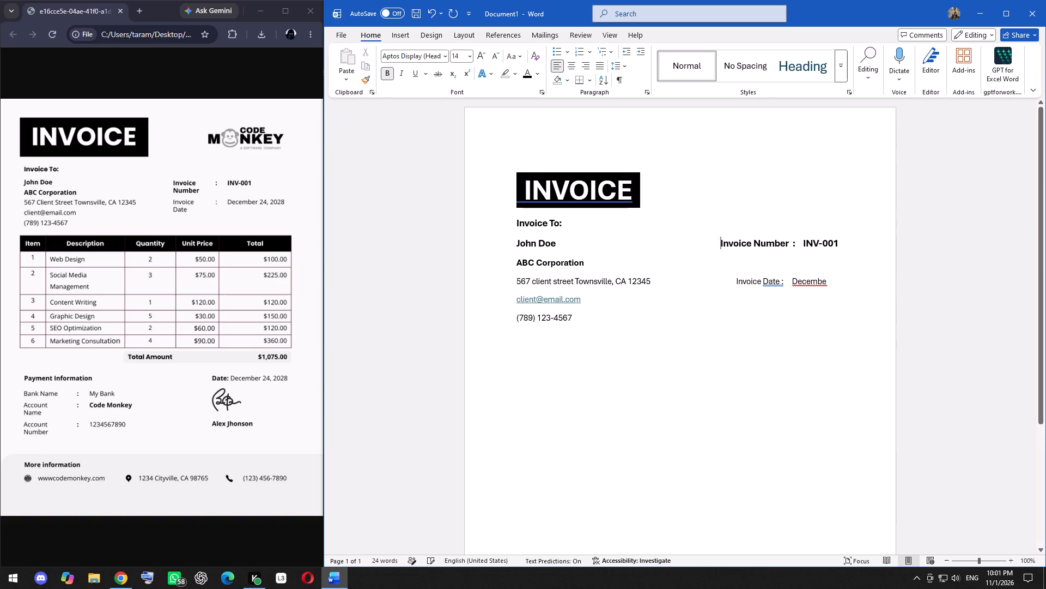
key(BackSpace)
key(BackSpace)
key(BackSpace)
key(BackSpace)
key(BackSpace)
key(BackSpace)
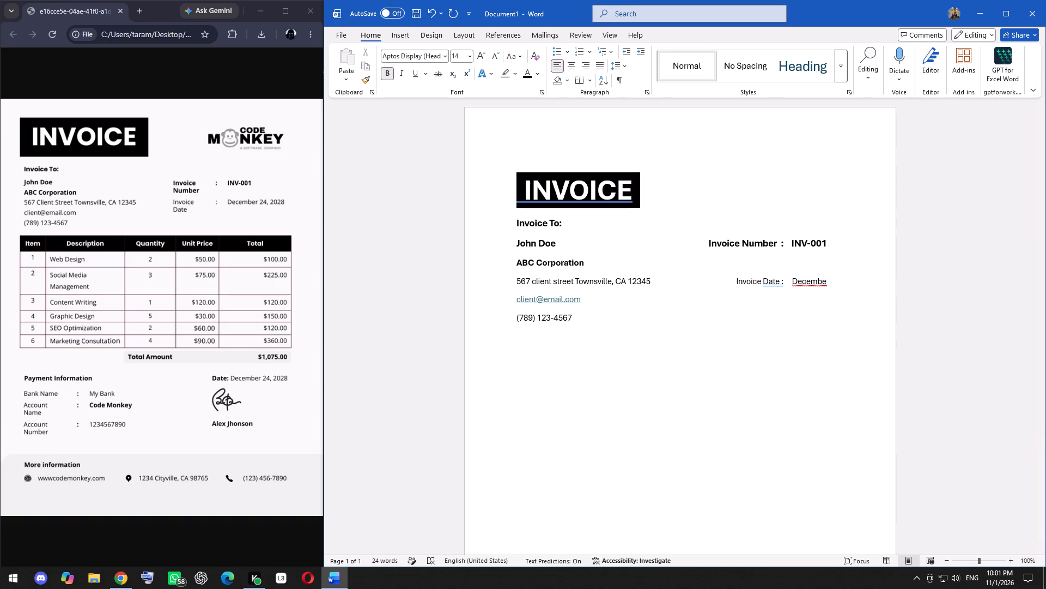
click(734, 279)
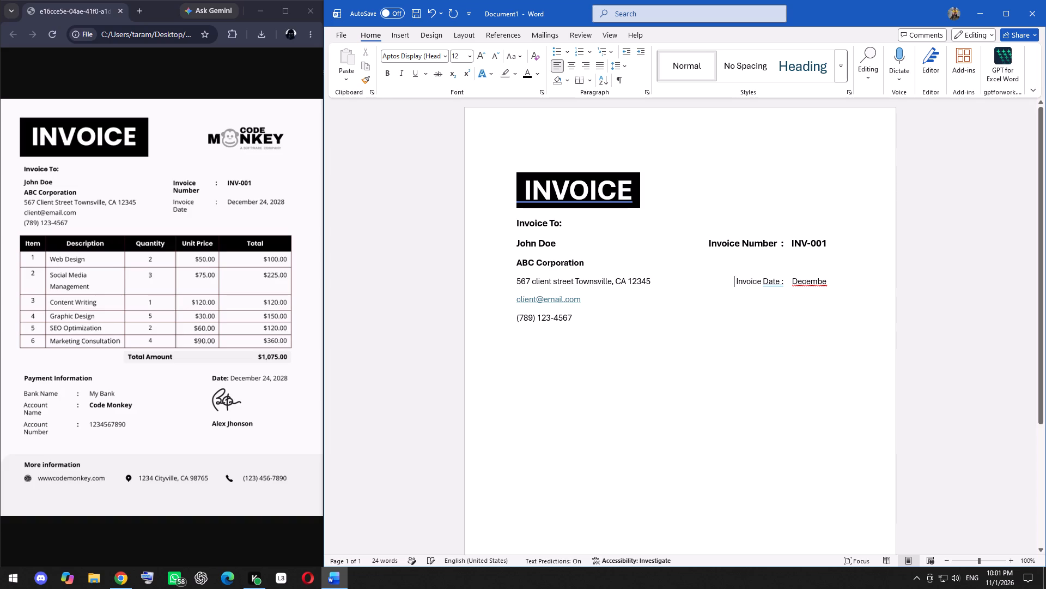
key(BackSpace)
Complete the invoice date so it reads "December 24, 2028".
click(830, 280)
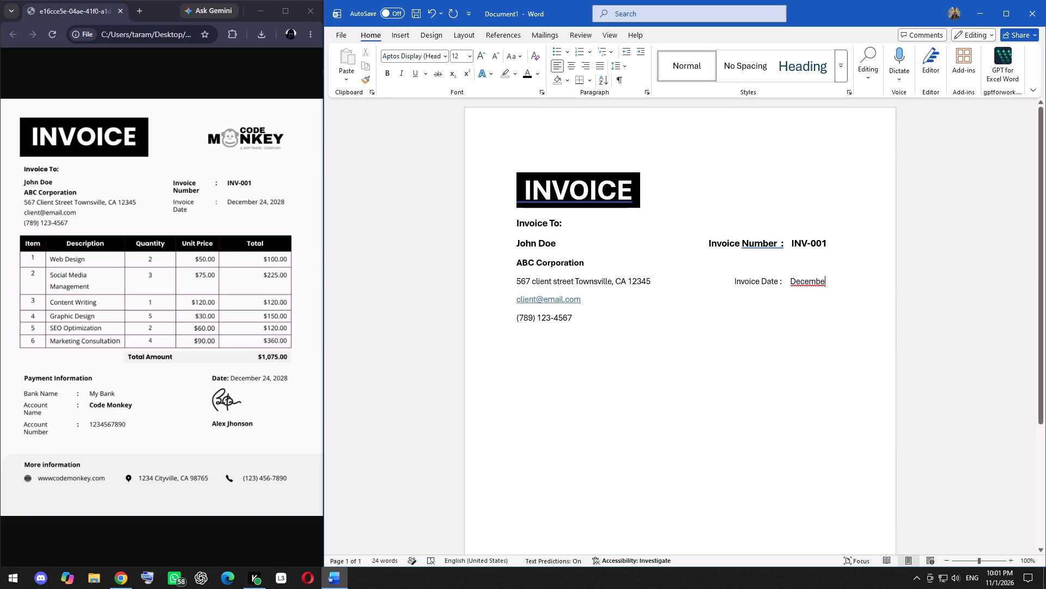
key(r)
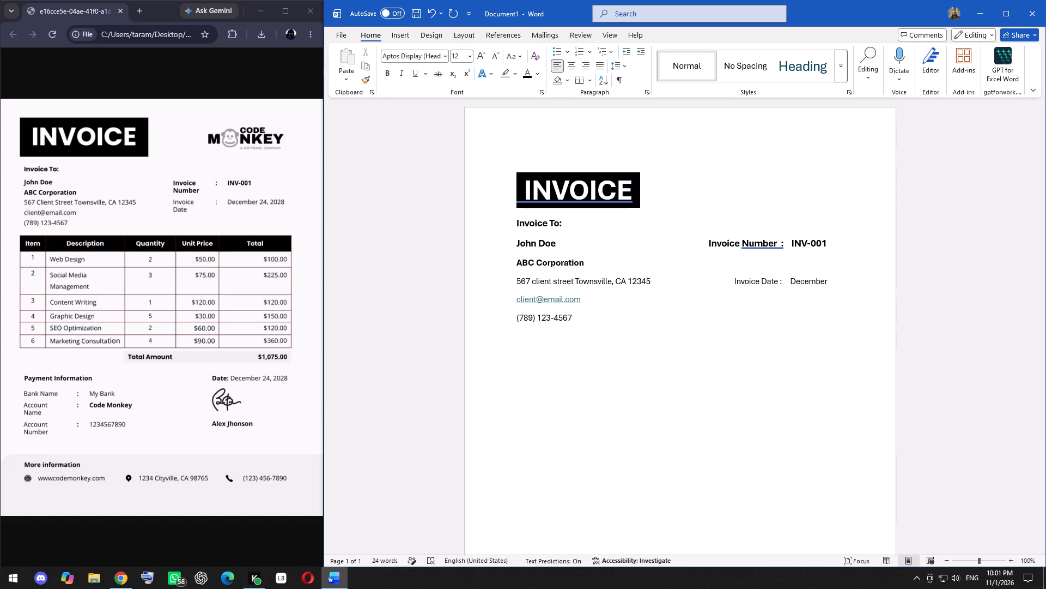
key(space)
text(24)
key(comma)
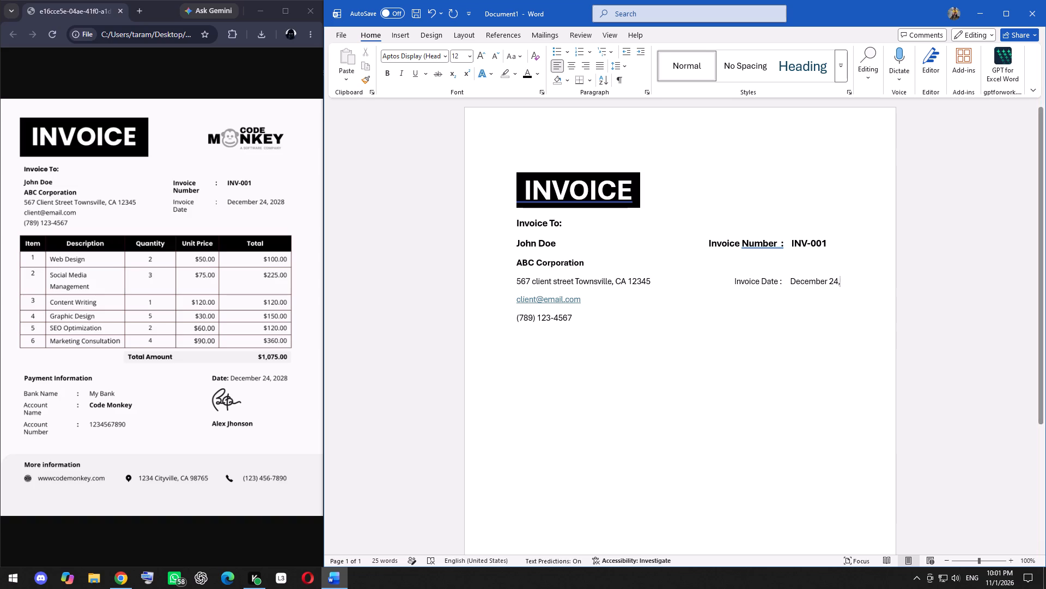
key(space)
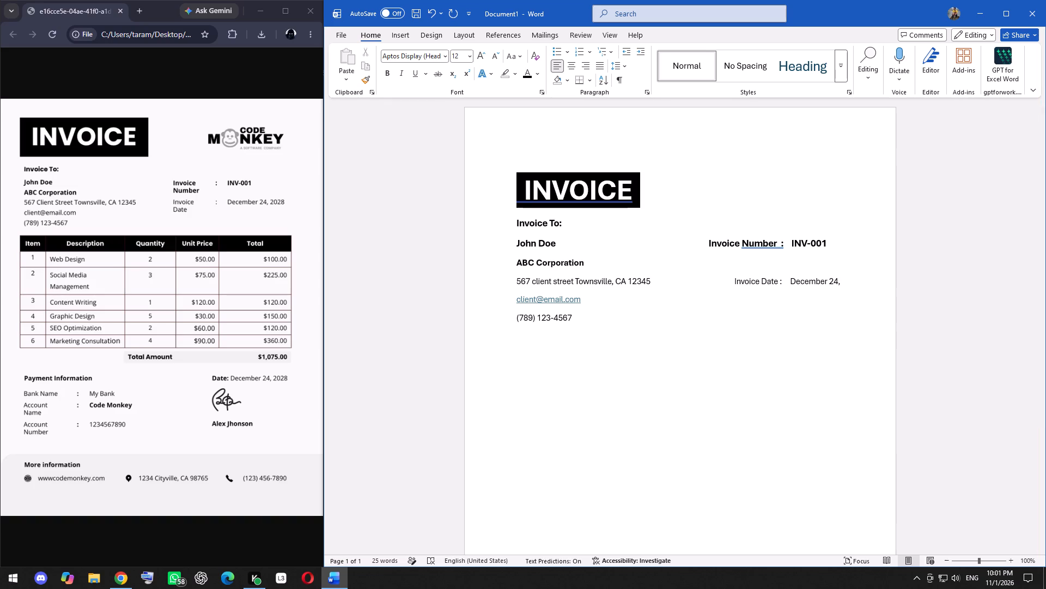
text(20)
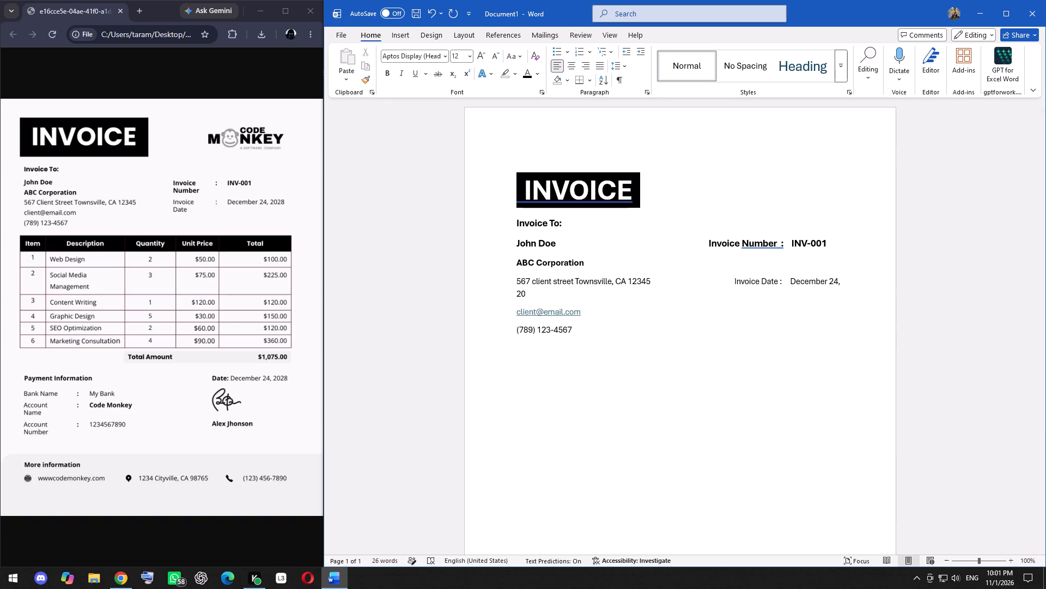
key(2)
key(8)
Remove three spaces from the gap between the street address and the "Invoice Date" label.
click(731, 280)
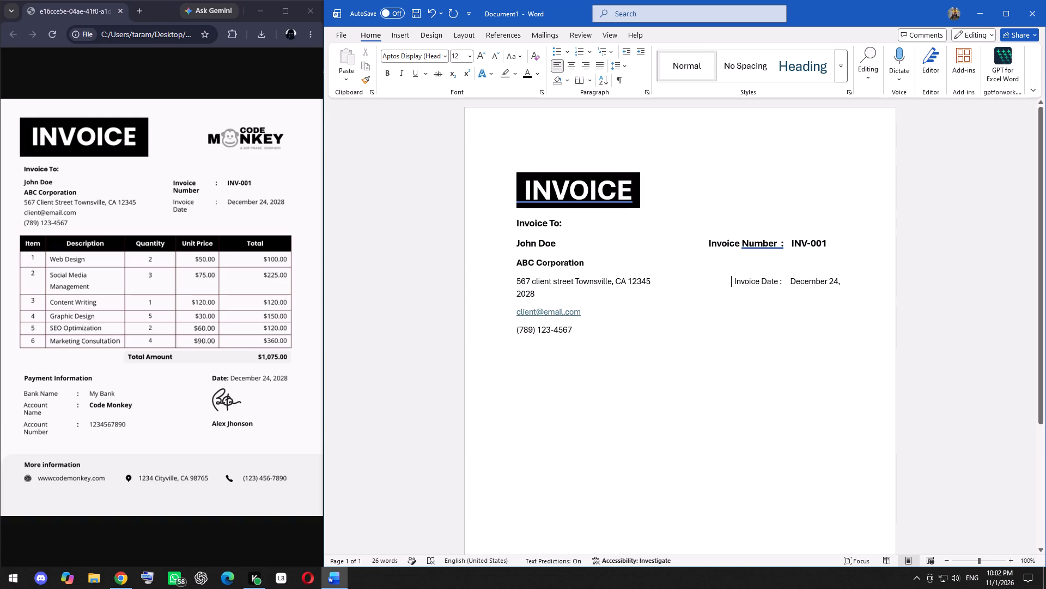
key(BackSpace)
key(BackSpace)
key(BackSpace)
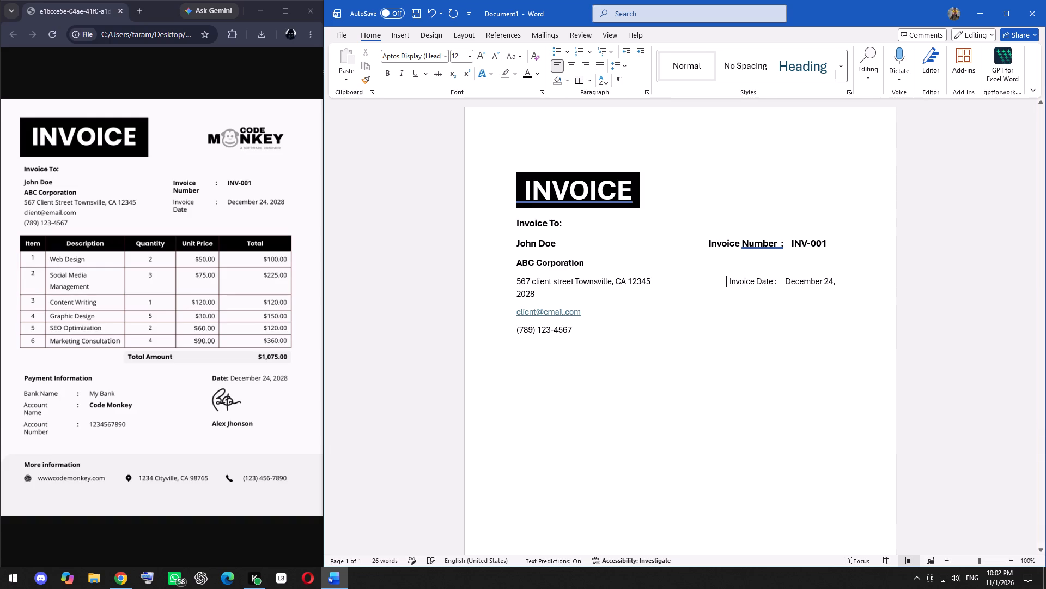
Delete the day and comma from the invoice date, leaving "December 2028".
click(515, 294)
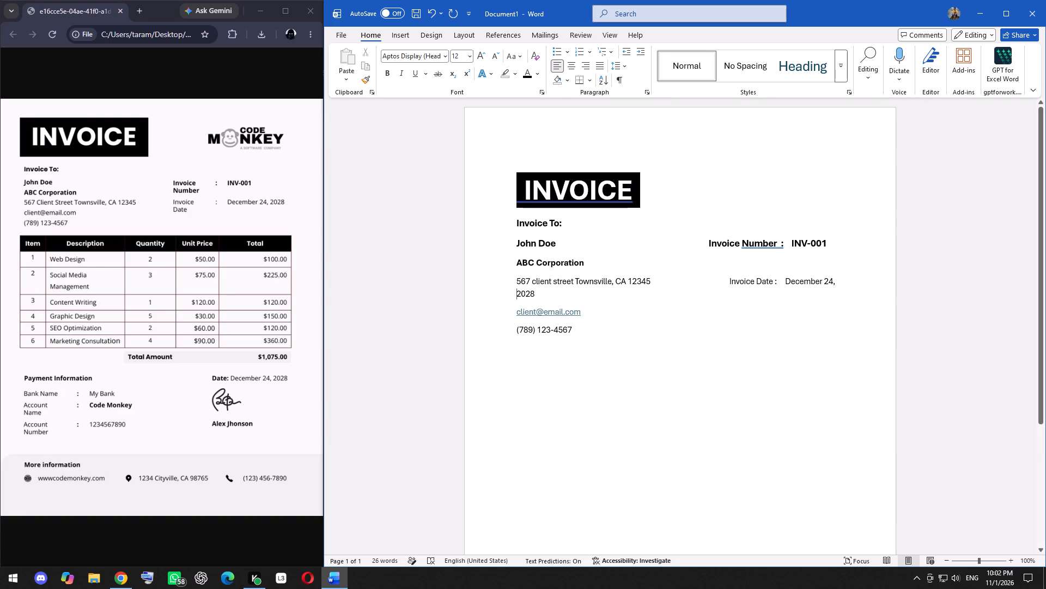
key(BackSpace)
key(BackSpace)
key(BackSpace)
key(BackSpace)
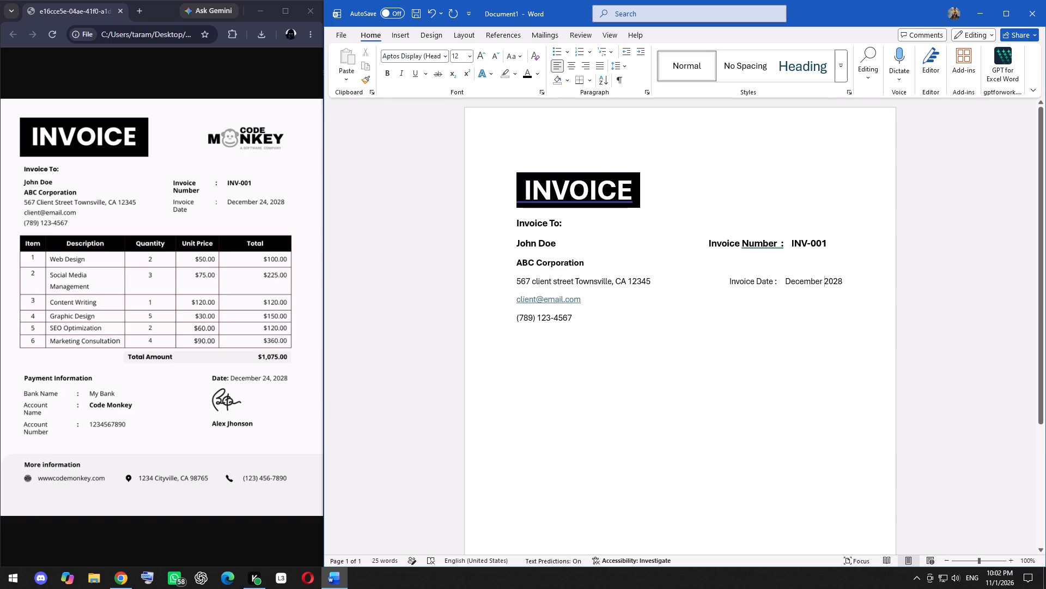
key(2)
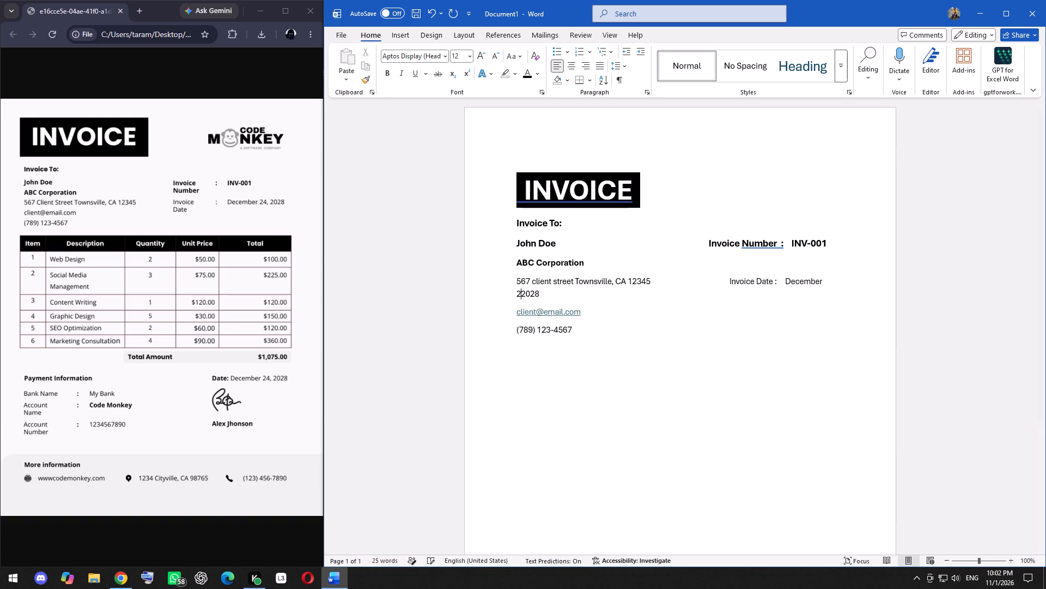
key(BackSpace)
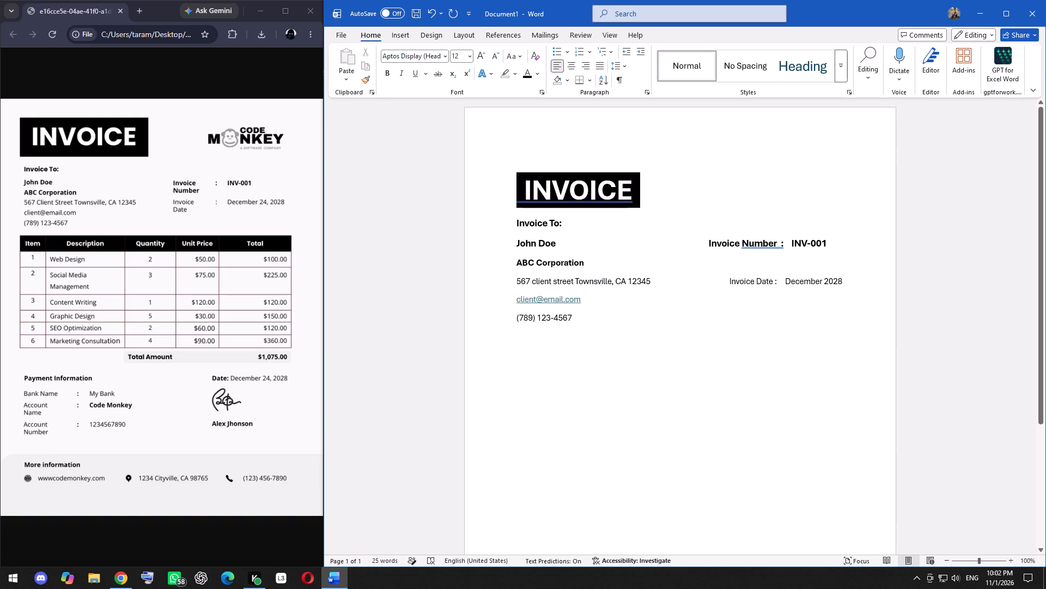
Remove nine more spaces from the gap between the street address and the "Invoice Date" label.
click(722, 281)
key(BackSpace)
key(BackSpace)
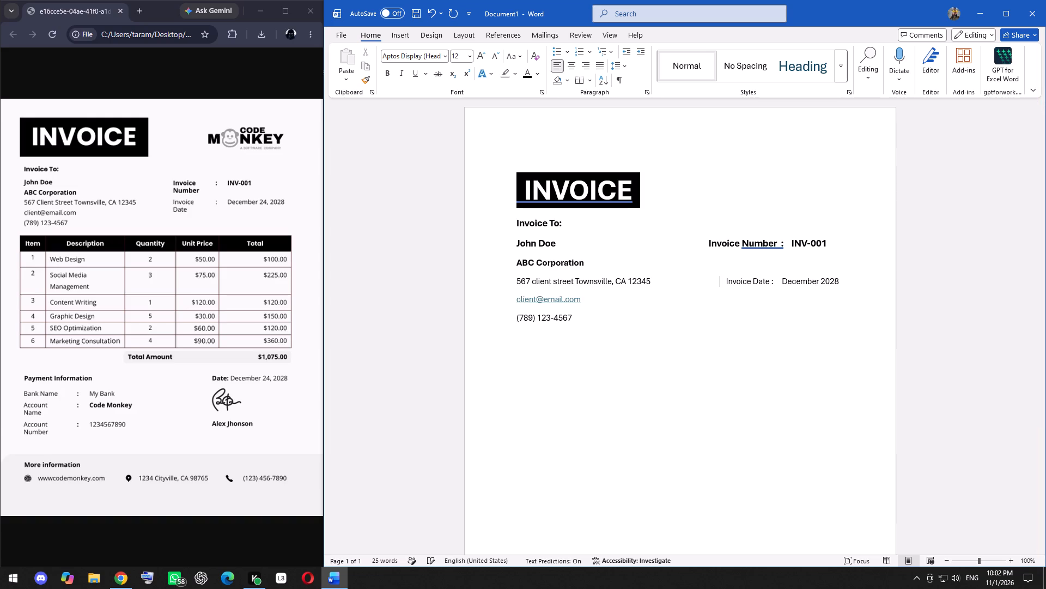
key(BackSpace)
key(BackSpace)
key(BackSpace)
key(BackSpace)
key(BackSpace)
key(BackSpace)
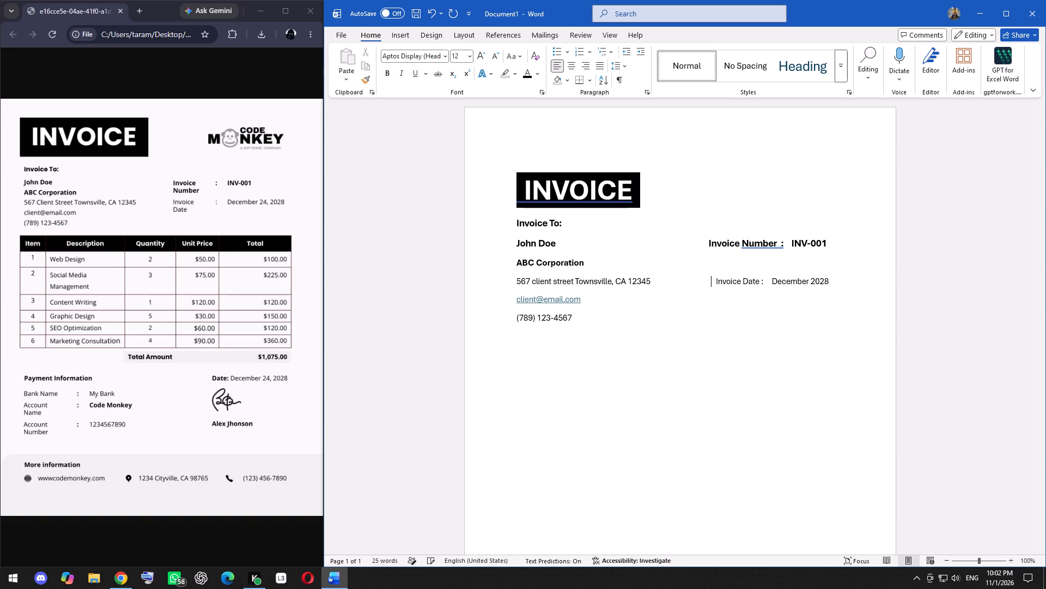
key(BackSpace)
scroll(722, 281, up, 1)
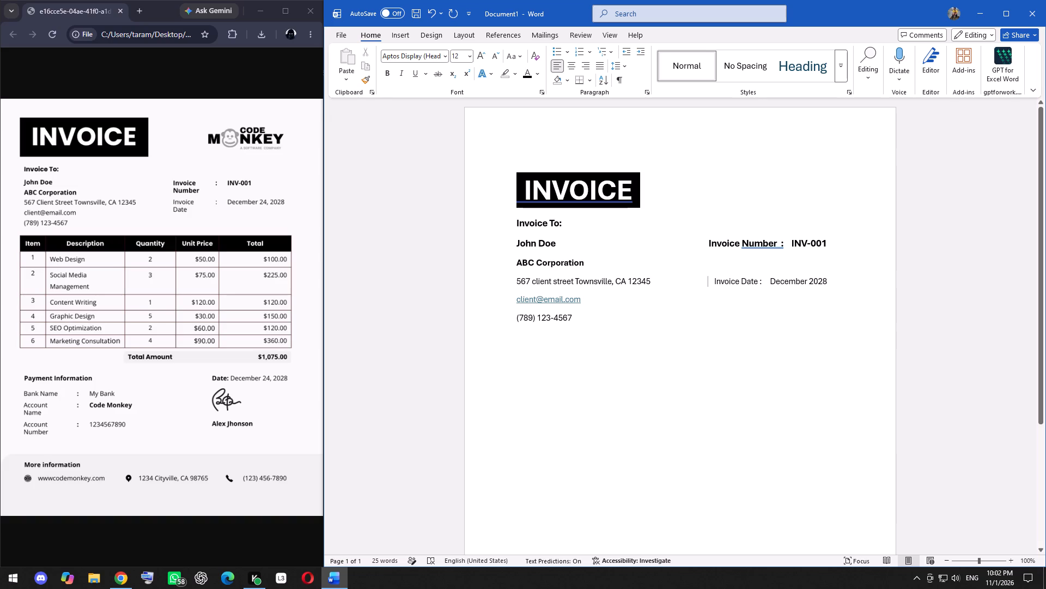
Insert "24," between the month and the year so the invoice date reads "December 24, 2028".
click(807, 280)
key(space)
text(24)
key(comma)
Widen the gap before the "Invoice Date" label by one space, keeping the full date on one line.
click(710, 281)
key(space)
key(space)
key(space)
key(space)
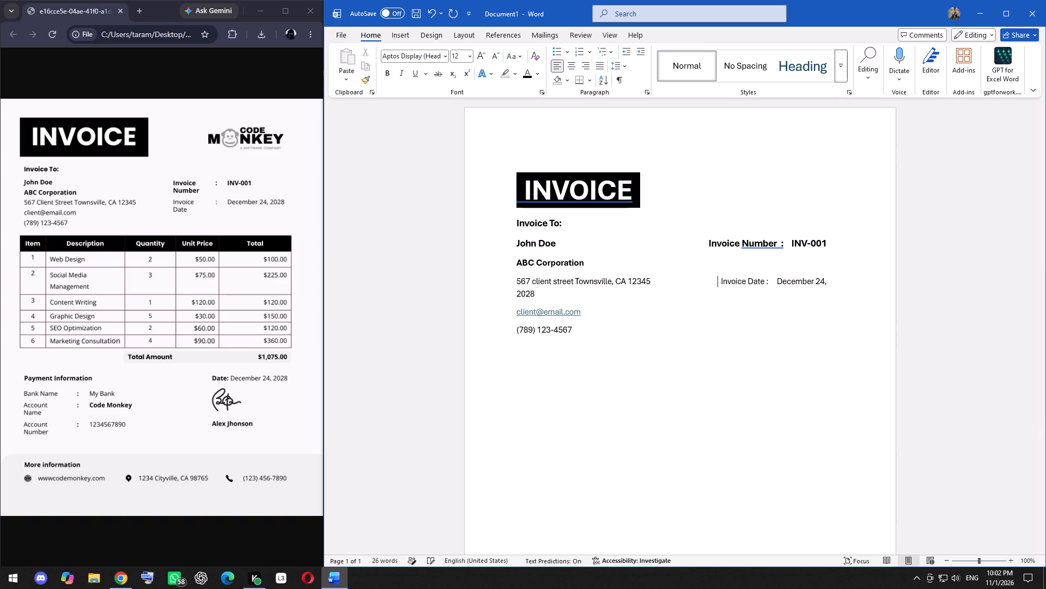
key(BackSpace)
key(BackSpace)
key(BackSpace)
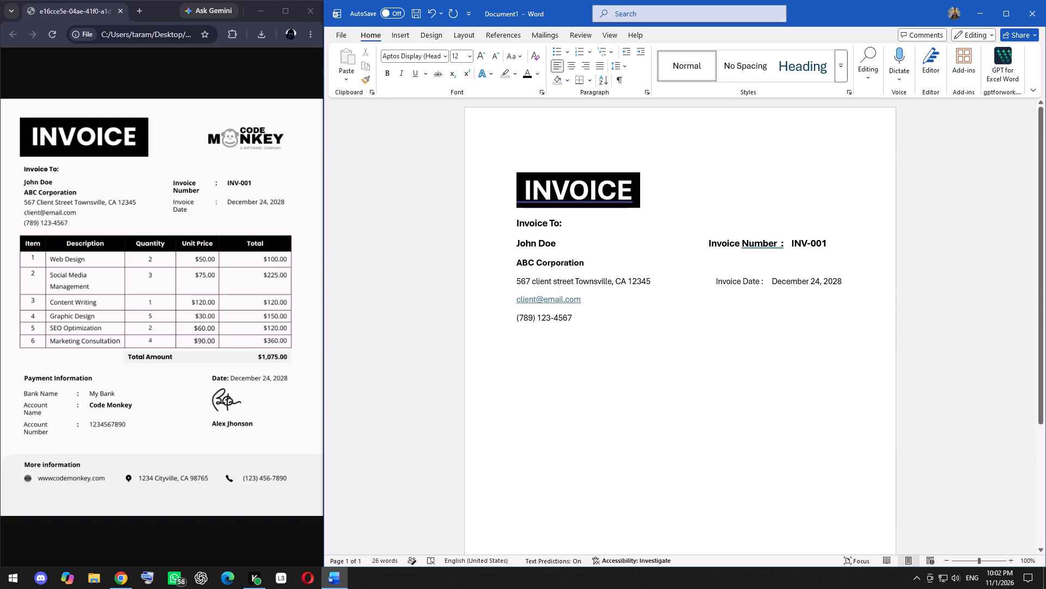
Remove ten spaces before the "Invoice Number" label so that "INV-001" lines up with the start of the date value.
click(704, 246)
key(BackSpace)
key(BackSpace)
key(BackSpace)
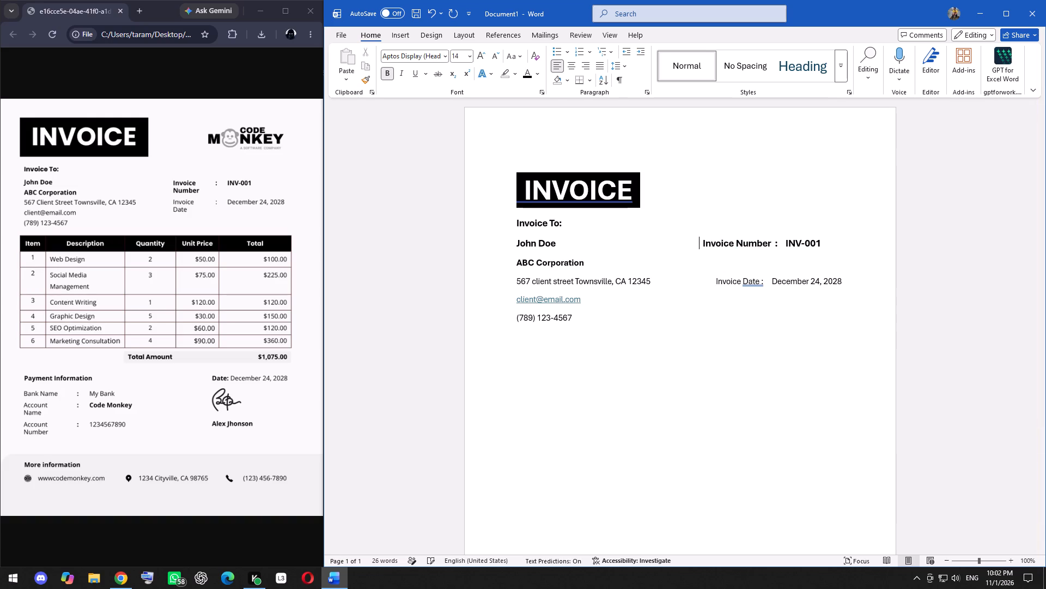
key(BackSpace)
key(BackSpace)
key(BackSpace)
key(BackSpace)
key(BackSpace)
key(BackSpace)
key(BackSpace)
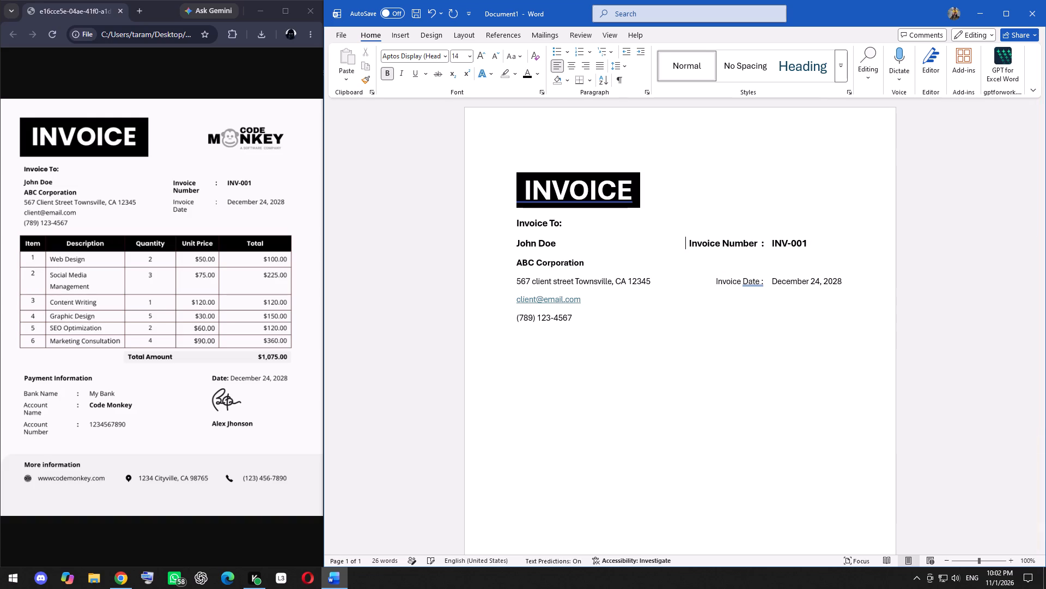
Remove one more space from the gap before the "Invoice Number" label.
key(BackSpace)
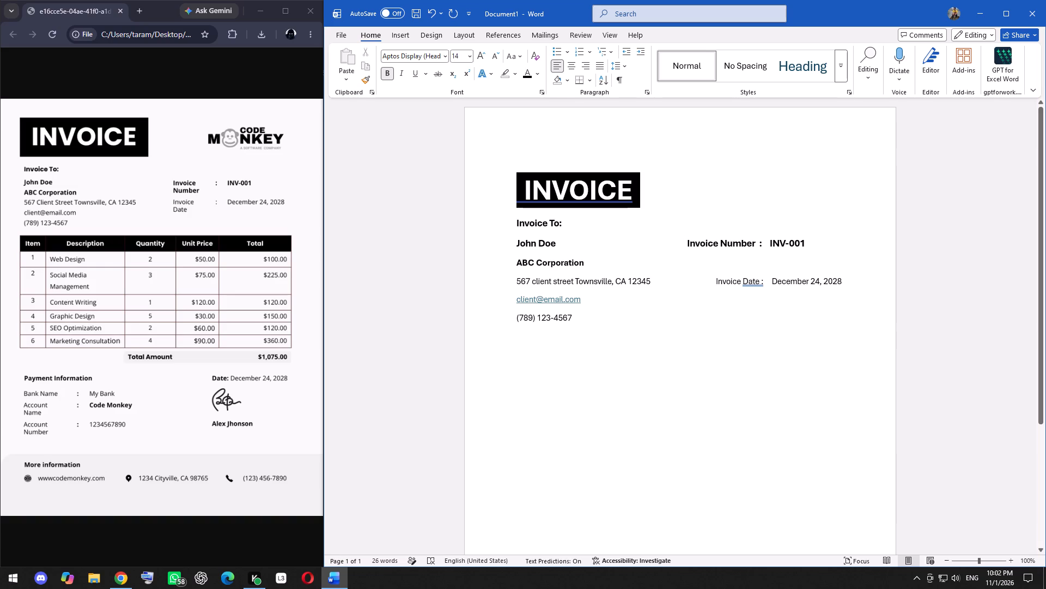
Set the font size of the "Invoice Number" label text to 12, leaving out its colon and the INV-001 value.
drag(685, 240, 755, 241)
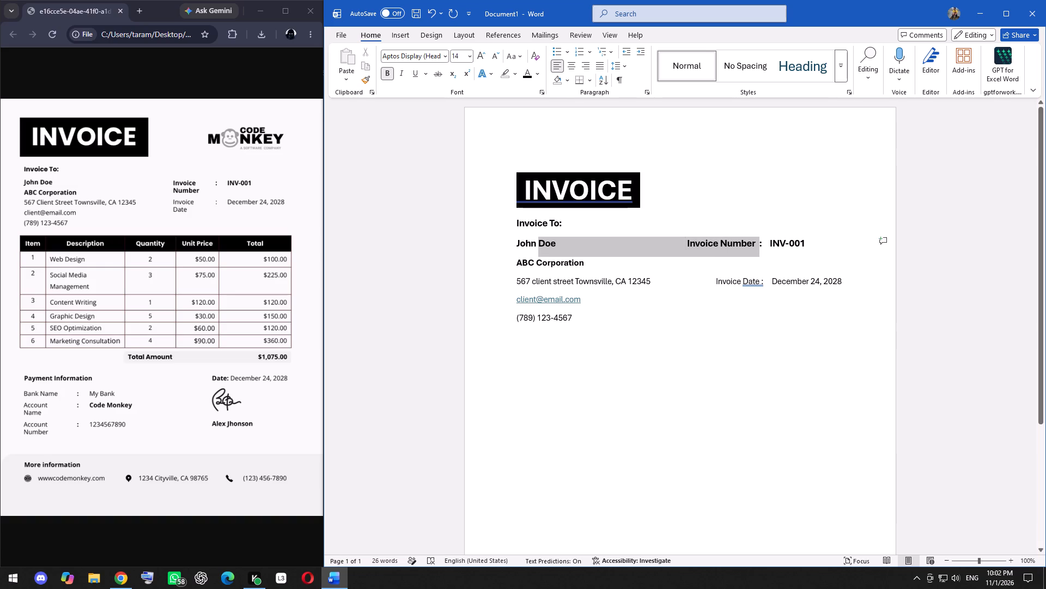
drag(755, 241, 674, 247)
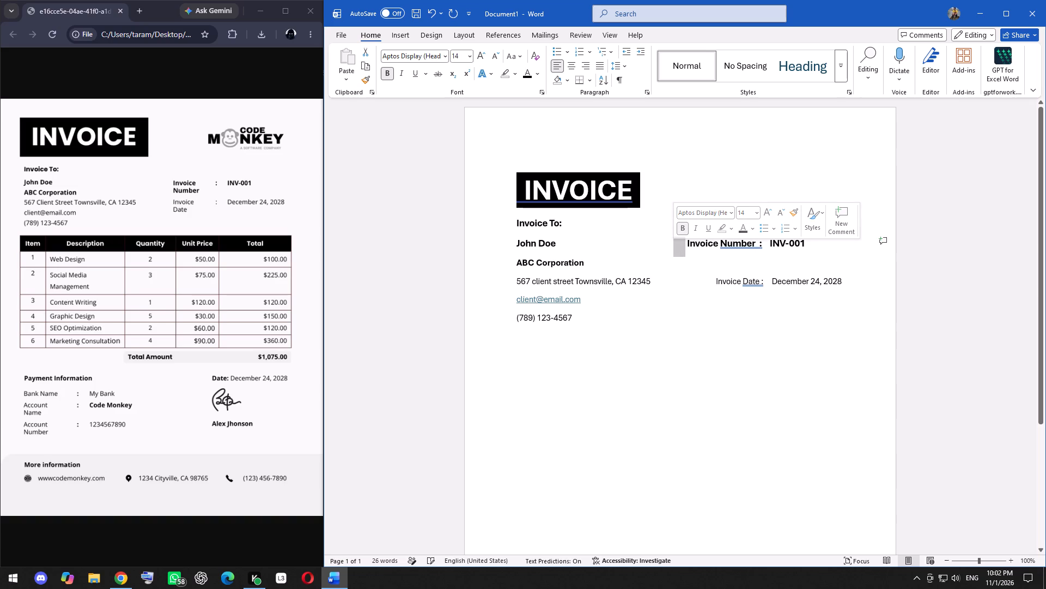
click(720, 254)
click(685, 288)
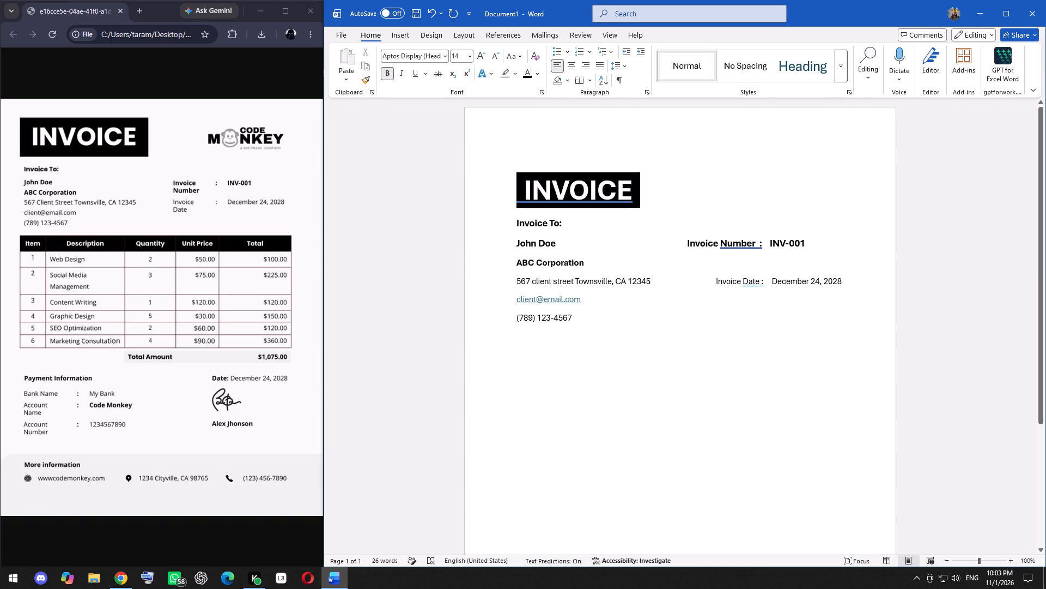
drag(755, 244, 690, 242)
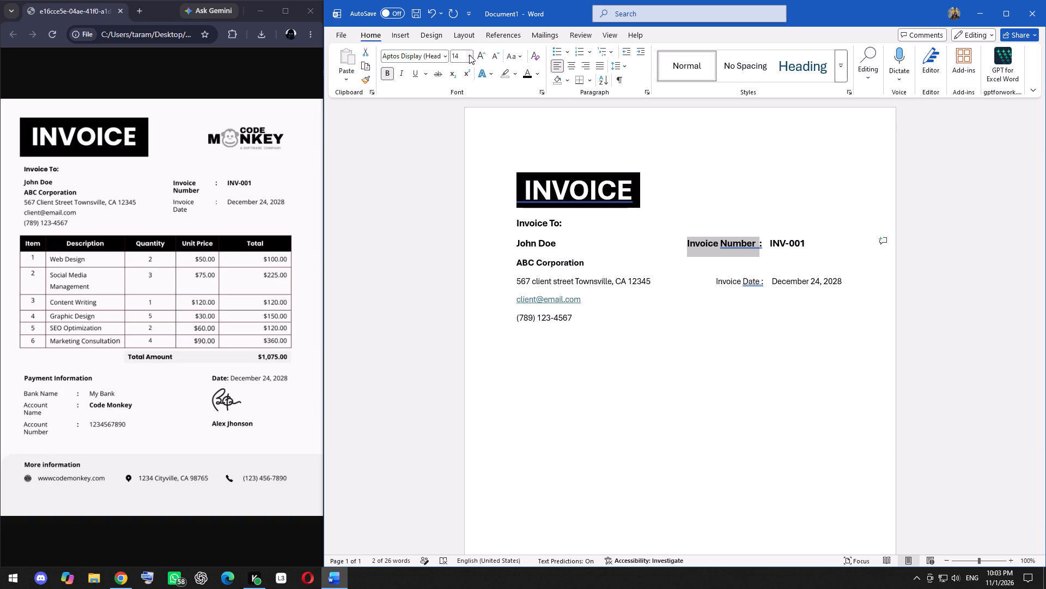
click(753, 281)
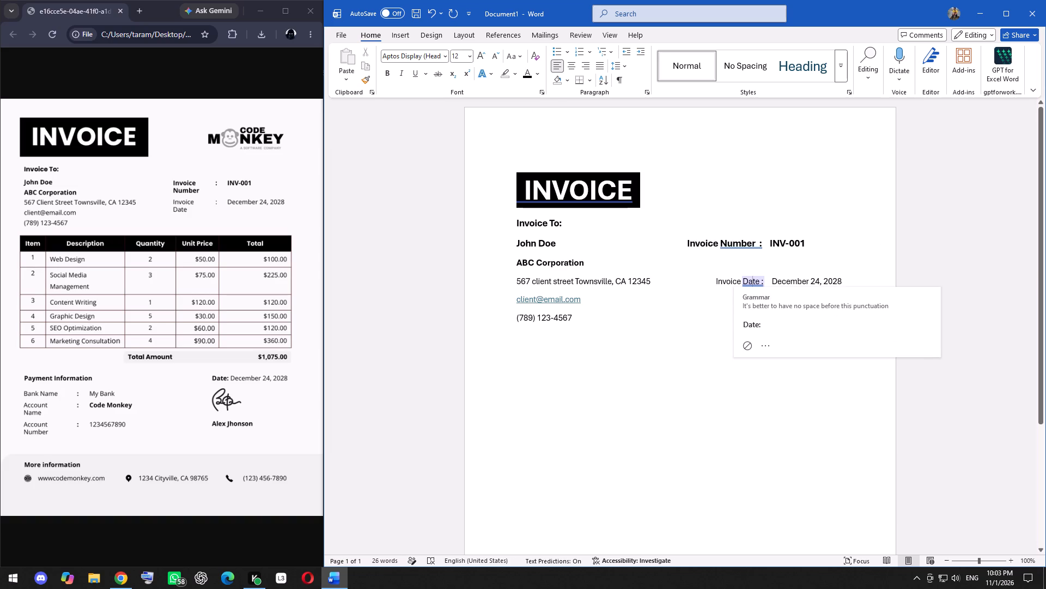
click(716, 278)
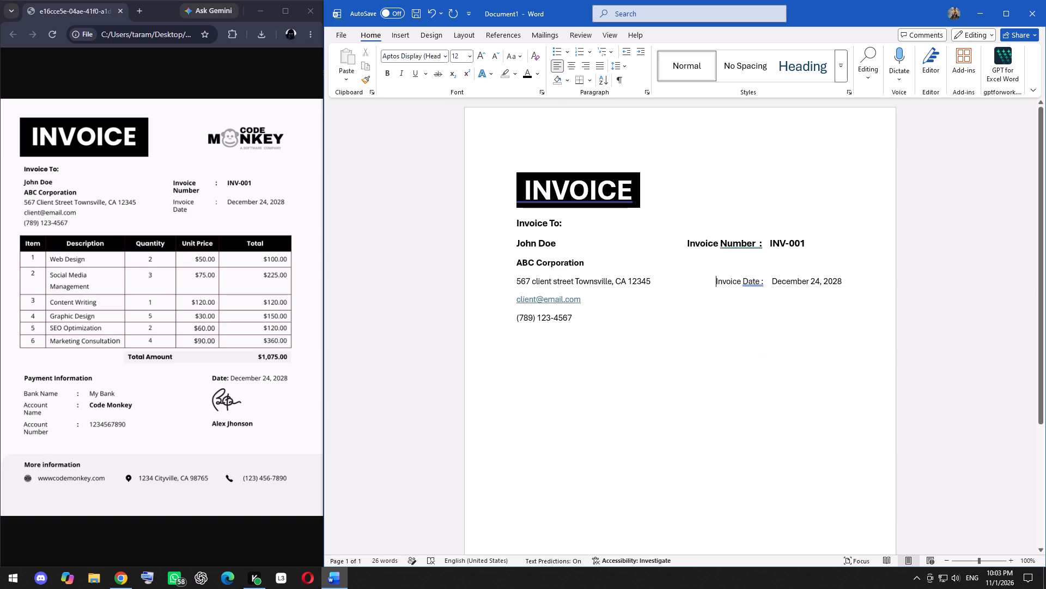
drag(755, 242, 691, 244)
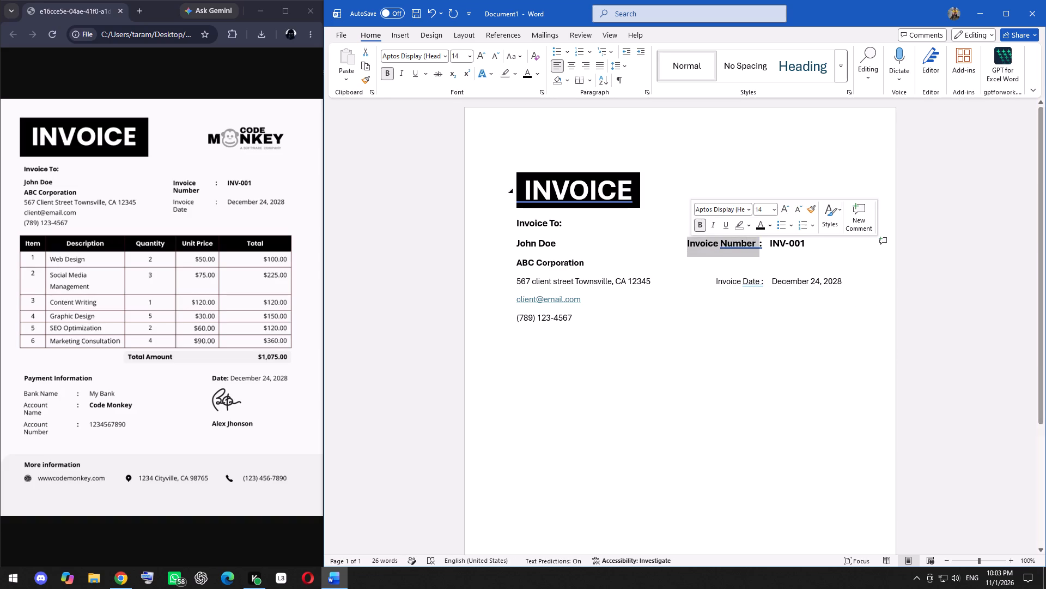
click(471, 56)
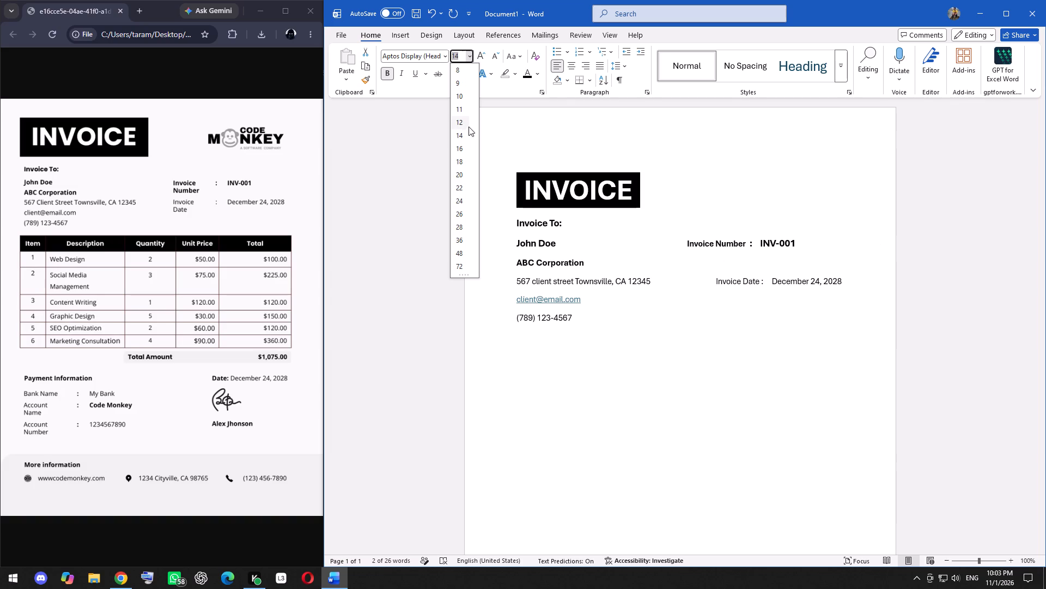
click(461, 117)
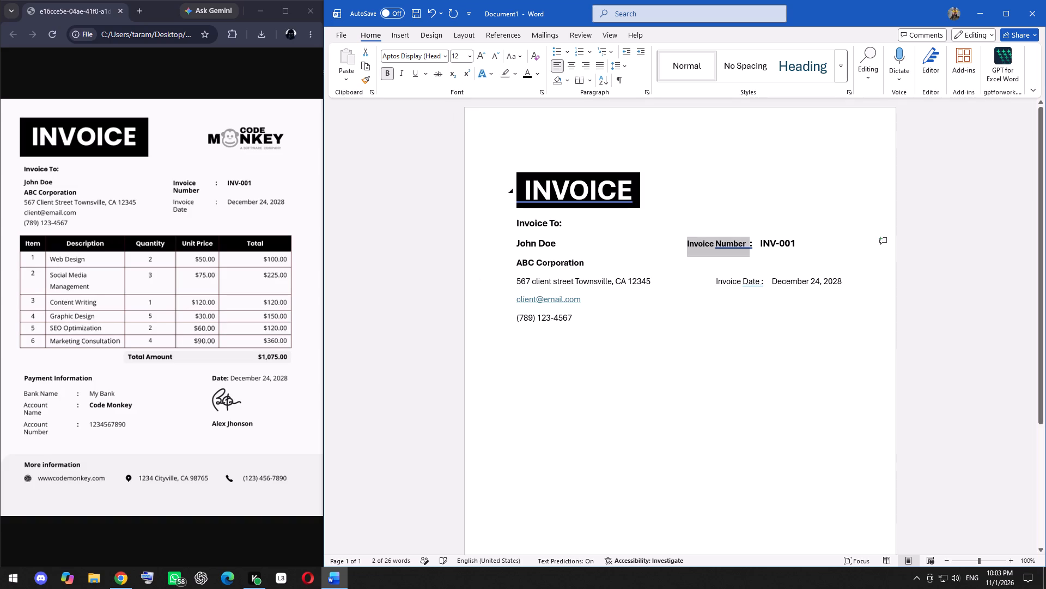
Add six spaces before the "Invoice Number" label so that "INV-001" lines up with the start of the date value.
click(673, 240)
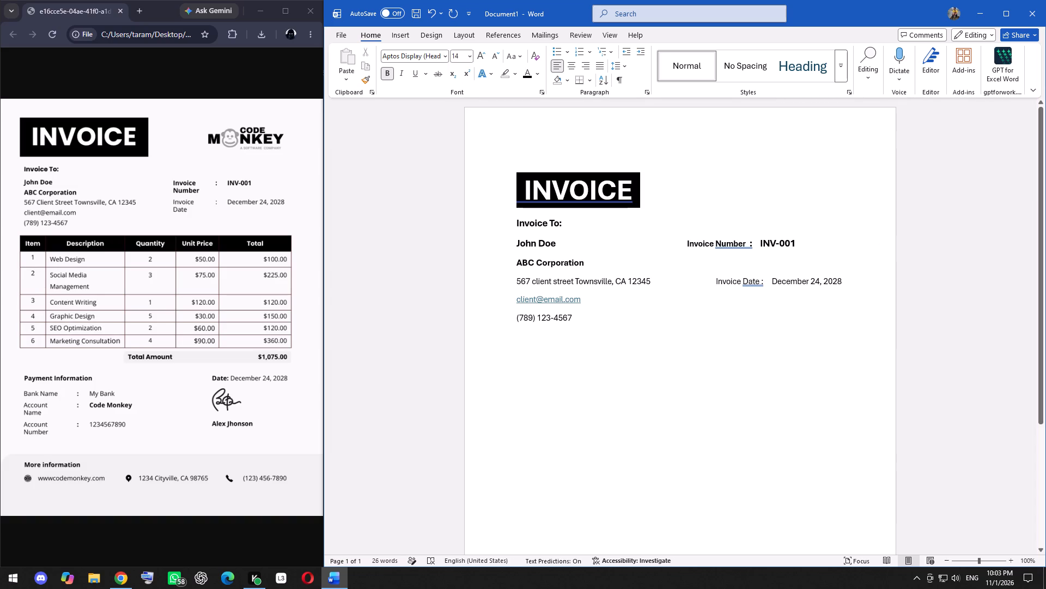
click(708, 285)
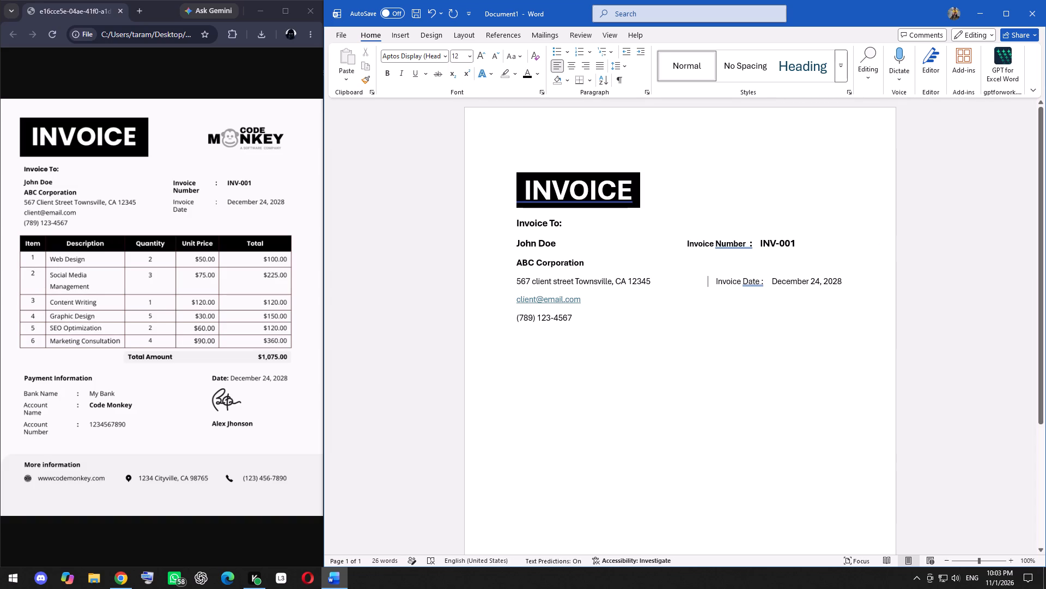
click(682, 239)
key(space)
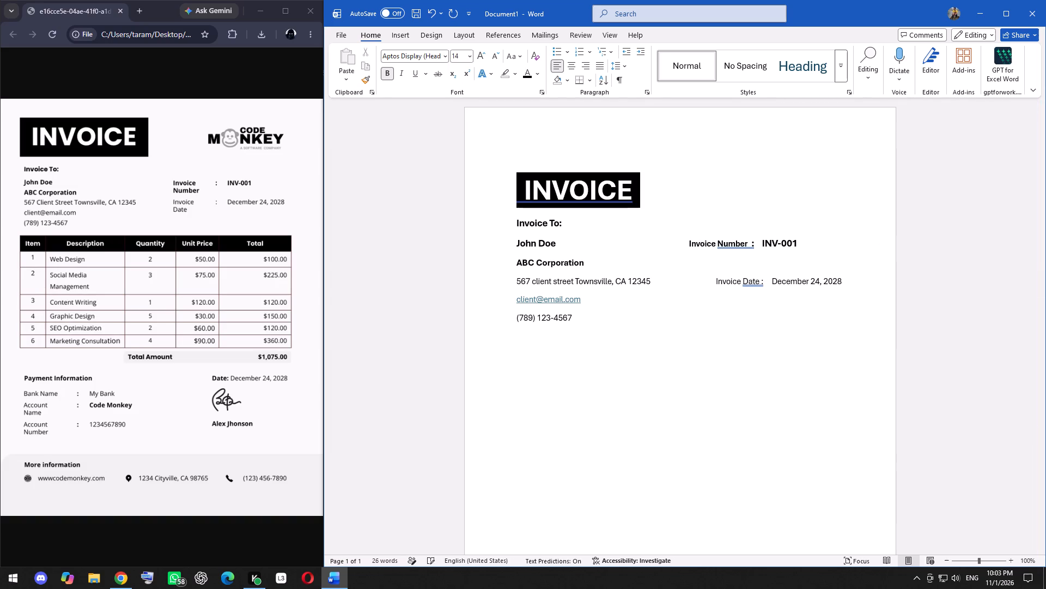
key(space)
key(space)
key(space)
key(space)
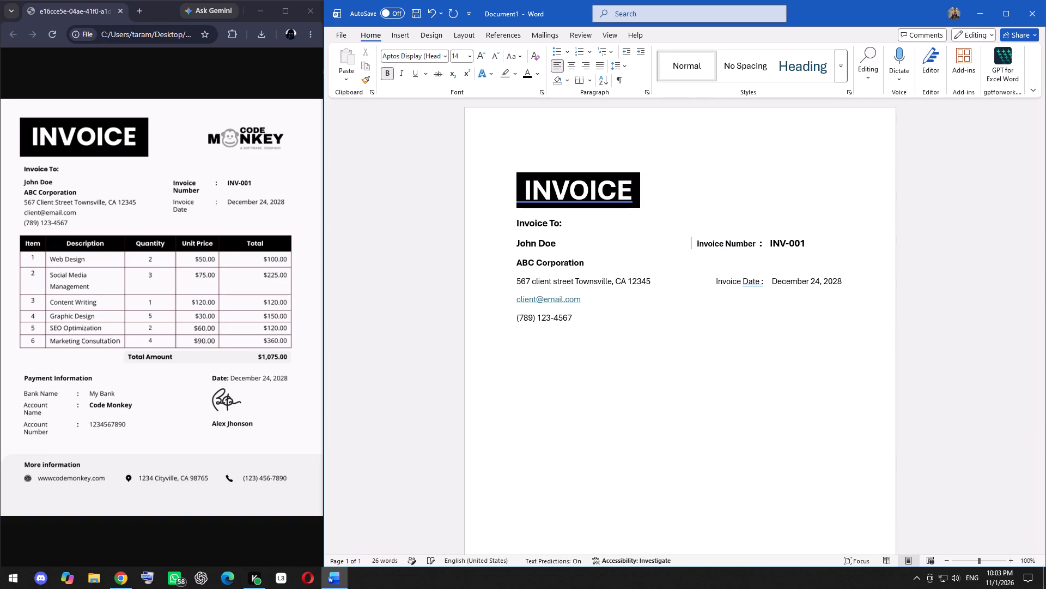
key(space)
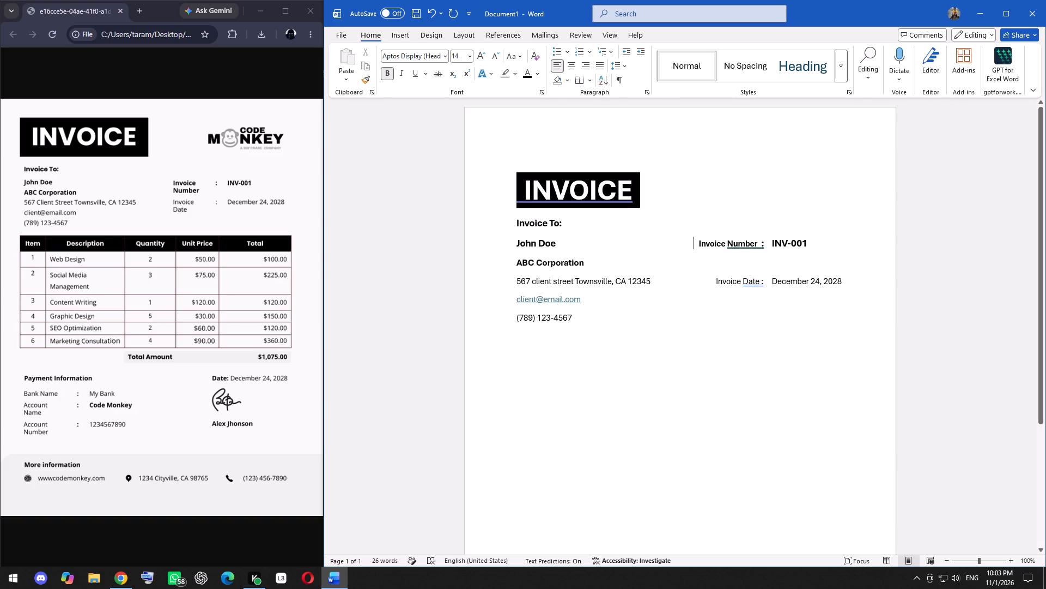
click(765, 277)
click(828, 278)
Insert a table with five columns and six rows directly below the client's phone number.
click(599, 313)
scroll(735, 321, down, 3)
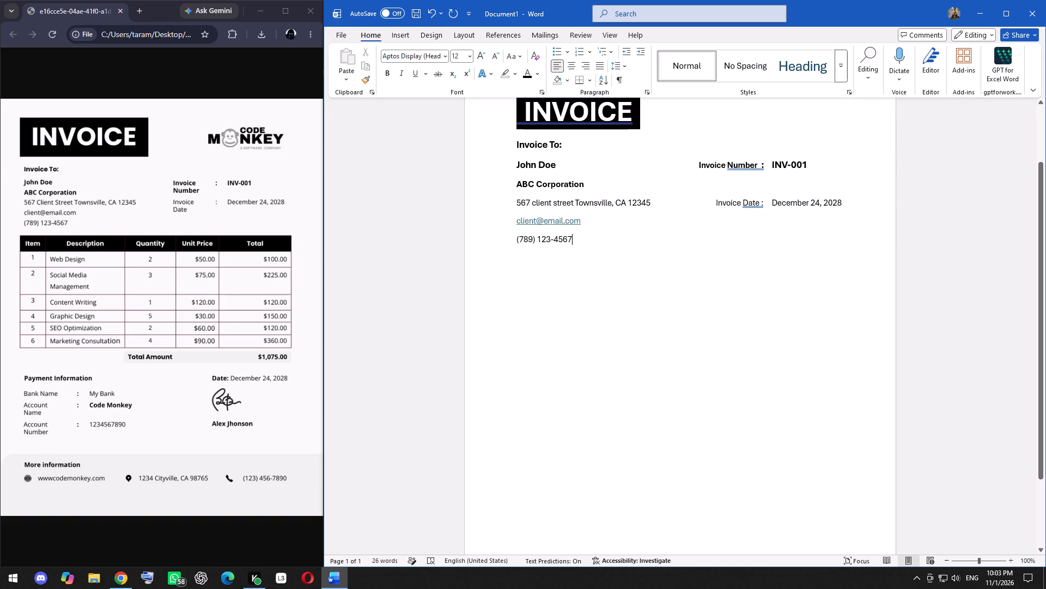
click(399, 30)
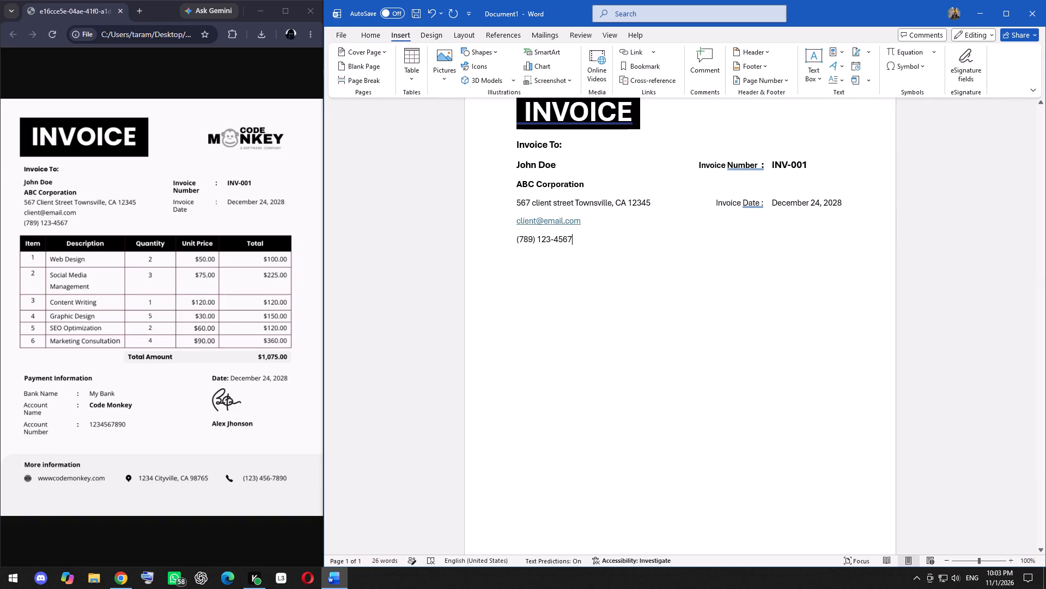
click(415, 67)
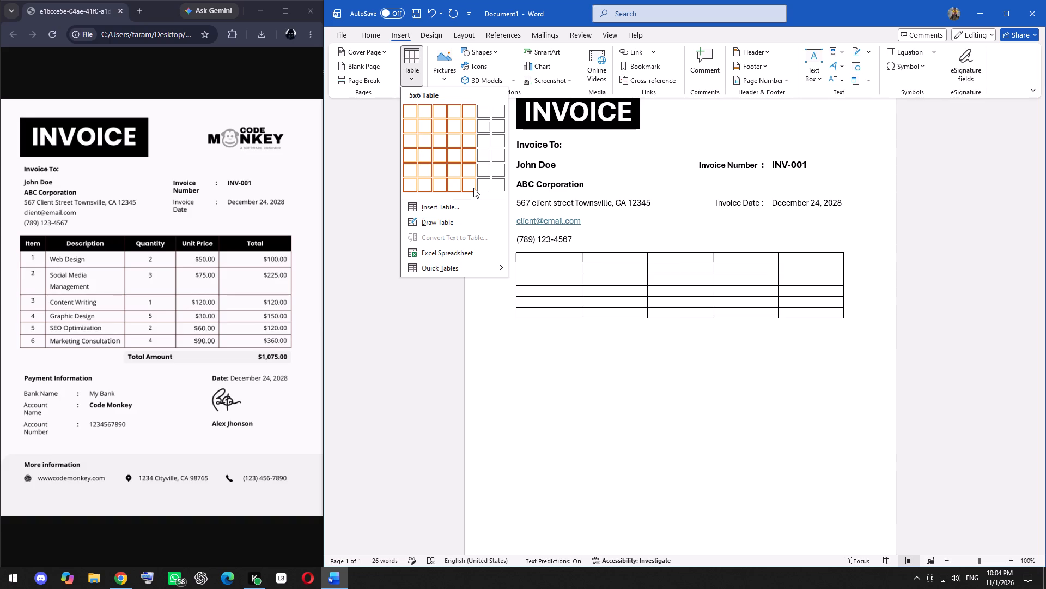
click(473, 188)
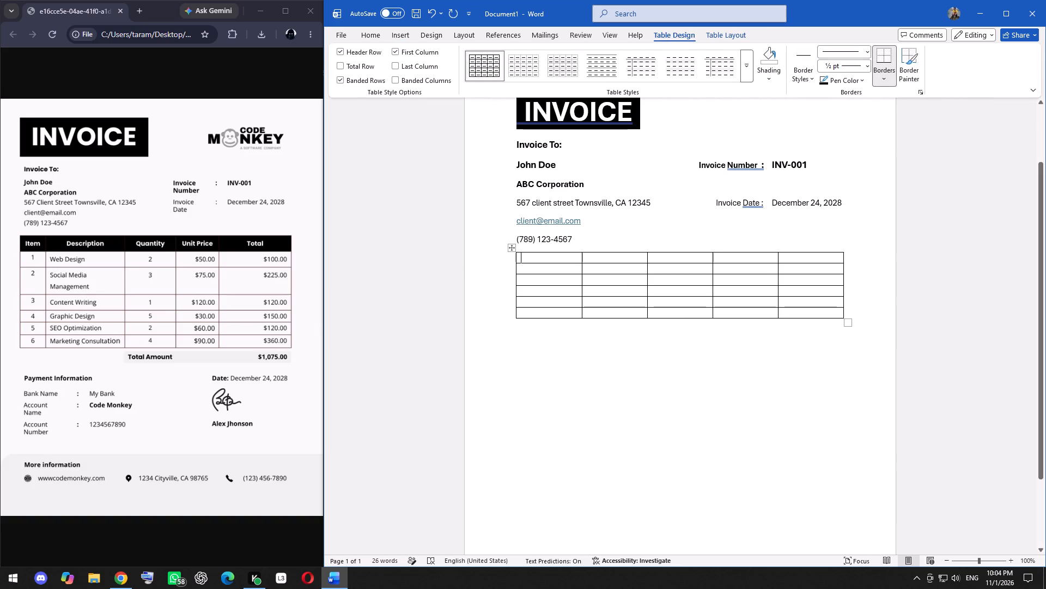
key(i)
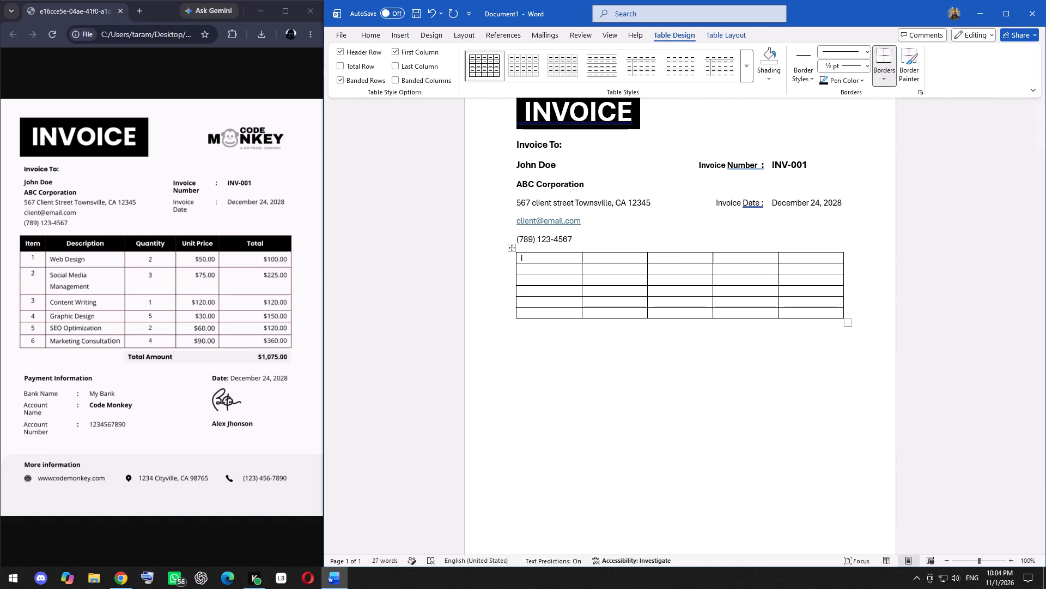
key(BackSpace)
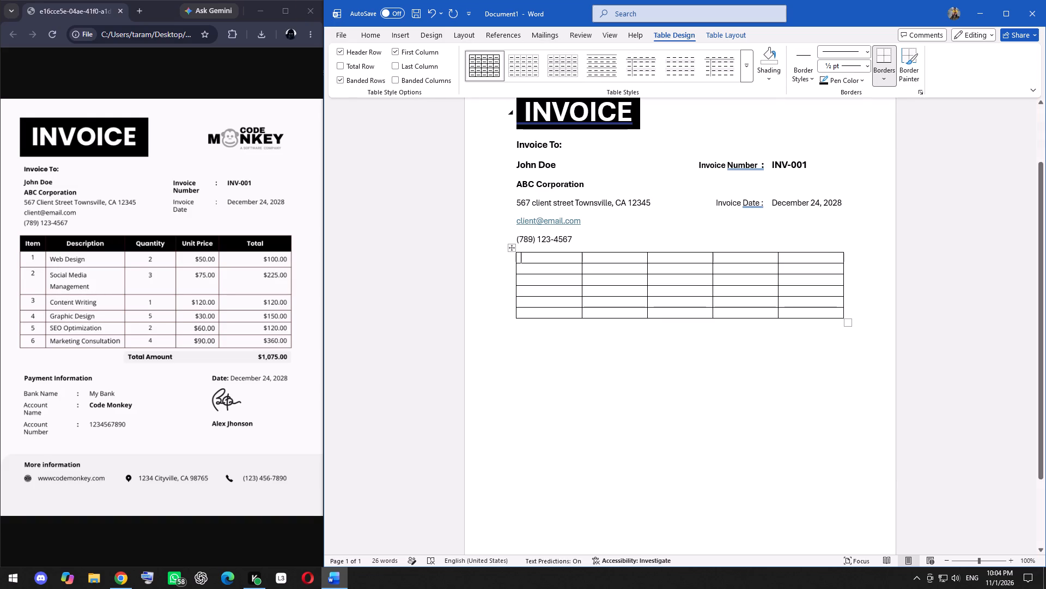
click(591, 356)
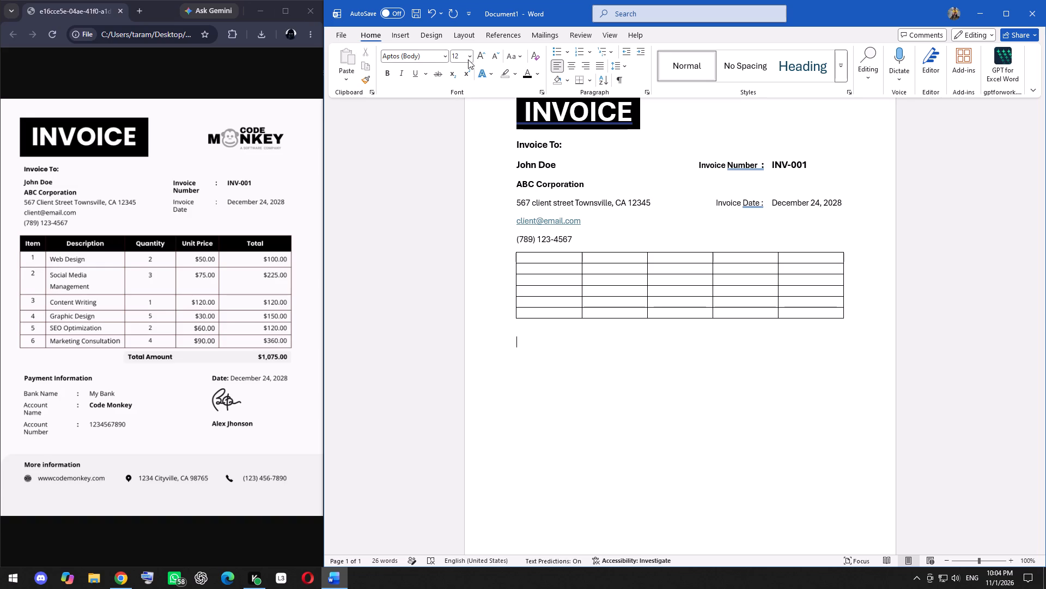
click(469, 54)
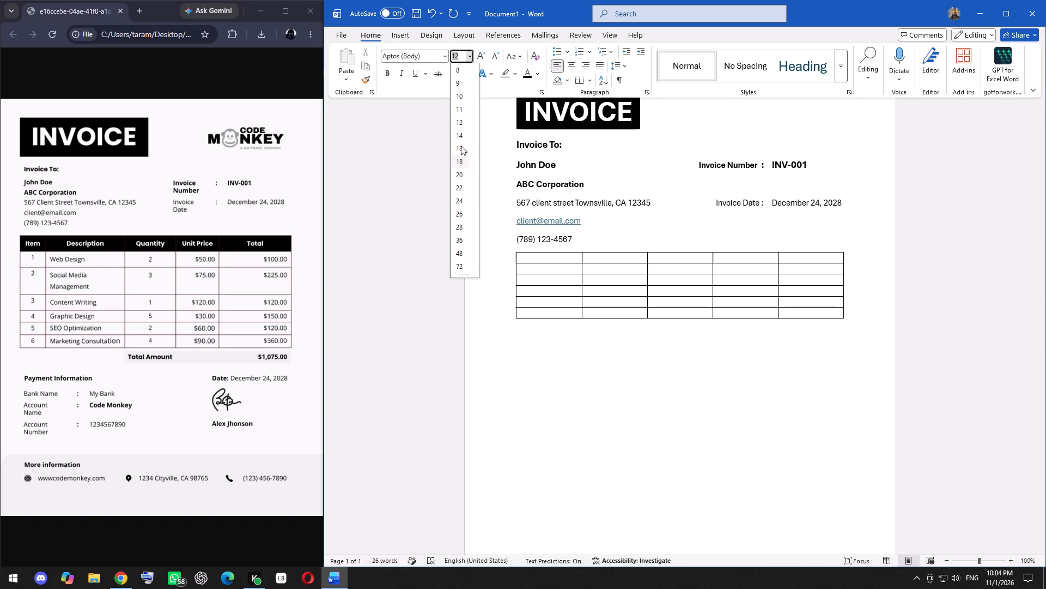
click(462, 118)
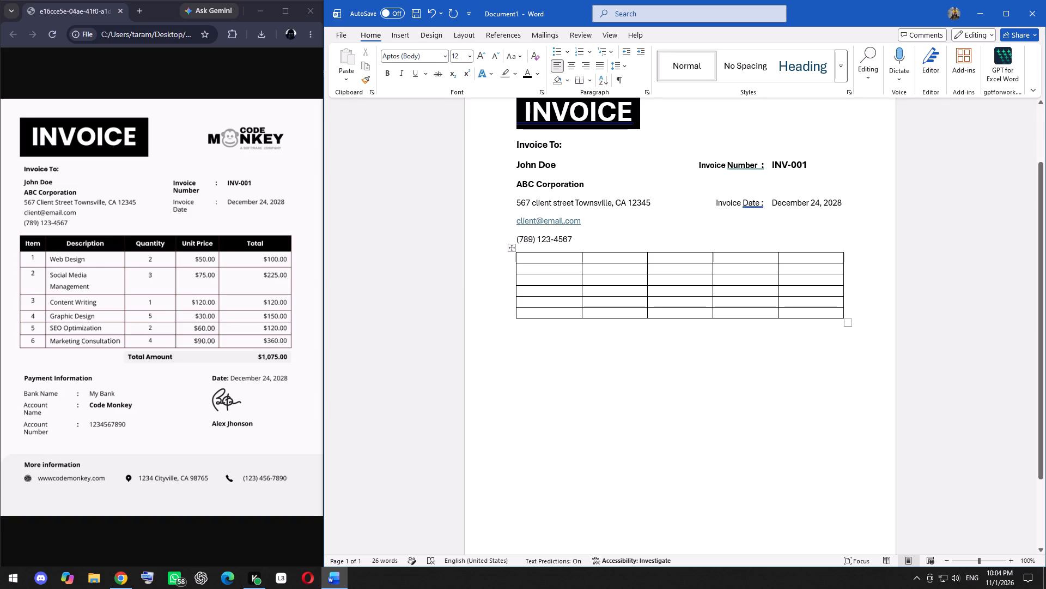
Enter the bold heading "Item" in the first cell of the table's top row.
click(542, 255)
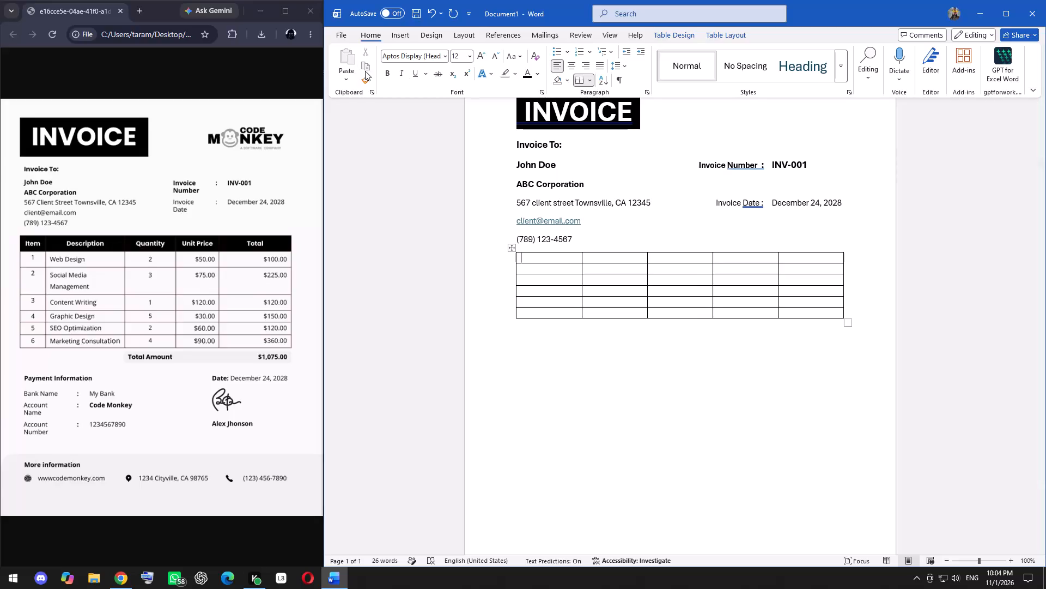
click(387, 70)
key(i)
key(BackSpace)
text(ITEM)
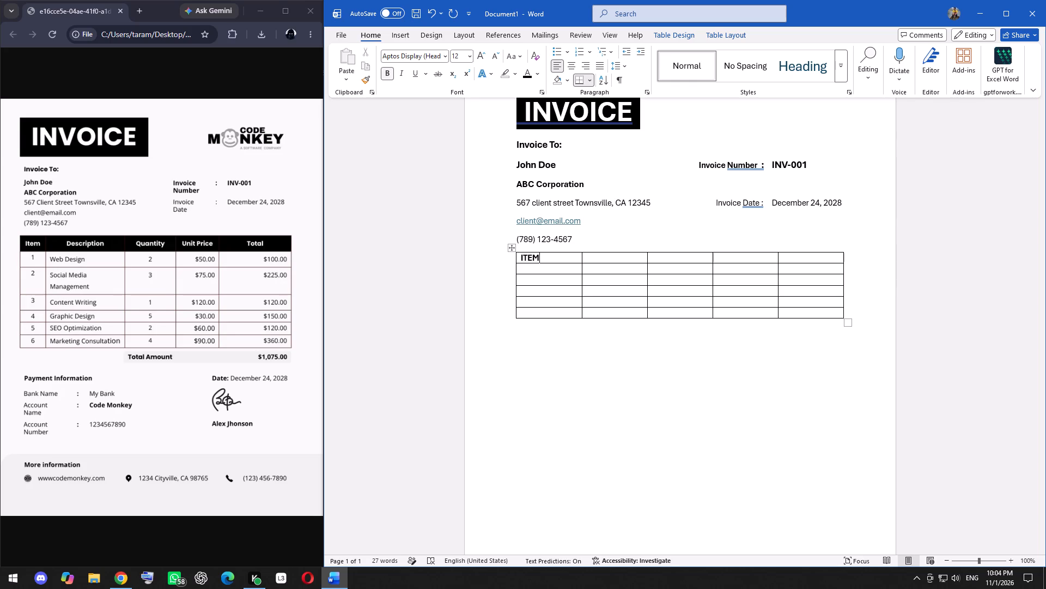
key(BackSpace)
key(BackSpace)
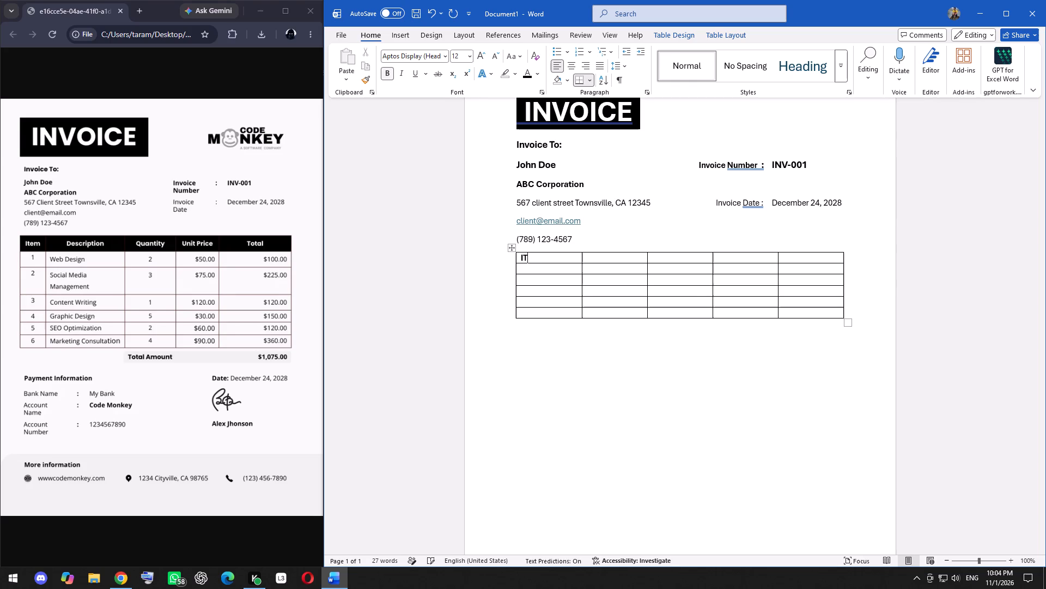
key(BackSpace)
key(t)
text(em)
Enter the heading "Description" in the second cell of the table's top row and make it bold.
key(Right)
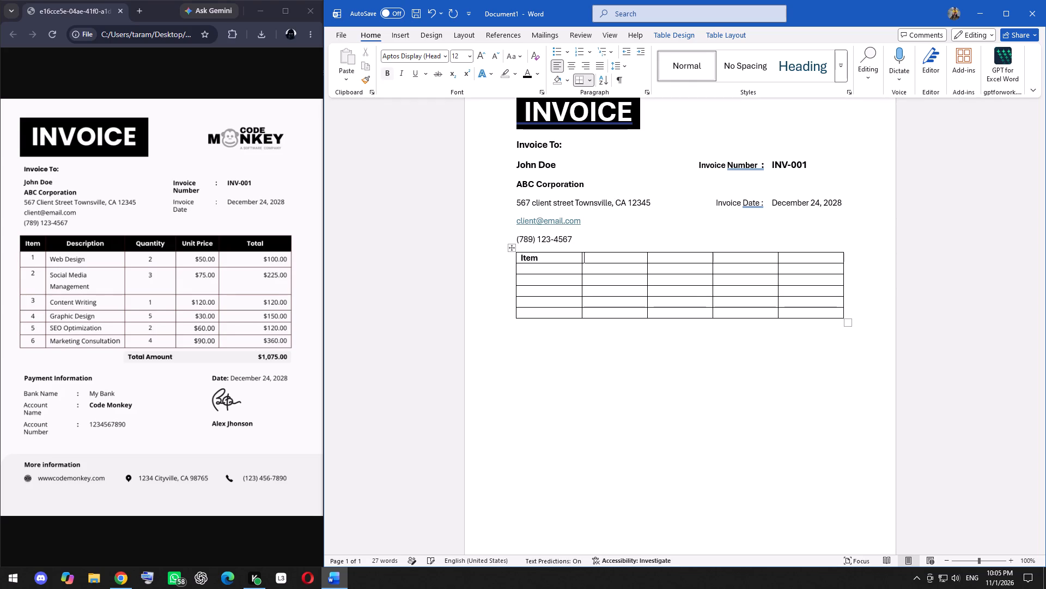
key(d)
text(es)
text(cription)
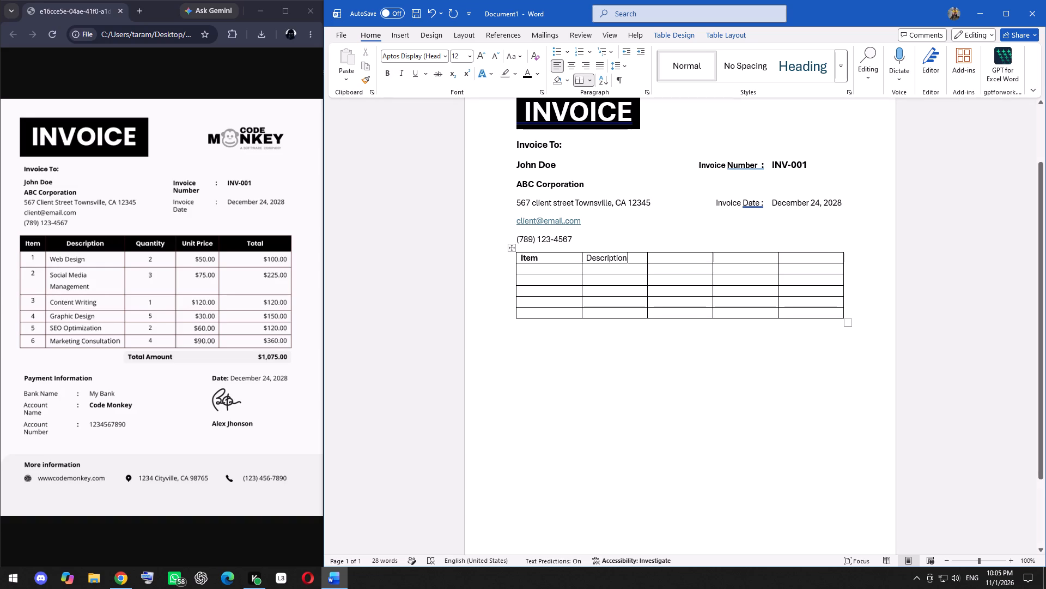
drag(586, 256, 624, 254)
click(386, 74)
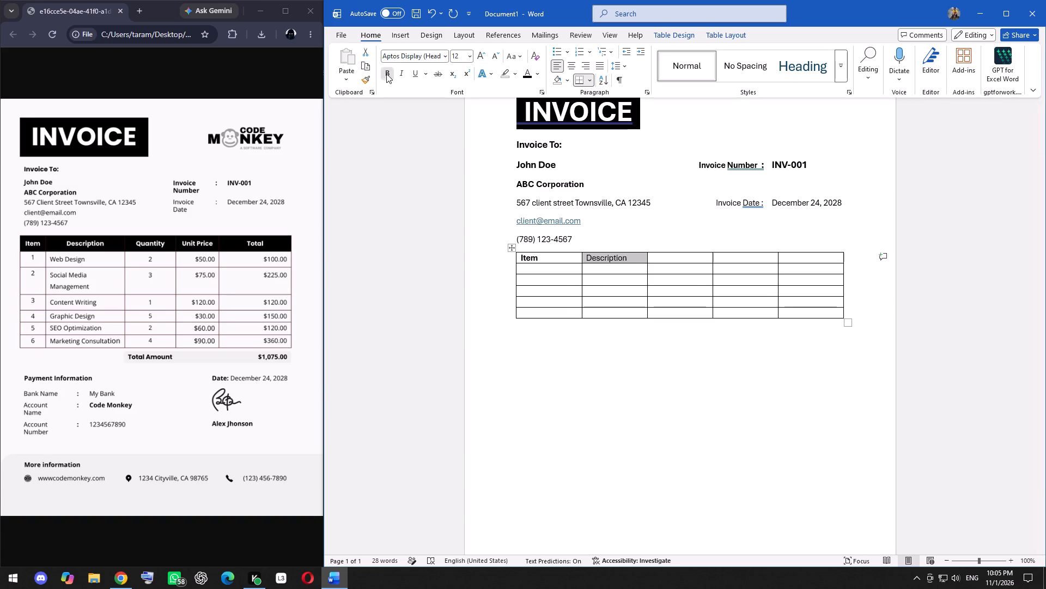
Enter the bold heading "Quantity" in the third cell of the table's top row, correcting any misspelling.
click(669, 257)
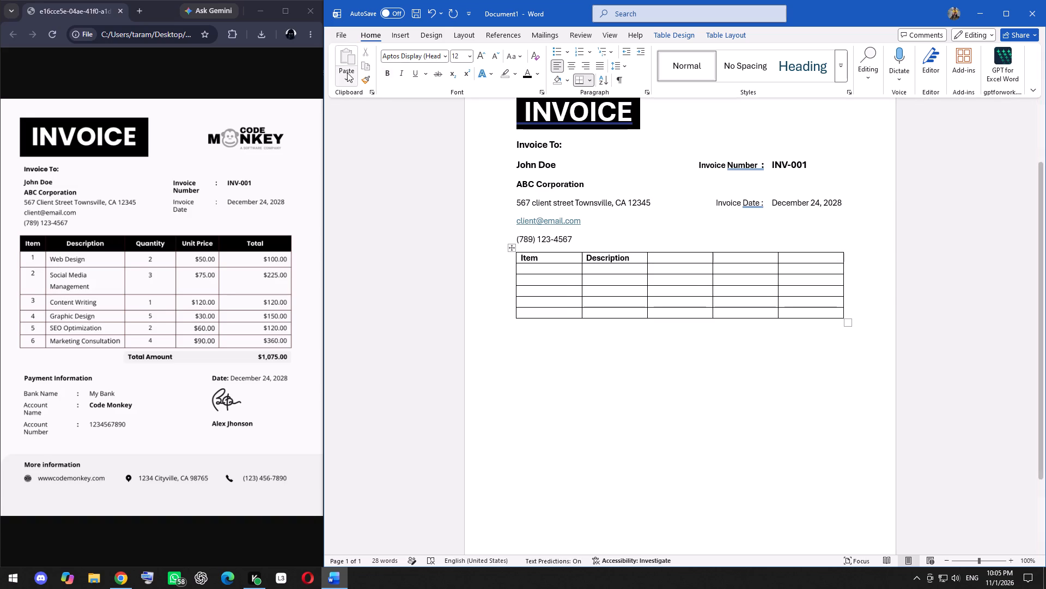
click(387, 72)
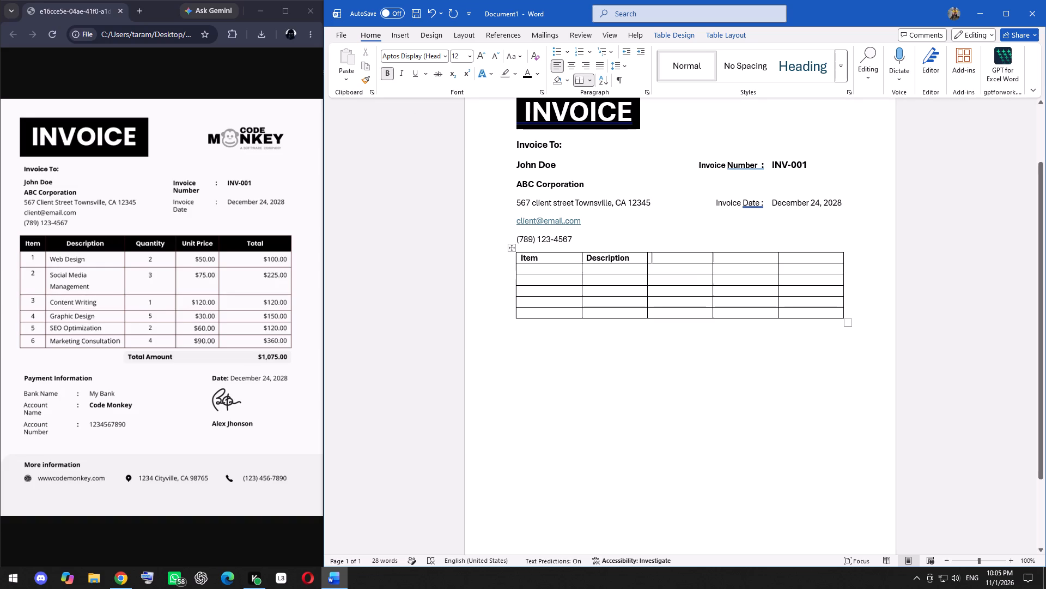
key(q)
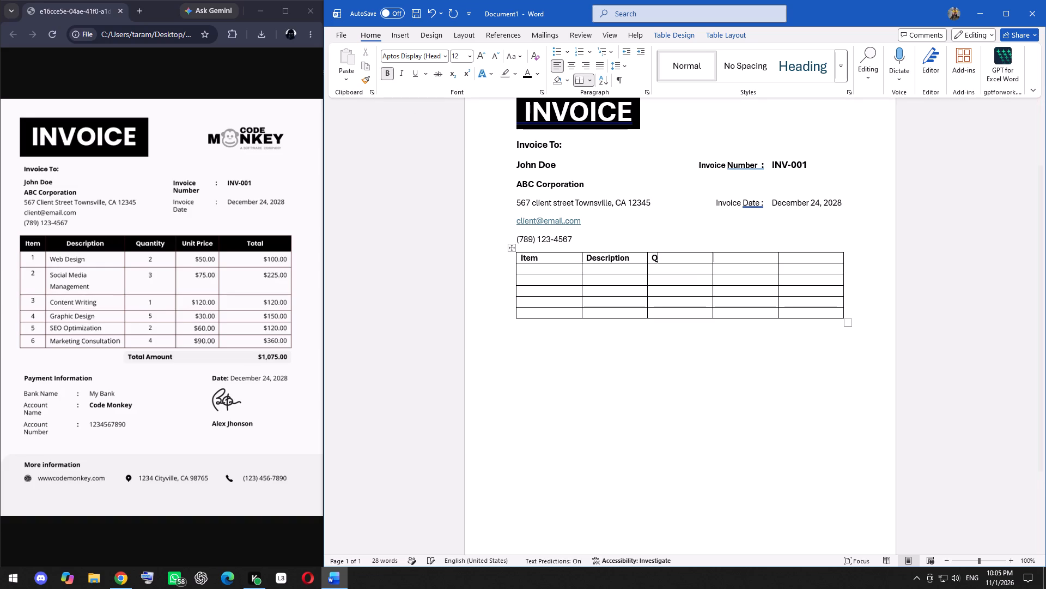
text(uaintity)
click(742, 260)
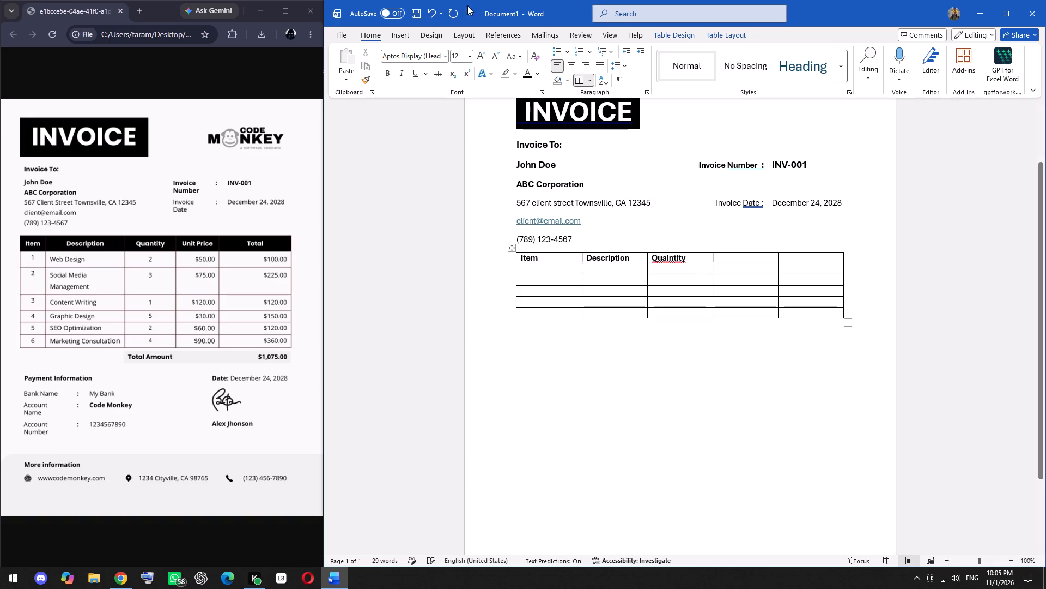
click(694, 255)
click(670, 259)
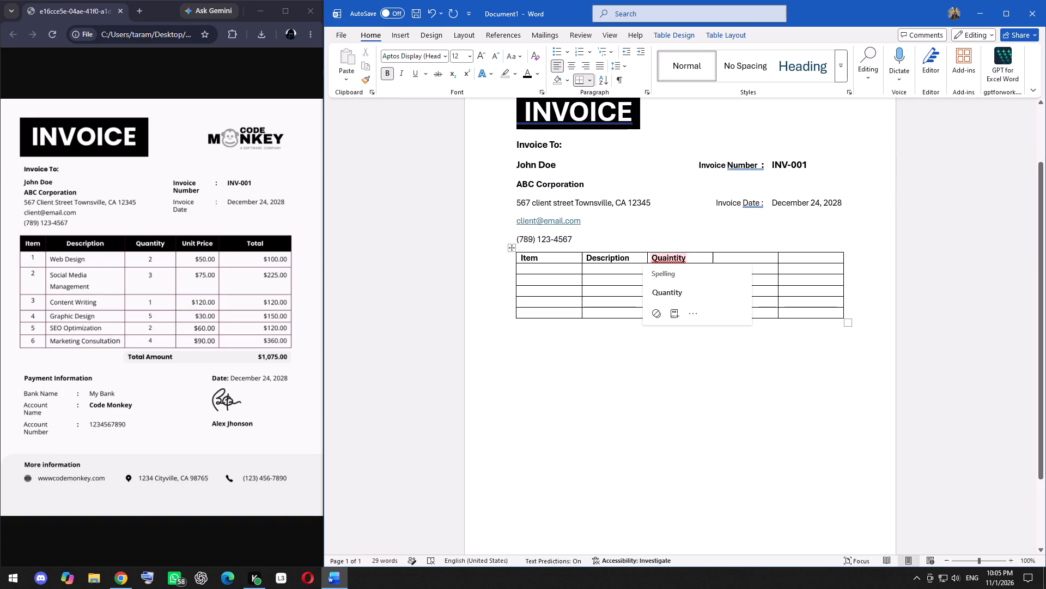
key(BackSpace)
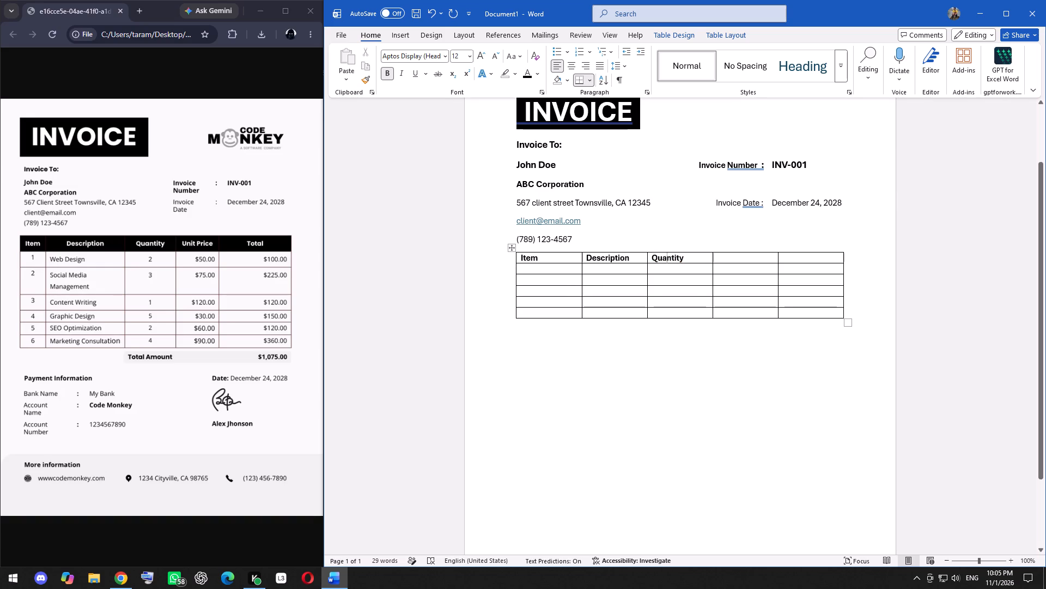
Enter the bold heading "Unit Price" in the fourth cell of the table's top row.
click(727, 259)
click(387, 71)
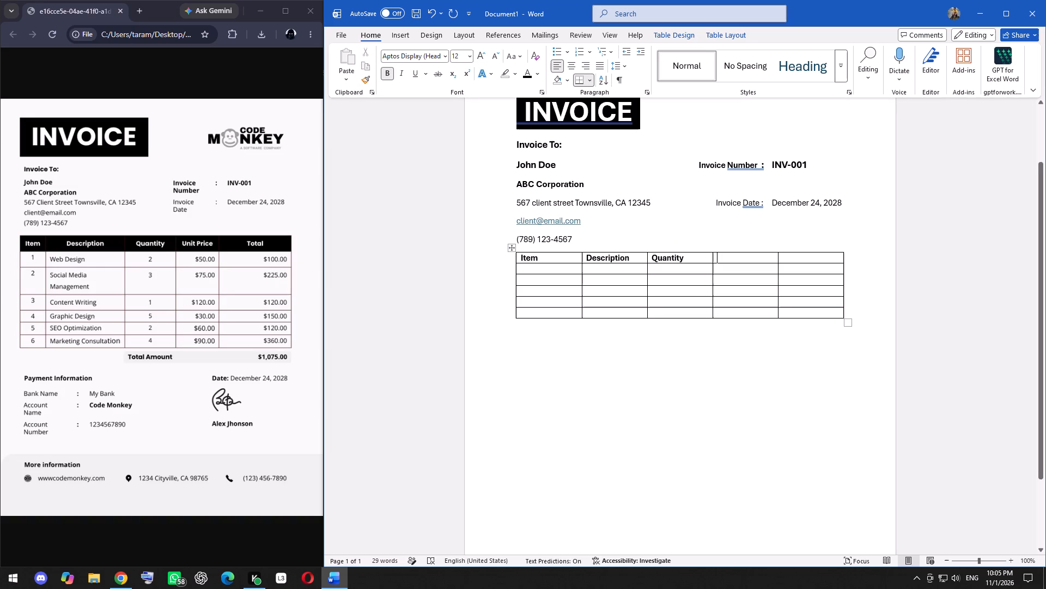
key(u)
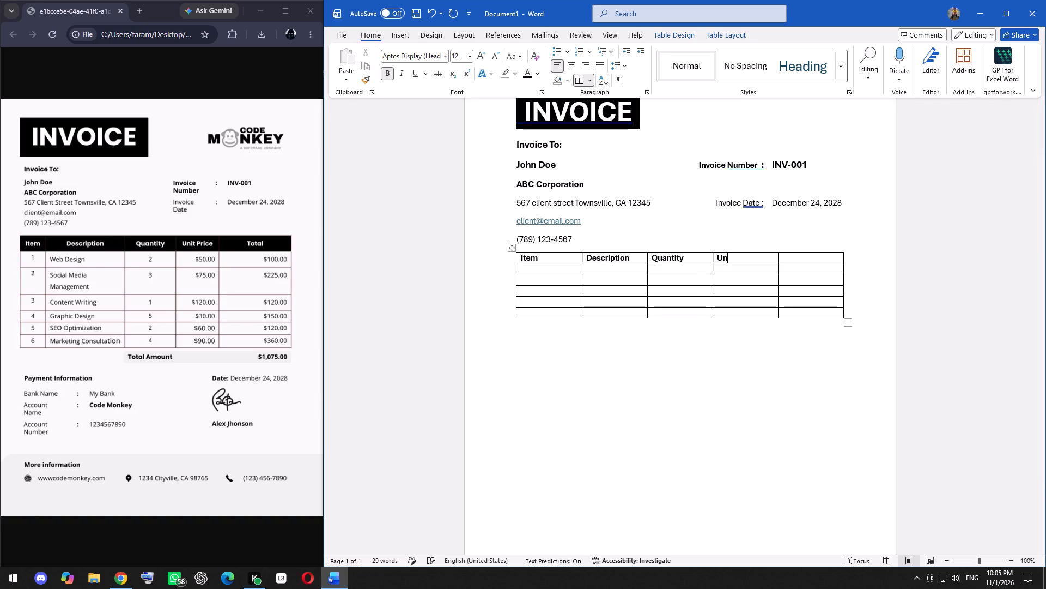
key(p)
text(rice)
Enter the bold heading "Total" in the last cell of the top row, using leading spaces to centre it in the cell.
key(Right)
click(384, 73)
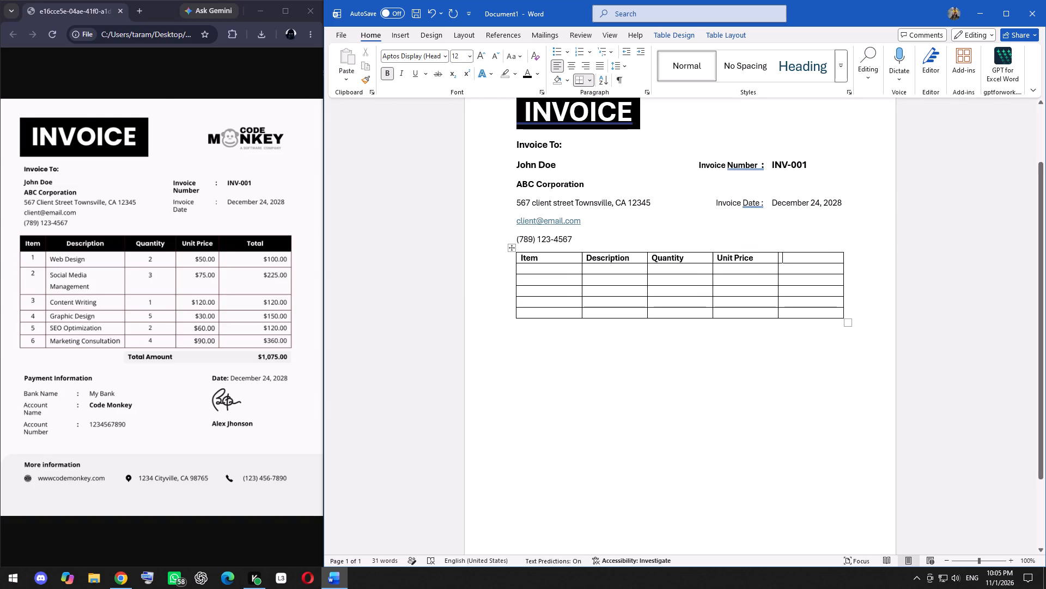
key(space)
key(space)
key(space)
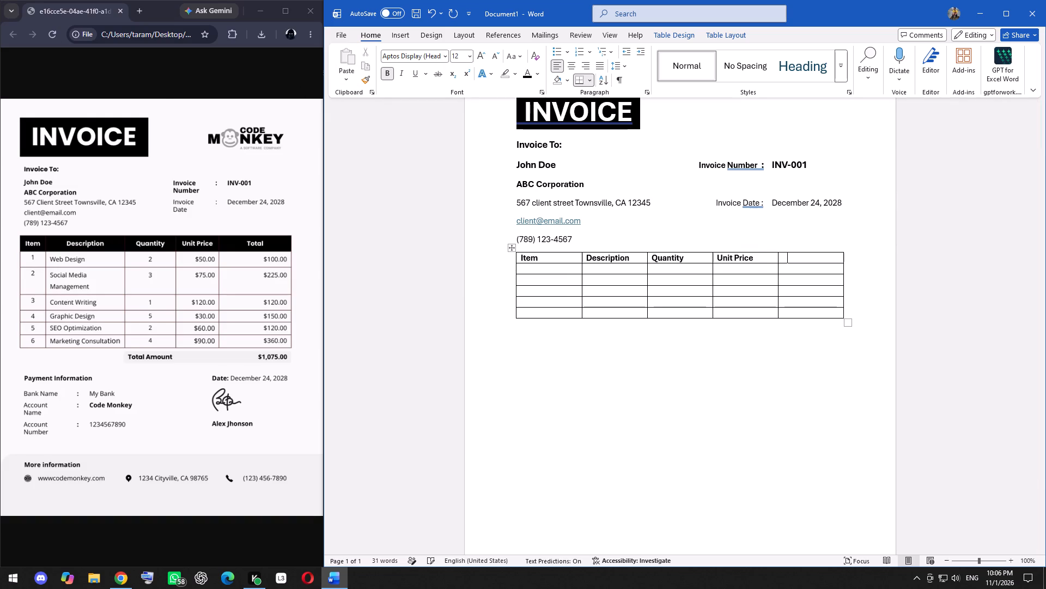
key(space)
key(space)
key(space)
key(space)
key(space)
text(TO)
key(BackSpace)
text(otal)
click(795, 259)
key(space)
key(space)
key(space)
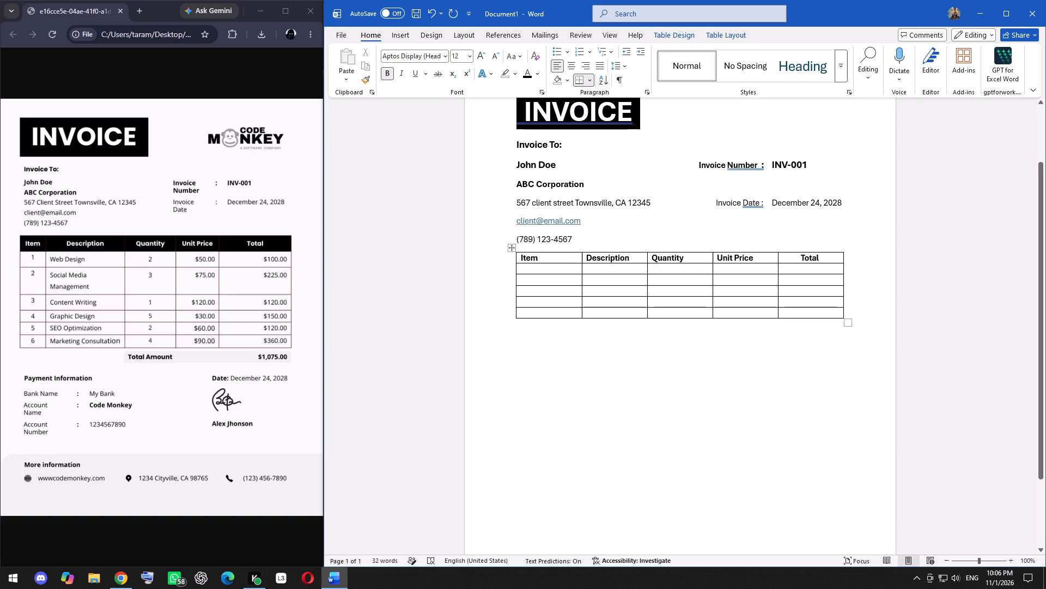
Number the five rows below the headings 1 to 5 in the "Item" column.
click(554, 267)
key(1)
key(Down)
key(2)
key(Down)
key(2)
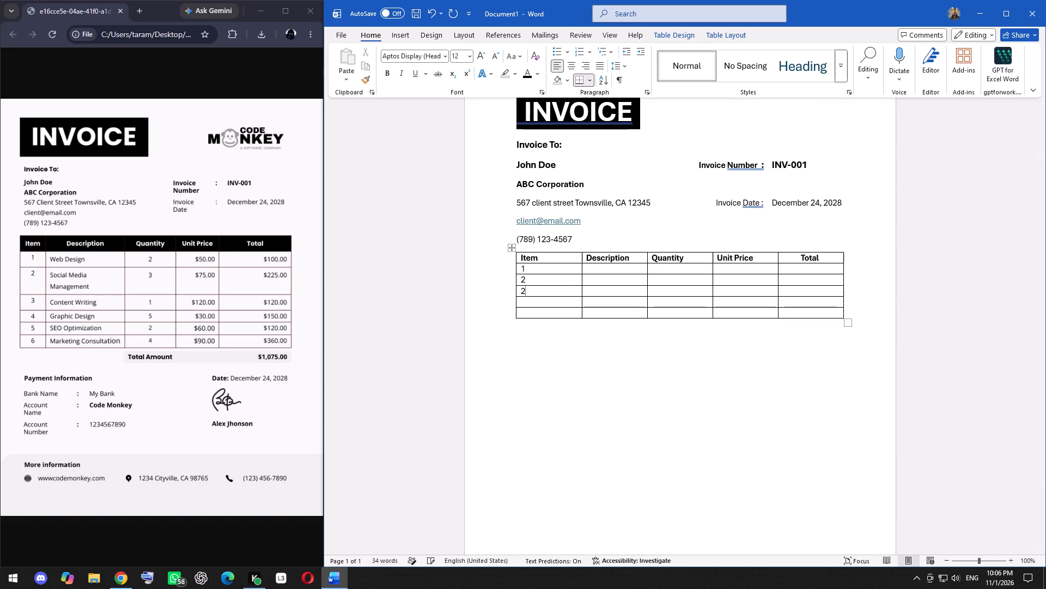
key(BackSpace)
key(3)
key(Down)
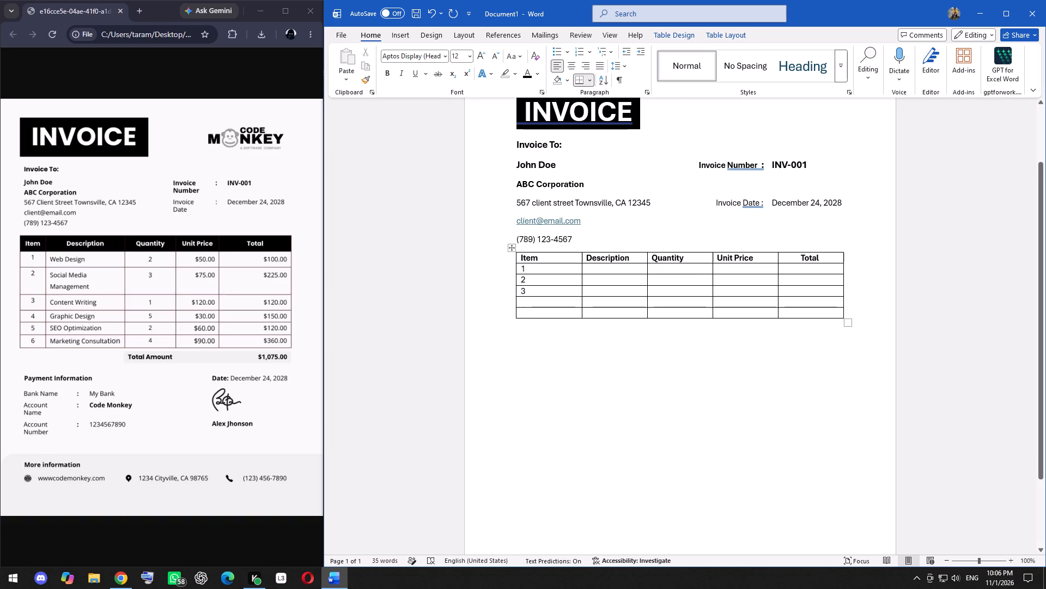
key(4)
key(Down)
key(5)
Enlarge the item table proportionally so its rows are about twice as tall and it stays near the page's text width.
drag(849, 324, 843, 332)
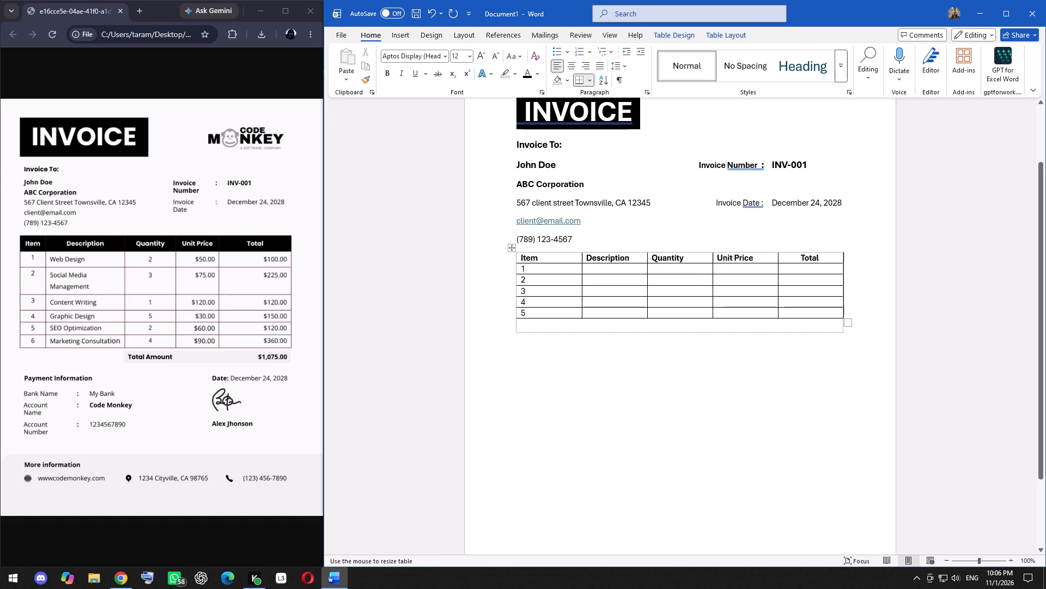
drag(843, 332, 842, 332)
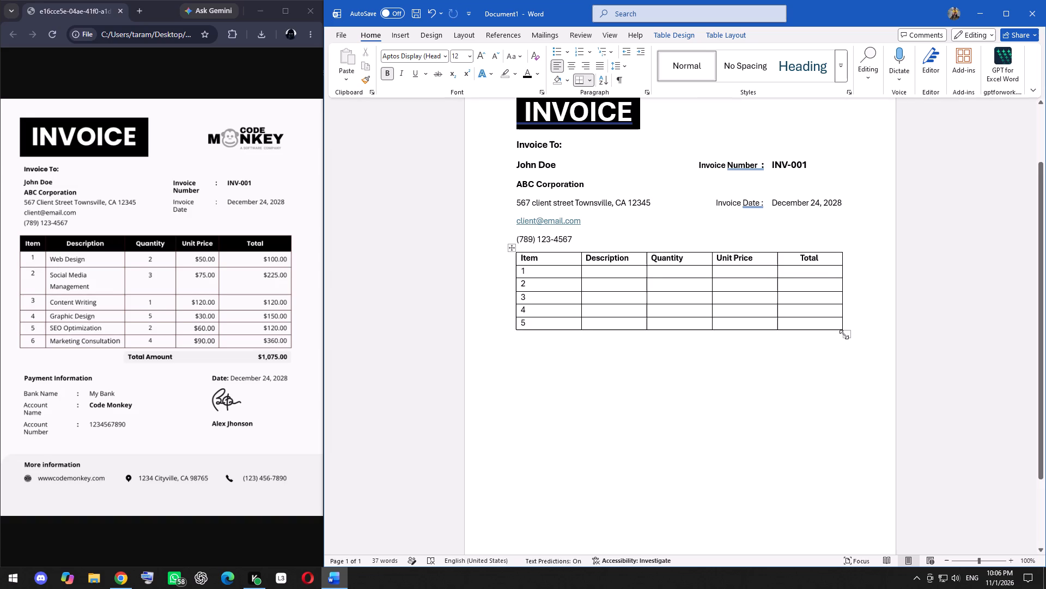
click(844, 334)
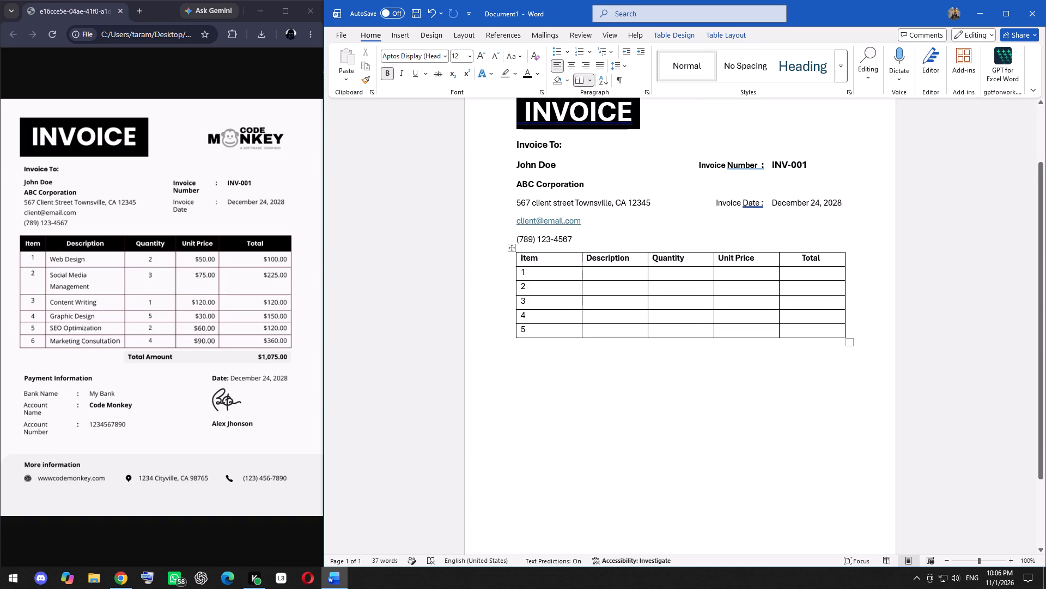
drag(849, 340, 855, 352)
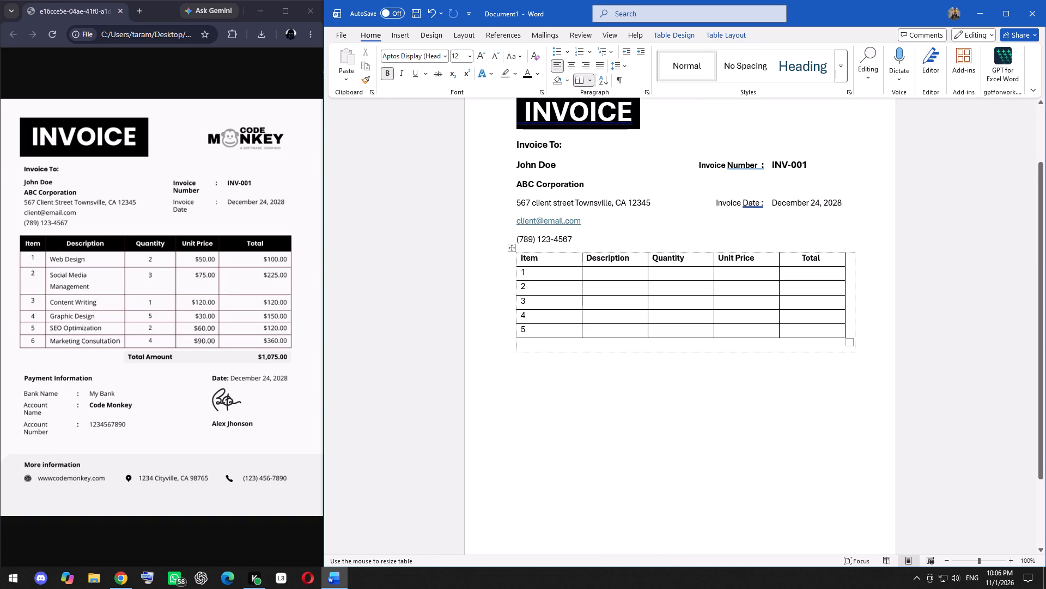
drag(855, 352, 849, 357)
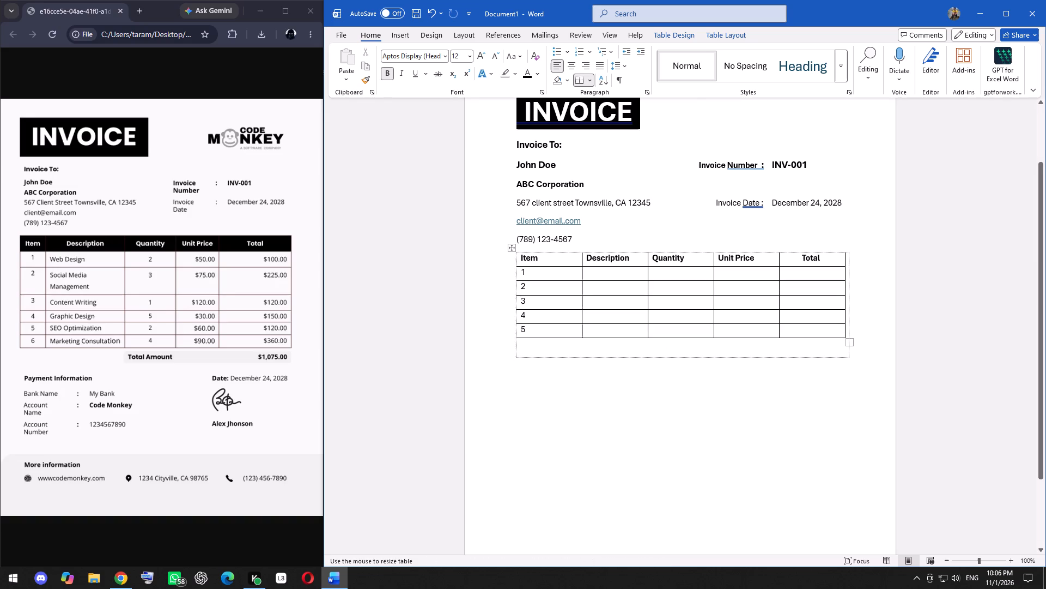
drag(849, 357, 858, 416)
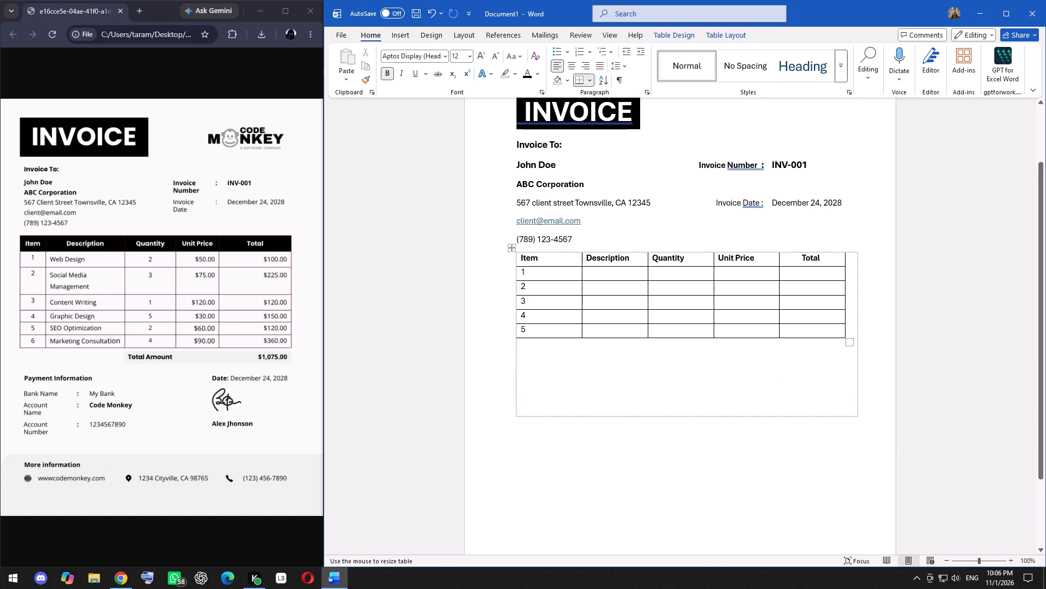
drag(858, 416, 856, 422)
drag(856, 422, 856, 417)
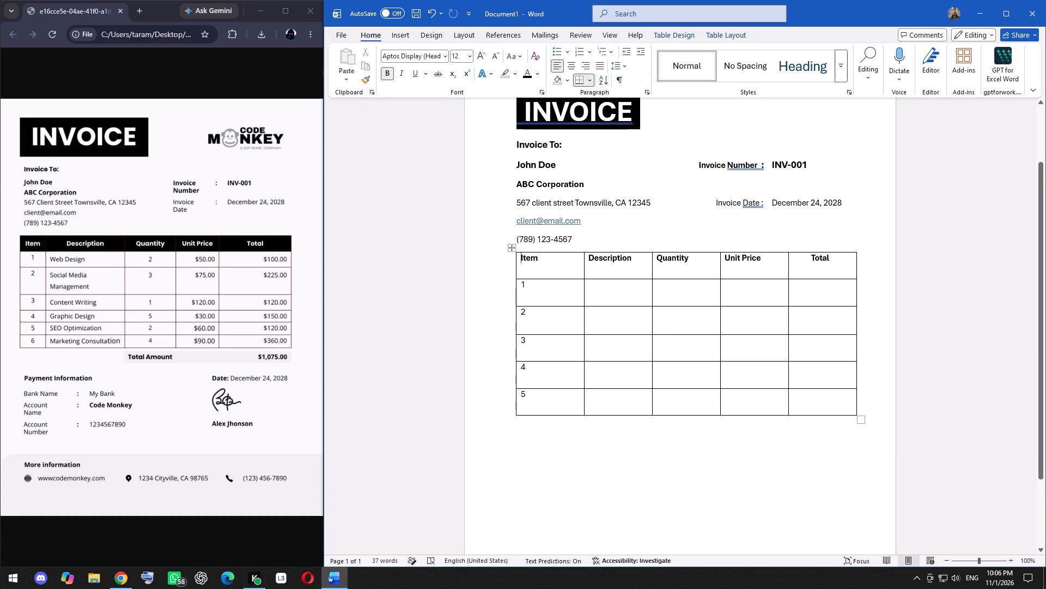
drag(863, 419, 861, 412)
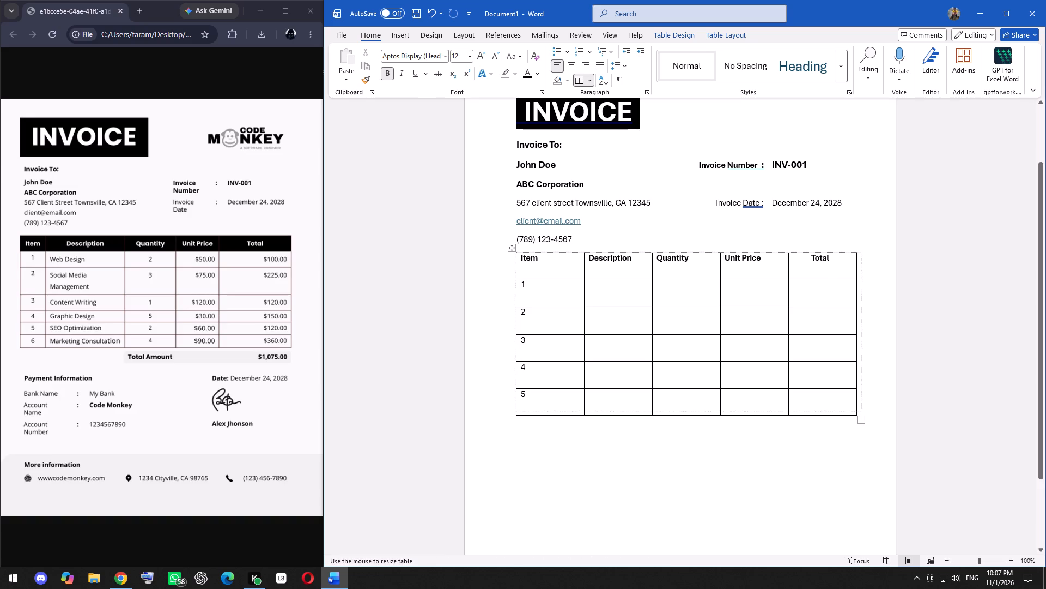
drag(861, 412, 853, 400)
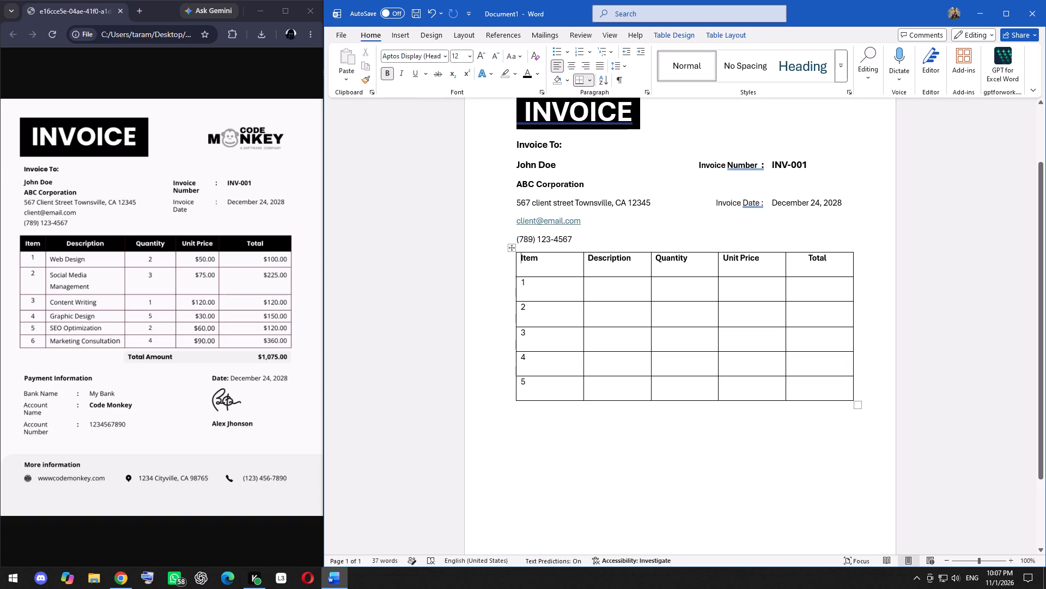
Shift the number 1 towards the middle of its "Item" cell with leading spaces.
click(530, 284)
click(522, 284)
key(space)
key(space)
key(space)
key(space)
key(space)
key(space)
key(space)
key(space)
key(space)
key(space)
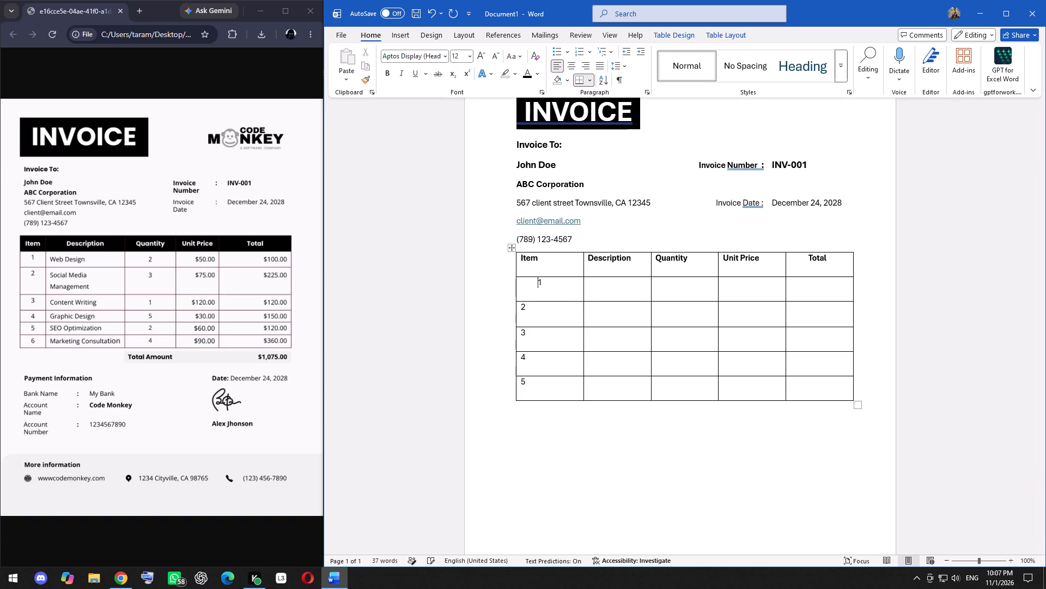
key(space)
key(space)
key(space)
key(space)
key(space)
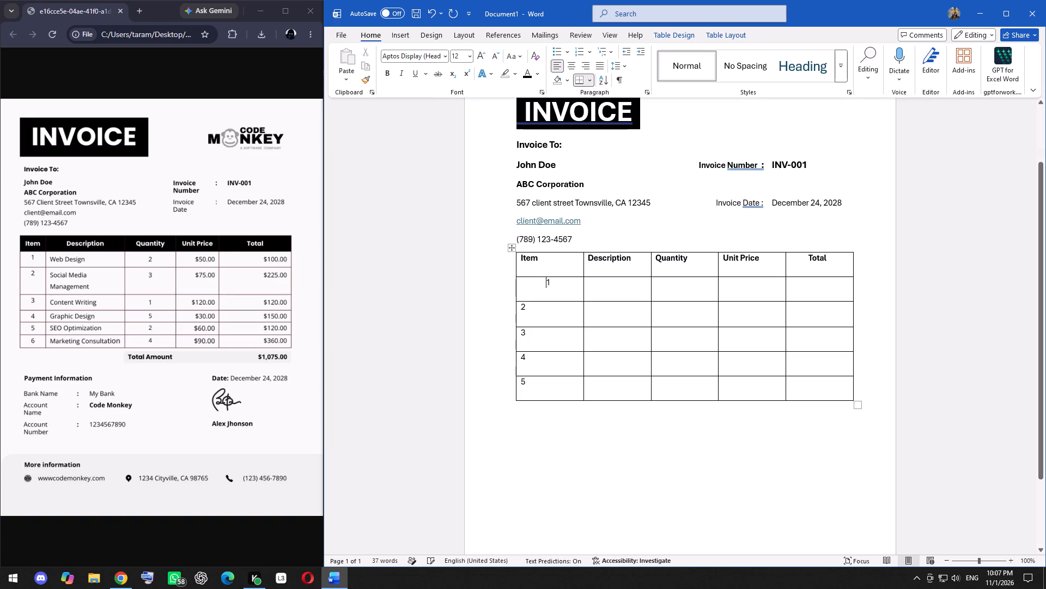
Shrink the whole item table slightly in height and width.
drag(857, 403, 847, 385)
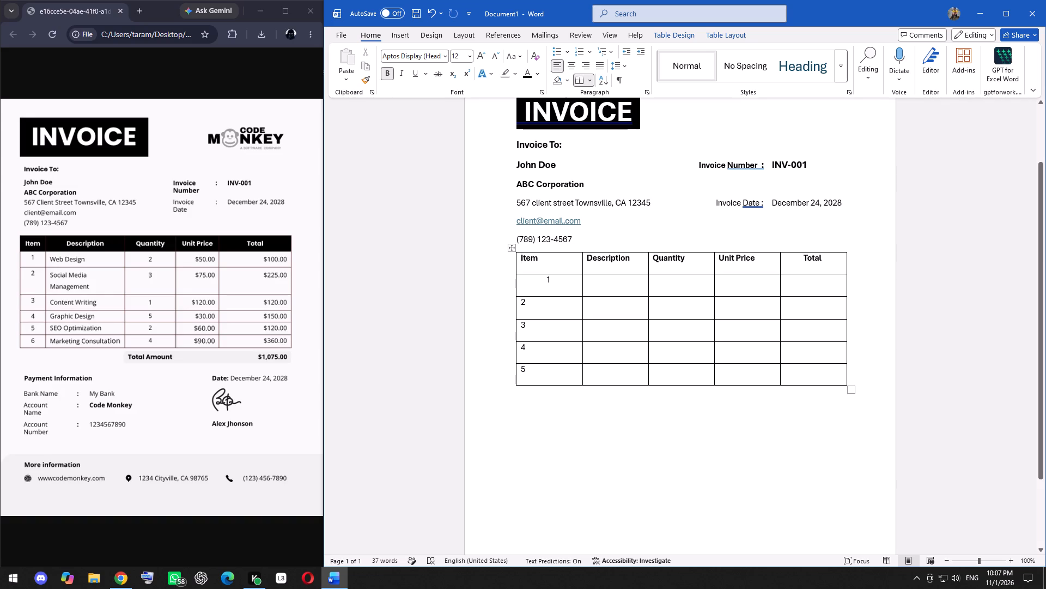
Centre all five column headings in the table's top row, from "Item" to "Total".
drag(519, 257, 537, 257)
click(569, 67)
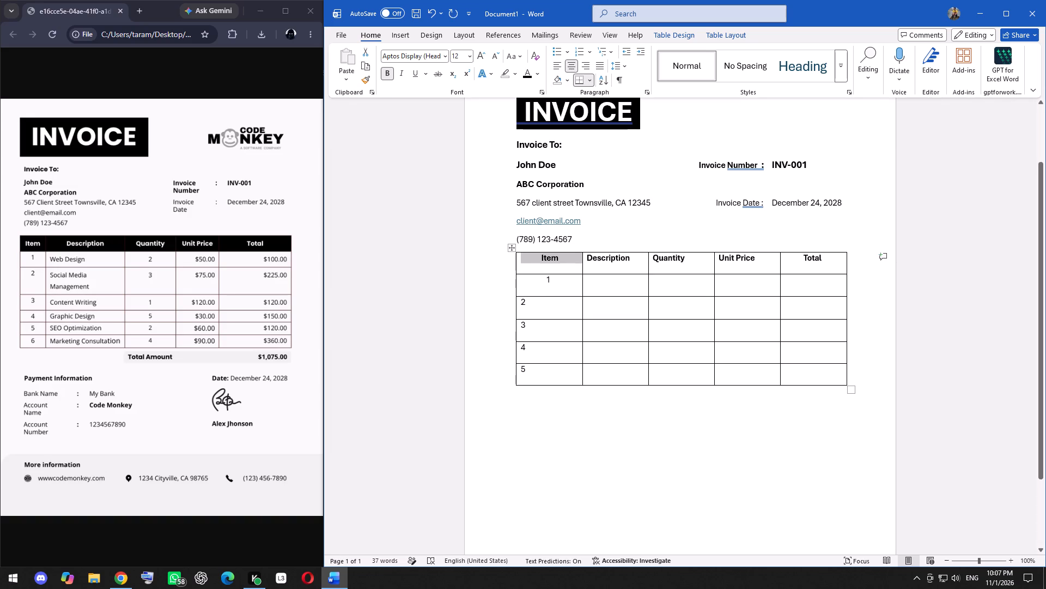
drag(590, 259, 798, 255)
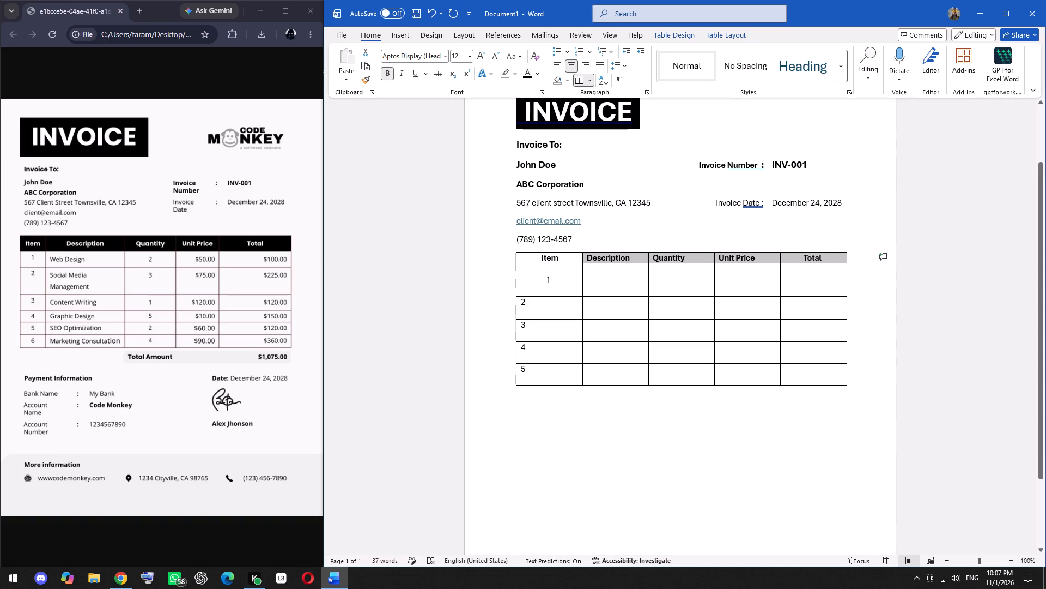
drag(798, 255, 805, 255)
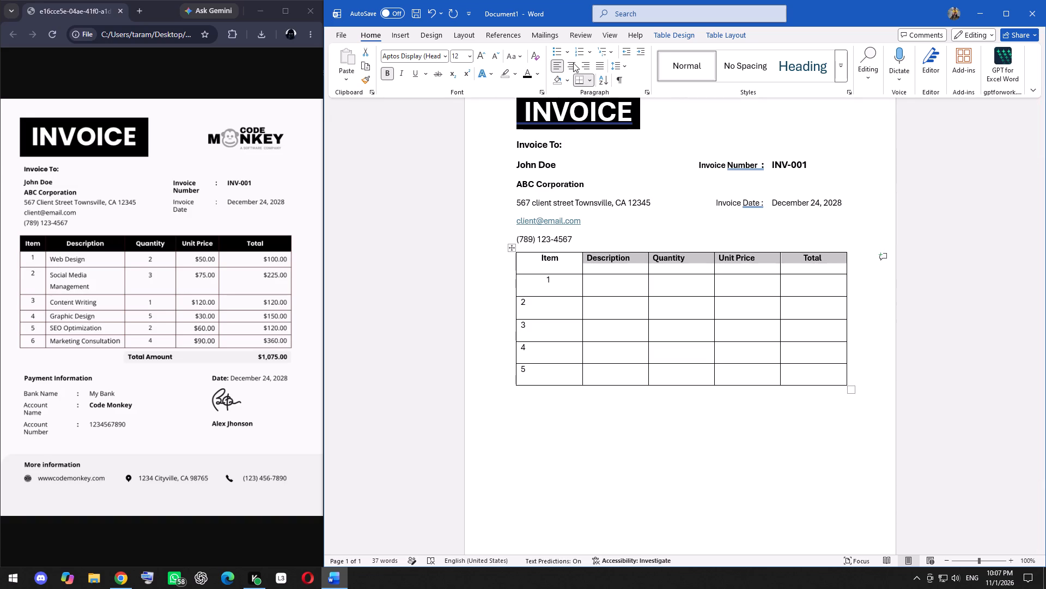
click(573, 63)
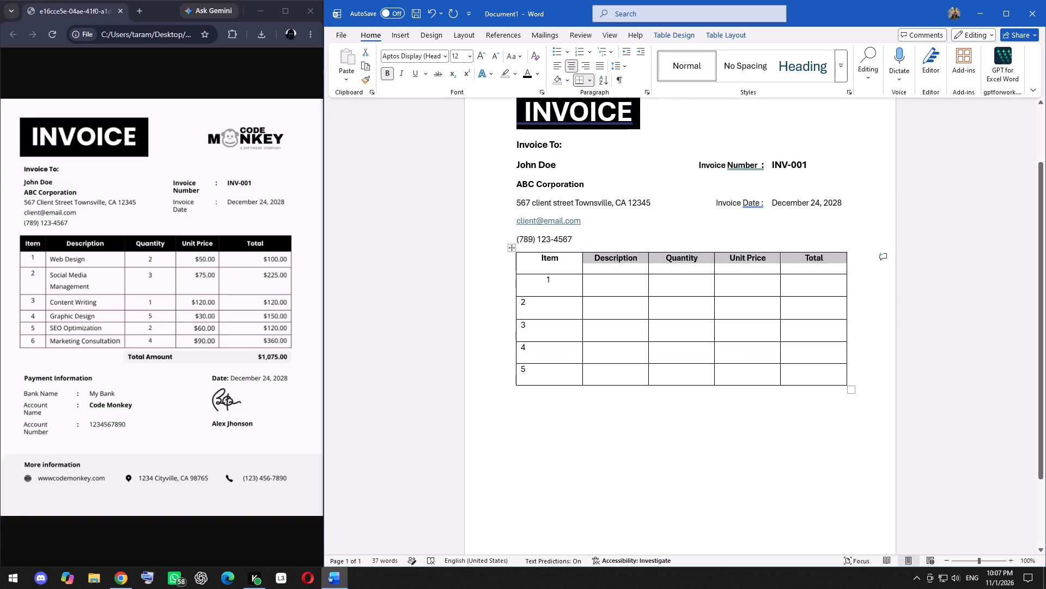
Centre the contents of the five numbered rows across all table columns.
drag(543, 278, 563, 385)
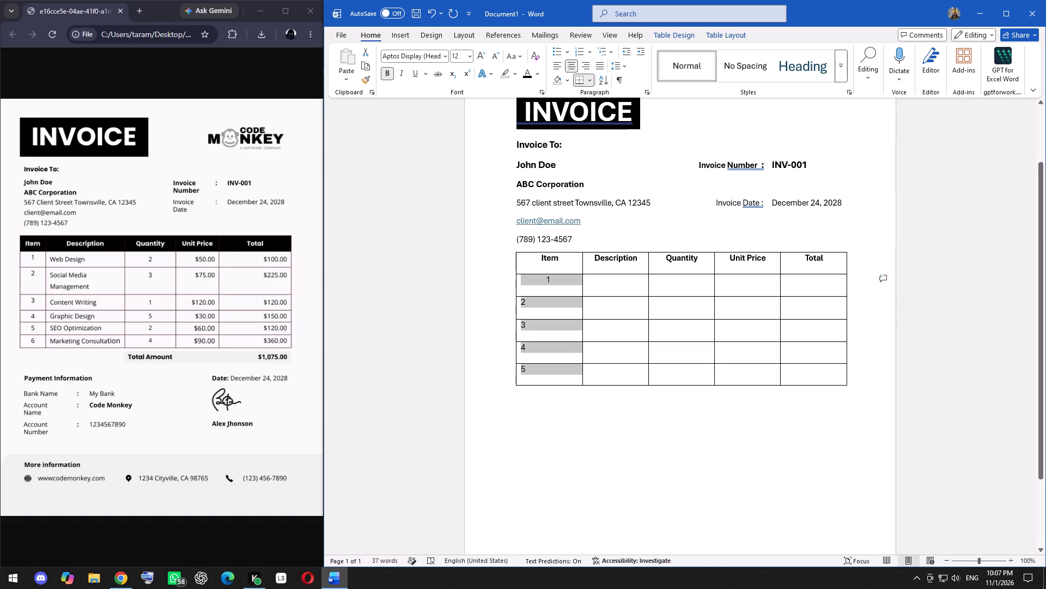
drag(563, 385, 563, 386)
click(574, 64)
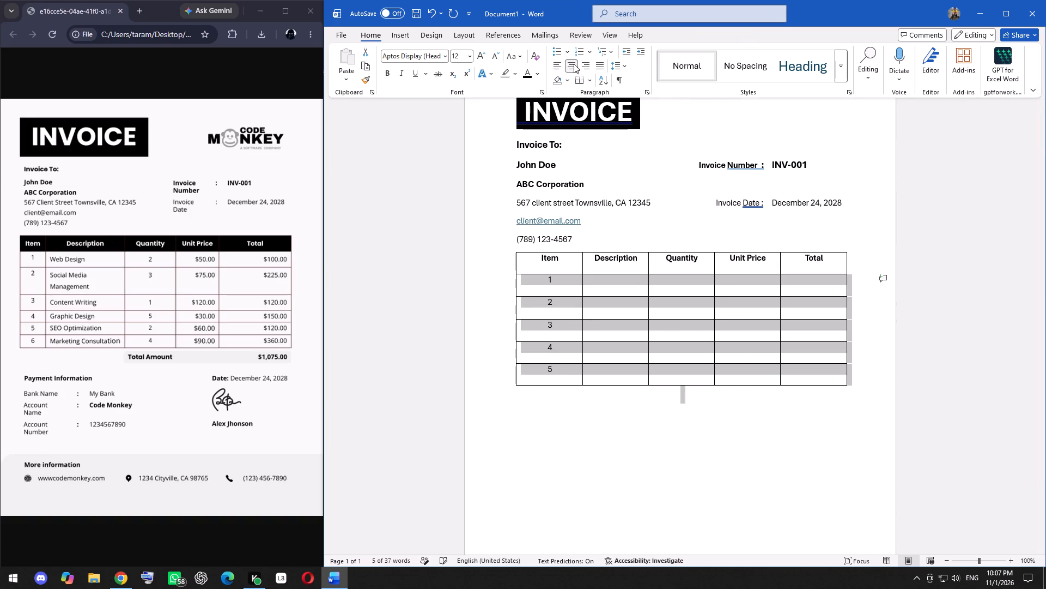
click(594, 354)
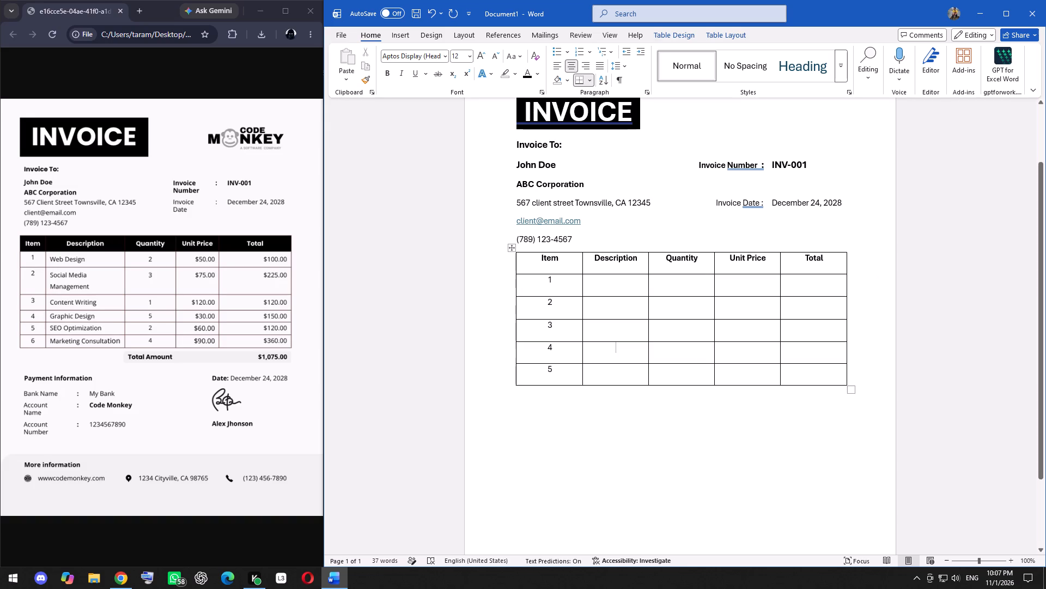
Enter "Web Design" left-aligned in the "Description" cell of row 1, correcting the capitalisation.
click(598, 273)
click(587, 283)
click(554, 63)
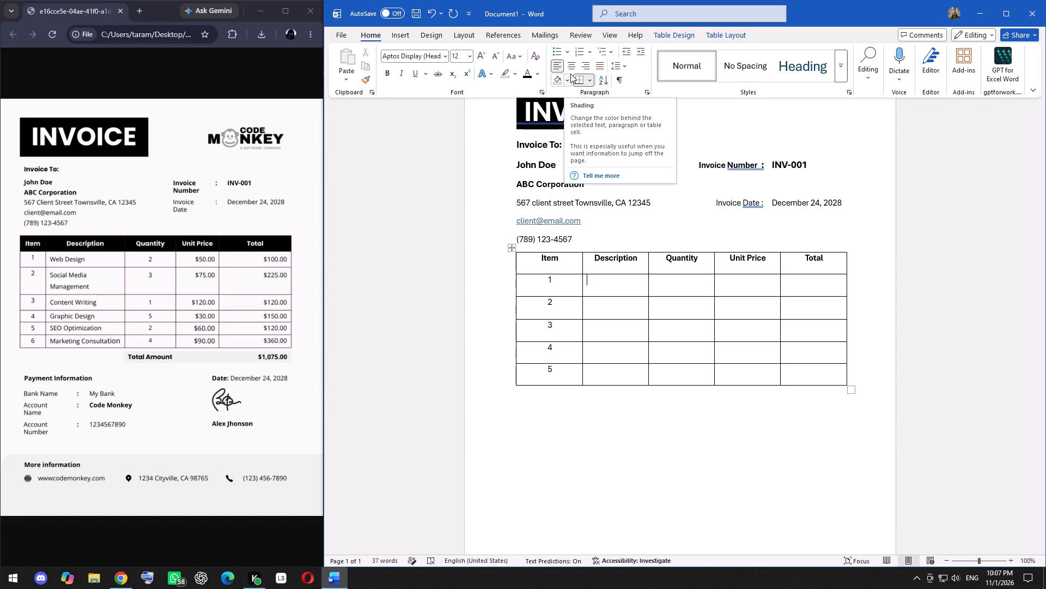
key(w)
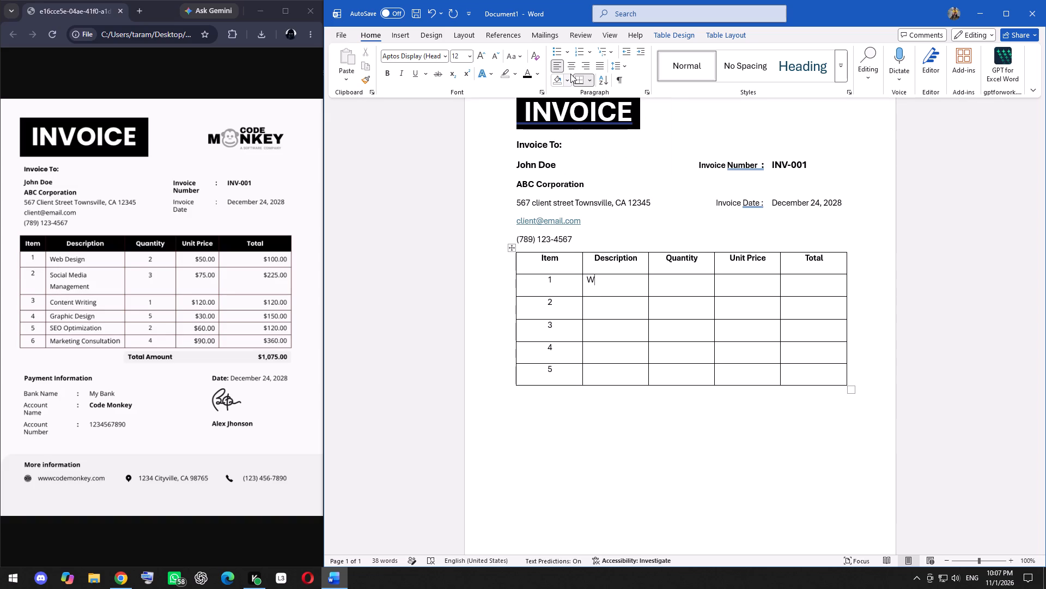
text(eb desi)
key(g)
key(n)
click(607, 279)
key(BackSpace)
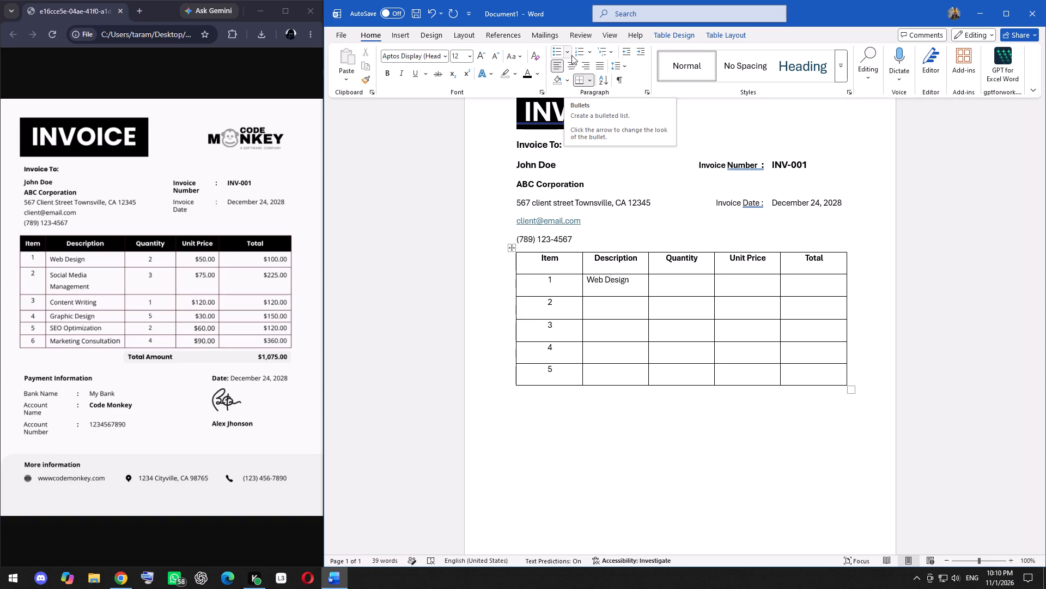
Adjust the item table's overall size again, making its rows slightly more compact and the table a little narrower.
click(1005, 281)
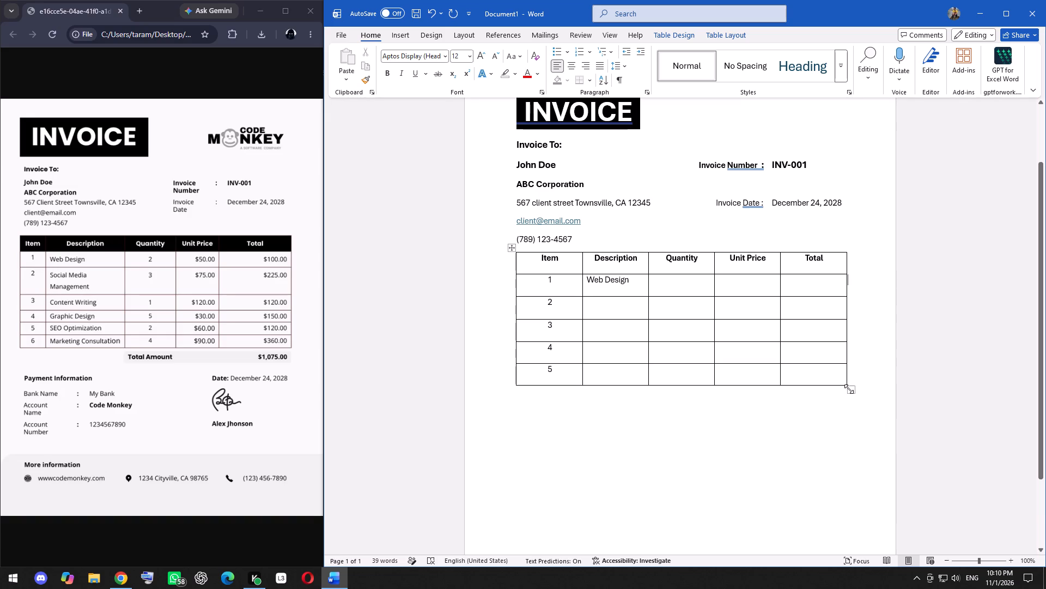
drag(849, 388, 841, 368)
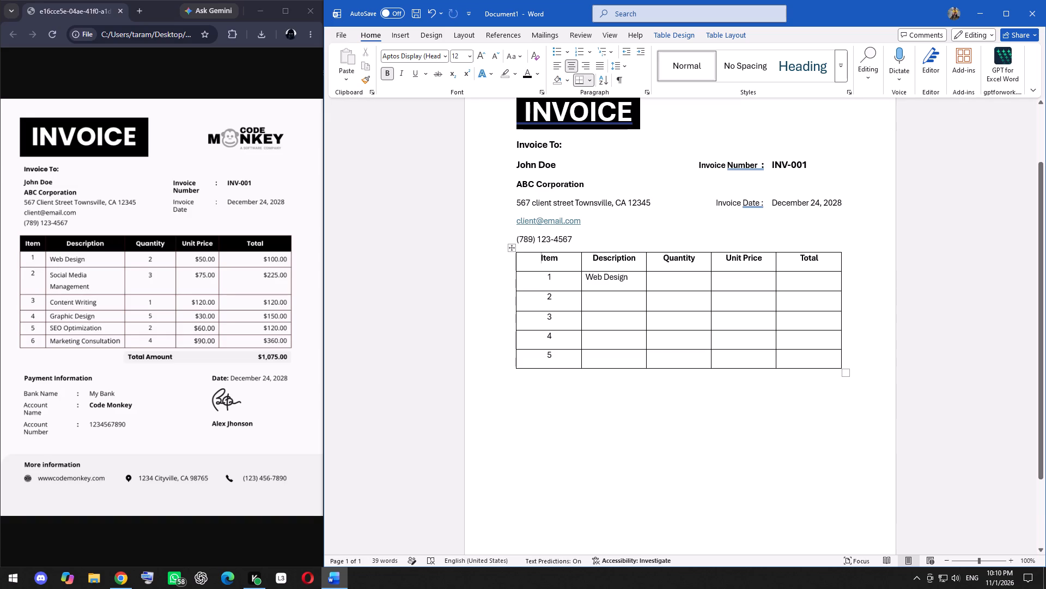
drag(842, 369, 842, 370)
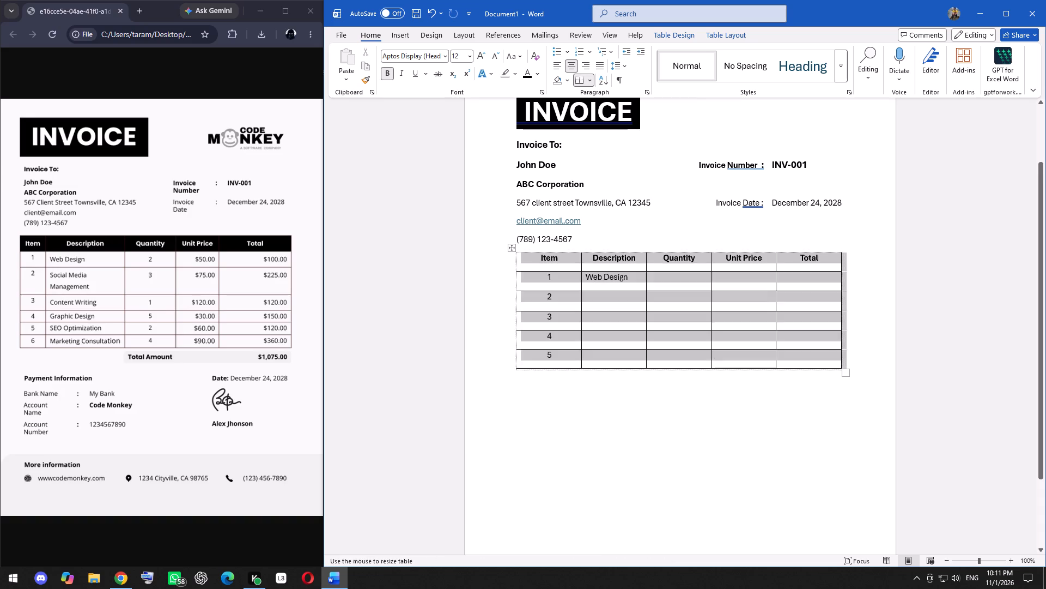
drag(842, 370, 841, 378)
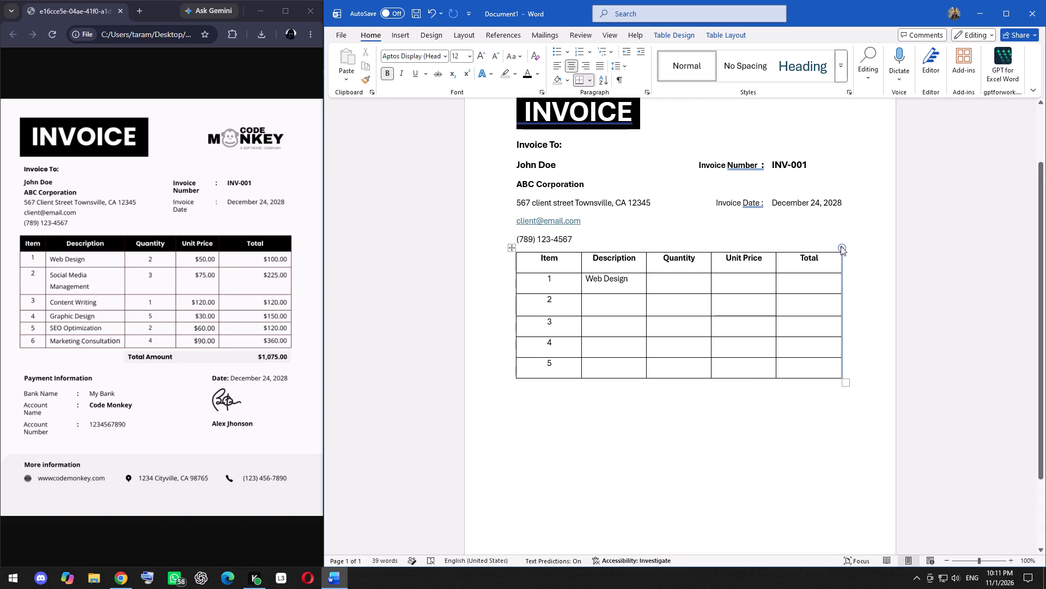
click(841, 246)
drag(841, 250, 841, 239)
drag(841, 239, 841, 238)
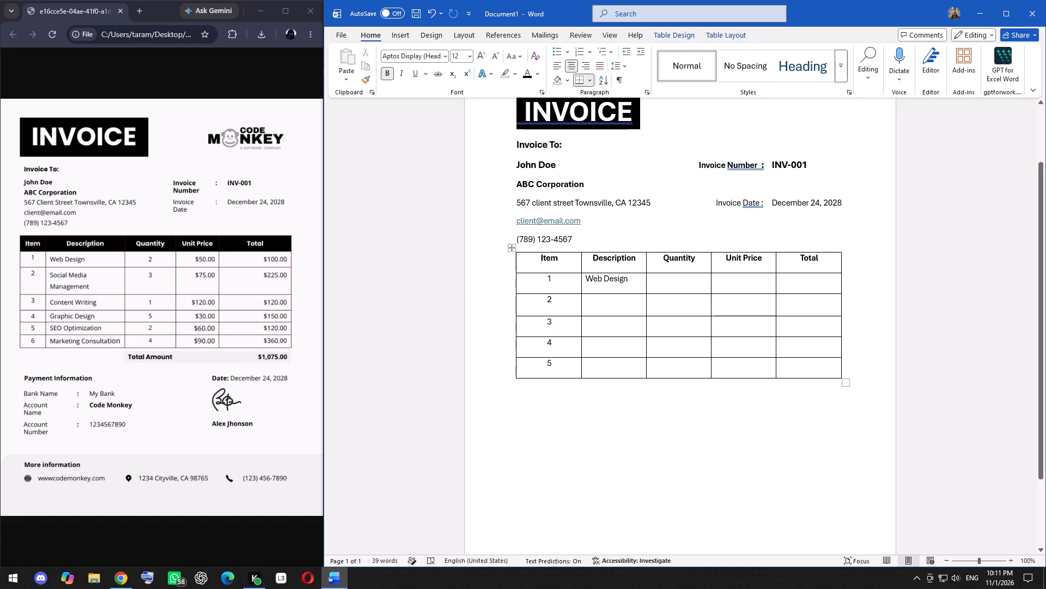
Insert a row below row 5 of the item table and number it 6 in the "Item" column.
click(526, 369)
right_click(526, 369)
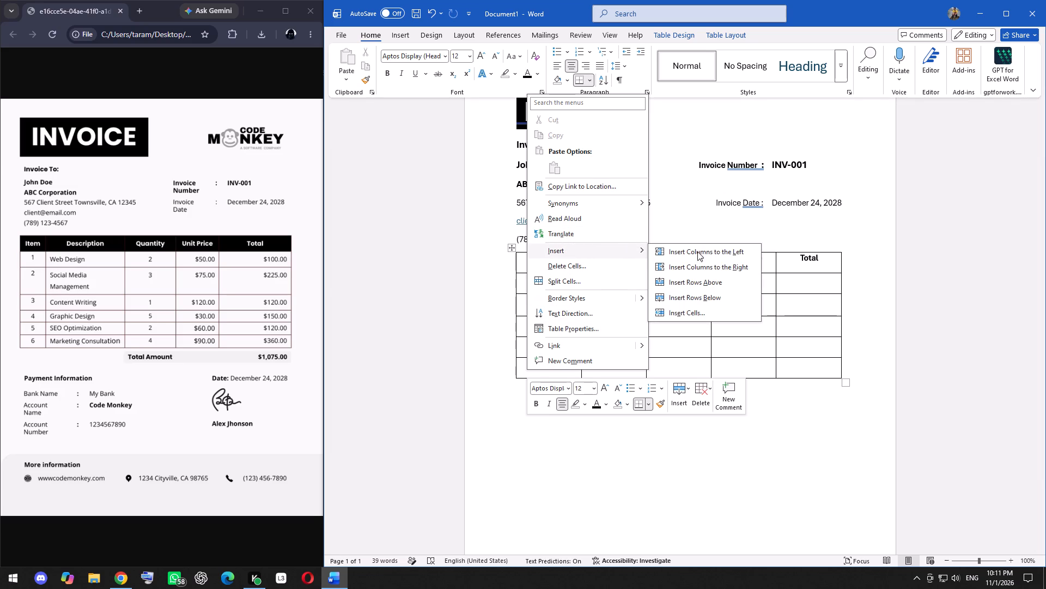
click(694, 296)
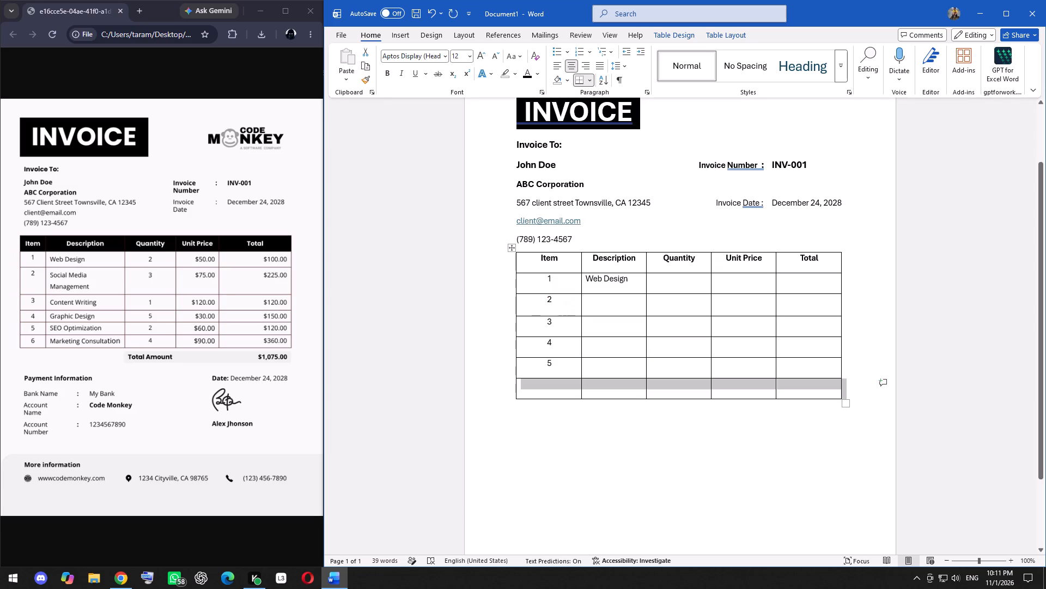
click(561, 382)
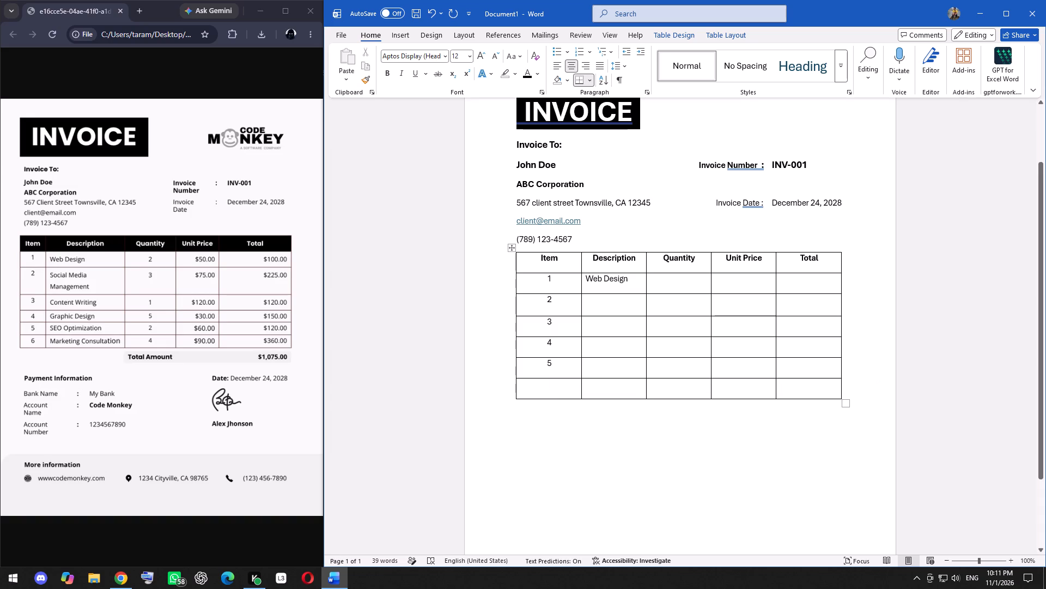
key(6)
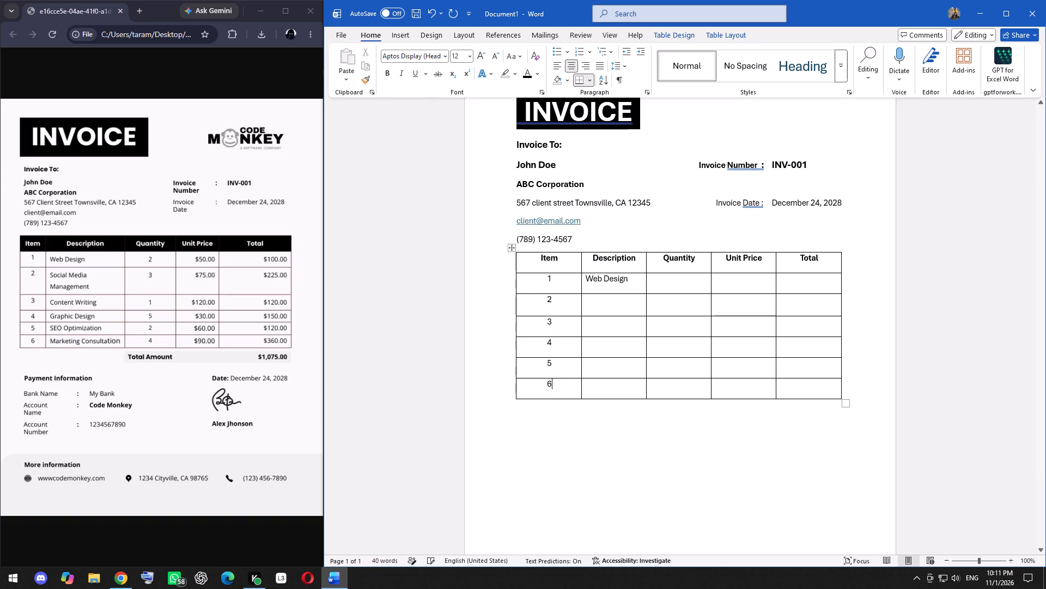
Fill the "Quantity" column for rows 1 to 6 with 2, 3, 1, 5, 2 and 4.
click(631, 279)
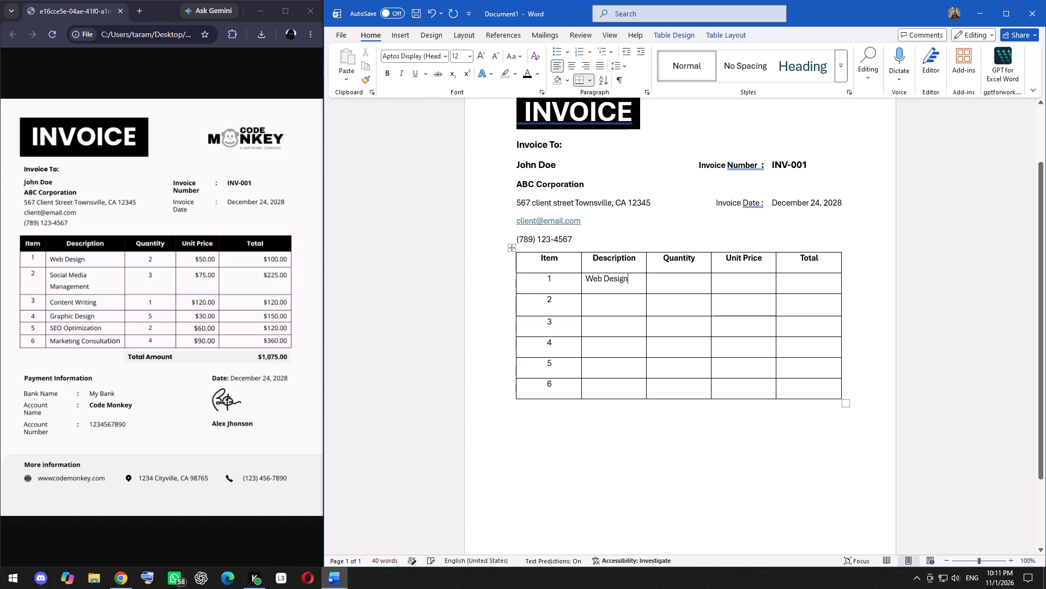
click(659, 281)
key(2)
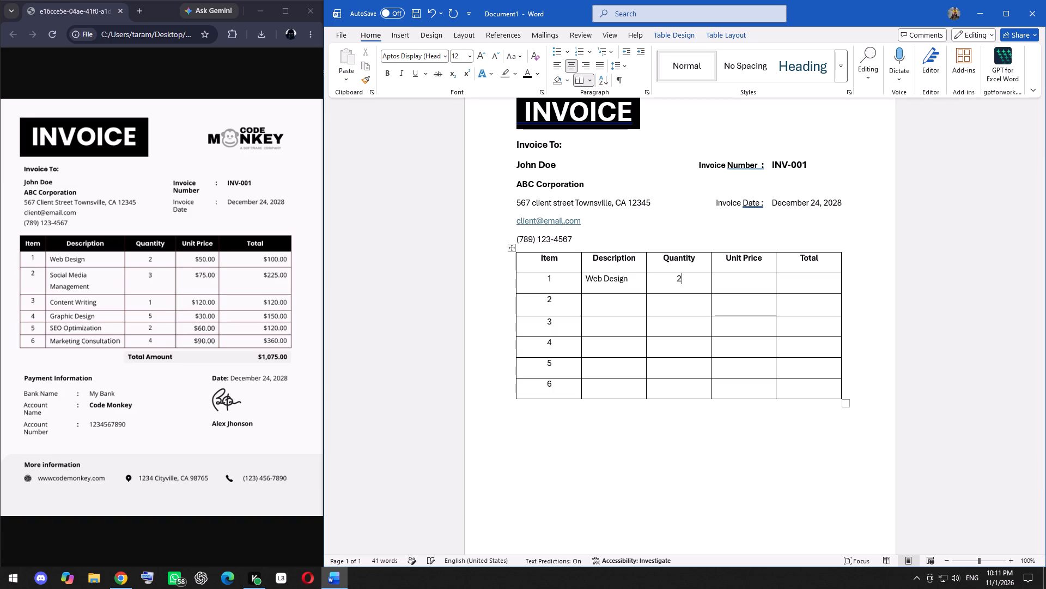
key(Down)
key(3)
key(Down)
key(1)
key(Down)
key(5)
key(Down)
key(2)
key(Down)
key(4)
Enter a dollar sign in each "Unit Price" cell, working from row 6 up to row 1.
key(Right)
key(shift+dollar)
key(shift+Up)
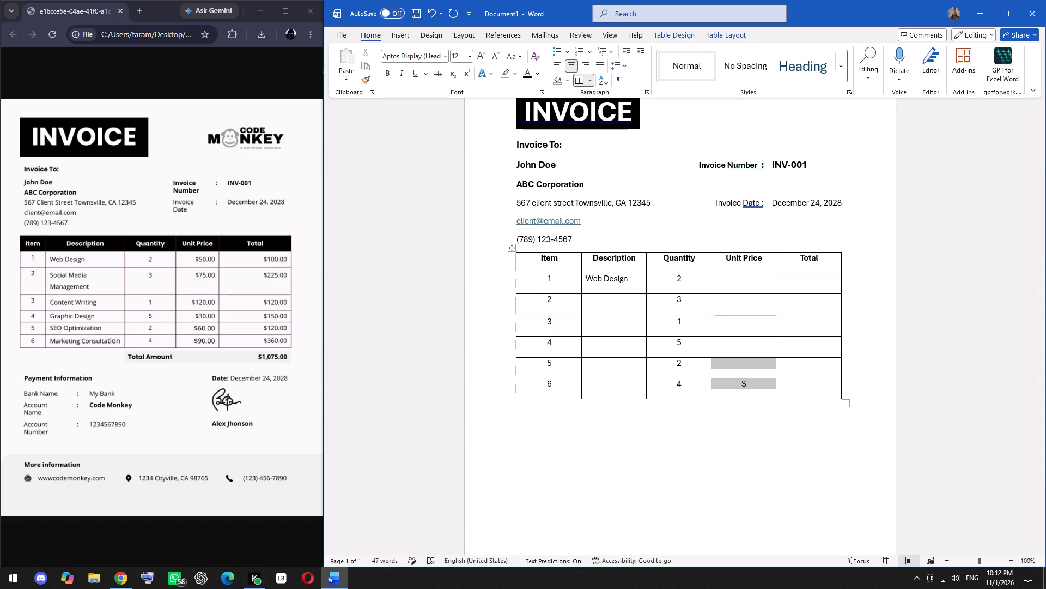
key(shift+dollar)
key(shift+Up)
key(shift+dollar)
key(shift+Up)
key(shift+dollar)
key(shift+Up)
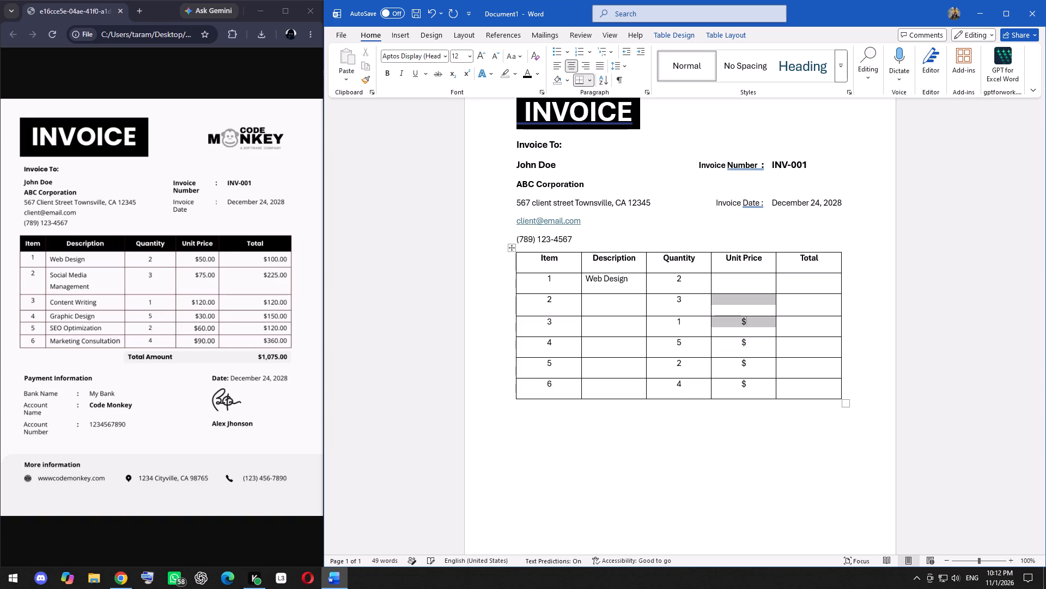
key(shift+dollar)
key(shift+Up)
key(shift+dollar)
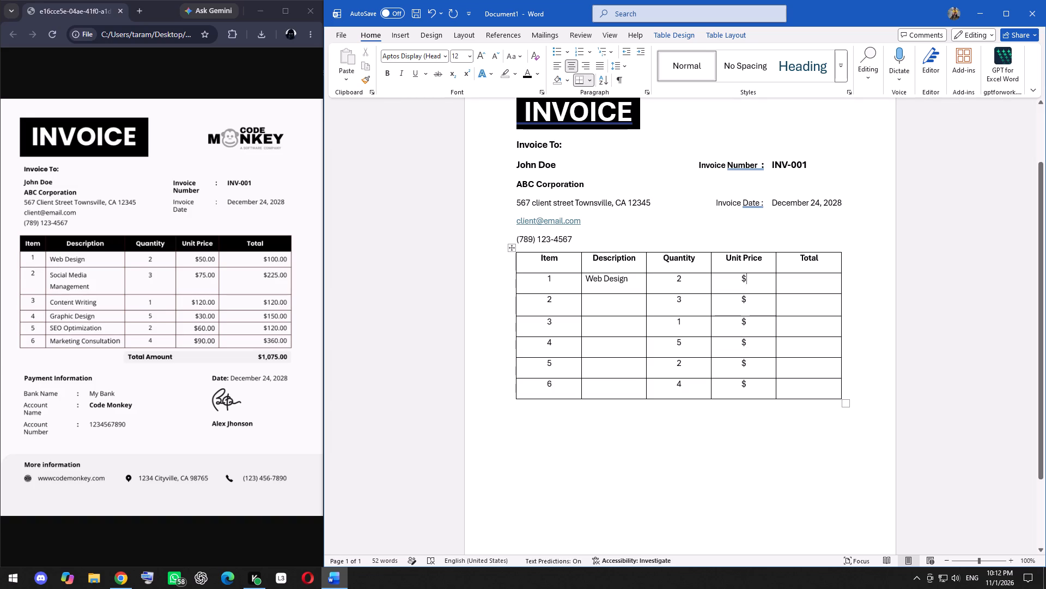
Complete the unit prices of rows 1 to 3 as $50.00, $75.00 and $120.00.
key(5)
key(0)
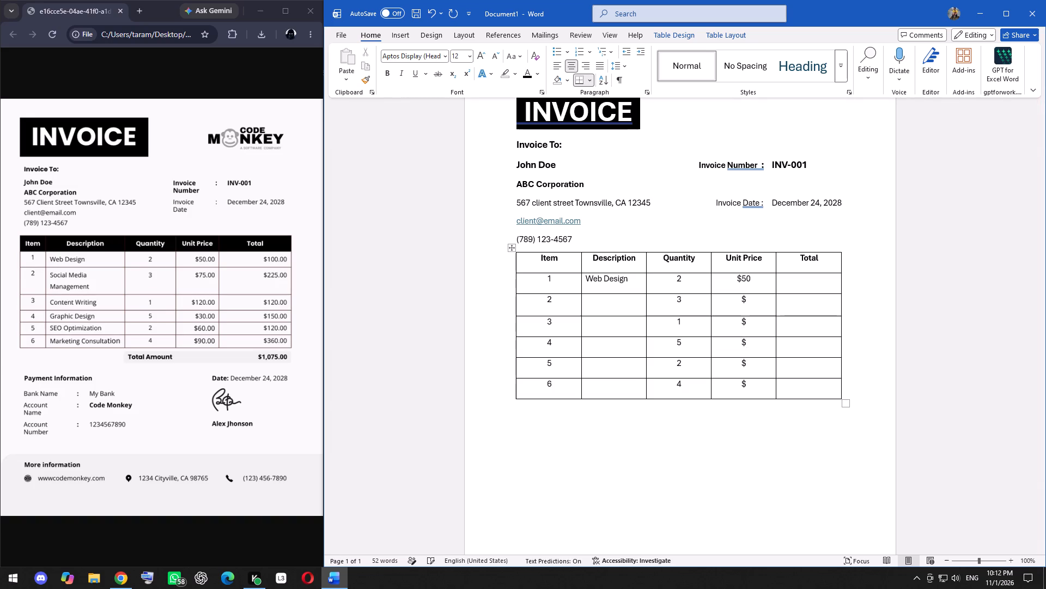
key(Down)
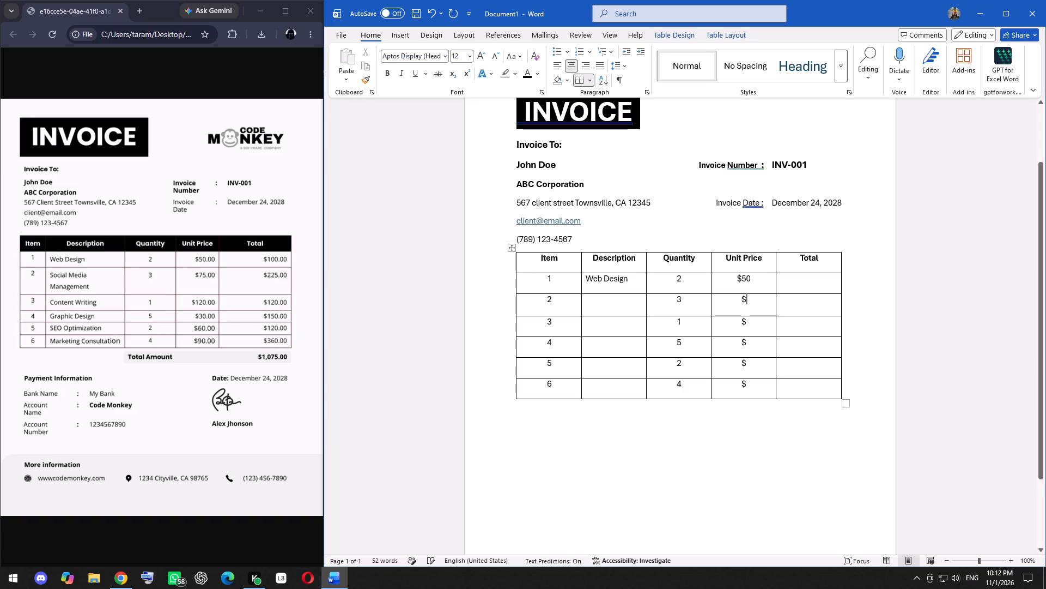
text(75)
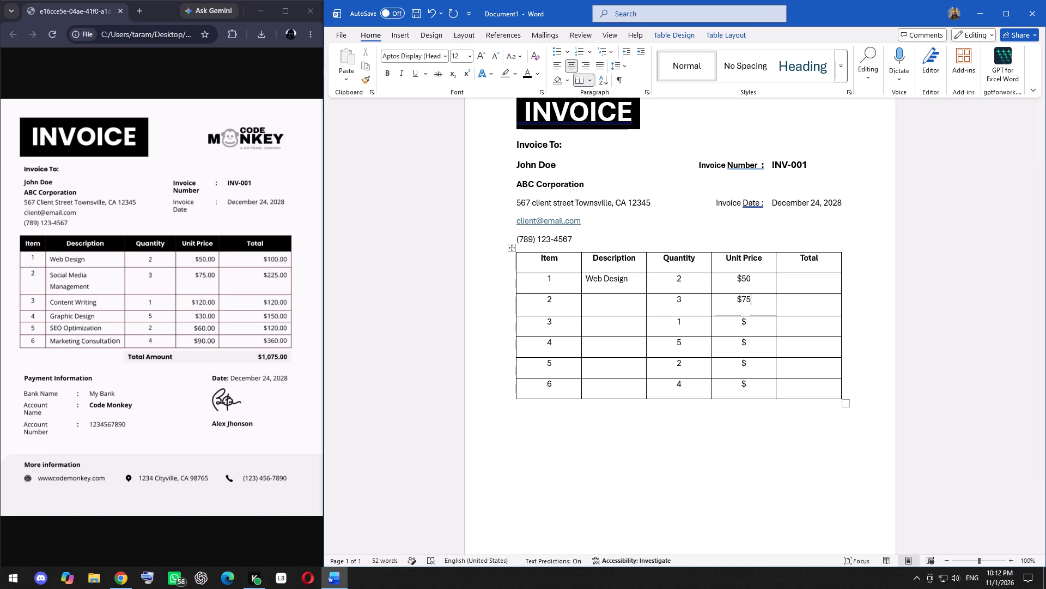
key(Up)
key(period)
text(00)
key(Down)
text(.00)
key(Down)
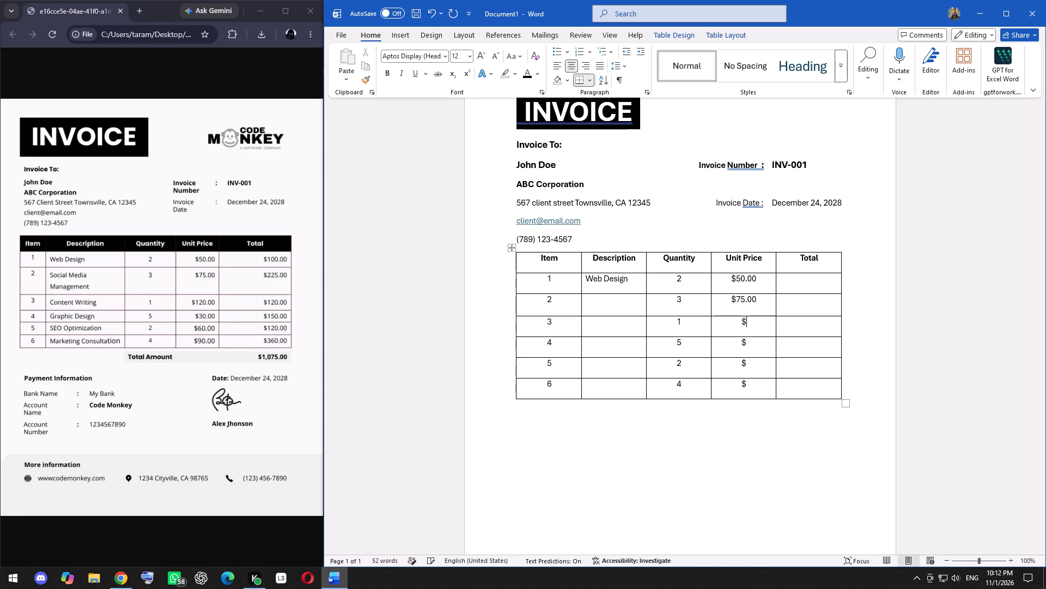
text(12)
key(0)
key(period)
text(00)
key(Down)
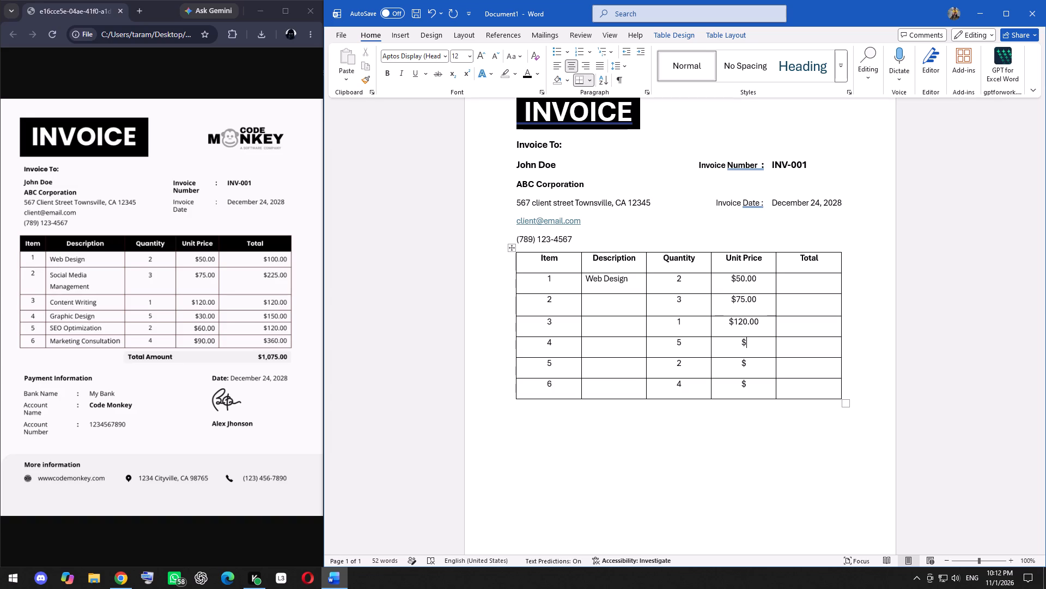
Complete the unit prices of rows 4 to 6 as $30.00, $60.00 and $90.00.
text(30)
key(period)
text(00)
key(Down)
text(60)
text(.00)
key(Down)
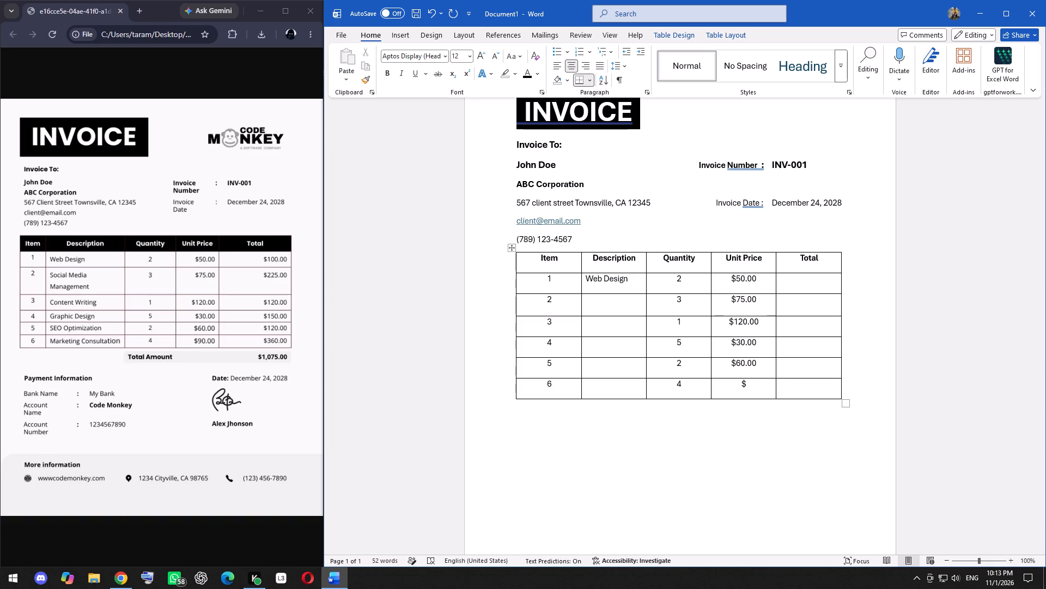
text(90)
key(Down)
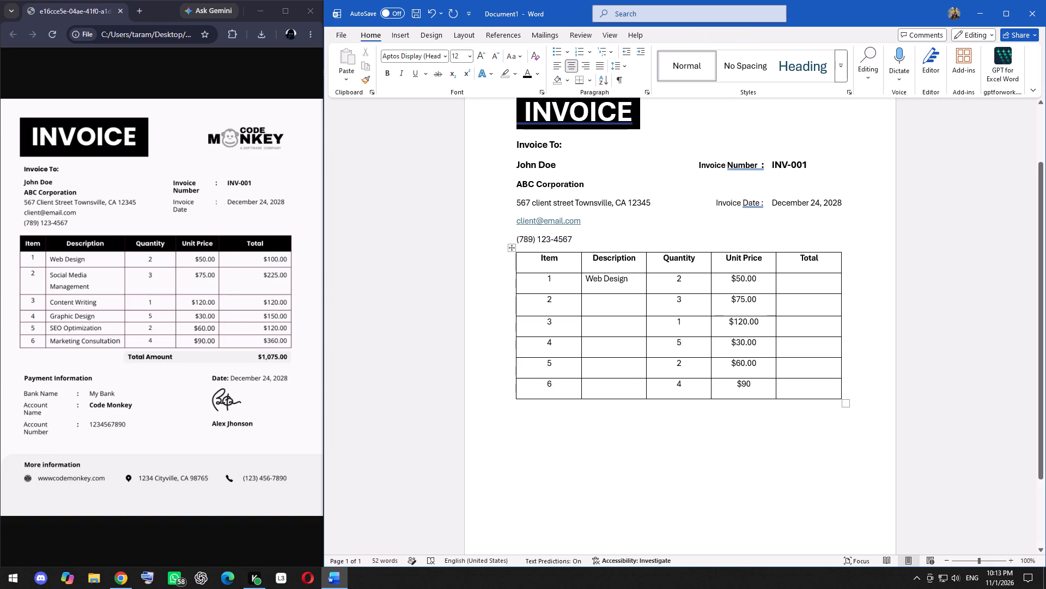
key(Up)
text(.00)
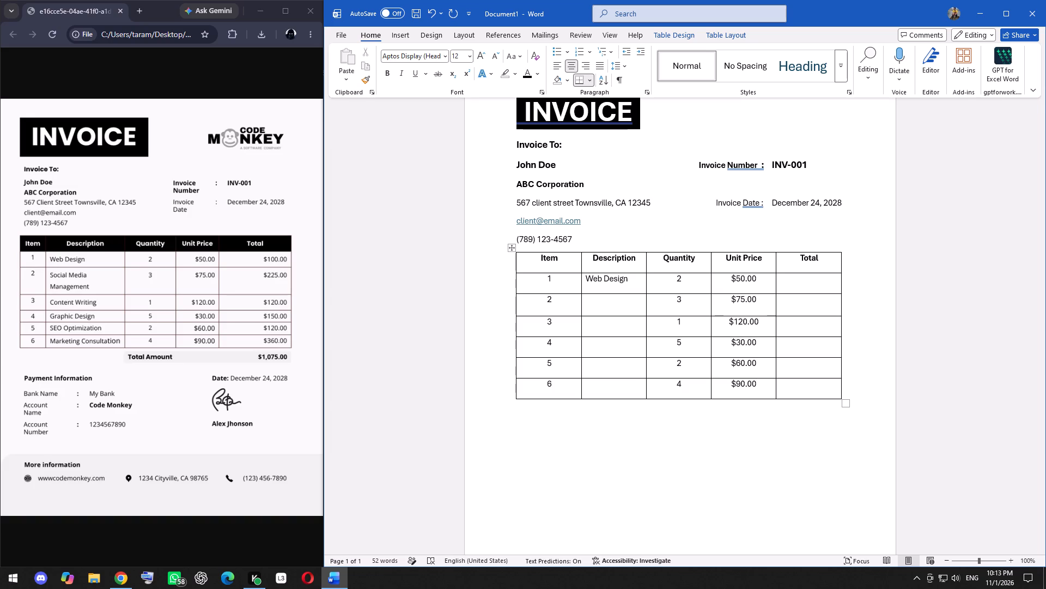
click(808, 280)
Replace the row 1 description "Web Design" with "Lip Gloss".
click(634, 282)
key(BackSpace)
key(BackSpace)
key(BackSpace)
key(BackSpace)
key(BackSpace)
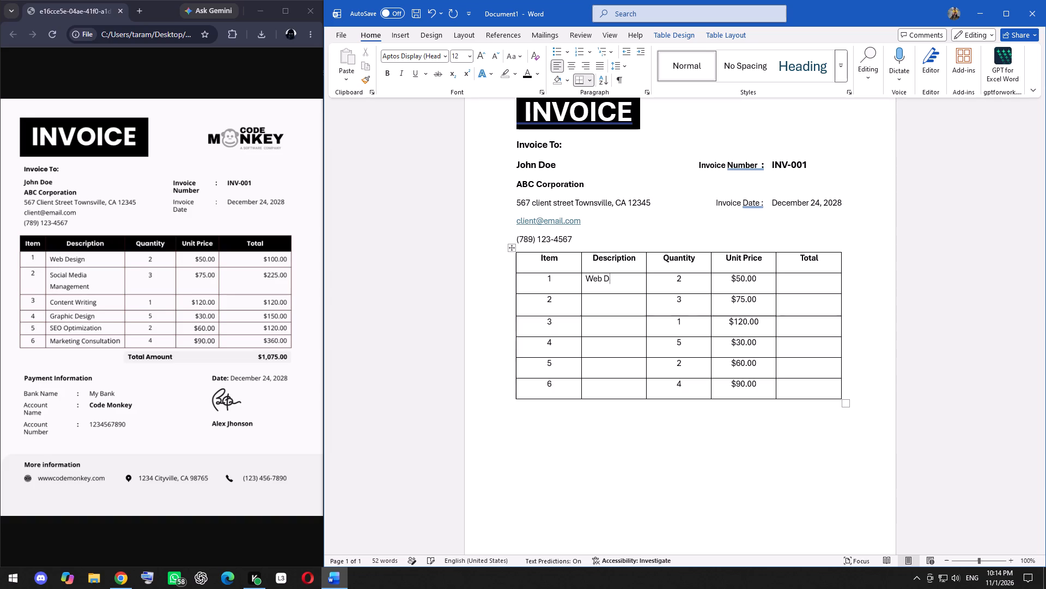
key(BackSpace)
key(BackSpace)
key(BackSpace)
key(BackSpace)
key(BackSpace)
text(li)
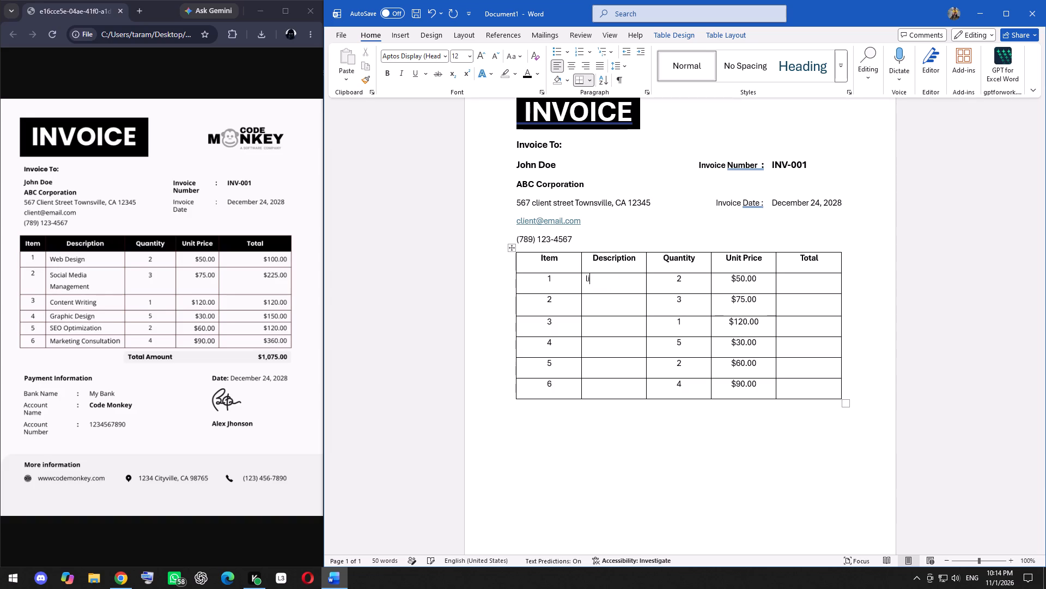
key(p)
key(BackSpace)
key(BackSpace)
key(BackSpace)
key(l)
key(i)
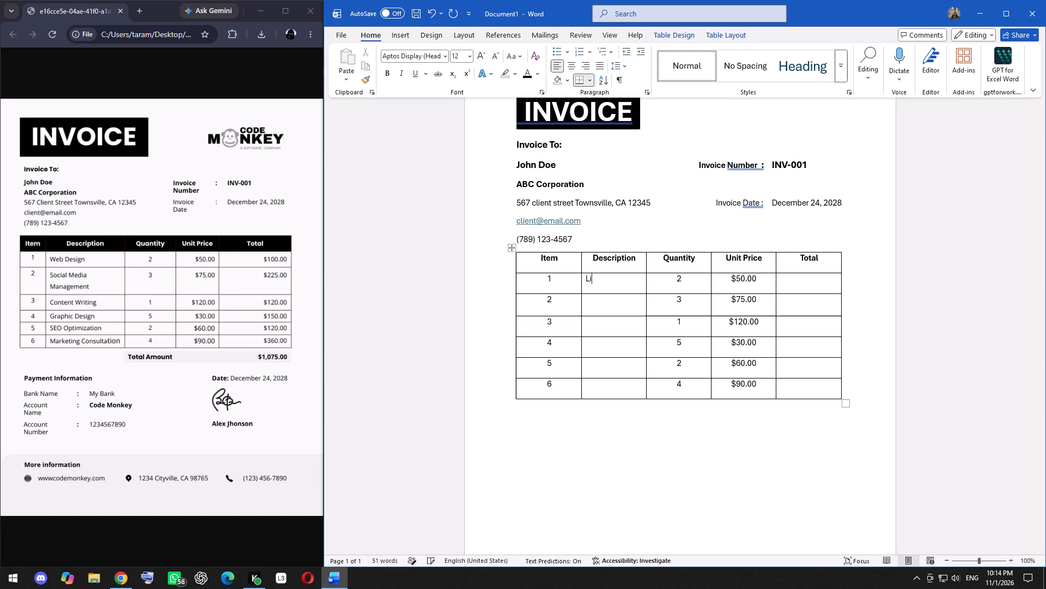
text(p)
key(space)
key(g)
text(loss)
Fill the "Description" cells of rows 2 and 3 with "Foundation" and "Miss DIOR", both left-aligned.
key(Down)
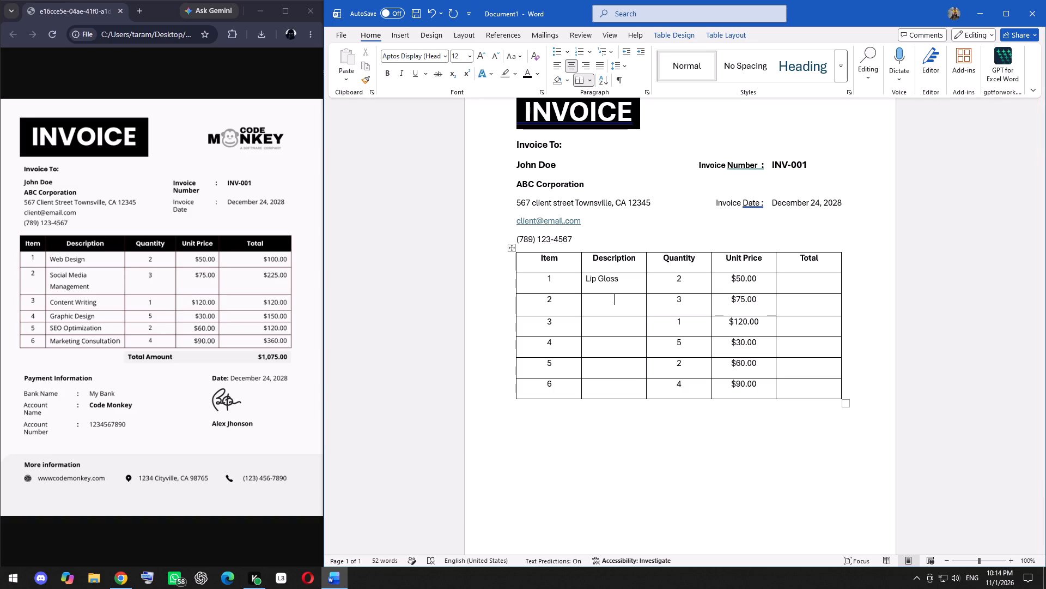
text(oundation)
click(557, 60)
key(Down)
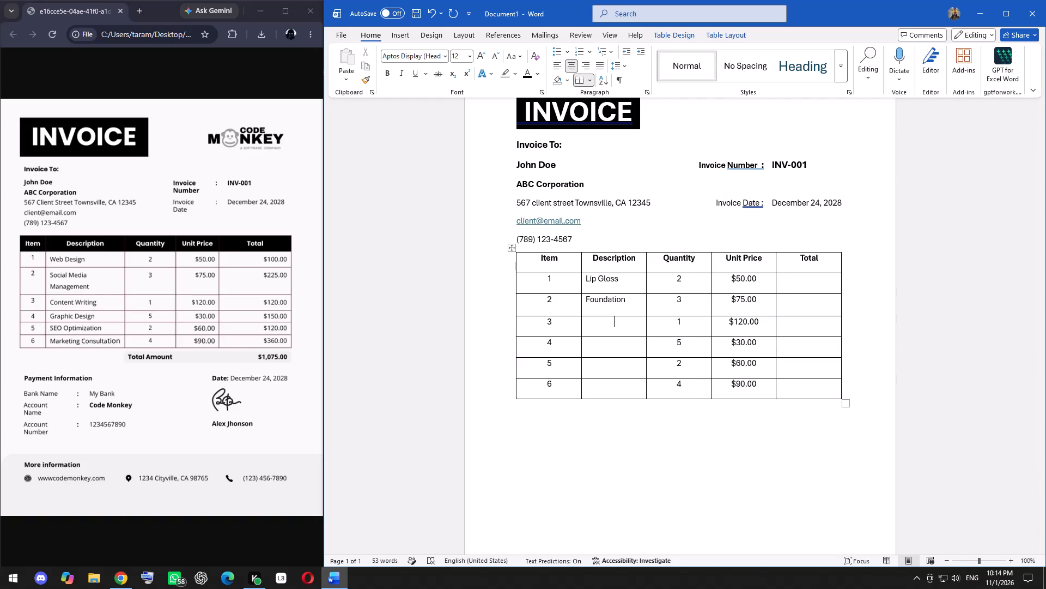
key(m)
text(iss)
key(space)
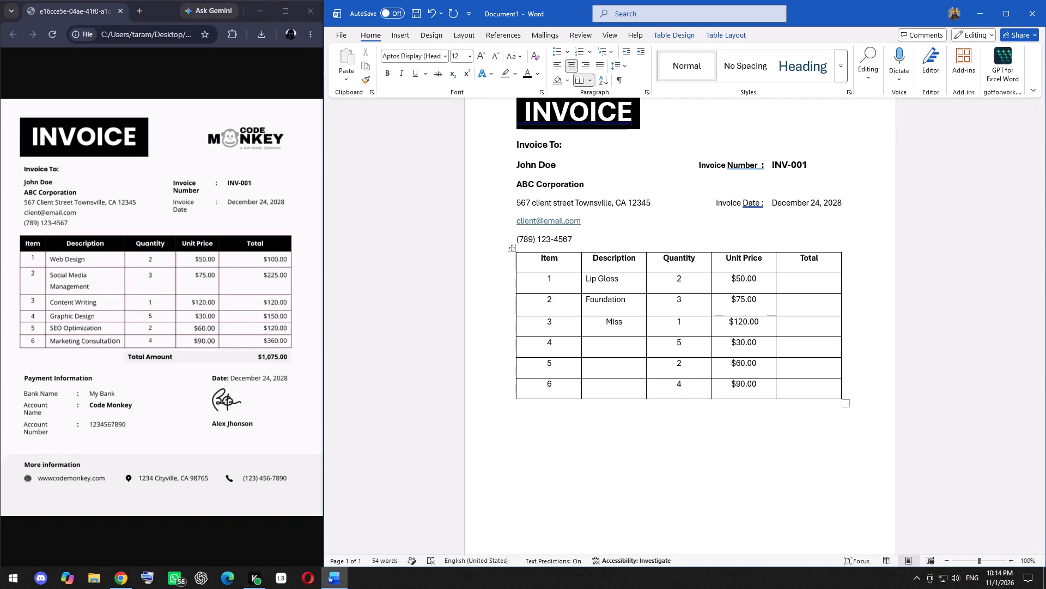
text(DI)
text(OR)
click(556, 68)
Enter "Lip Liner" as the row 4 description and left-align it.
key(Down)
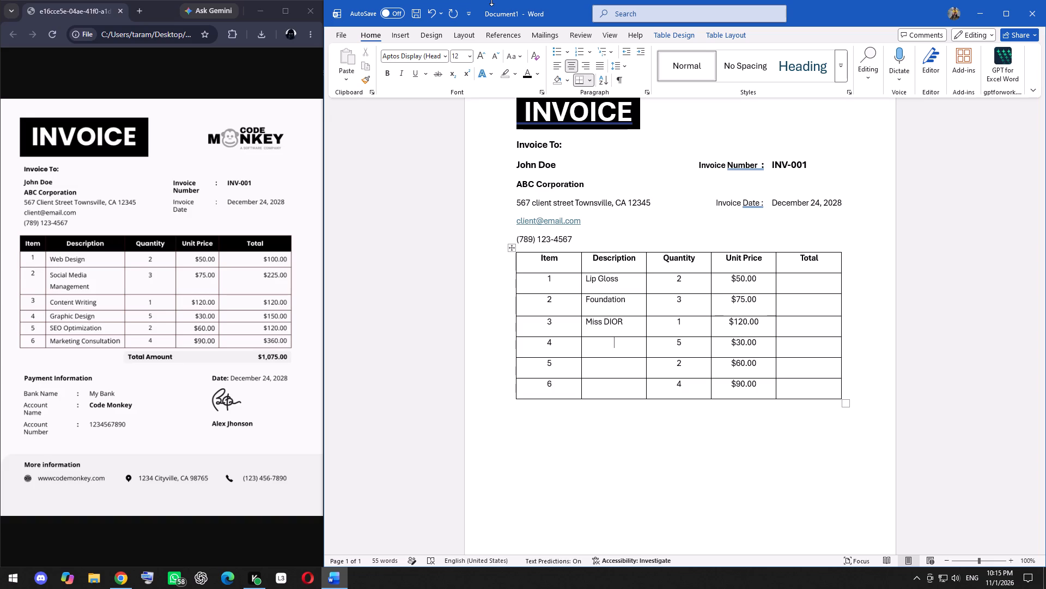
key(l)
text(IPO)
key(BackSpace)
key(BackSpace)
key(BackSpace)
text(ip)
key(space)
key(l)
text(er)
key(Down)
key(Up)
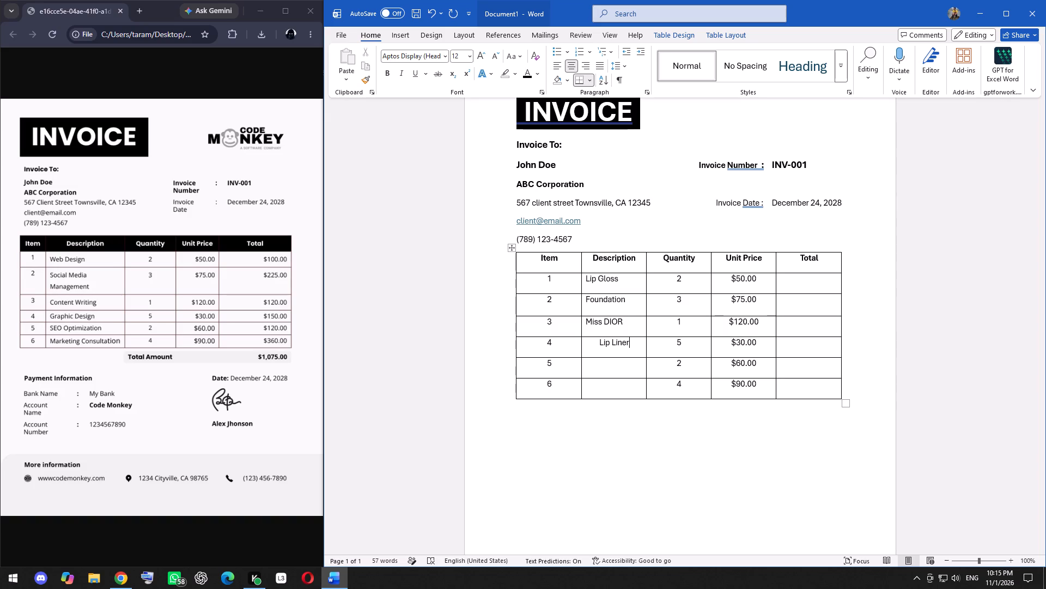
click(554, 63)
Left-align the row 5 "Description" cell and enter "Concealer" in it.
key(Down)
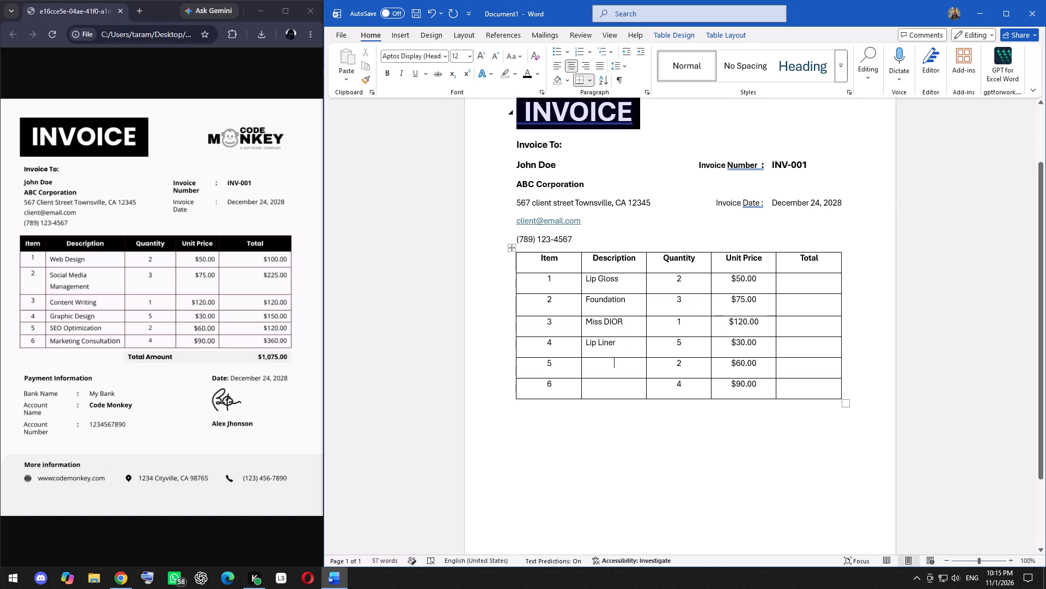
click(560, 63)
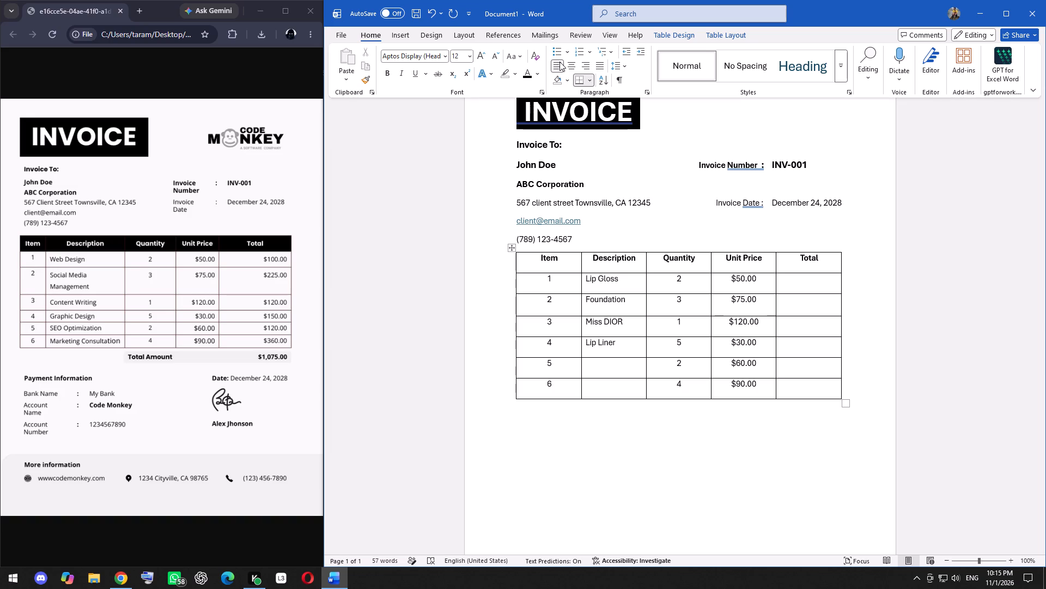
key(c)
text(oncea)
text(ler)
Enter "Sling Bag" with both words capitalized as the row 6 description and left-align it.
key(Down)
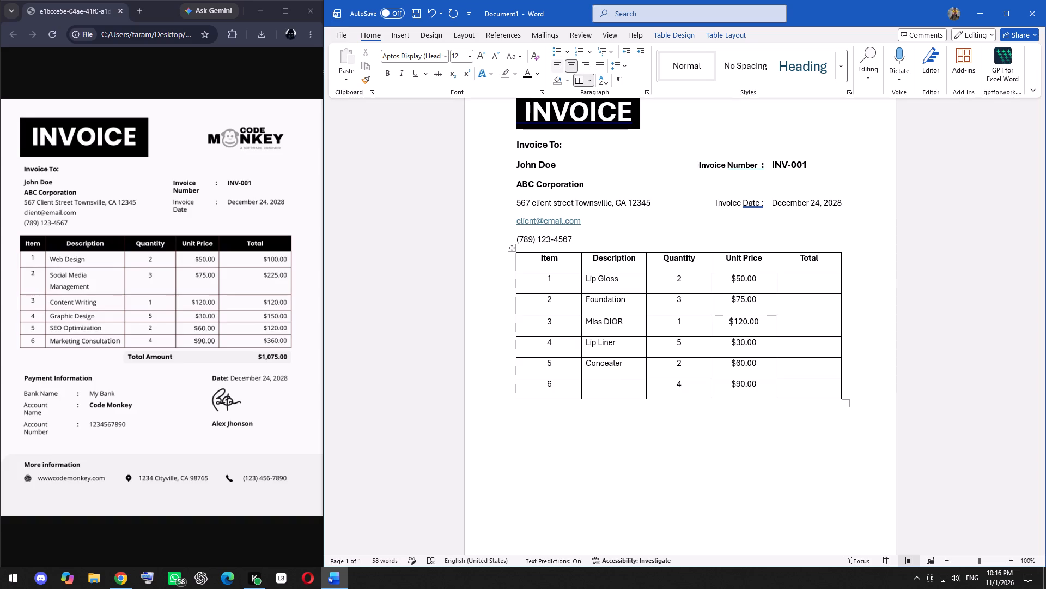
key(s)
key(l)
text(ing)
key(space)
text(bag)
key(space)
key(BackSpace)
key(BackSpace)
key(BackSpace)
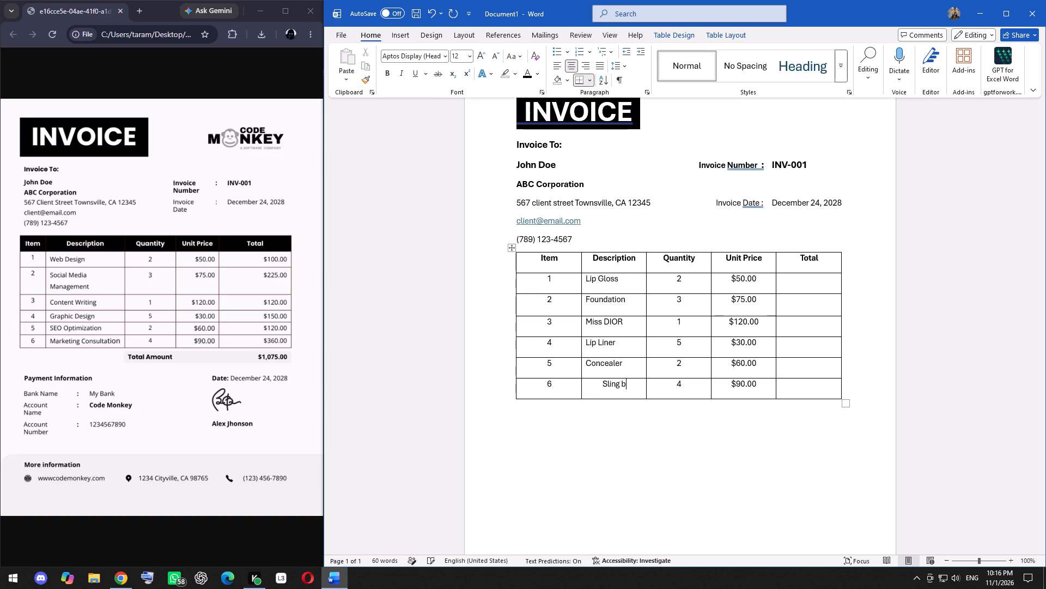
key(BackSpace)
key(shift+b)
key(a)
key(g)
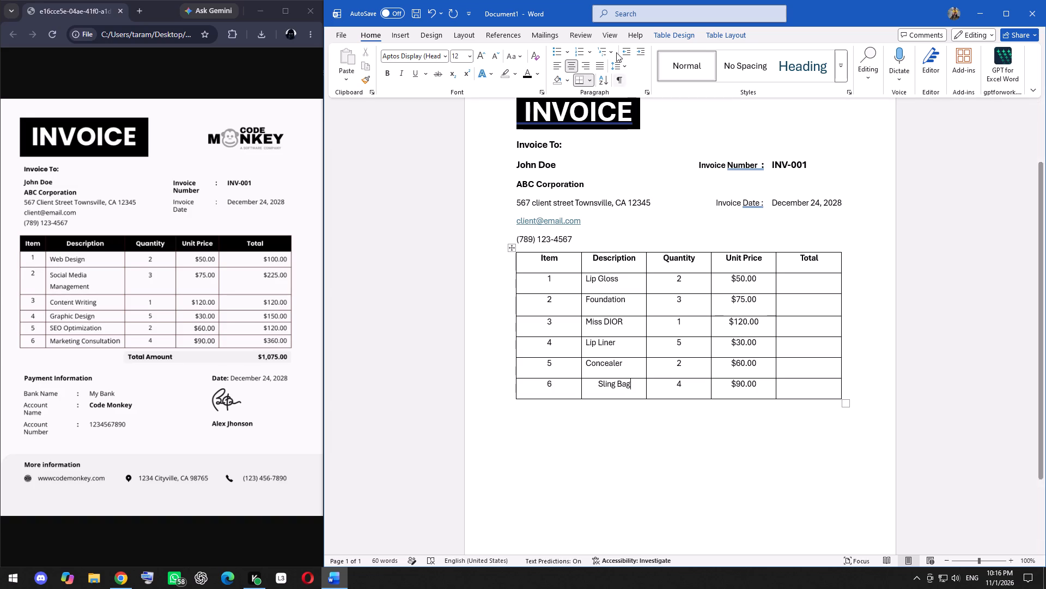
click(553, 62)
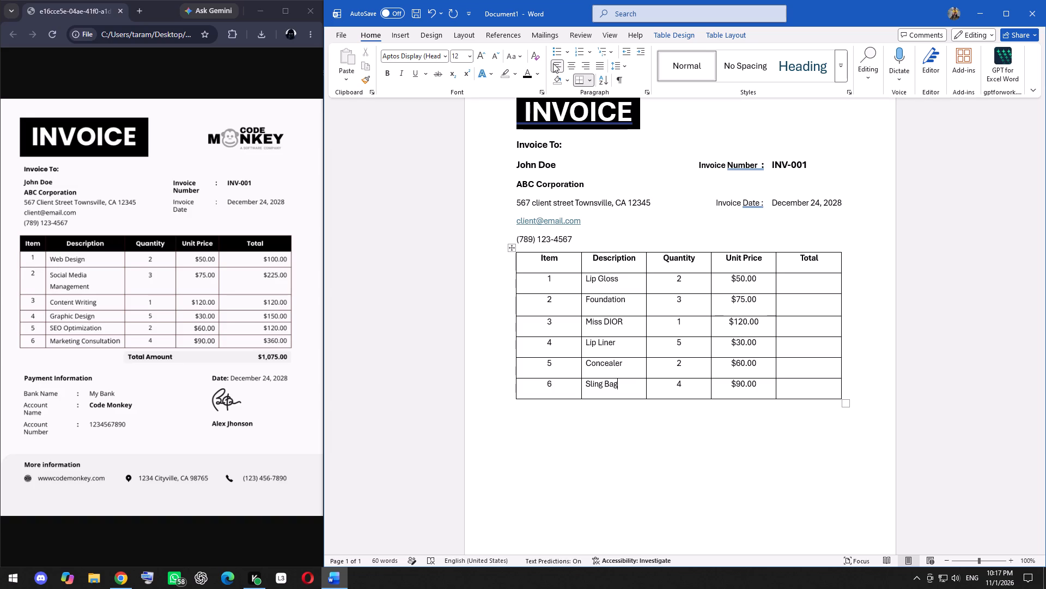
Enter a dollar sign in each of the six item cells of the "Total" column.
click(808, 278)
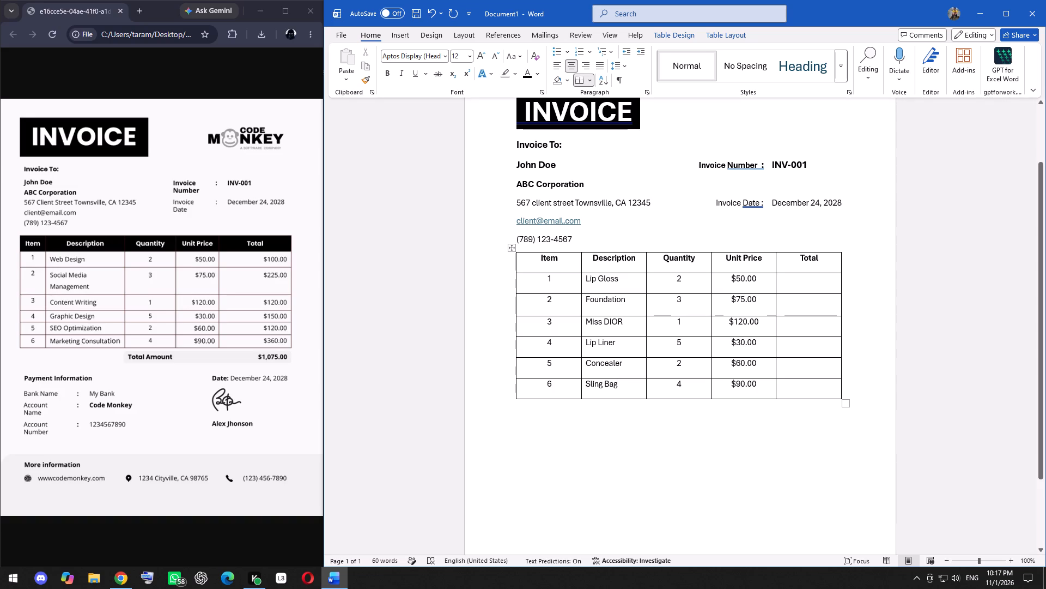
key(shift+dollar)
key(Down)
key(shift+dollar)
key(Down)
key(shift+dollar)
key(Down)
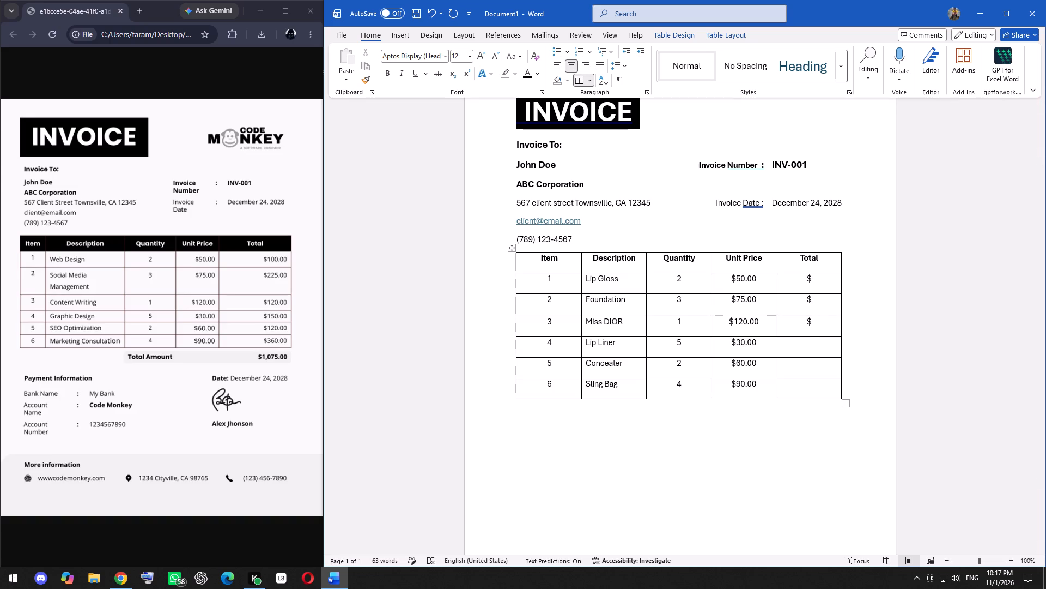
key(shift+dollar)
key(Down)
key(shift+dollar)
key(Down)
key(shift+dollar)
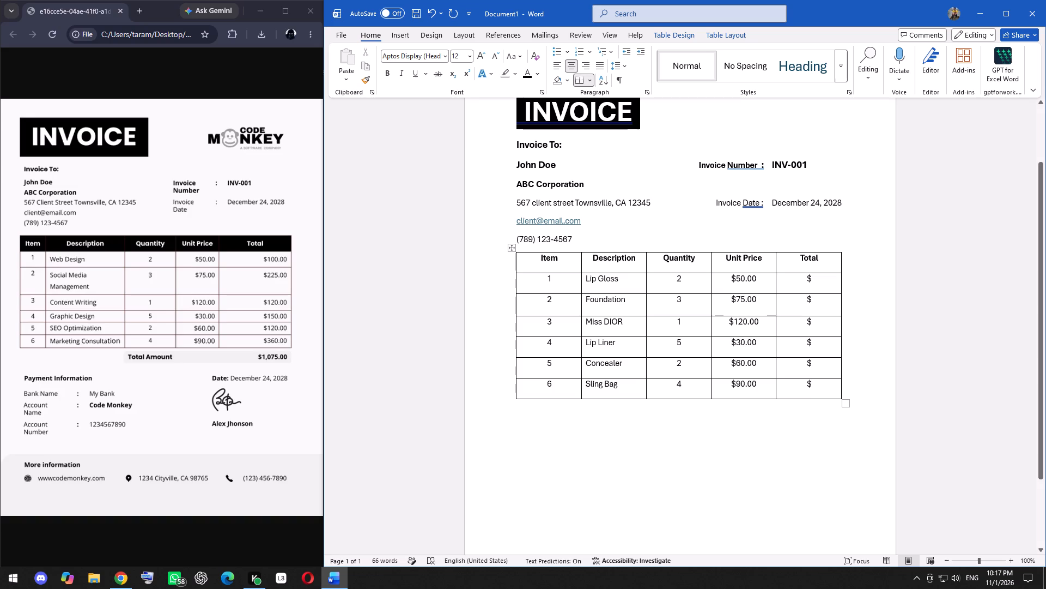
Complete the totals of rows 6, 5 and 4 as $360.00, $120.00 and $150.00.
key(3)
text(60)
key(period)
text(00)
key(Up)
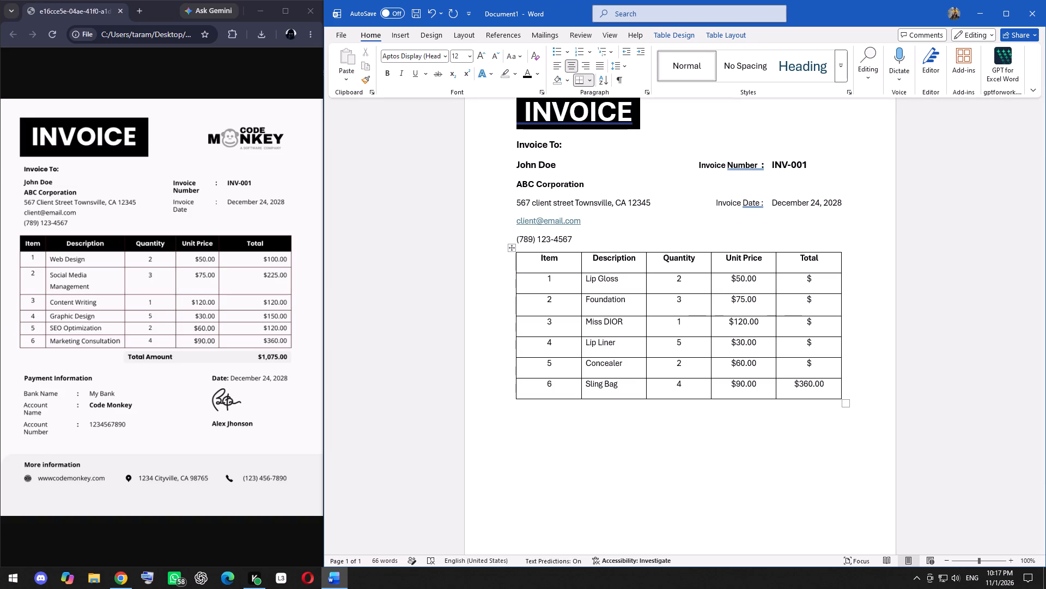
text(12)
key(0)
text(.00)
key(Up)
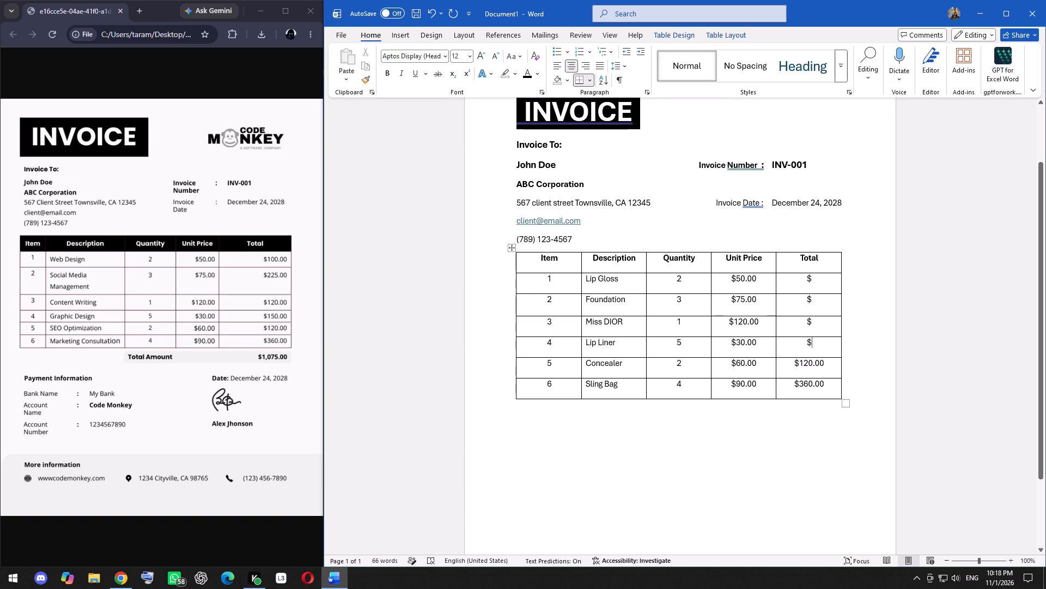
key(1)
text(50)
key(period)
text(00)
Complete the totals of rows 3, 2 and 1 as $120.00, $225.00 and $100.00.
key(Up)
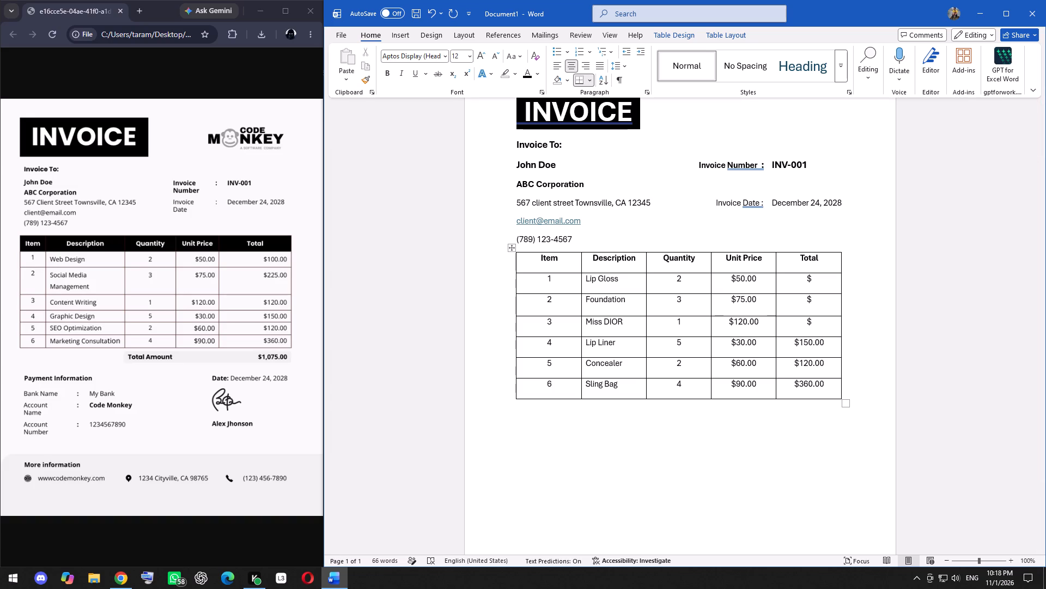
text(12)
text(0.)
key(0)
key(0)
key(Up)
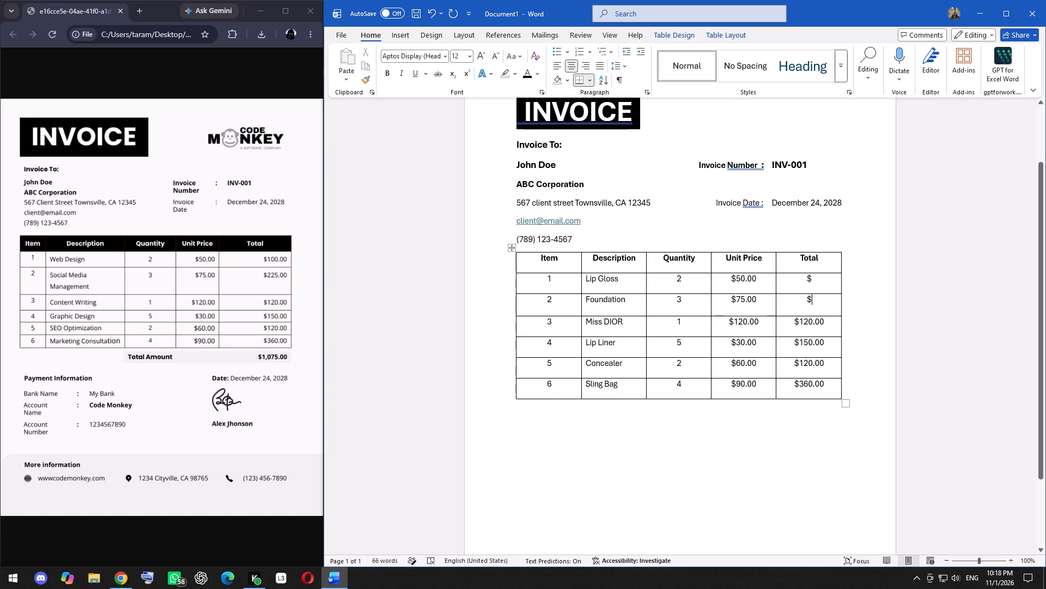
text(225)
text(.00)
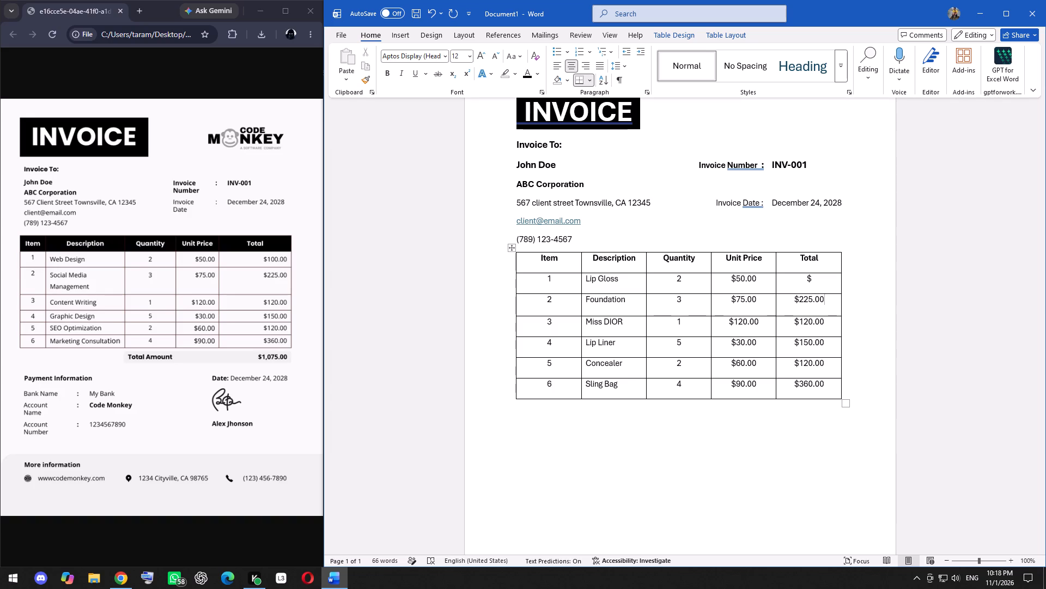
key(Up)
key(1)
text(00)
text(.00)
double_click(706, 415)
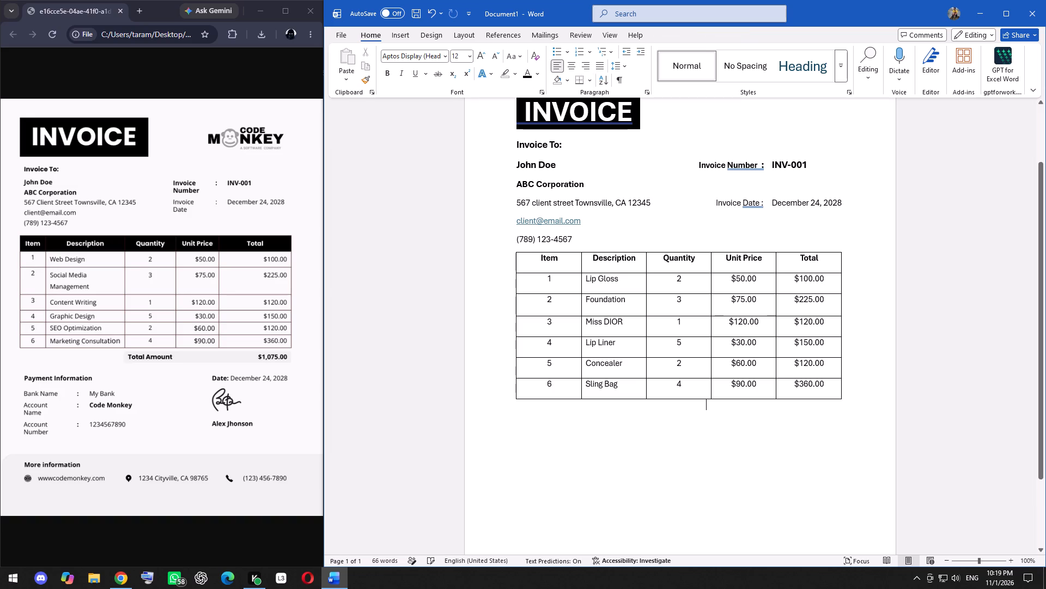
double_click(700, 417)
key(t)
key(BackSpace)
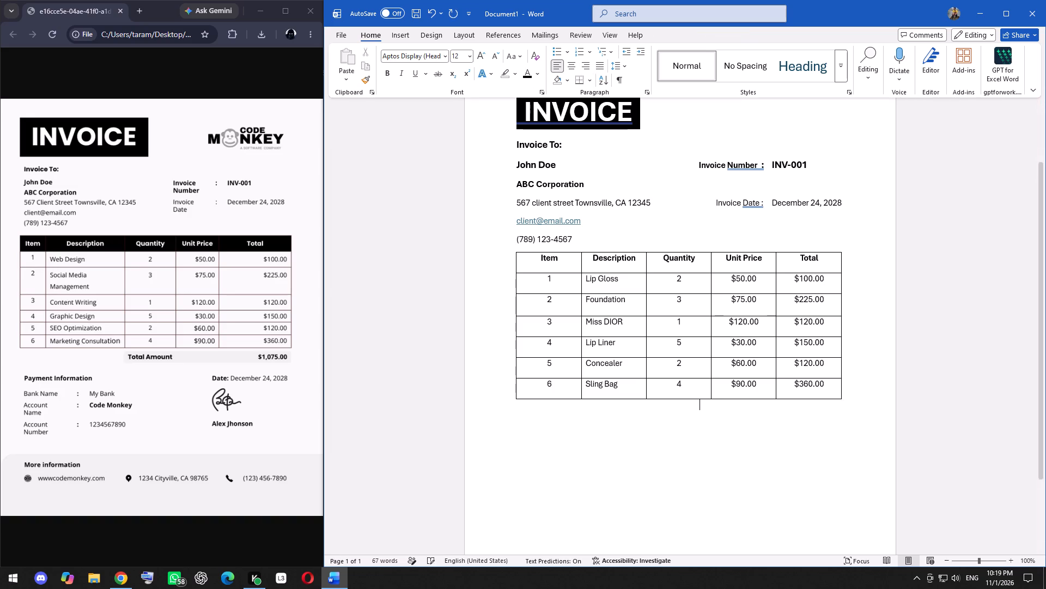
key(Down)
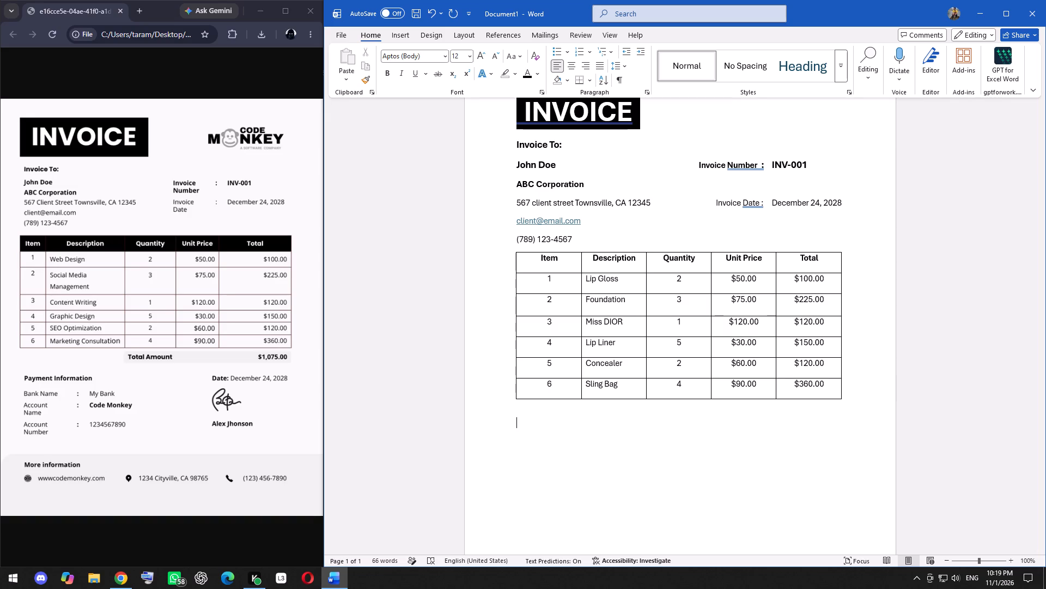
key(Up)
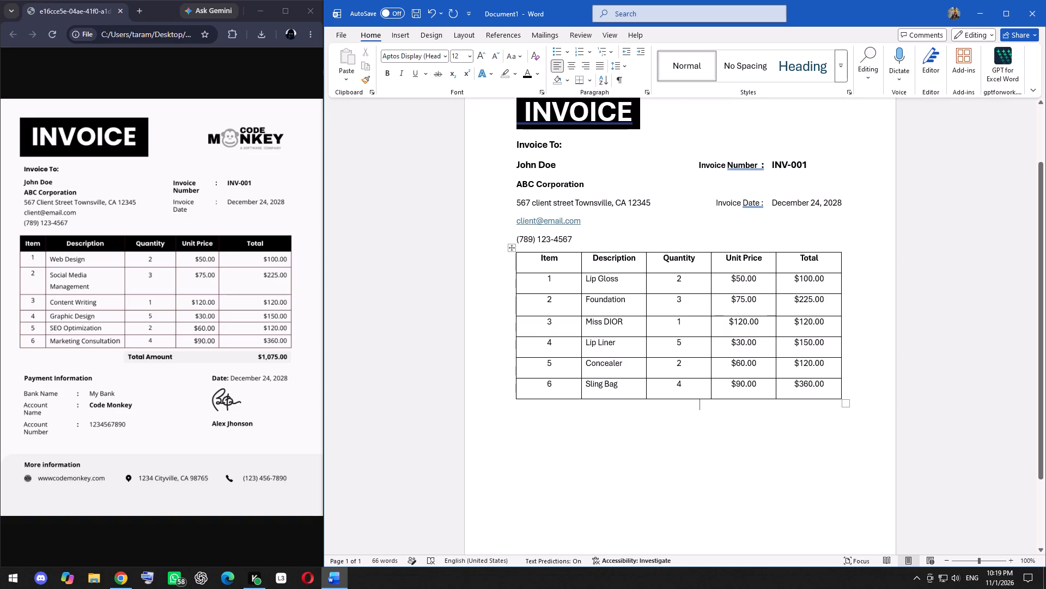
Add a centred line reading "TOTAL AMOUNT" in capitals below the items table.
double_click(696, 417)
text(ptal)
key(BackSpace)
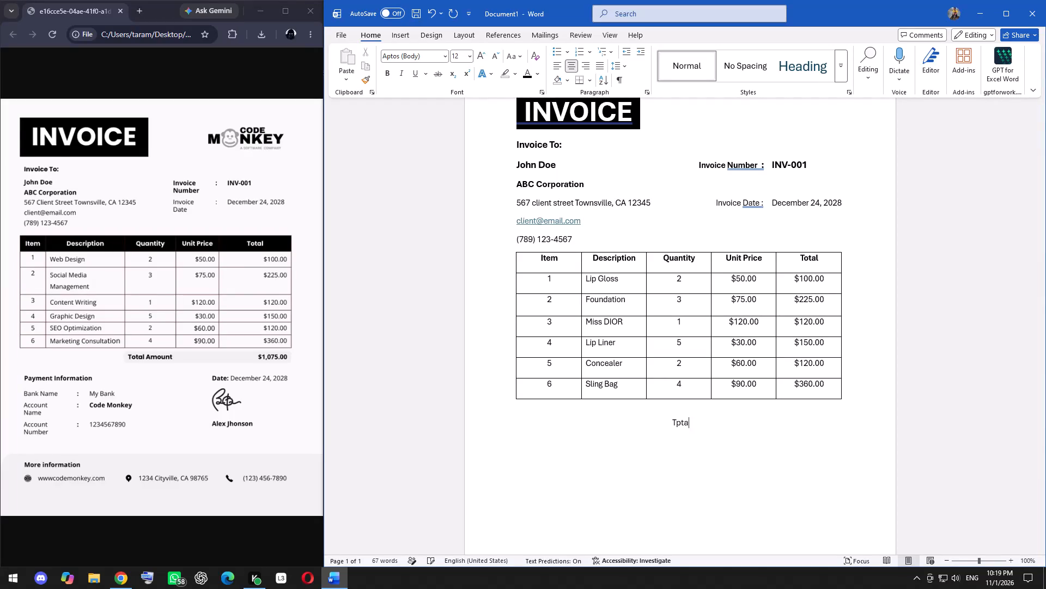
key(BackSpace)
key(BackSpace)
key(BackSpace)
key(o)
key(o)
key(BackSpace)
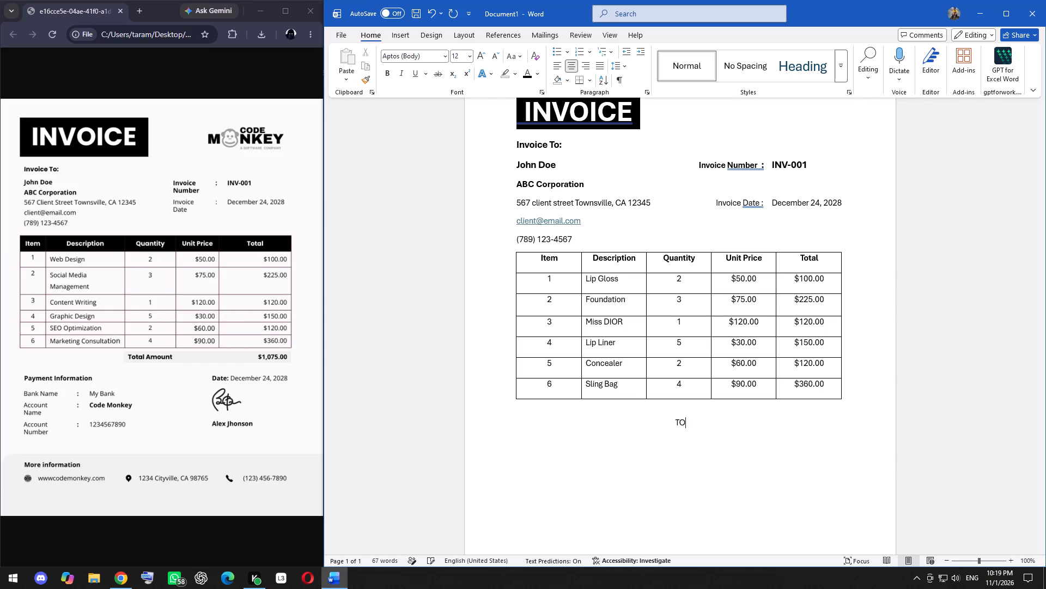
text(TAL)
key(space)
text(AM)
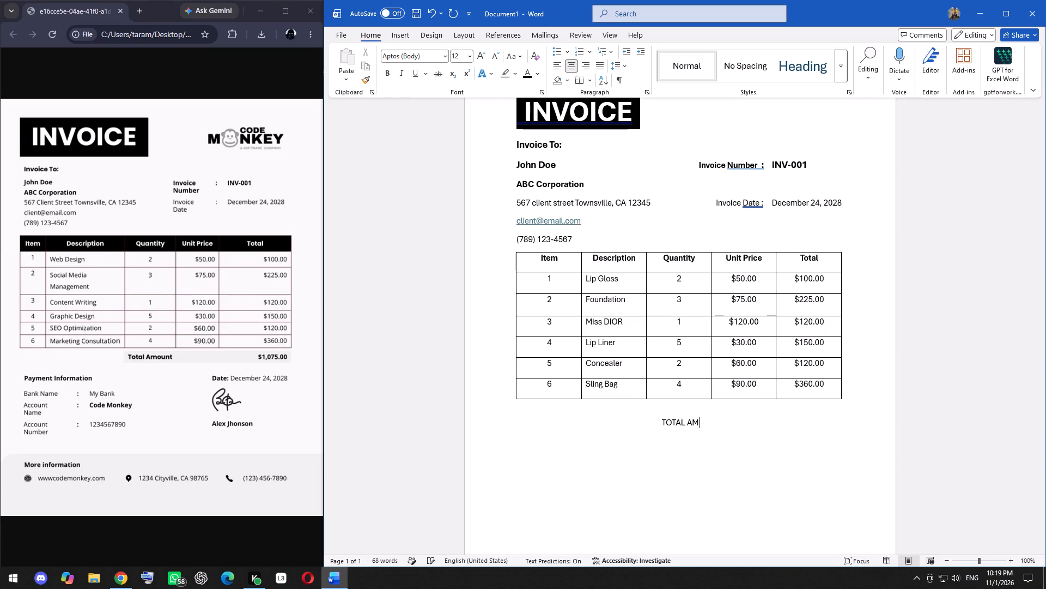
text(OU)
text(NT)
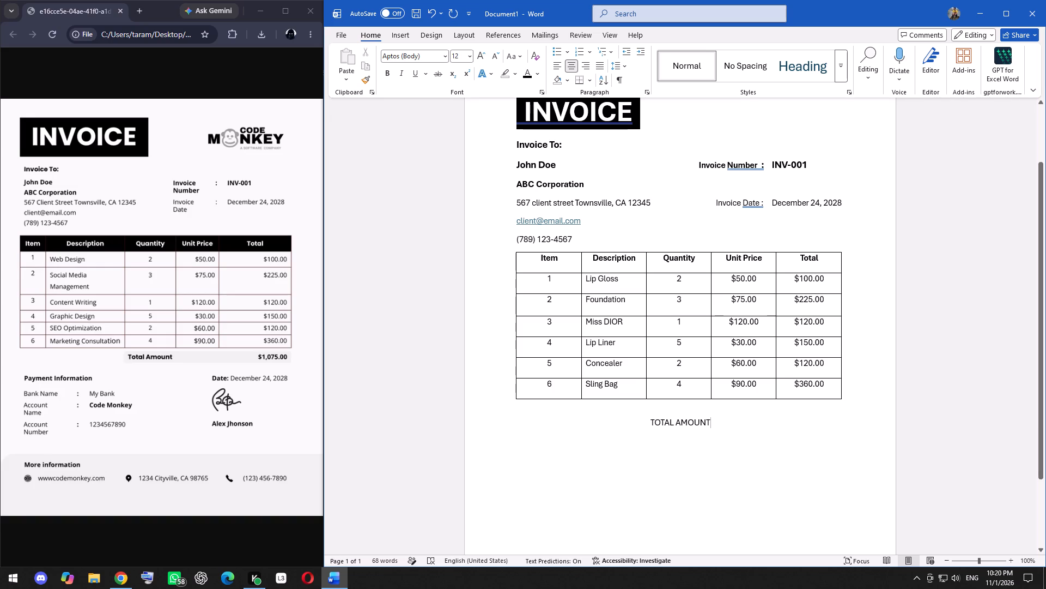
Delete the centred "TOTAL AMOUNT" text below the items table.
drag(649, 425, 755, 412)
drag(709, 422, 661, 406)
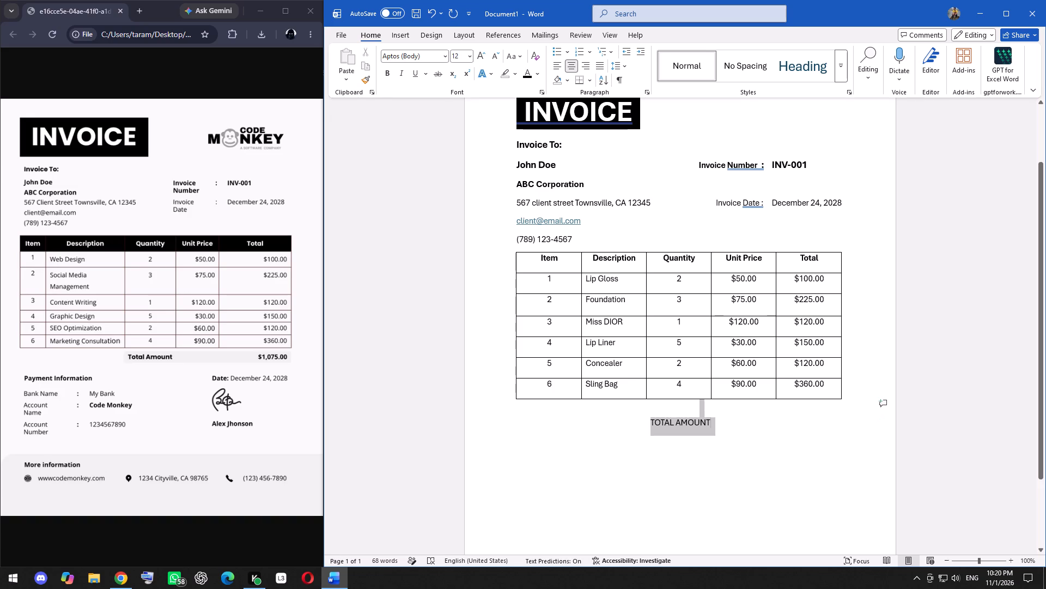
drag(661, 406, 635, 404)
key(BackSpace)
Resize the whole items table to make it slightly shorter.
drag(844, 399, 845, 392)
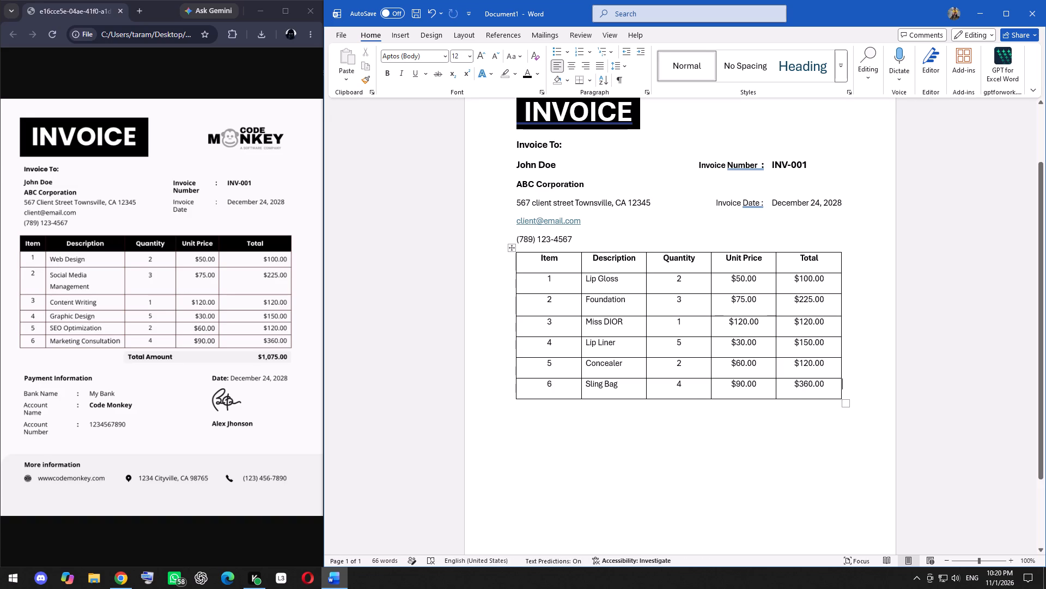
drag(845, 392, 847, 412)
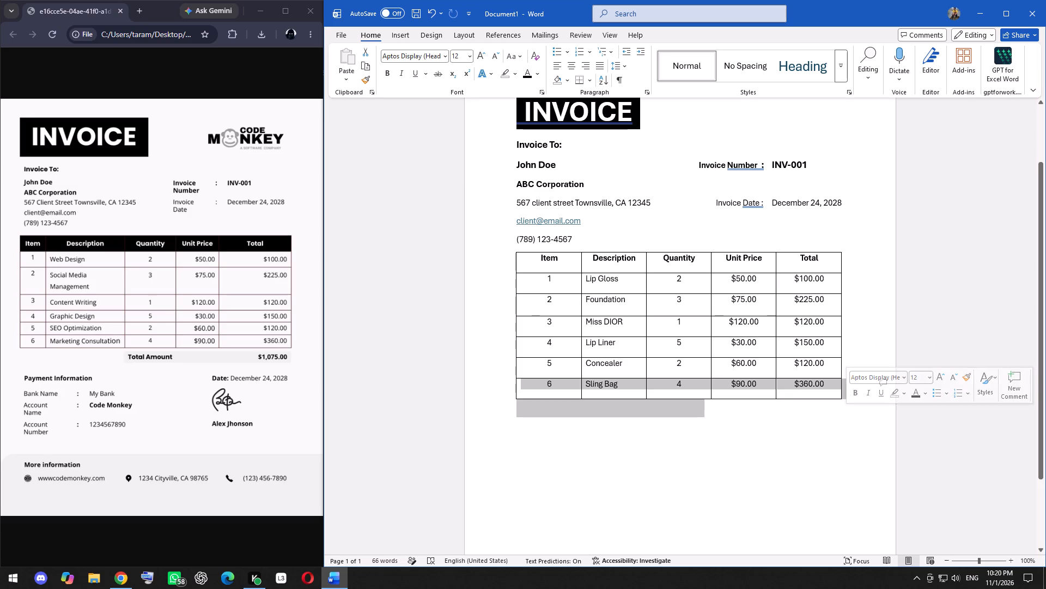
click(829, 428)
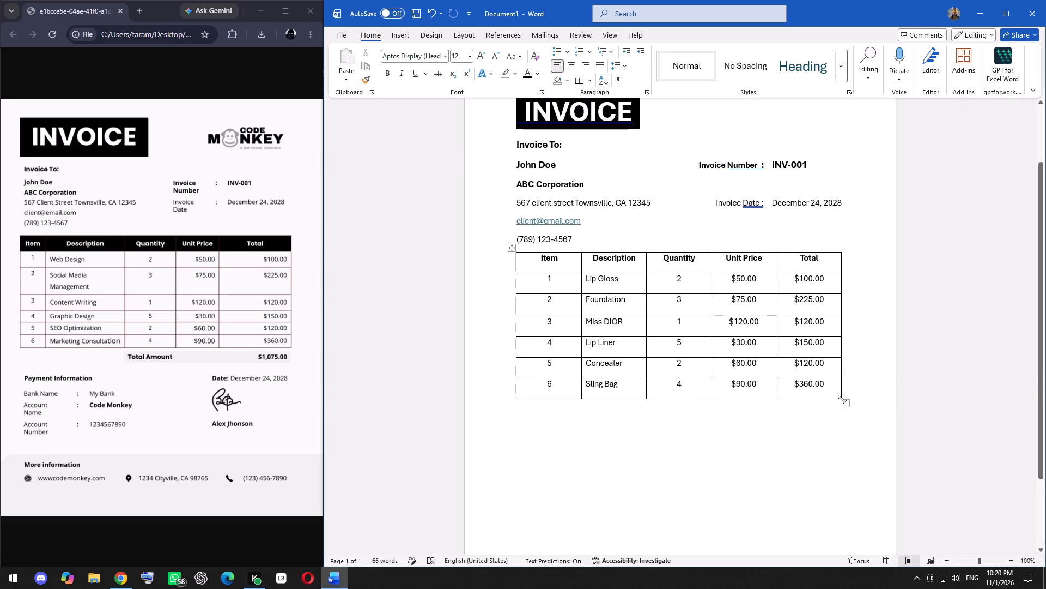
drag(847, 405, 847, 398)
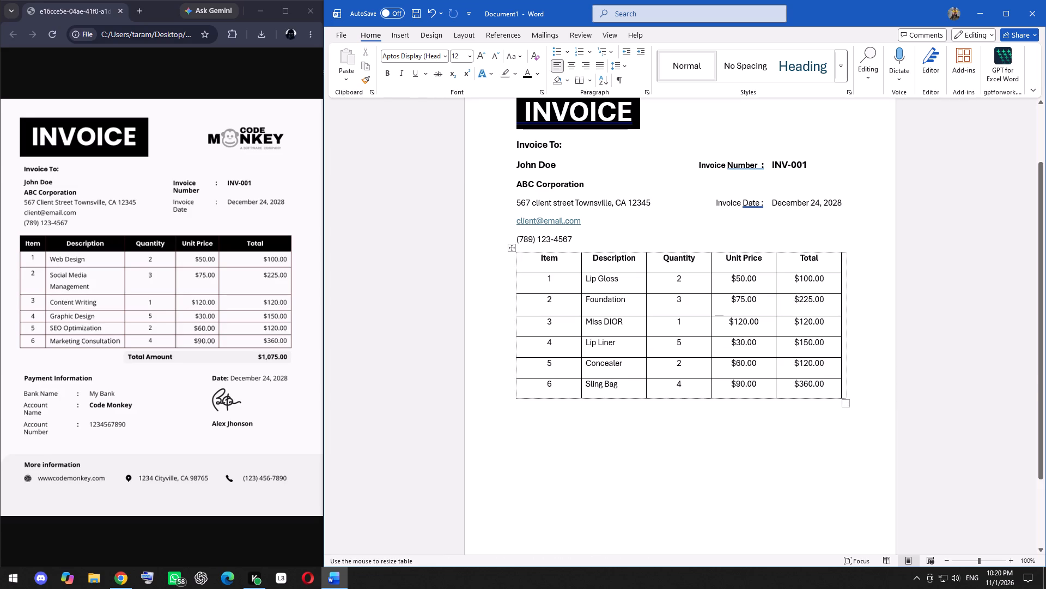
drag(847, 398, 842, 394)
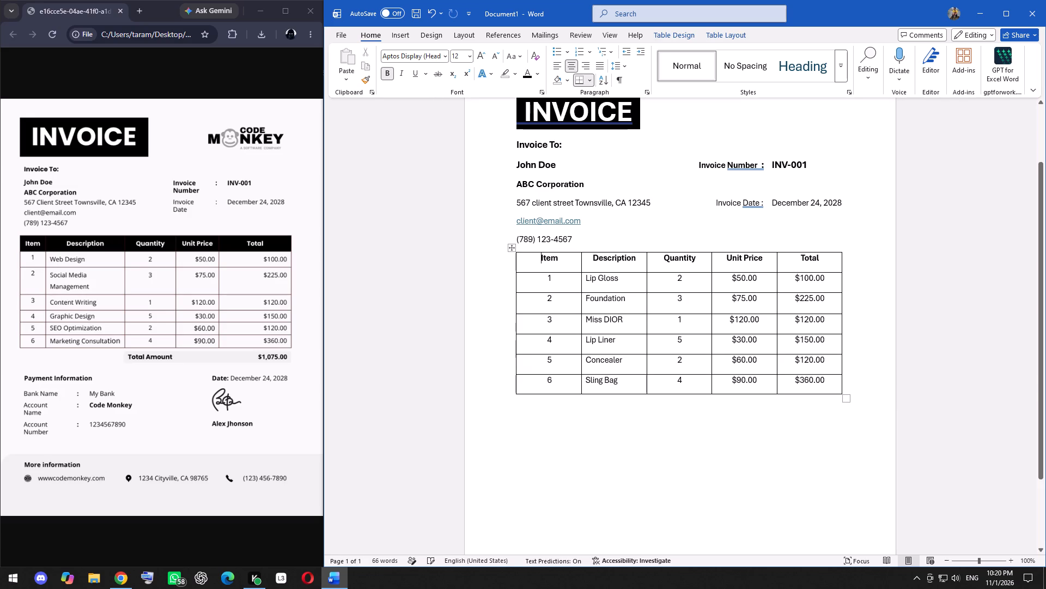
Add the label "Total Amount" directly below the items table, starting under the "Quantity" column.
click(727, 406)
triple_click(709, 413)
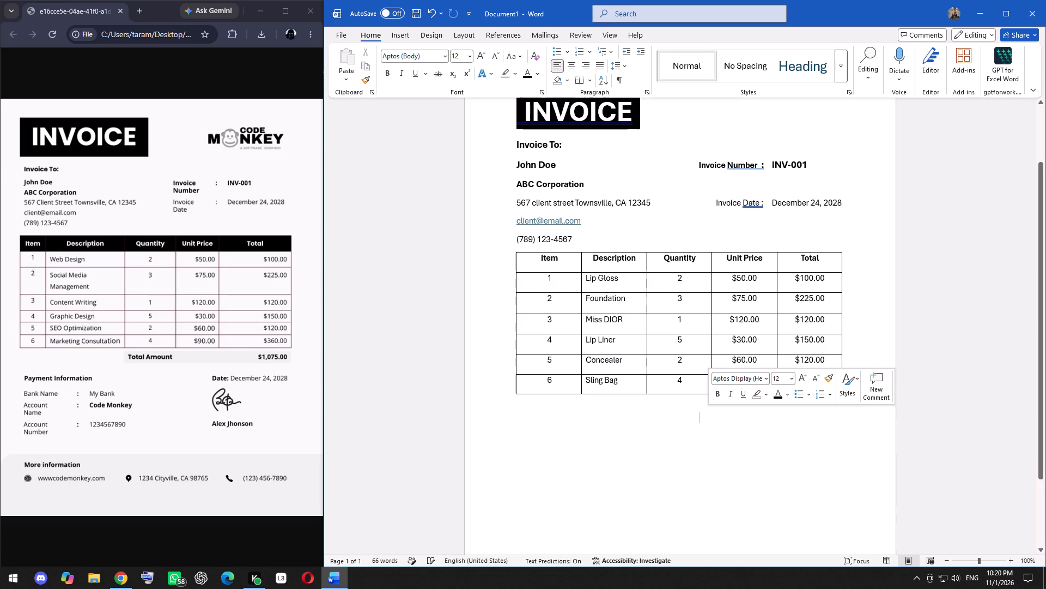
click(708, 412)
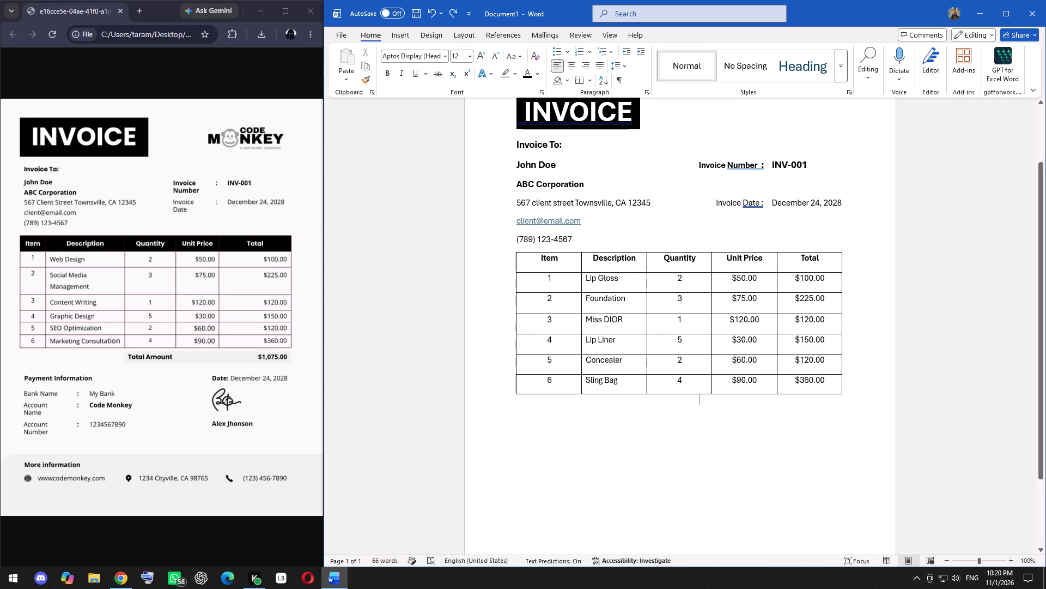
key(t)
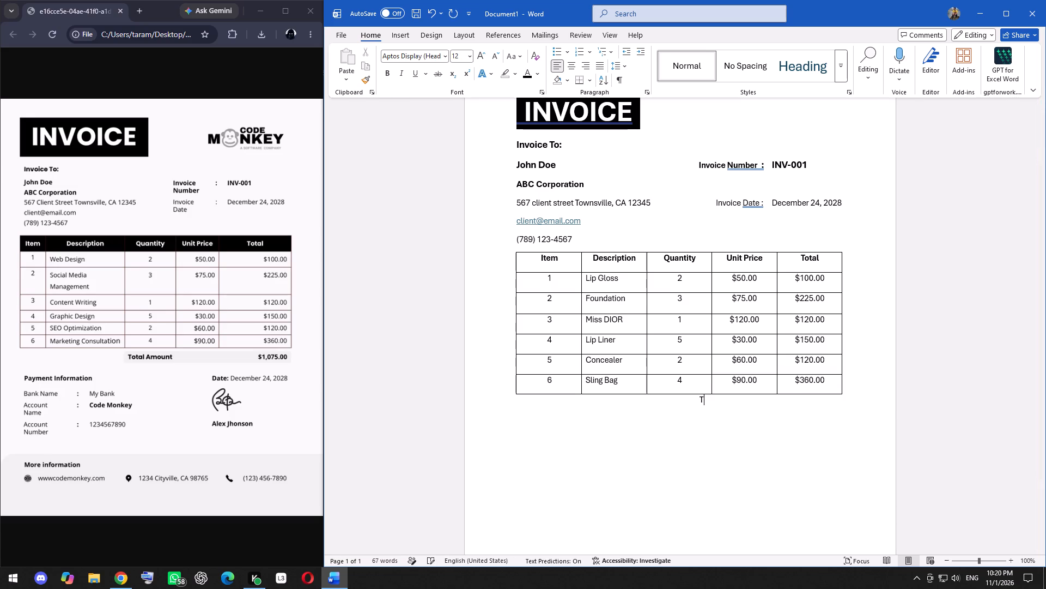
text(otal)
key(space)
key(a)
key(BackSpace)
key(a)
text(mount)
Enter $1,075.00 on the "Total Amount" line, spaced across so it sits under the "Total" column.
key(space)
key(space)
key(space)
key(space)
key(space)
key(space)
key(space)
key(space)
key(space)
key(space)
key(space)
key(space)
key(space)
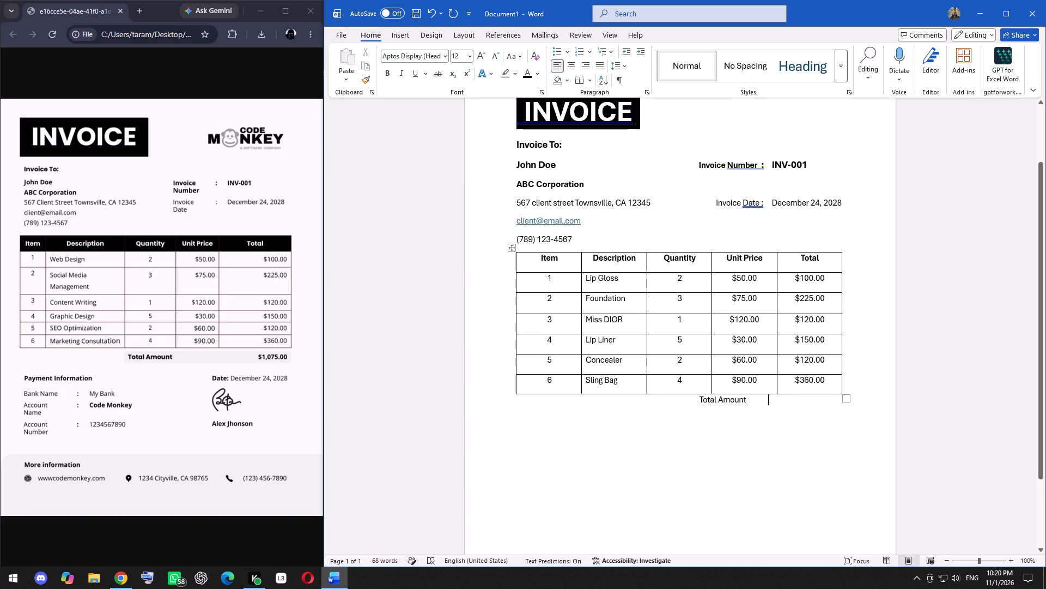
click(694, 399)
click(755, 398)
key(space)
key(space)
key(space)
key(space)
key(space)
key(space)
key(space)
key(space)
key(space)
key(space)
key(space)
key(space)
key(space)
key(space)
key(space)
key(space)
key(space)
key(space)
key(space)
key(space)
key(shift+dollar)
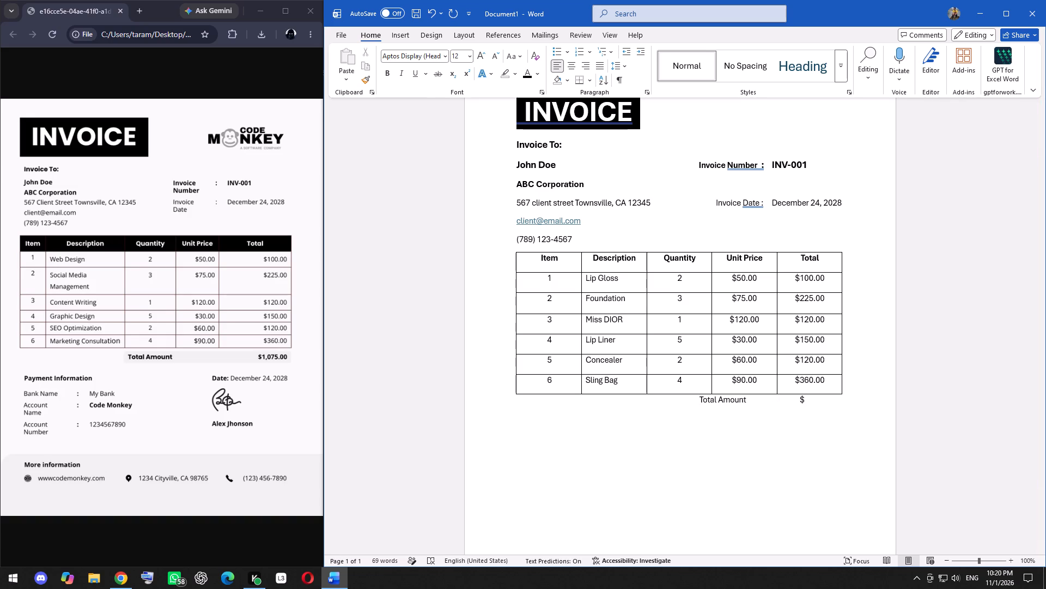
key(1)
key(comma)
key(0)
text(75)
text(.00)
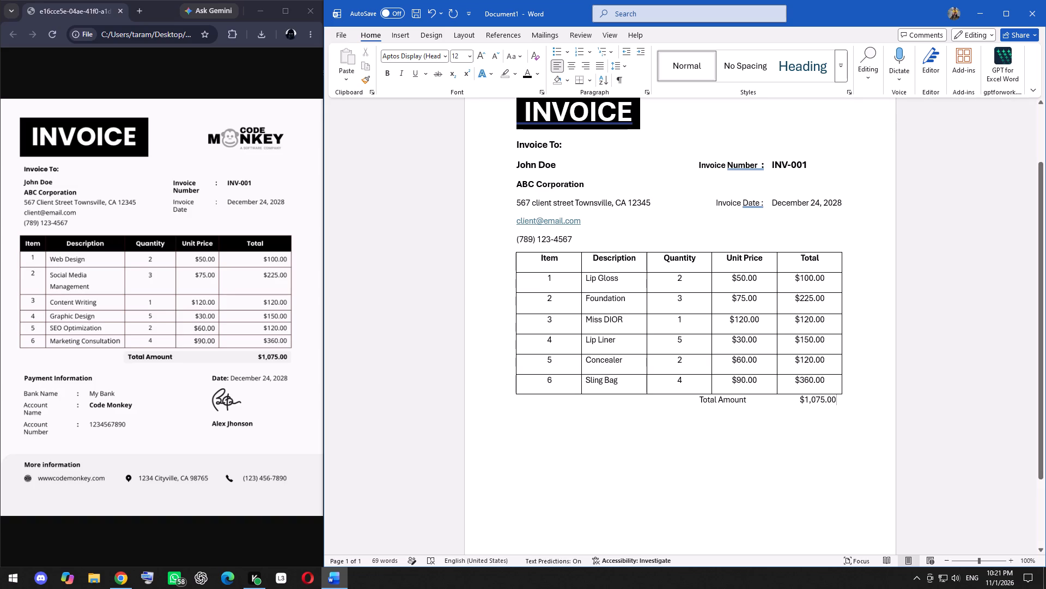
Make the whole "Total Amount" line, including its amount, bold with a light grey highlight.
drag(832, 398, 826, 398)
drag(826, 398, 685, 383)
click(685, 383)
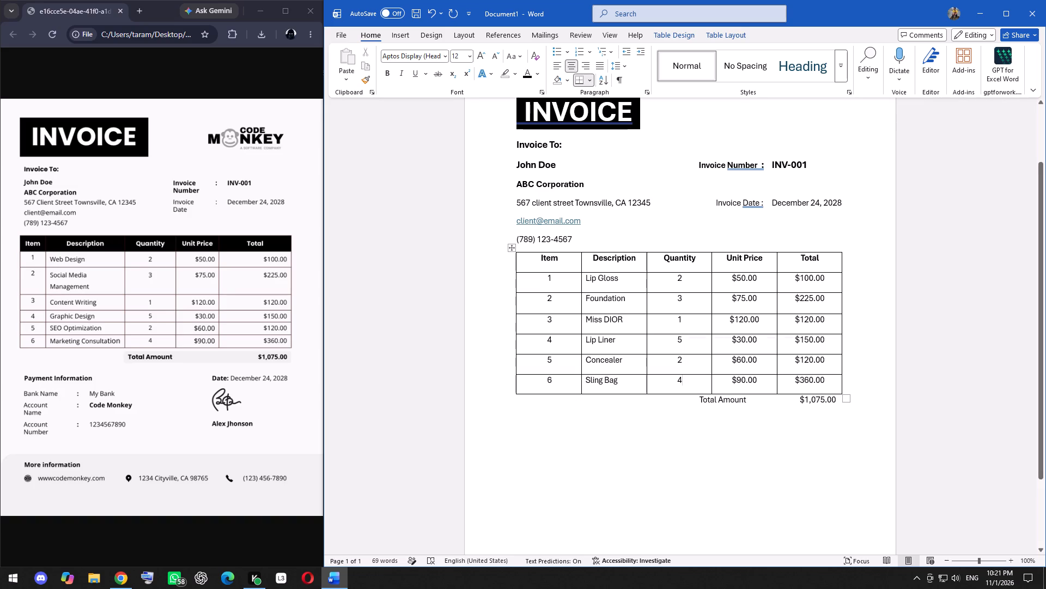
drag(702, 399, 845, 408)
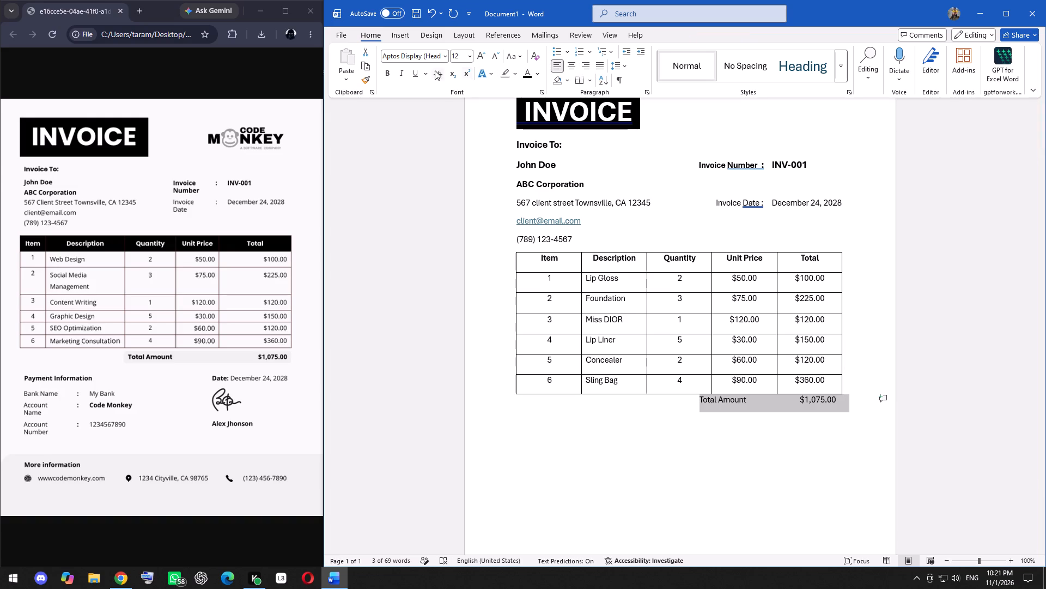
click(392, 72)
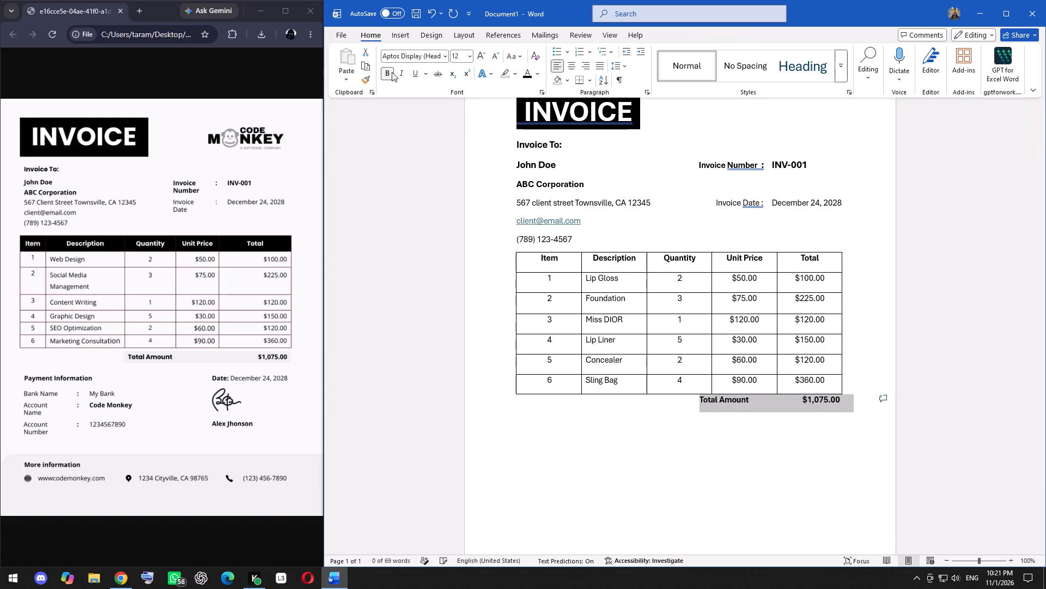
click(519, 73)
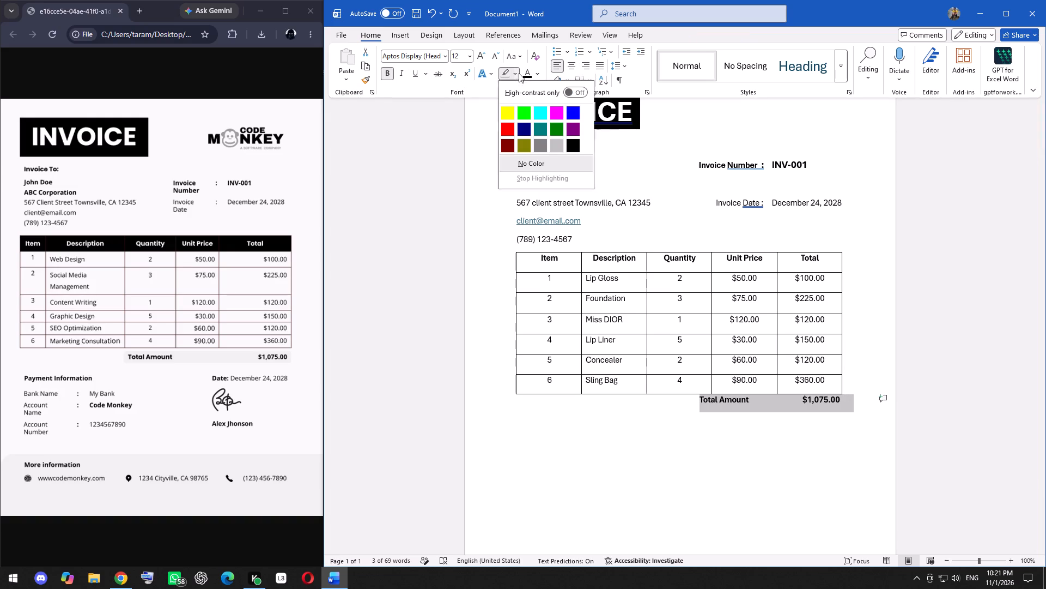
click(562, 145)
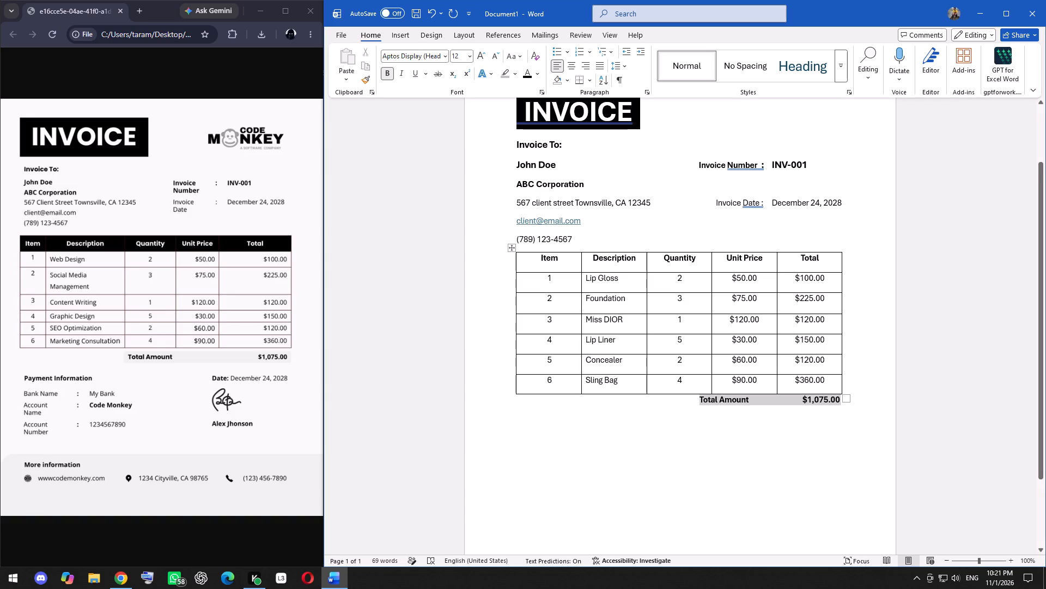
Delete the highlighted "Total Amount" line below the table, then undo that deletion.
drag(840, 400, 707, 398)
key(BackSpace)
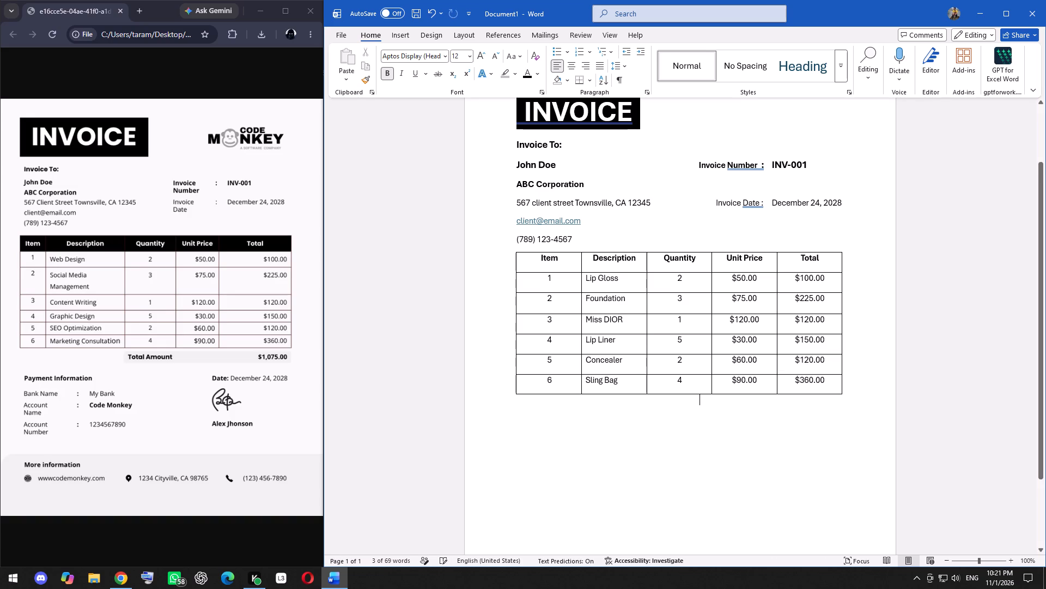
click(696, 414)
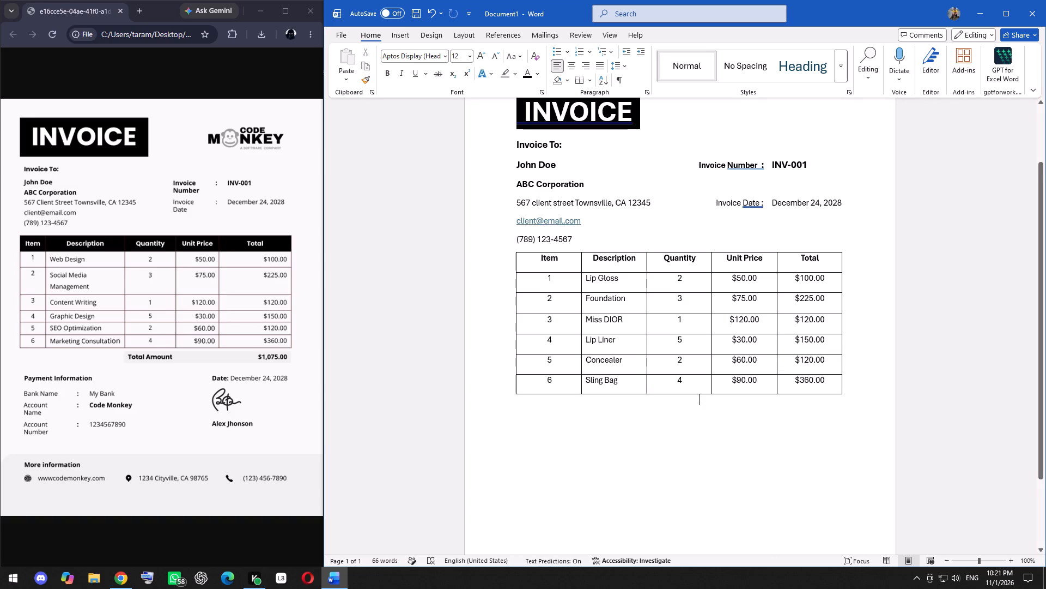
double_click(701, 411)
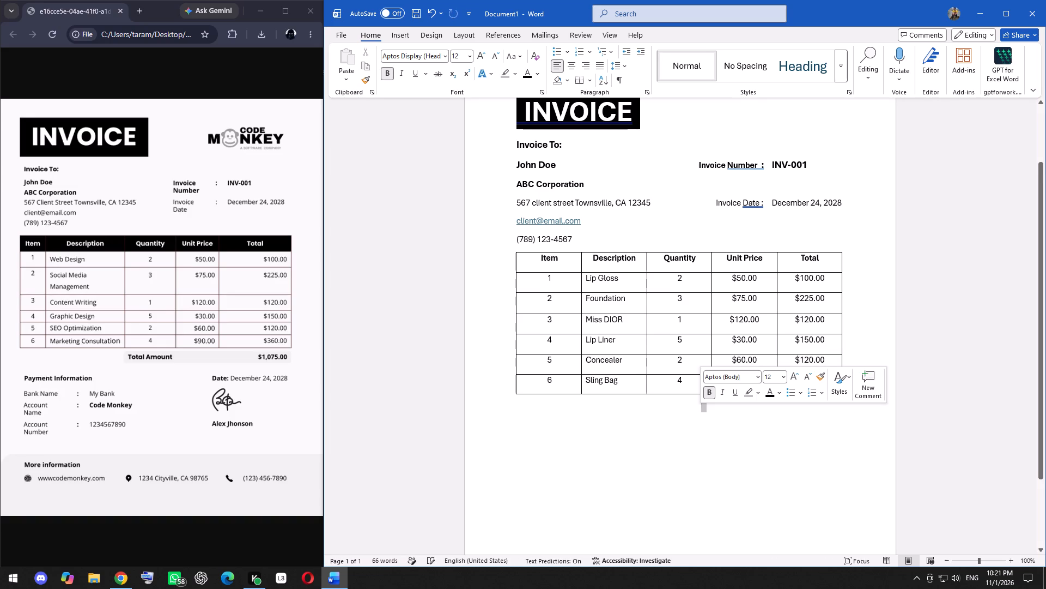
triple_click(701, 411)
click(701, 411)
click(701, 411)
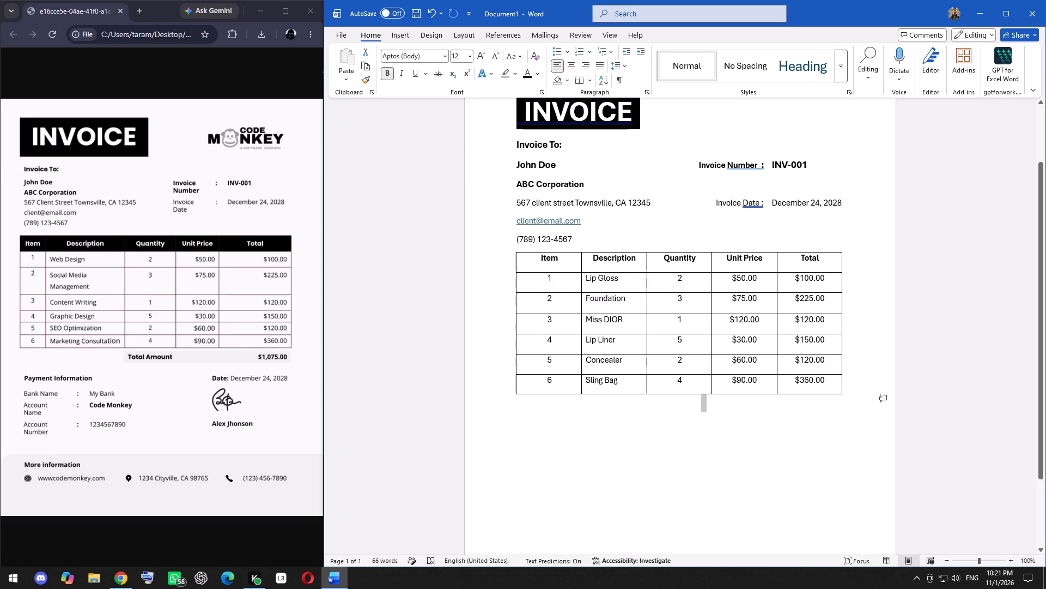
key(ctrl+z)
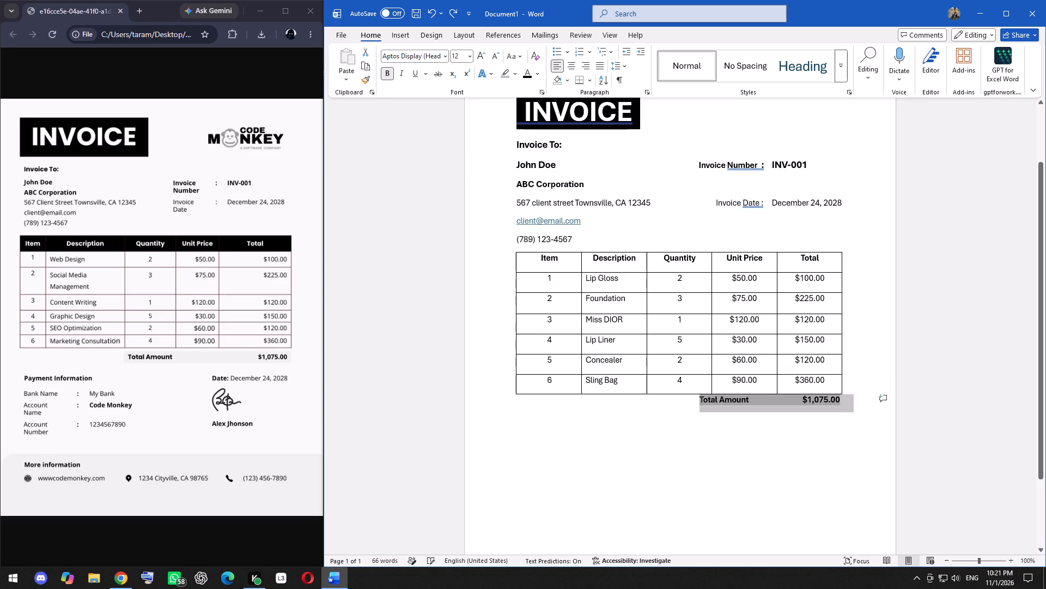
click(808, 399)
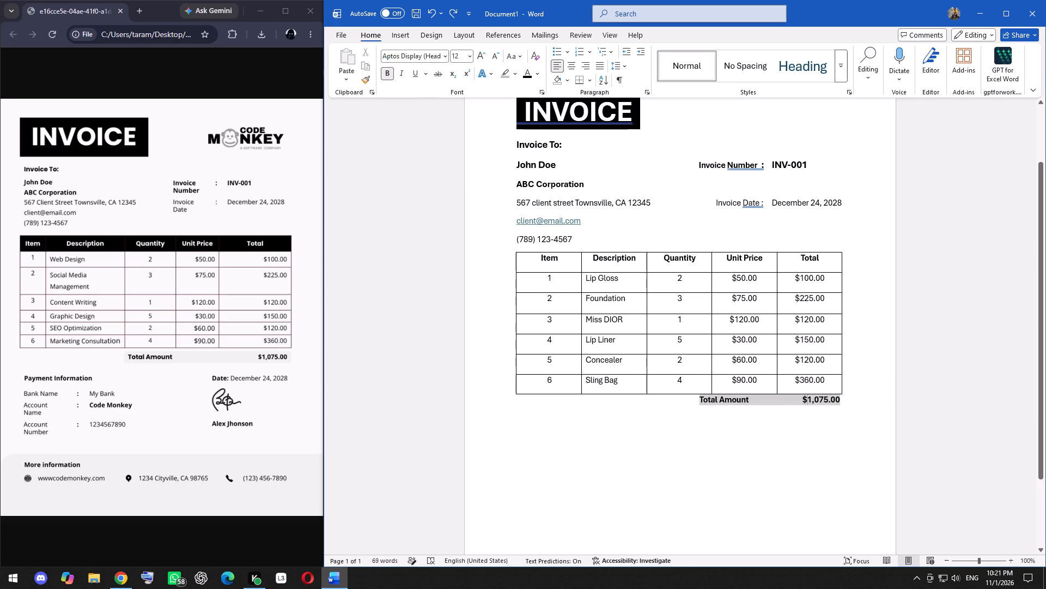
Widen the gap before $1,075.00 on the "Total Amount" line so the amount lines up with the table's right edge.
click(840, 401)
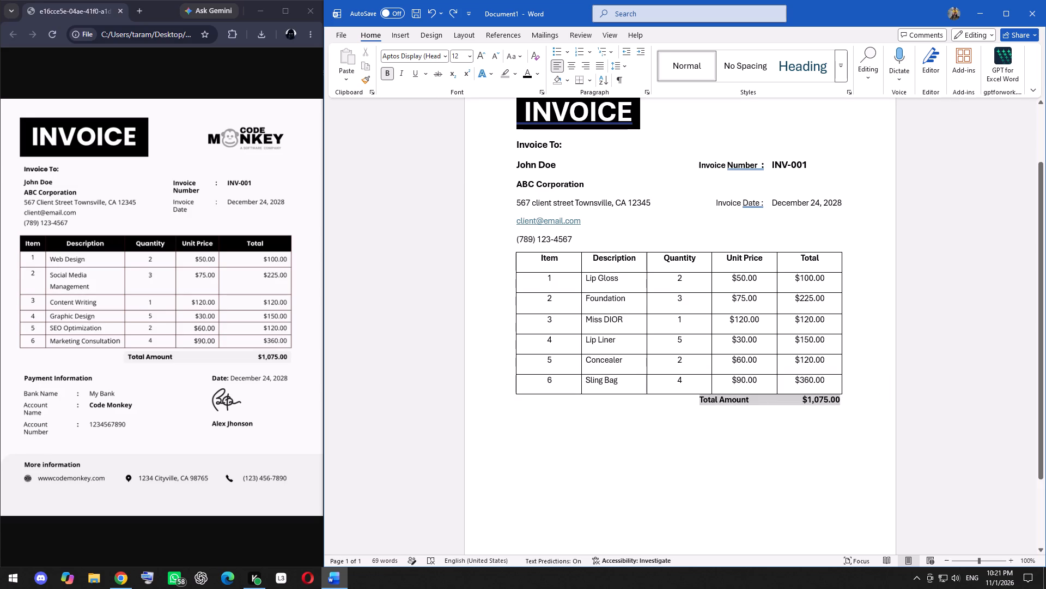
click(804, 398)
key(space)
key(space)
key(BackSpace)
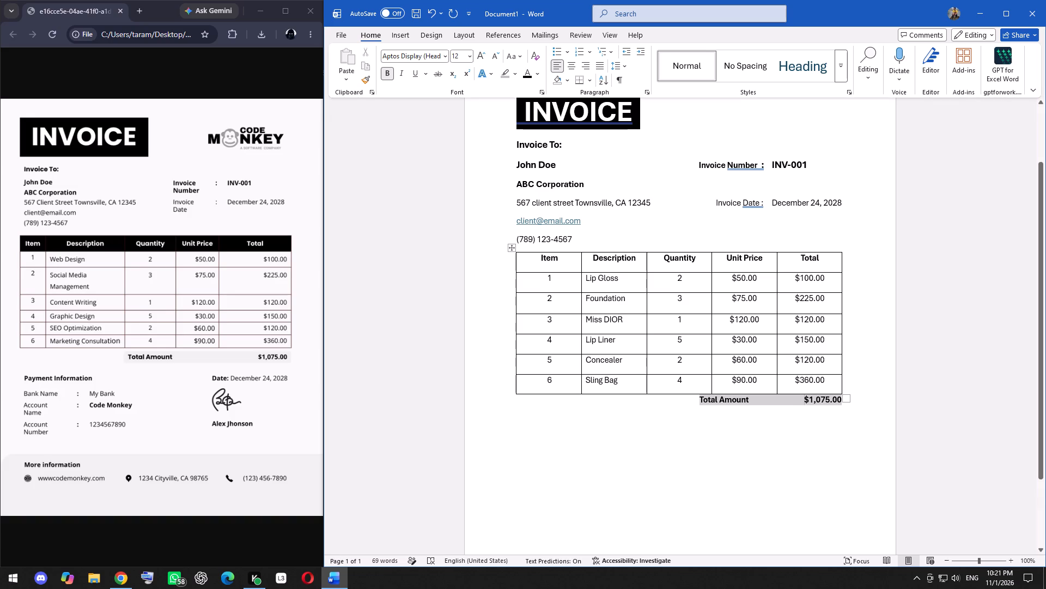
click(844, 398)
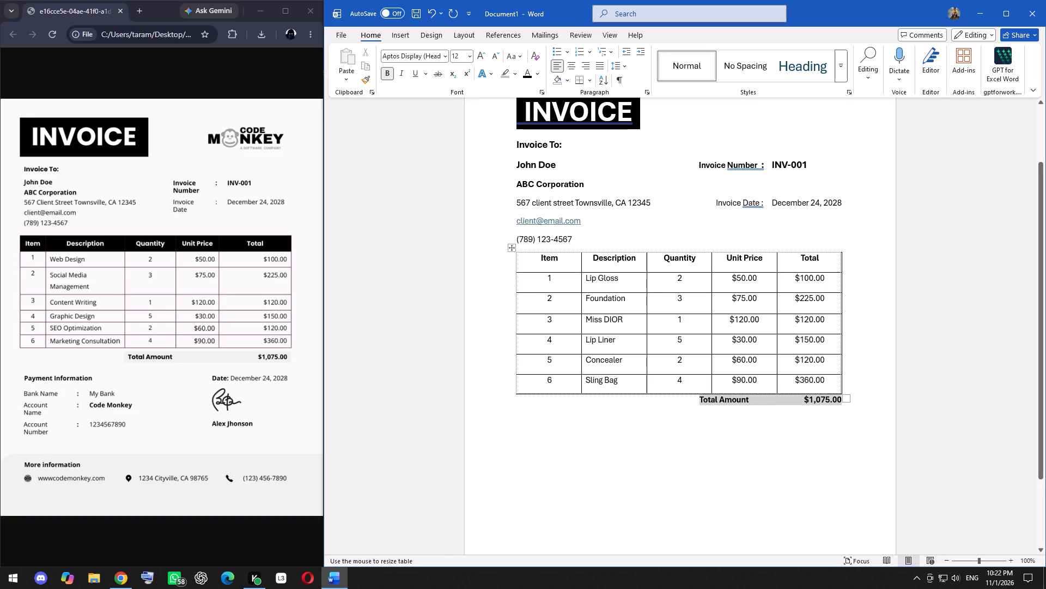
click(850, 437)
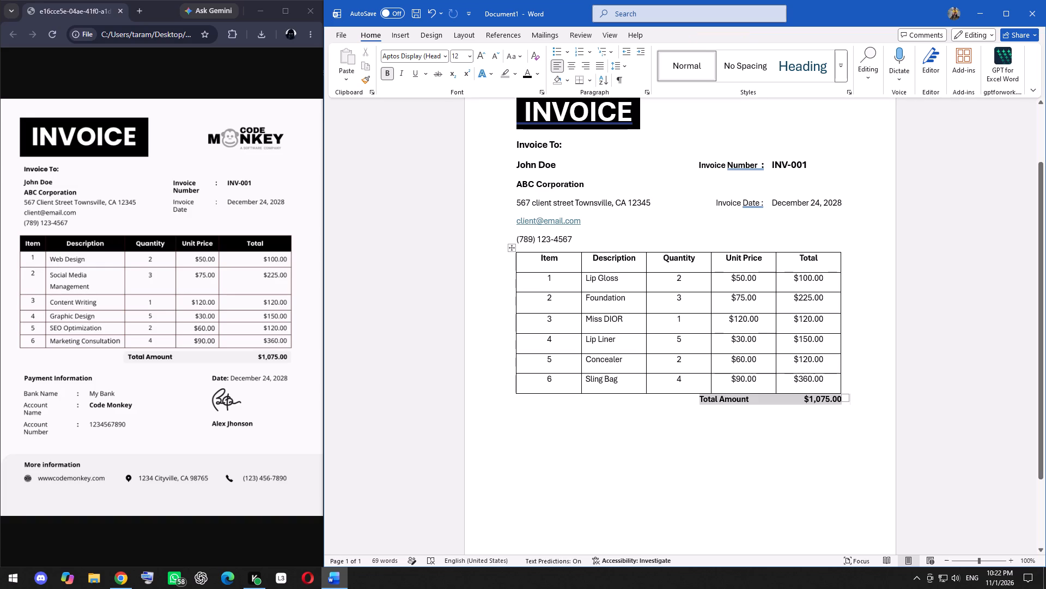
Set the font size of the whole "Total Amount" line, including its amount, to 14.
drag(703, 400, 744, 399)
drag(744, 399, 817, 401)
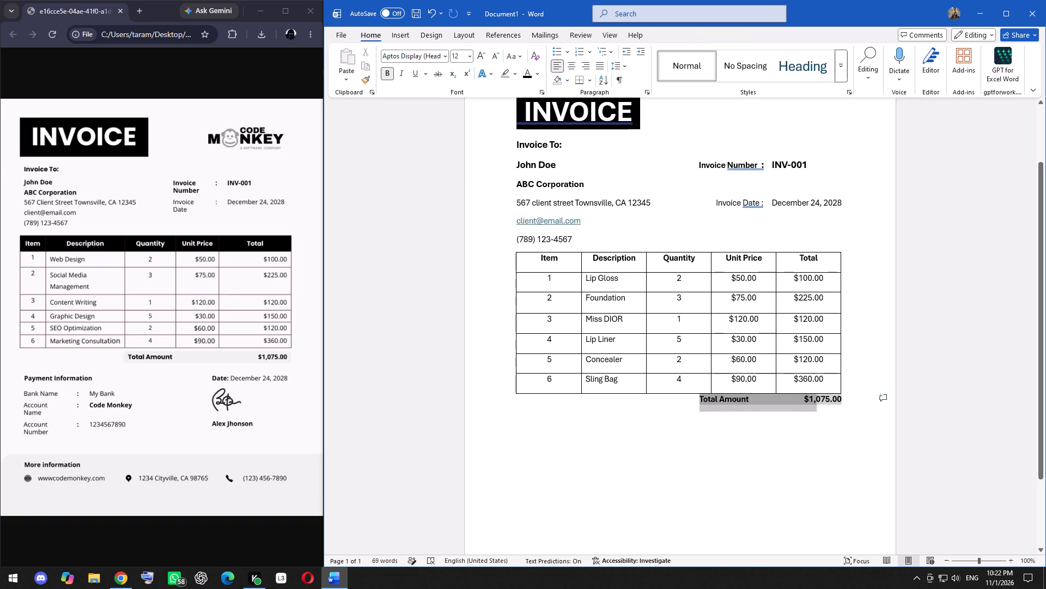
drag(817, 401, 837, 401)
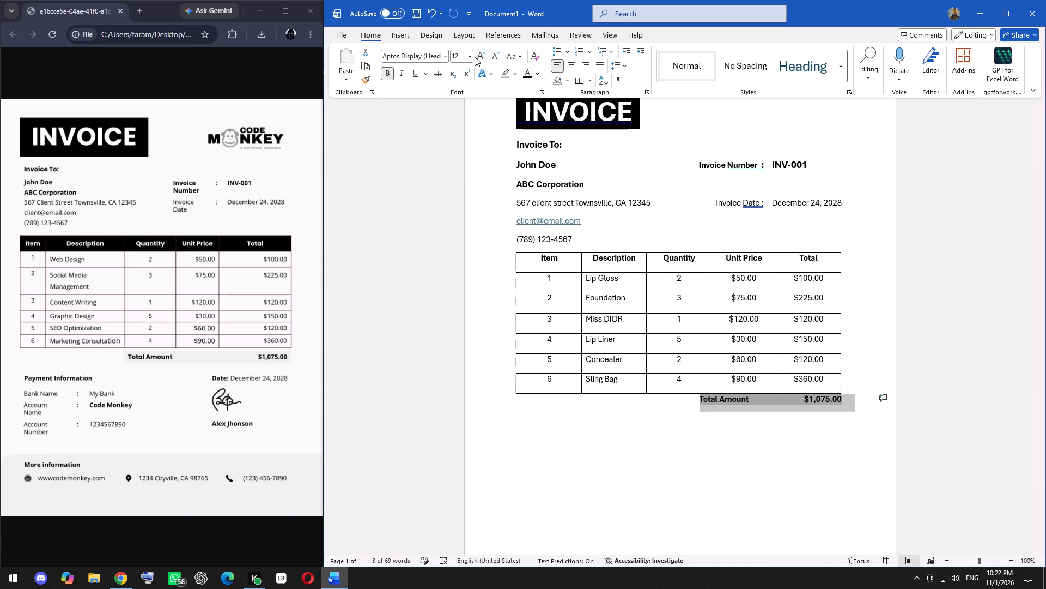
click(469, 56)
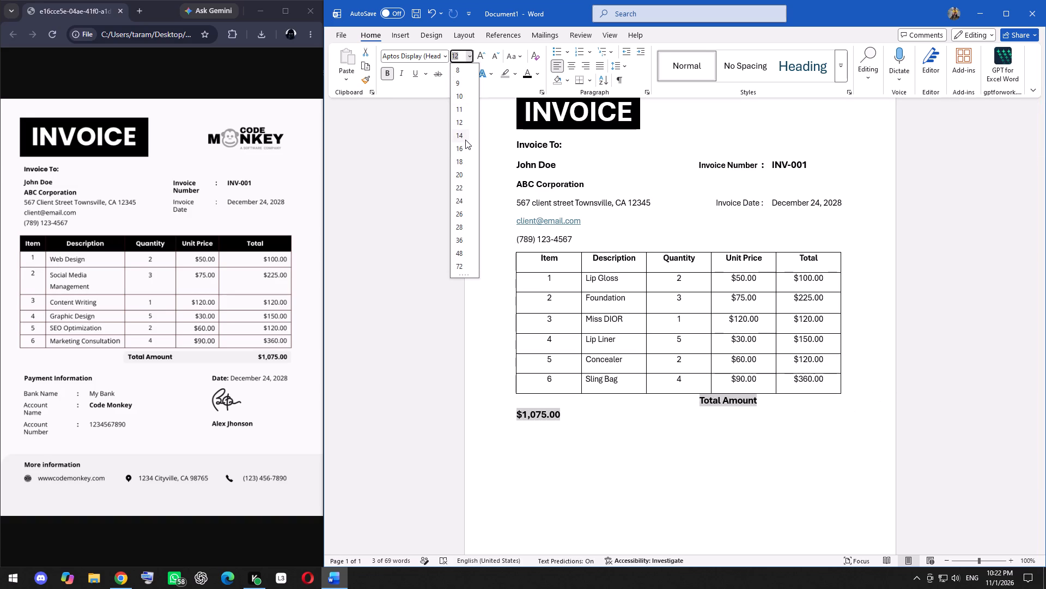
click(465, 140)
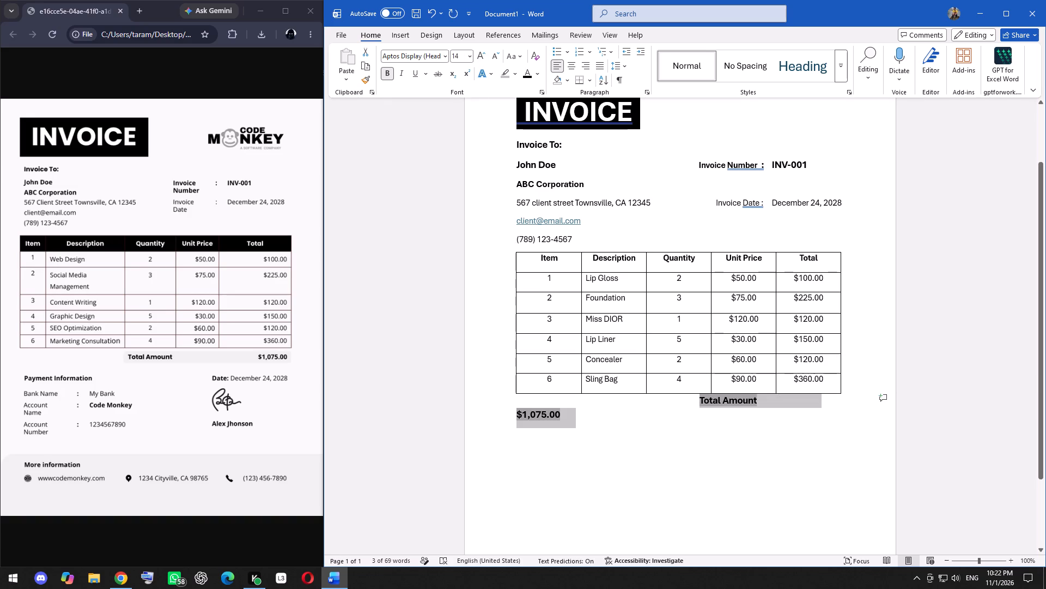
Reset the leading space of the "Total Amount" line so it fits on one line, with $1,075.00 ending at the table's right edge.
click(698, 399)
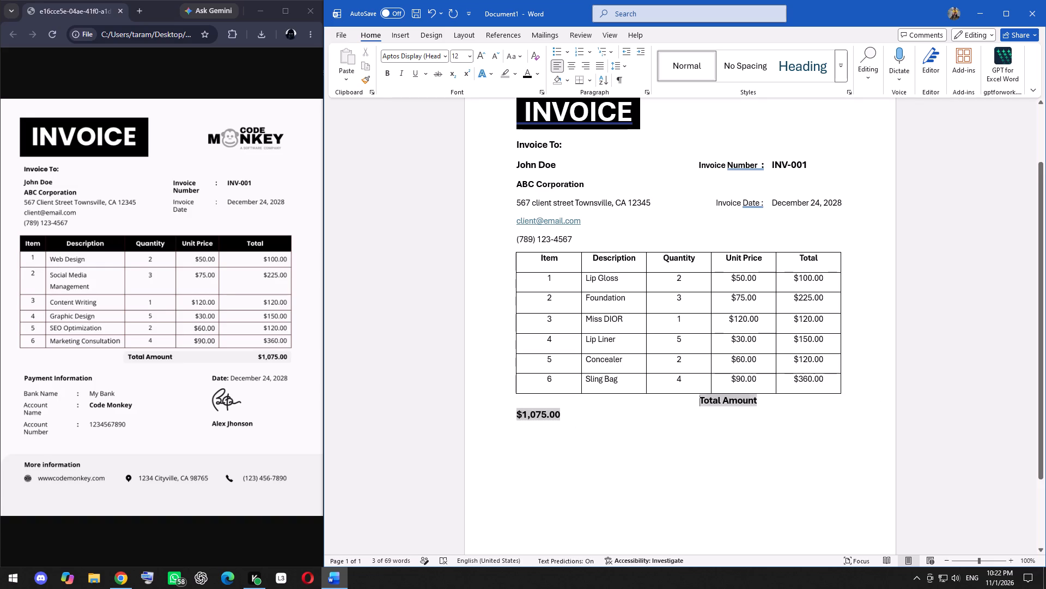
key(BackSpace)
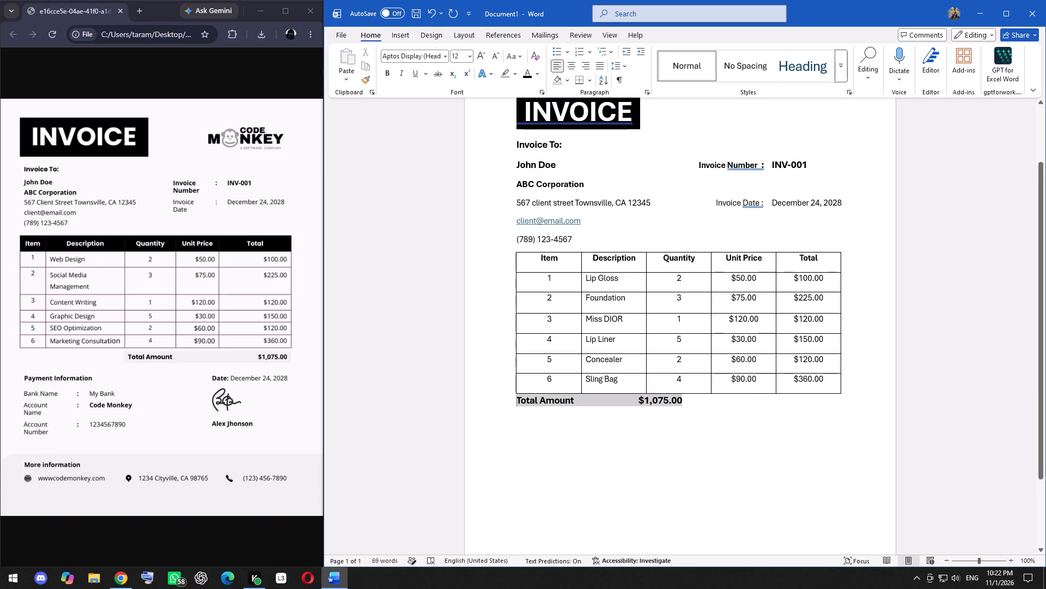
key(space)
key(space)
key(space)
key(space)
key(space)
key(space)
key(space)
key(space)
key(space)
key(space)
key(space)
key(space)
key(space)
key(space)
key(space)
key(space)
key(space)
key(space)
key(space)
key(space)
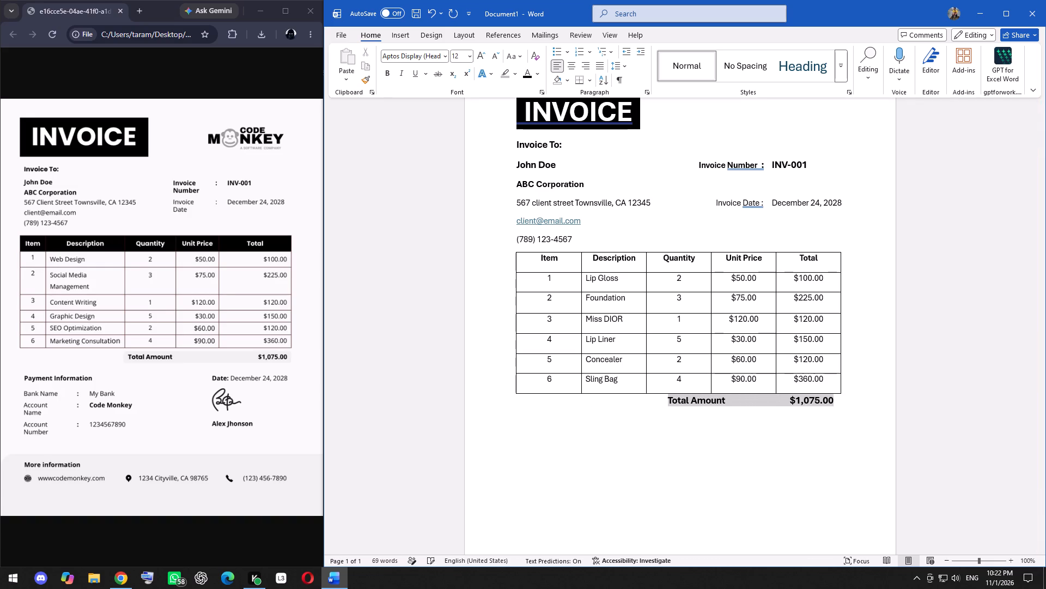
key(space)
key(space)
key(space)
key(space)
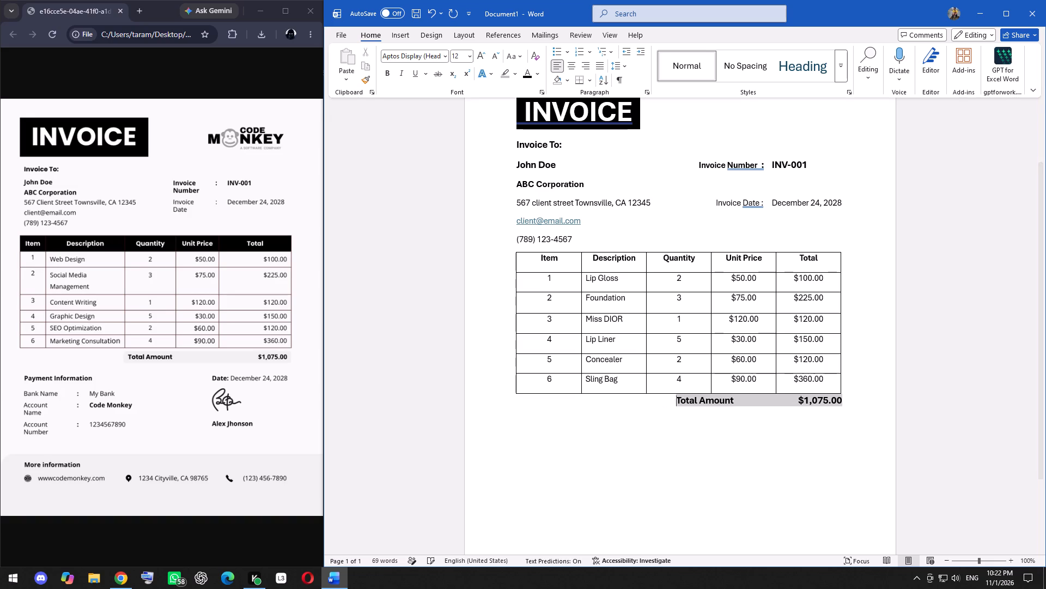
key(BackSpace)
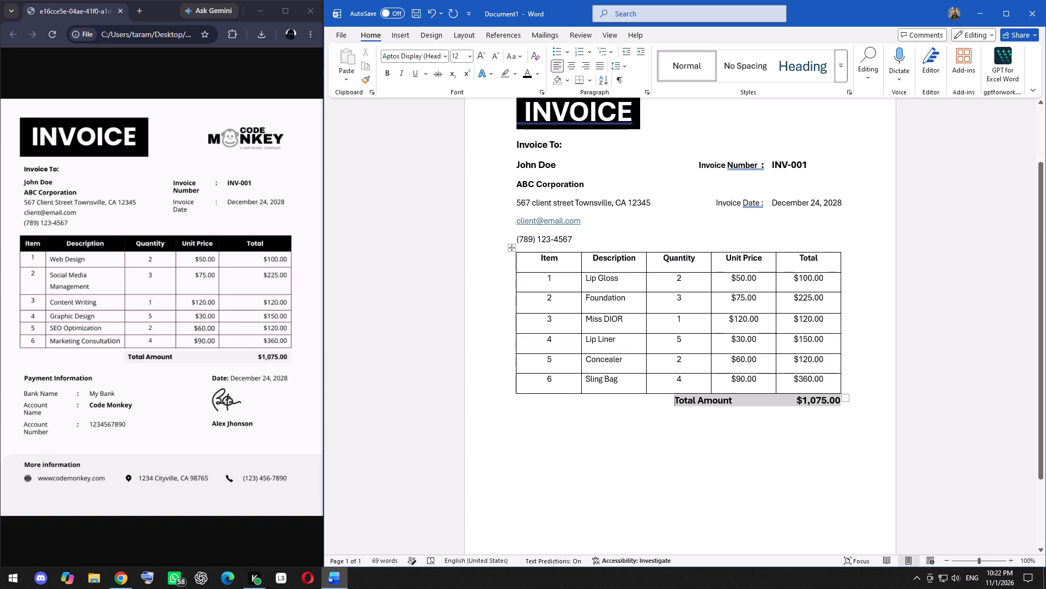
click(737, 398)
key(space)
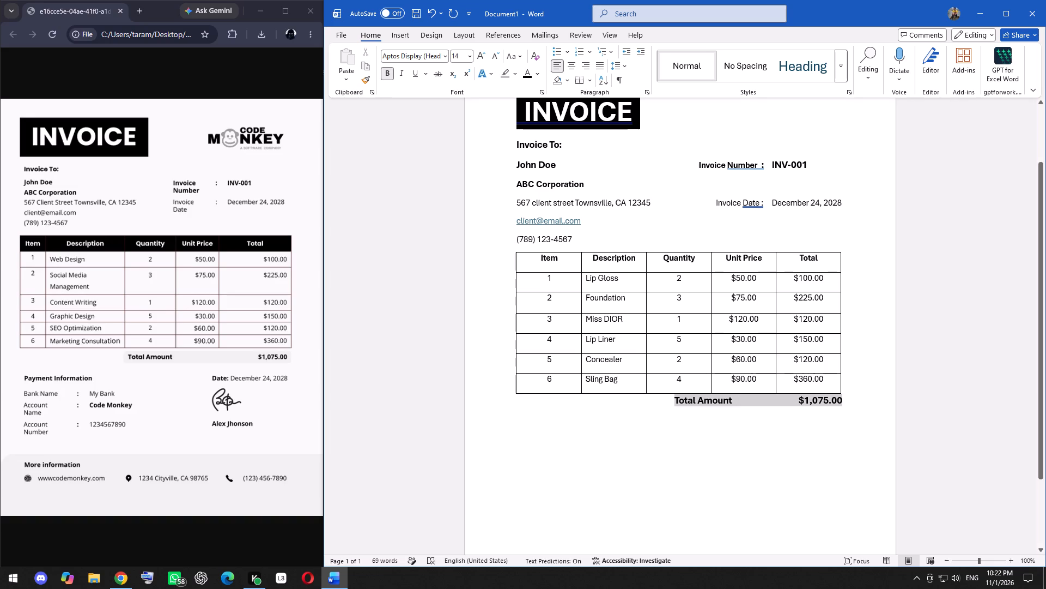
key(BackSpace)
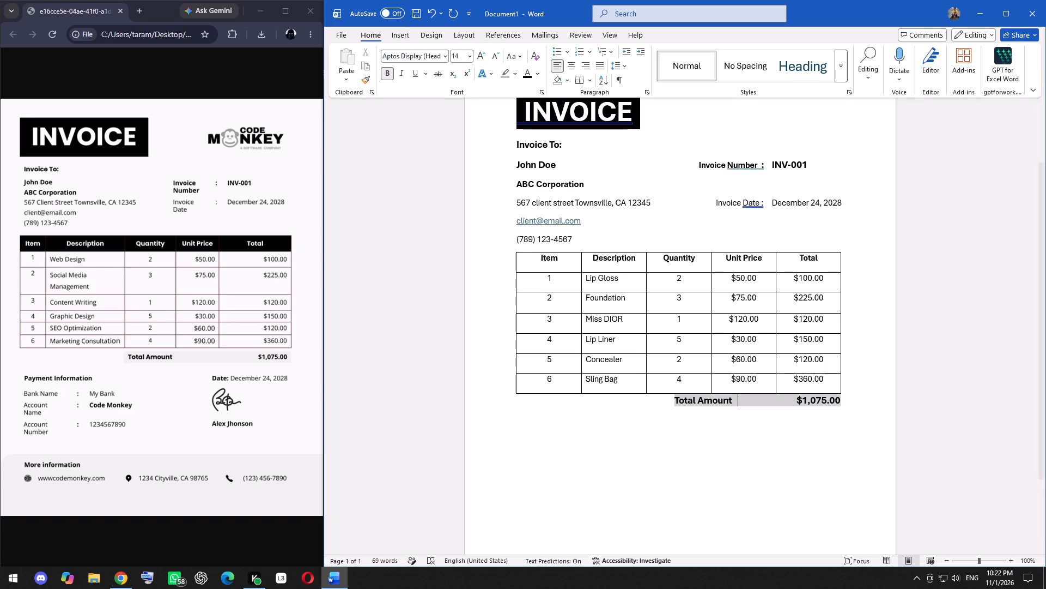
Add the bold, size 12 heading "Payment Information" at the left margin, leaving a blank gap below the "Total Amount" line.
scroll(545, 372, down, 1)
scroll(549, 372, up, 2)
scroll(550, 371, down, 1)
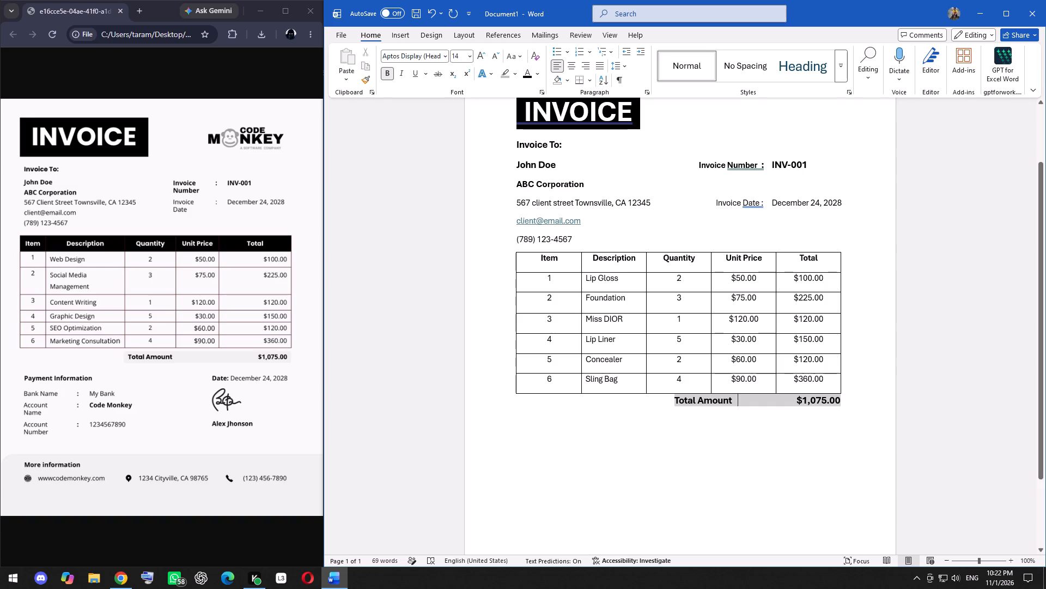
triple_click(520, 447)
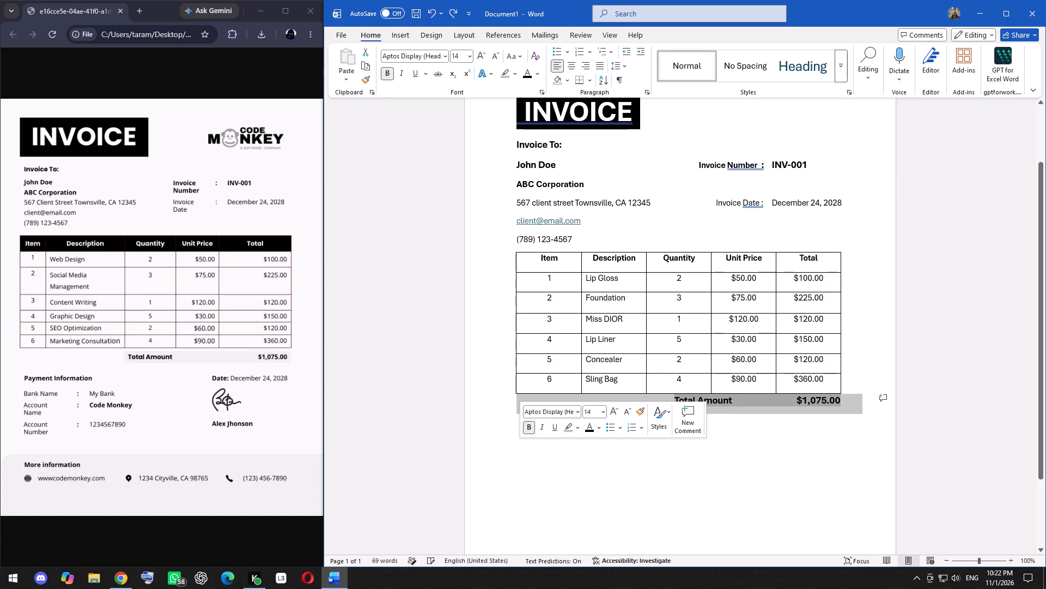
double_click(520, 446)
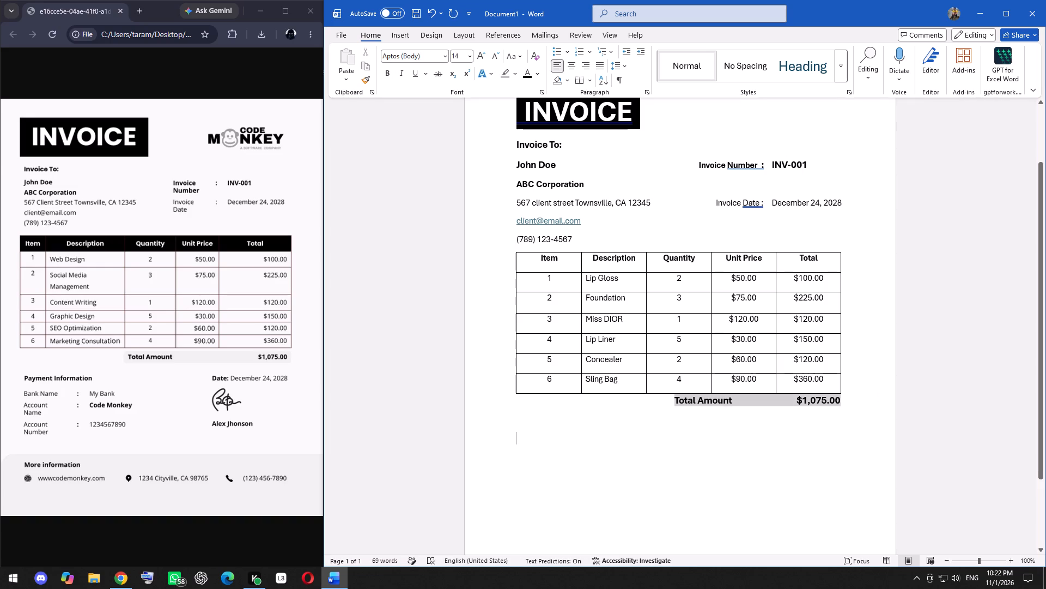
click(470, 52)
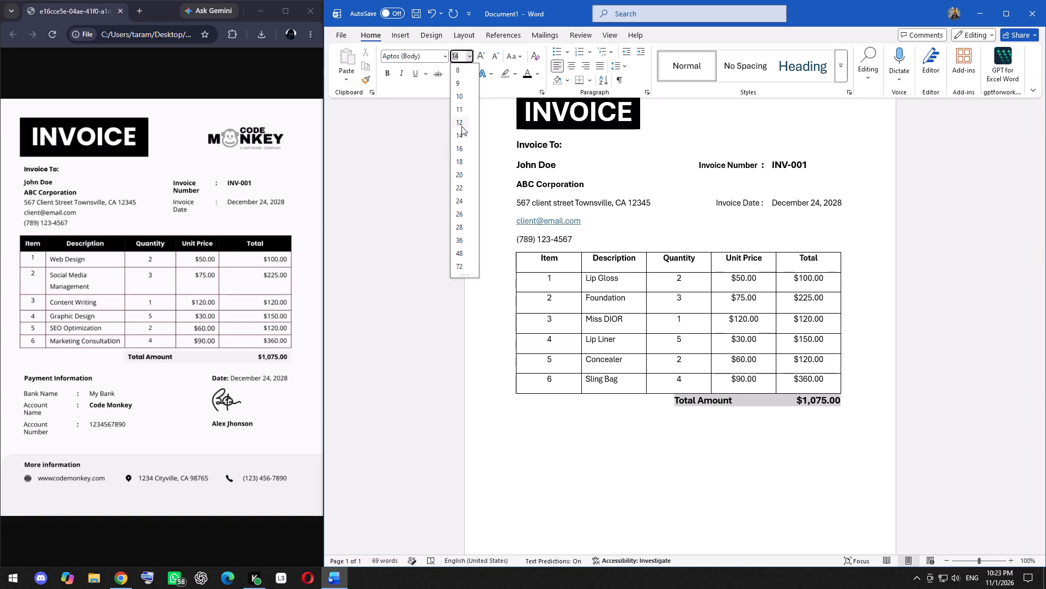
click(462, 122)
click(387, 71)
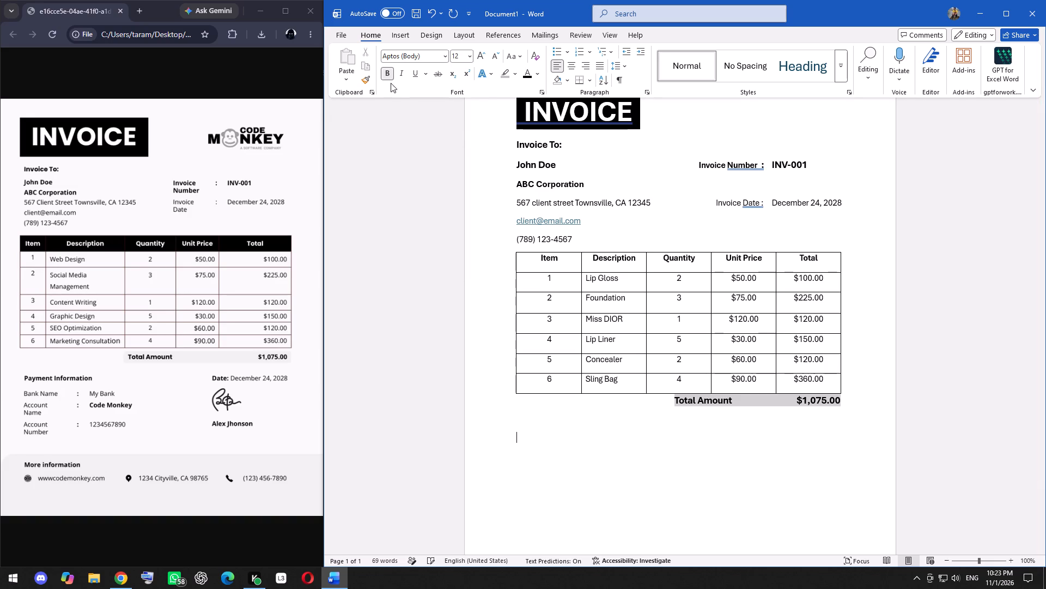
key(p)
text(ay)
key(m)
text(ent)
key(space)
key(i)
text(nfor)
text(mation)
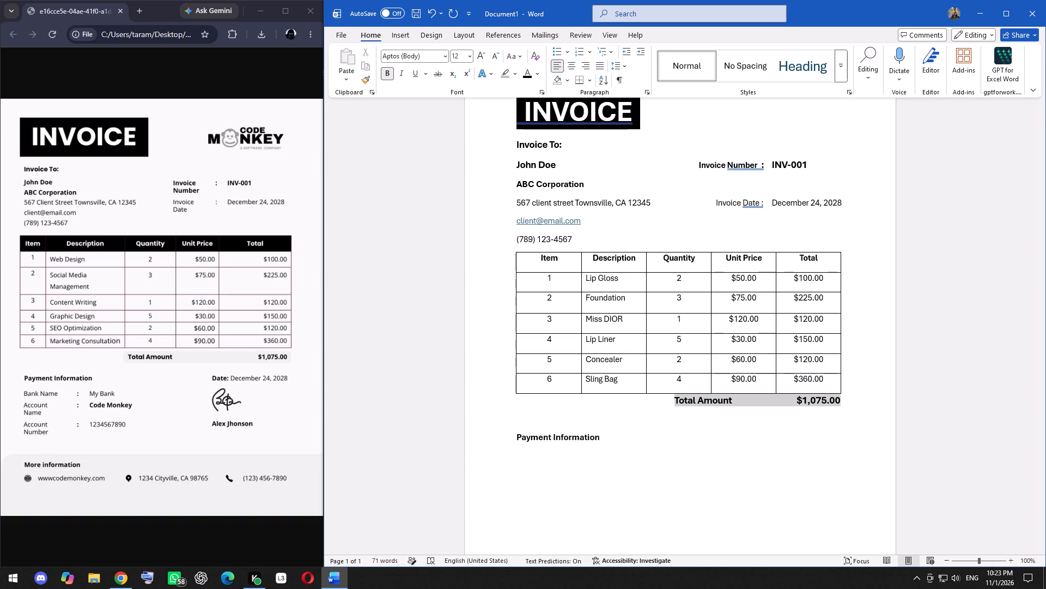
Start a non-bold line directly below the "Payment Information" heading with the label "Bank Name".
key(Down)
key(Return)
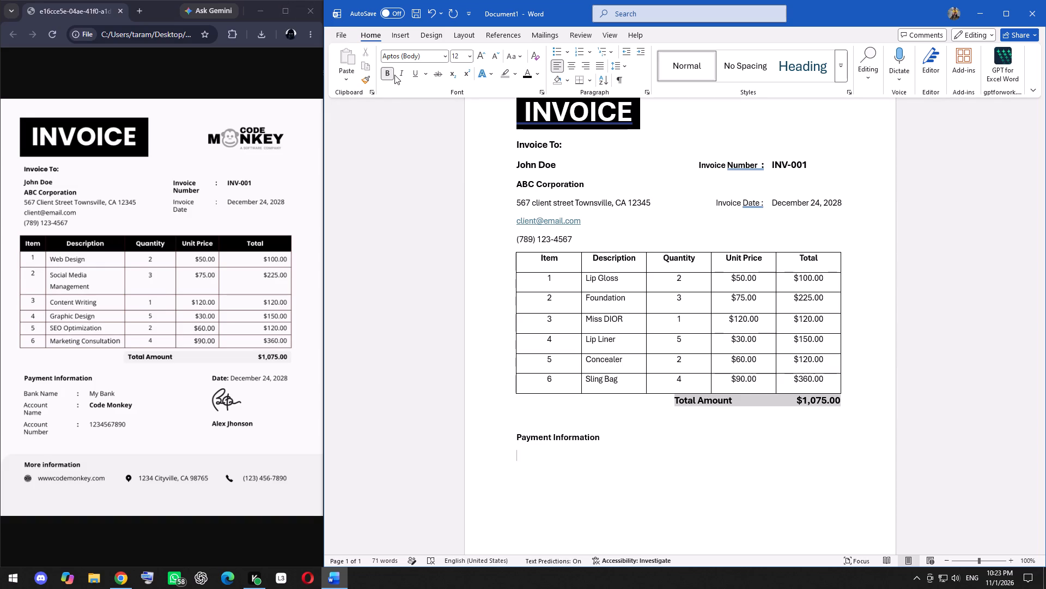
click(394, 72)
click(384, 69)
key(b)
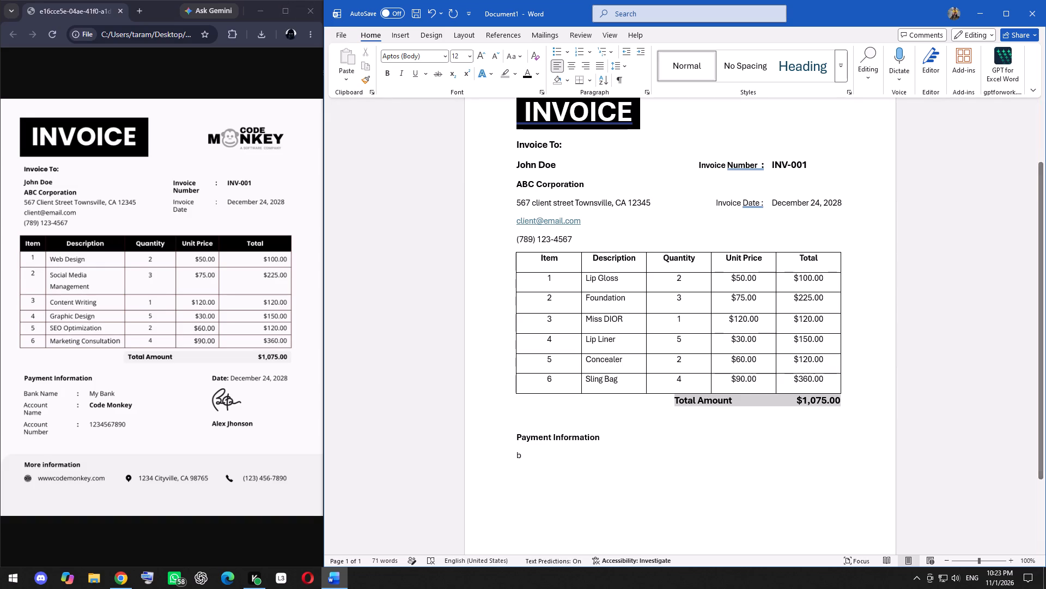
key(BackSpace)
key(b)
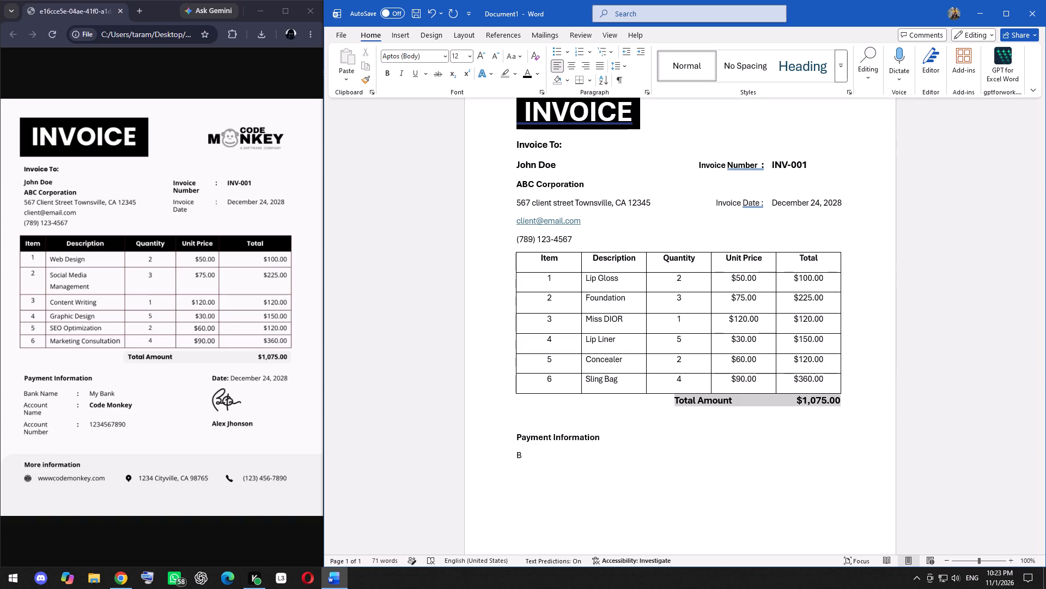
text(ank)
key(space)
key(n)
text(ame)
Add a colon after "Bank Name", separated from the label by a wide gap of spaces.
key(space)
key(space)
key(space)
key(space)
key(space)
key(space)
key(space)
key(space)
key(space)
key(space)
key(space)
key(space)
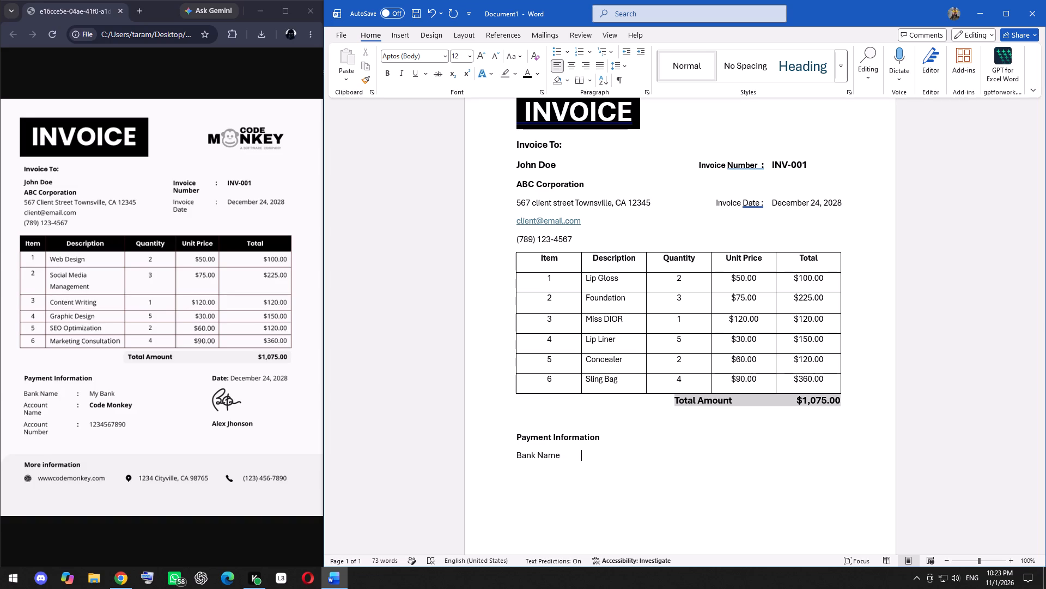
key(shift+colon)
Enter the bank name AMEX after the colon, leaving a wide gap of spaces before it.
key(space)
key(space)
key(space)
key(space)
key(space)
key(space)
key(space)
key(space)
key(space)
text(AMEX)
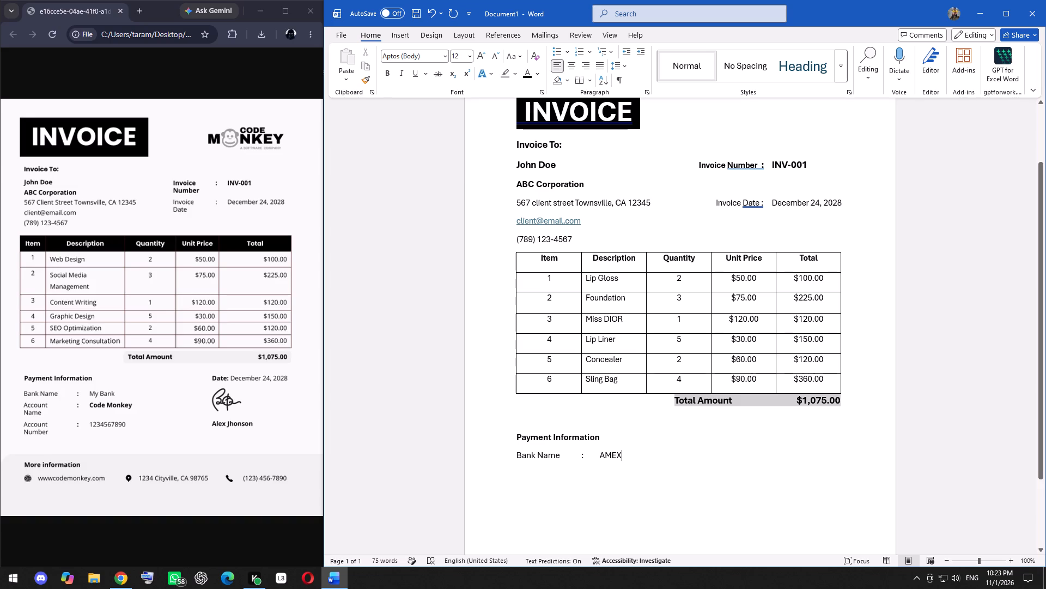
Add the label "Account Name" on a new line directly below the "Bank Name" line.
click(521, 466)
double_click(519, 471)
key(a)
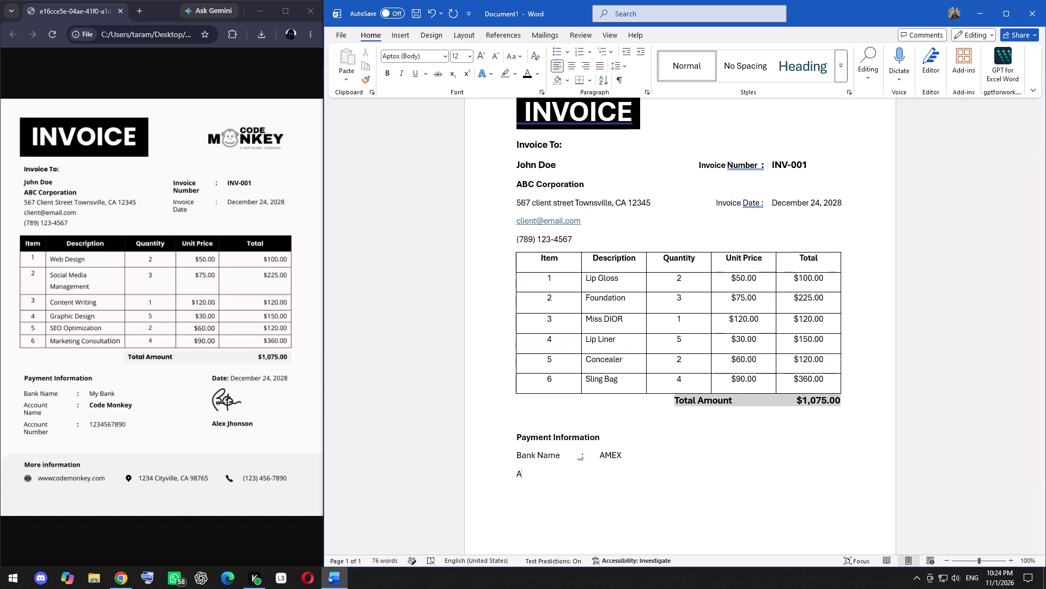
text(ccount)
key(space)
key(Tab)
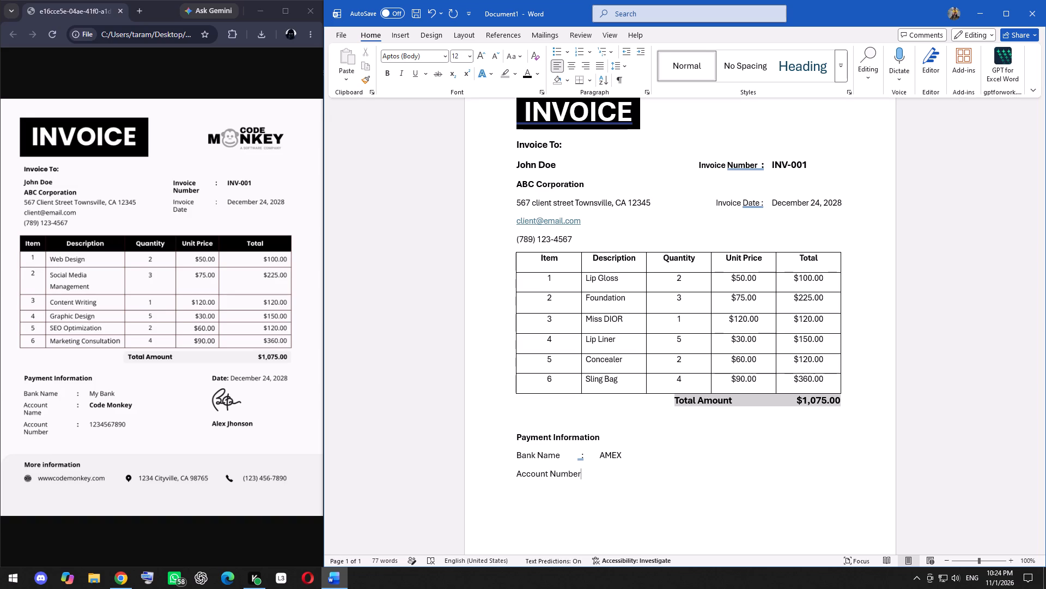
key(BackSpace)
key(BackSpace)
key(BackSpace)
key(BackSpace)
key(BackSpace)
key(BackSpace)
key(n)
key(BackSpace)
key(n)
key(a)
text(me)
Add a colon after "Account Name", adjusting the space before it to line up with the colon above.
key(space)
key(space)
key(space)
key(space)
key(space)
key(shift+colon)
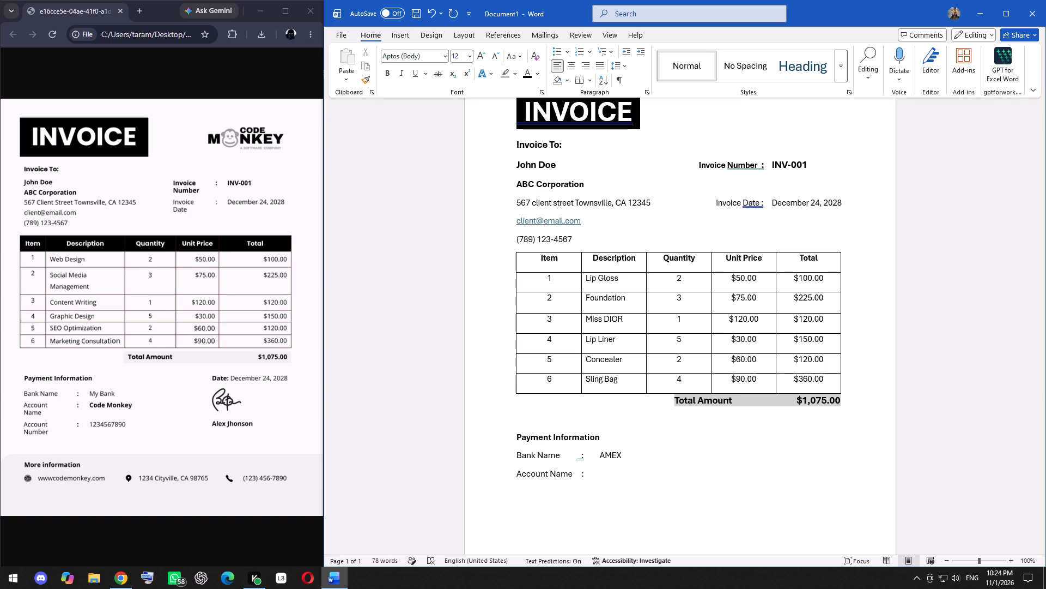
click(579, 469)
key(BackSpace)
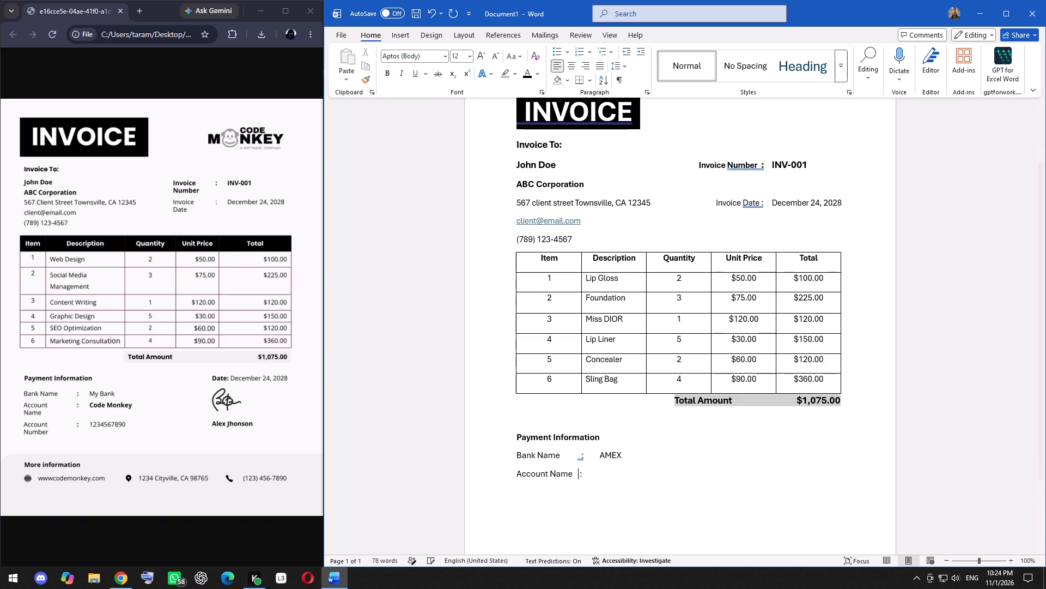
click(582, 473)
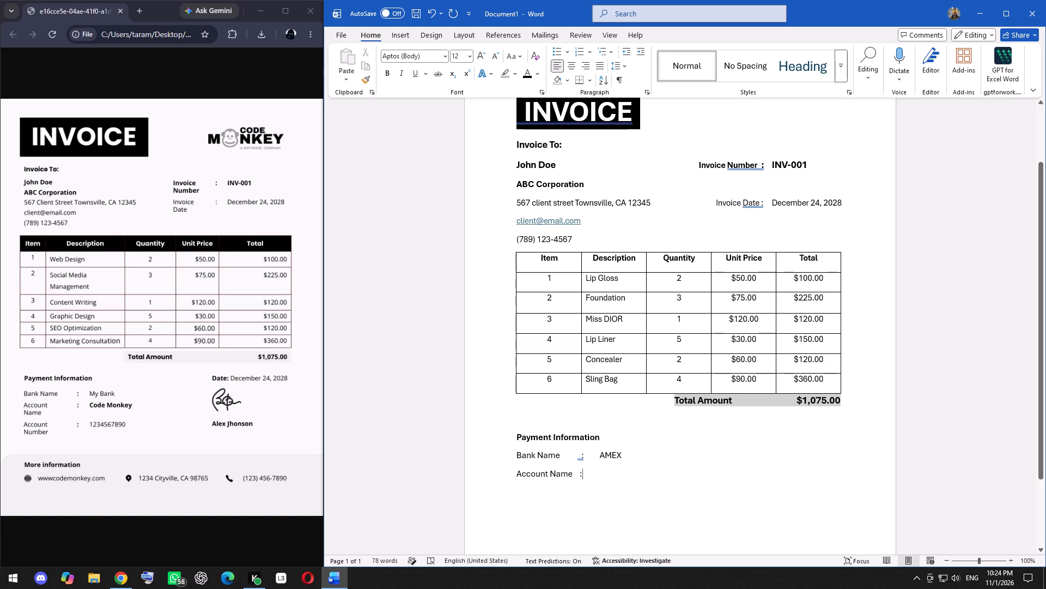
Accept the suggested grammar corrections to the space before the colons on the "Bank Name" and "Account Name" lines.
click(578, 454)
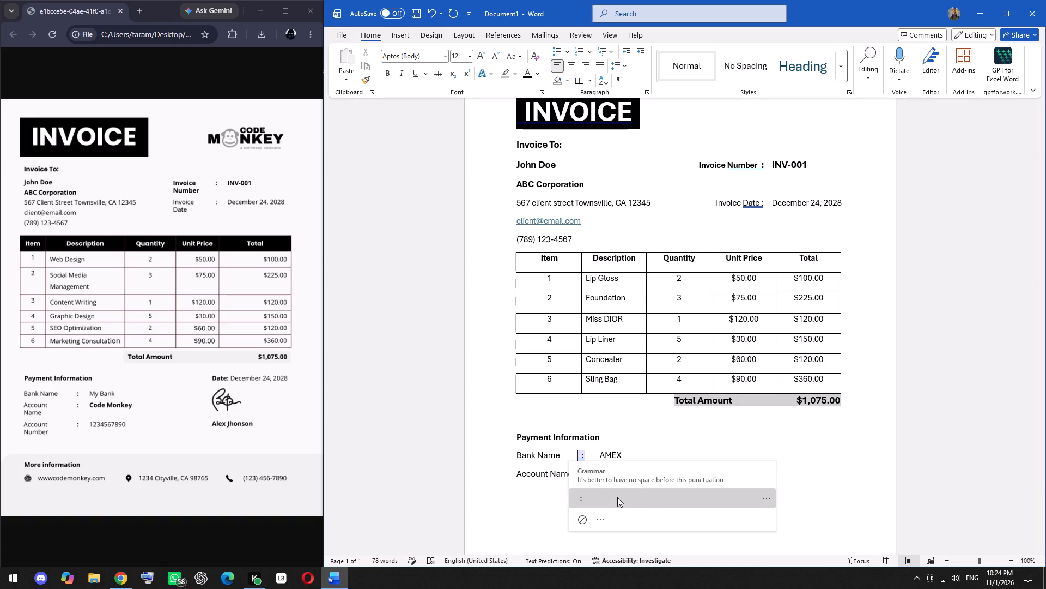
click(617, 497)
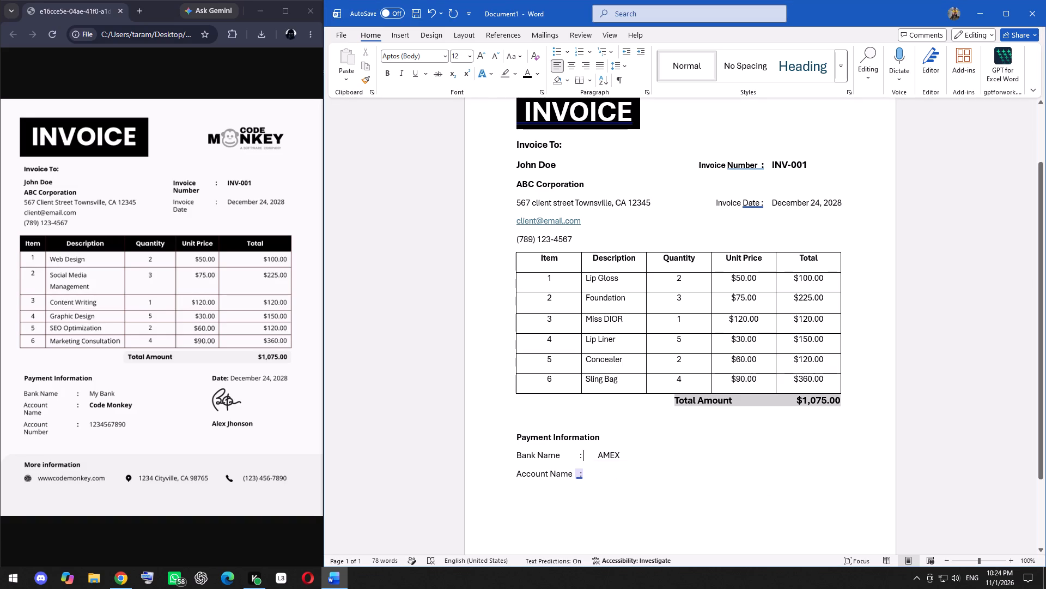
click(580, 476)
click(595, 514)
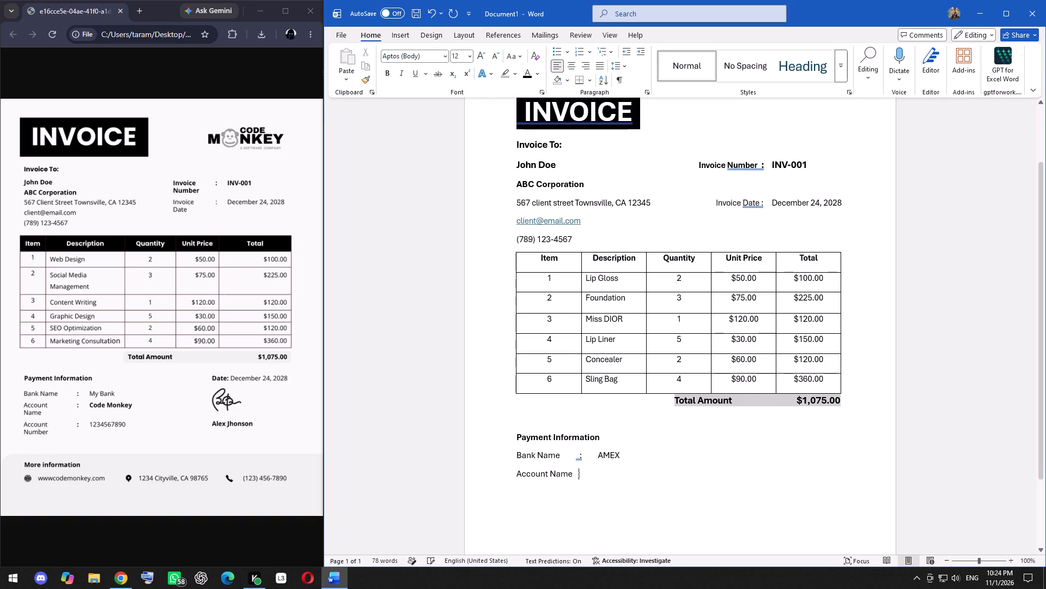
click(575, 453)
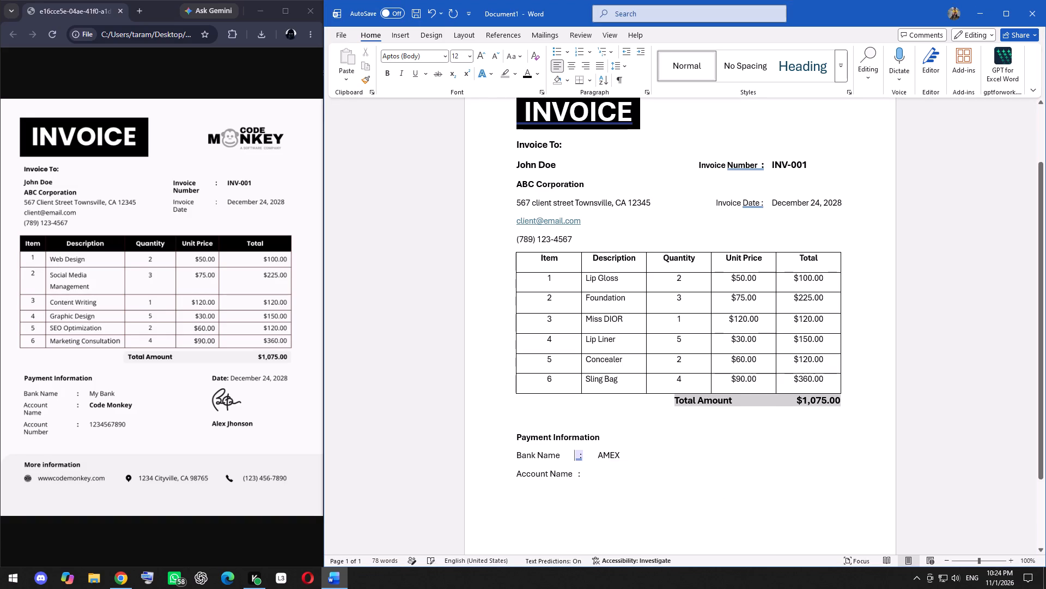
click(579, 456)
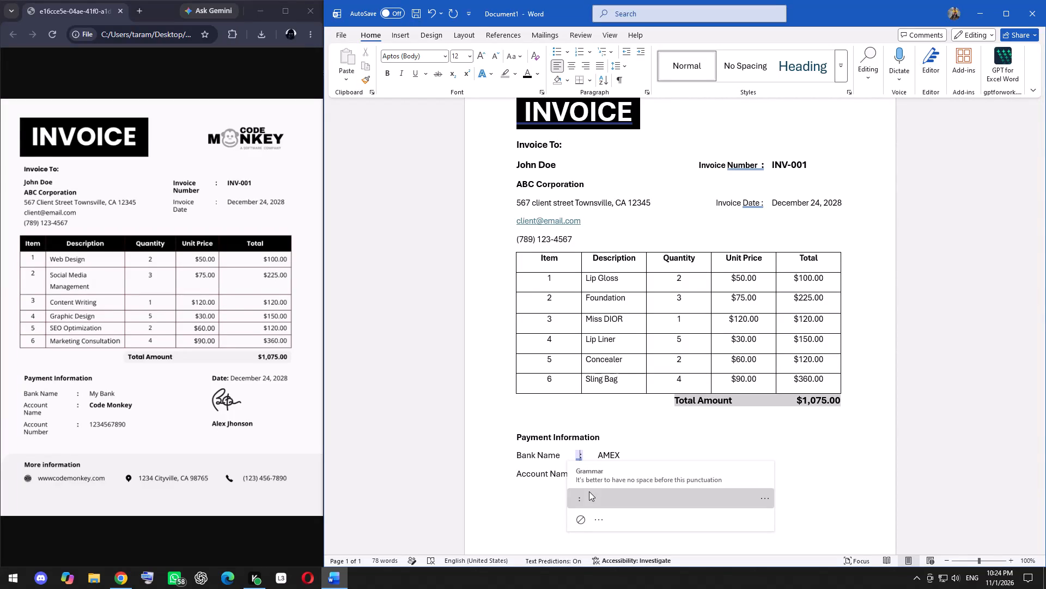
click(589, 491)
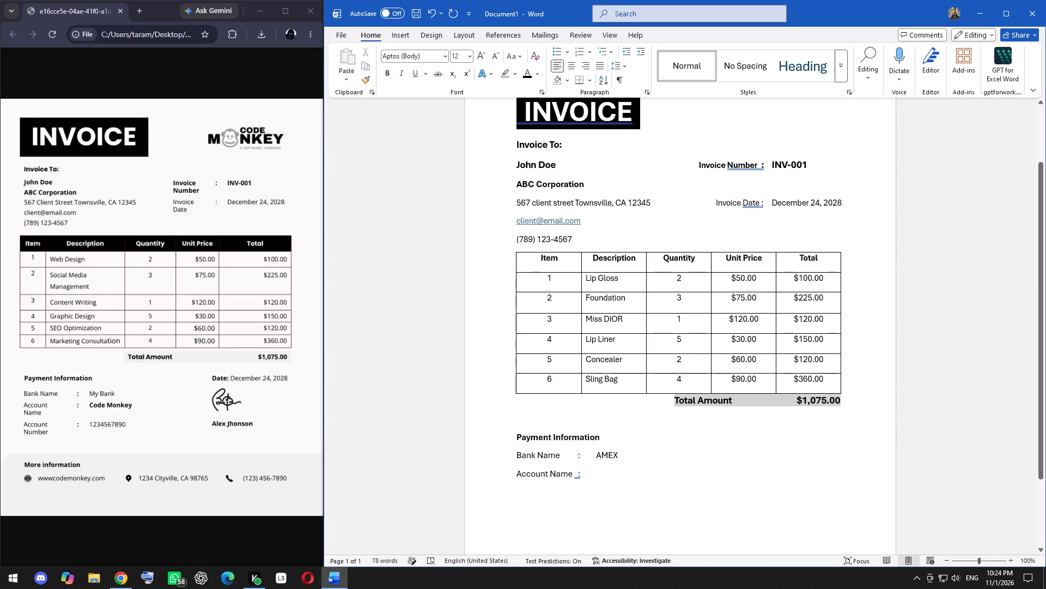
Insert a gap of spaces after the "Account Name" colon so its value starts in line with AMEX above.
click(581, 478)
triple_click(581, 478)
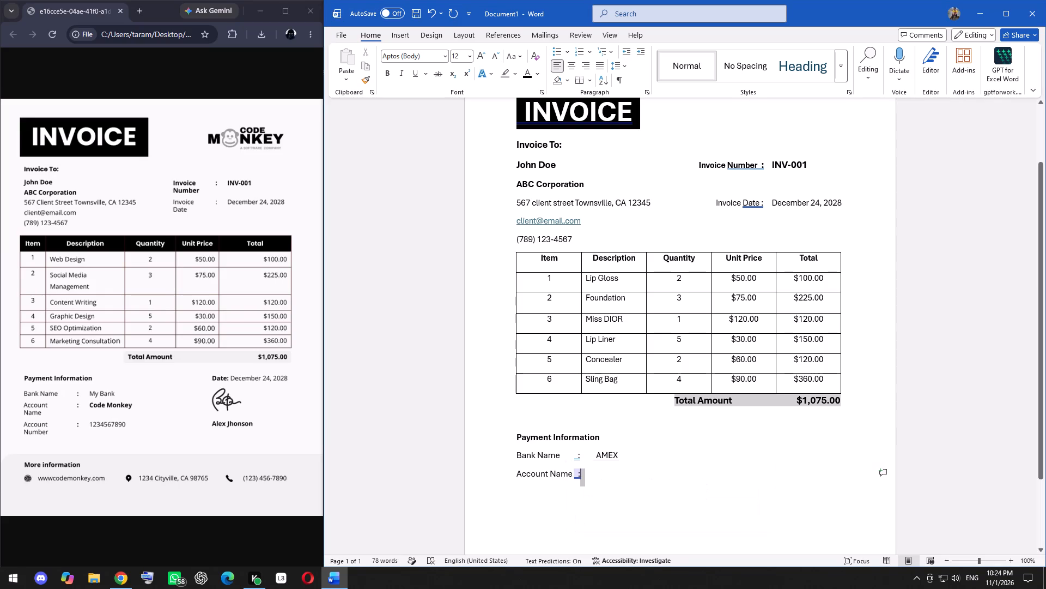
click(581, 478)
click(582, 473)
double_click(587, 473)
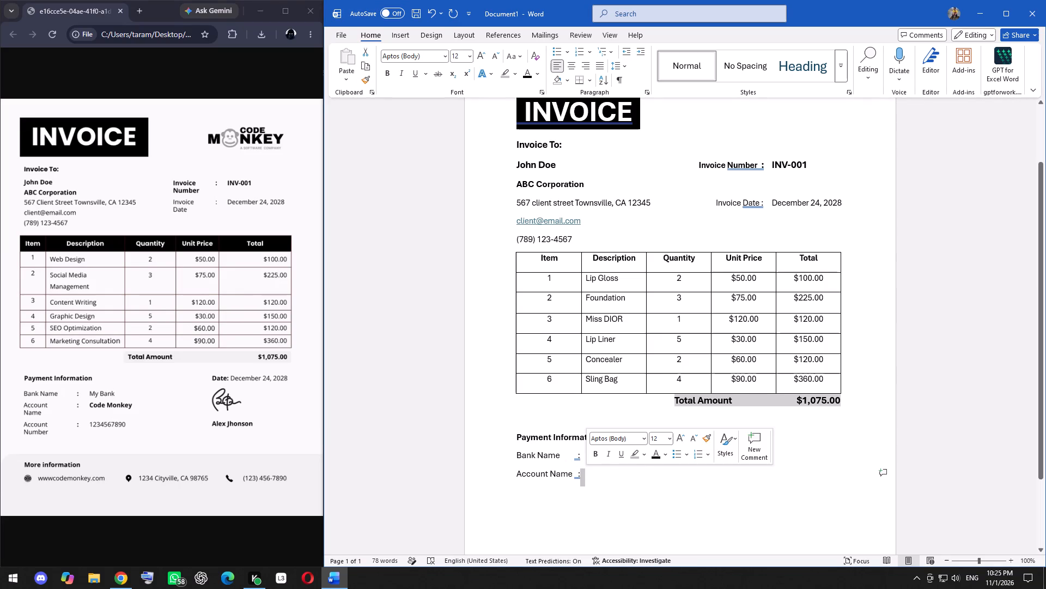
double_click(591, 473)
key(space)
key(space)
key(space)
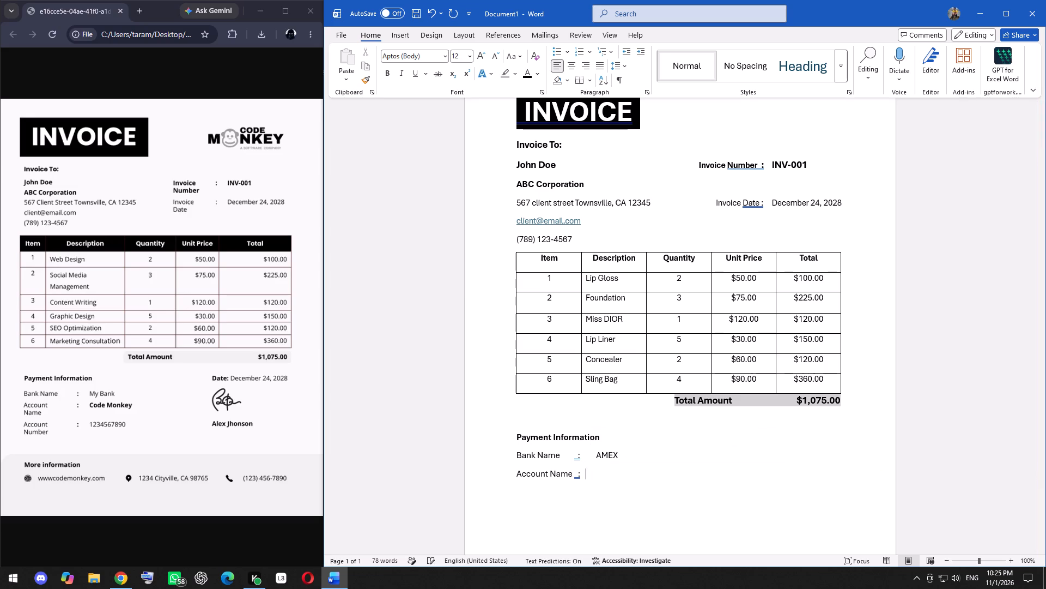
key(space)
key(space)
key(space)
key(space)
key(space)
key(space)
key(space)
key(BackSpace)
key(BackSpace)
key(BackSpace)
key(BackSpace)
key(space)
key(space)
key(space)
Enter CRISTIAN DIOR in capitals as the account name.
key(c)
key(BackSpace)
text(CR)
text(ISTIAN)
key(space)
text(DIO)
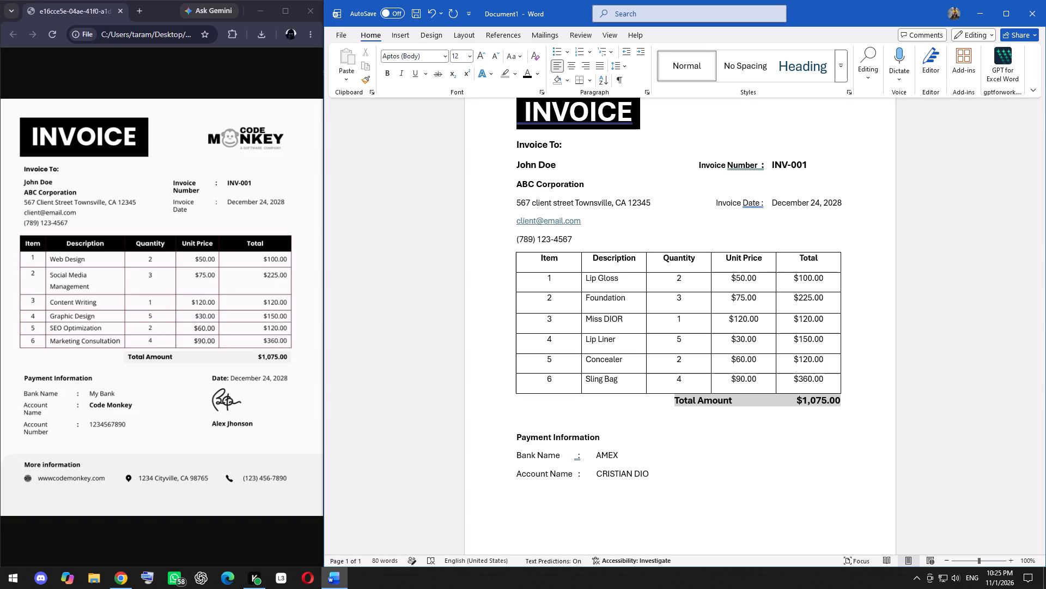
key(r)
Add the label "Account Number" on a new line directly below the "Account Name" line.
key(Return)
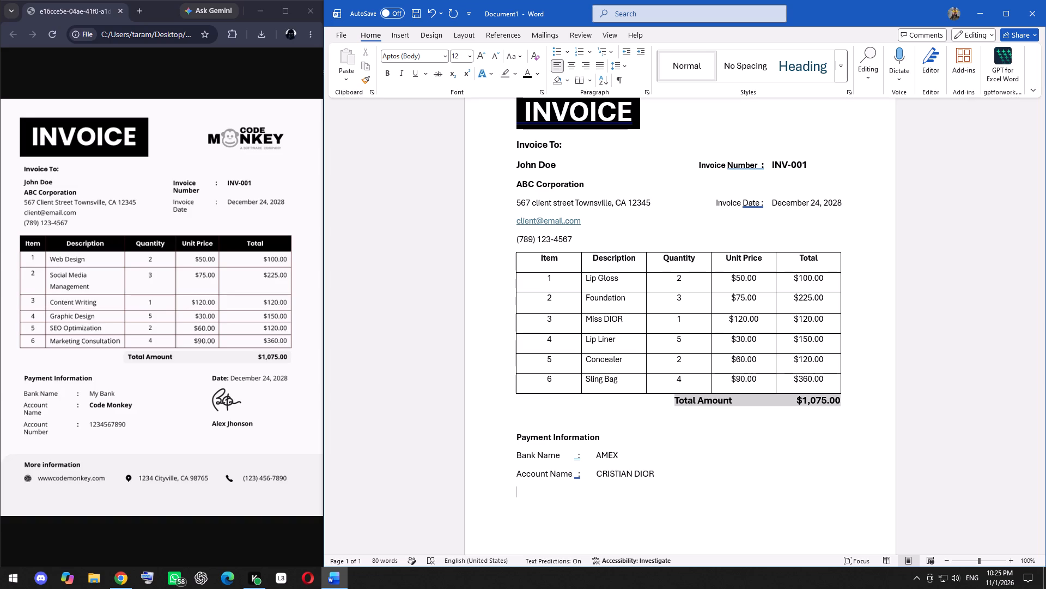
key(a)
text(ccount)
key(space)
key(n)
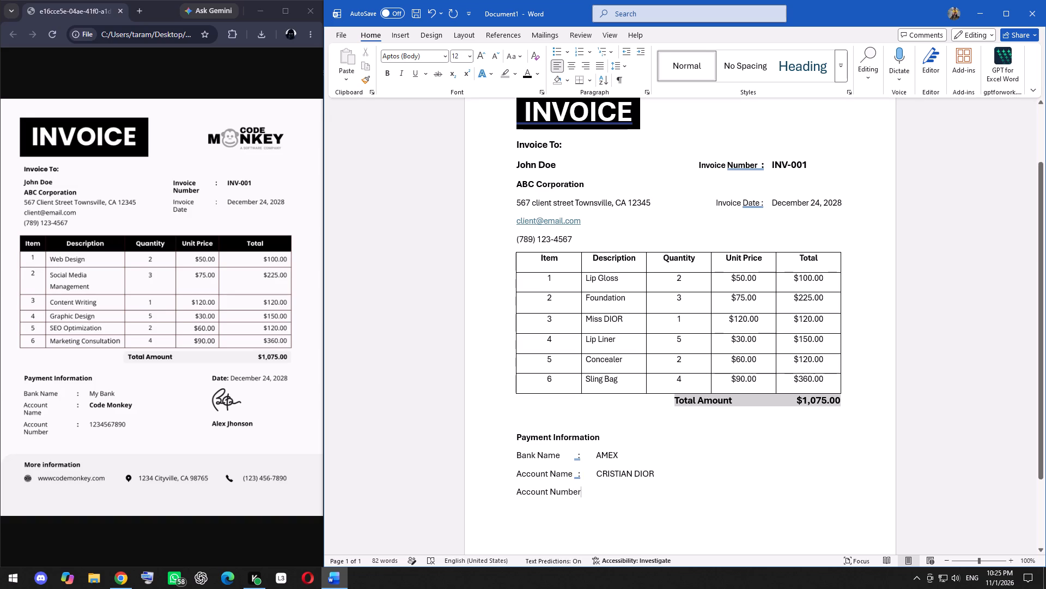
Widen the space before the colons on the "Account Name" and "Bank Name" lines so both align just past the end of "Account Number".
click(577, 473)
key(space)
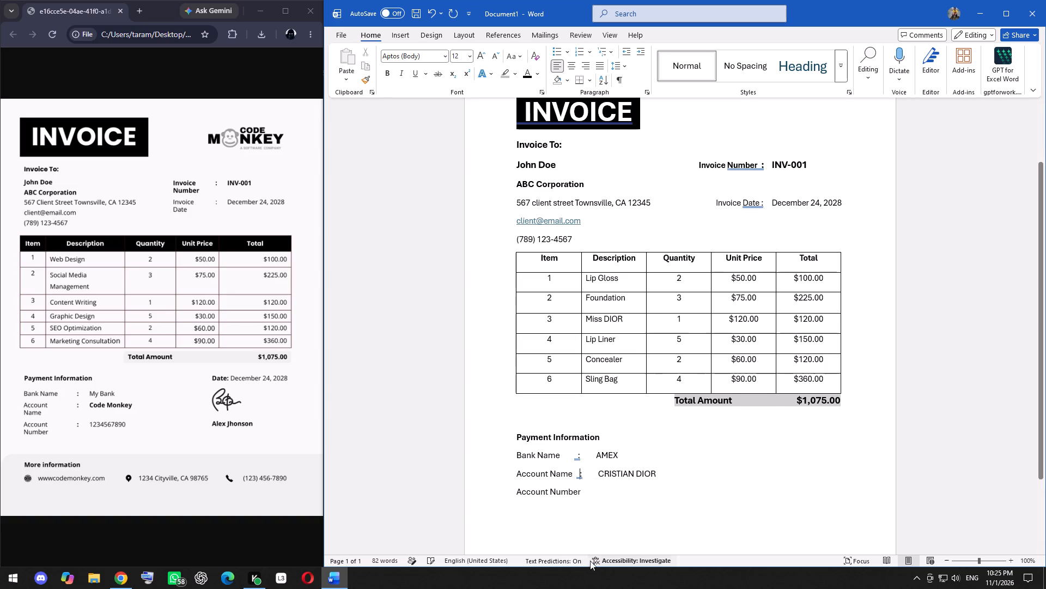
key(space)
key(space)
key(space)
key(space)
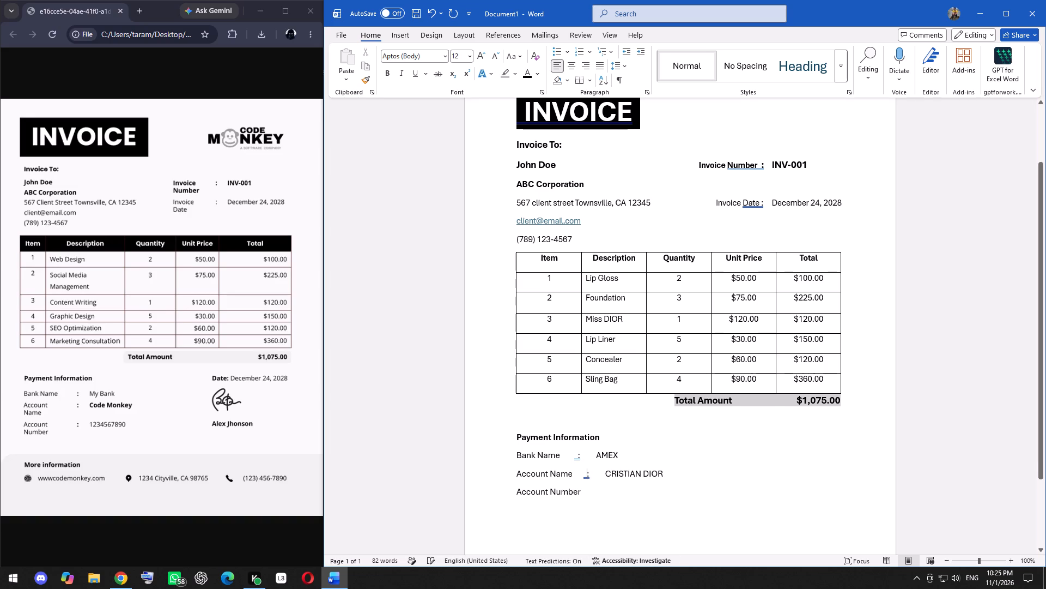
click(578, 453)
key(space)
key(space)
key(space)
key(space)
key(space)
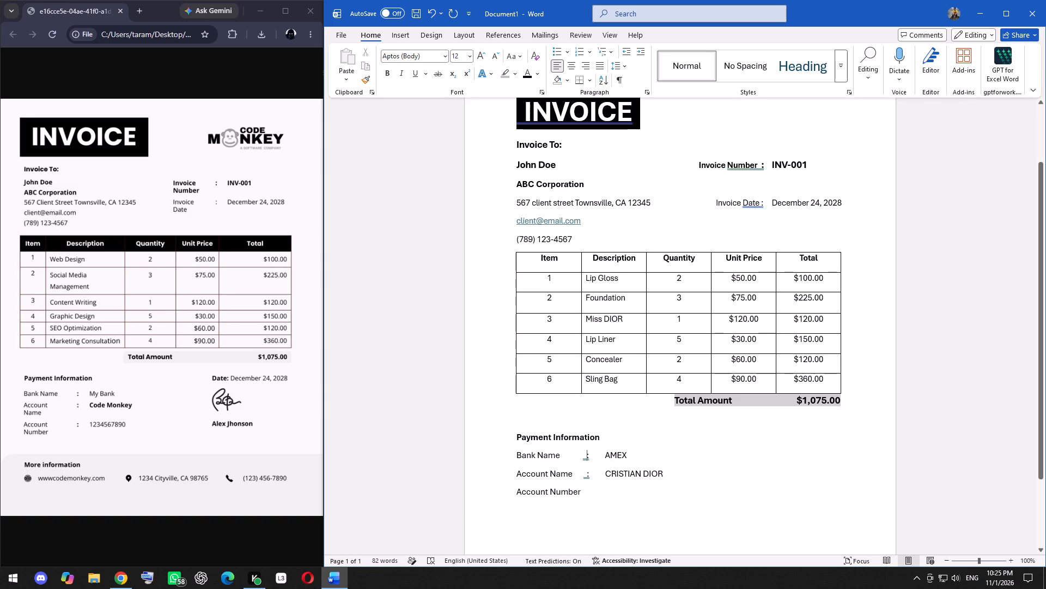
Add a colon after "Account Number", spaced to line up with the two colons above.
click(584, 492)
key(space)
key(space)
key(space)
key(space)
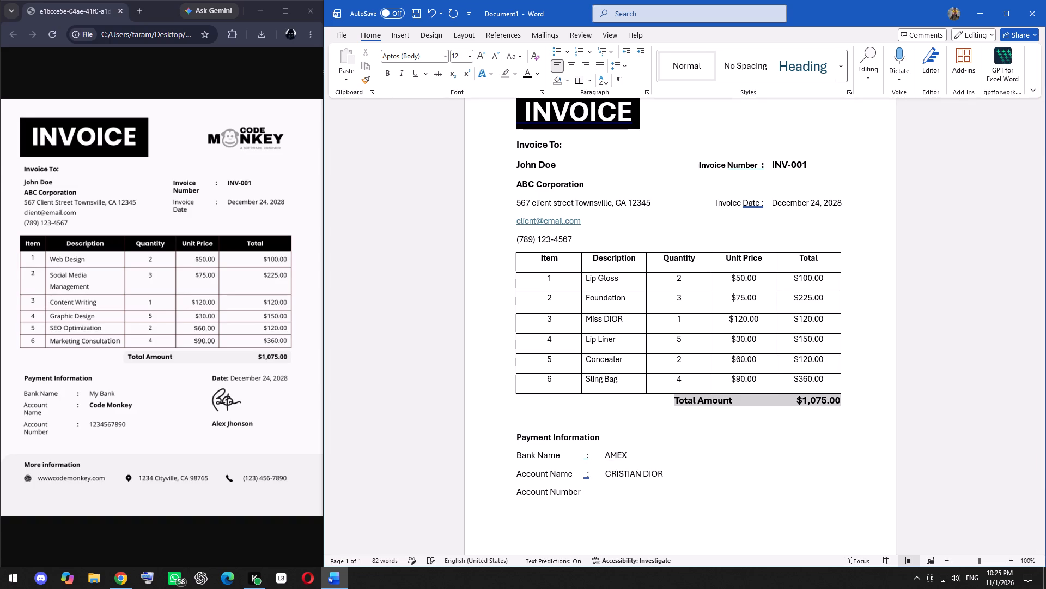
key(BackSpace)
key(shift+colon)
Insert a gap of spaces after the "Account Number" colon, reaching the column of the values above.
key(space)
key(space)
key(space)
key(space)
key(space)
key(space)
key(space)
key(space)
key(space)
key(space)
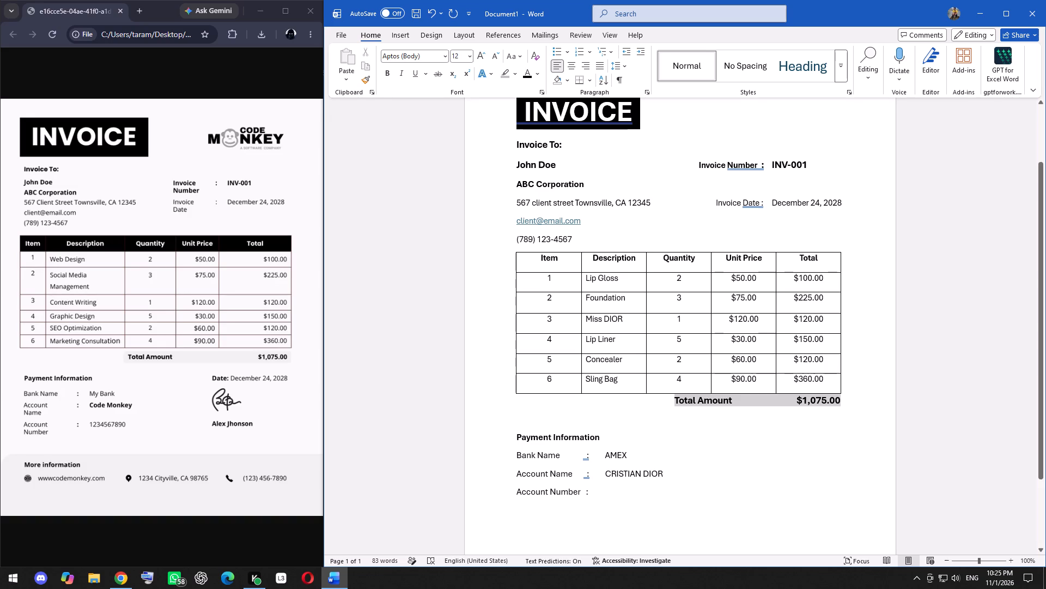
Narrow the gaps between the colons and the values AMEX and CRISTIAN DIOR by removing a few spaces on each line.
click(601, 453)
key(BackSpace)
key(BackSpace)
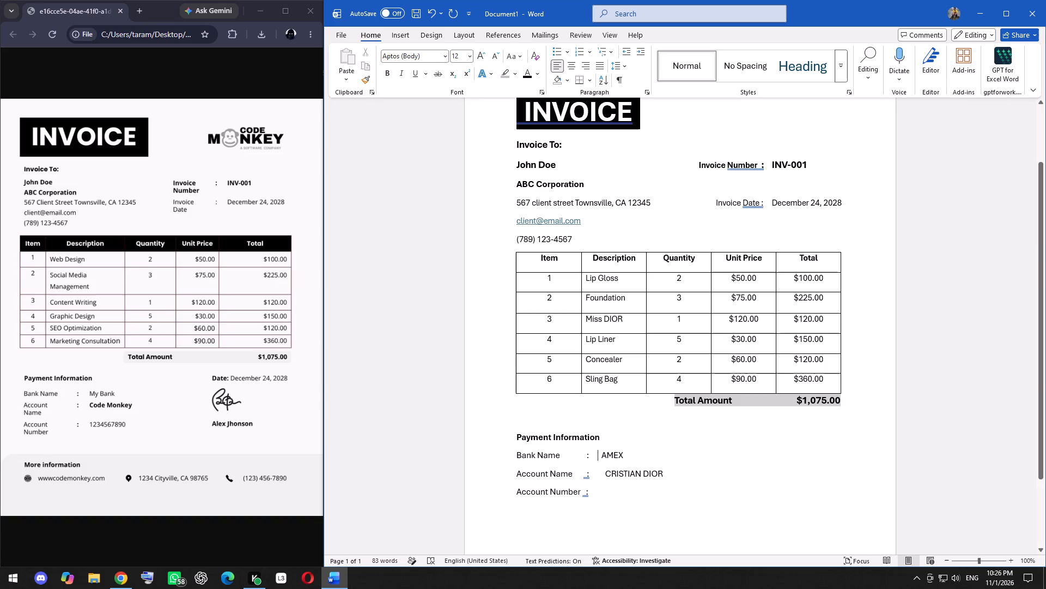
click(600, 472)
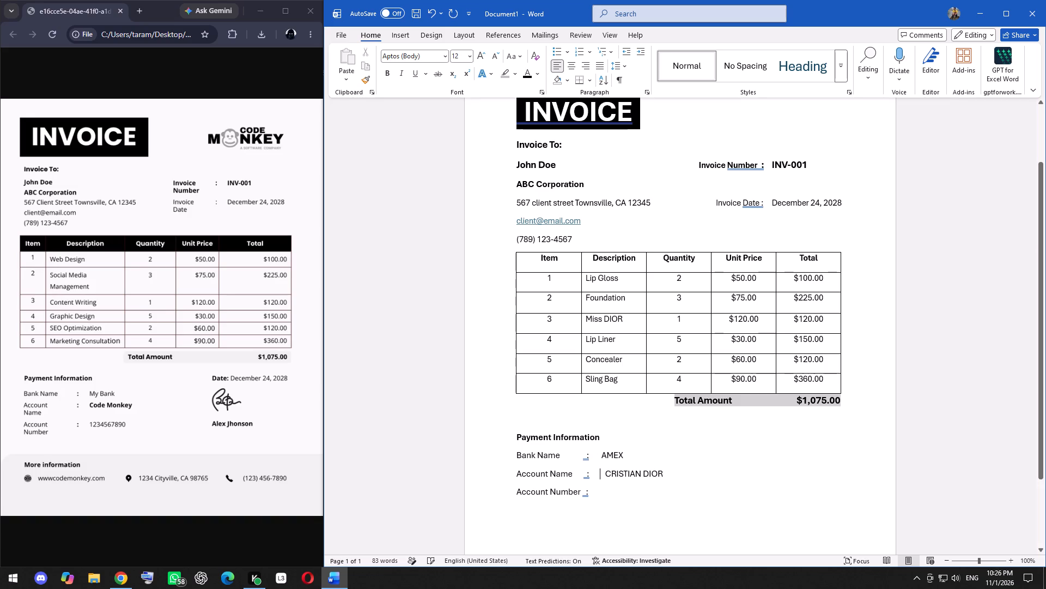
key(BackSpace)
key(BackSpace)
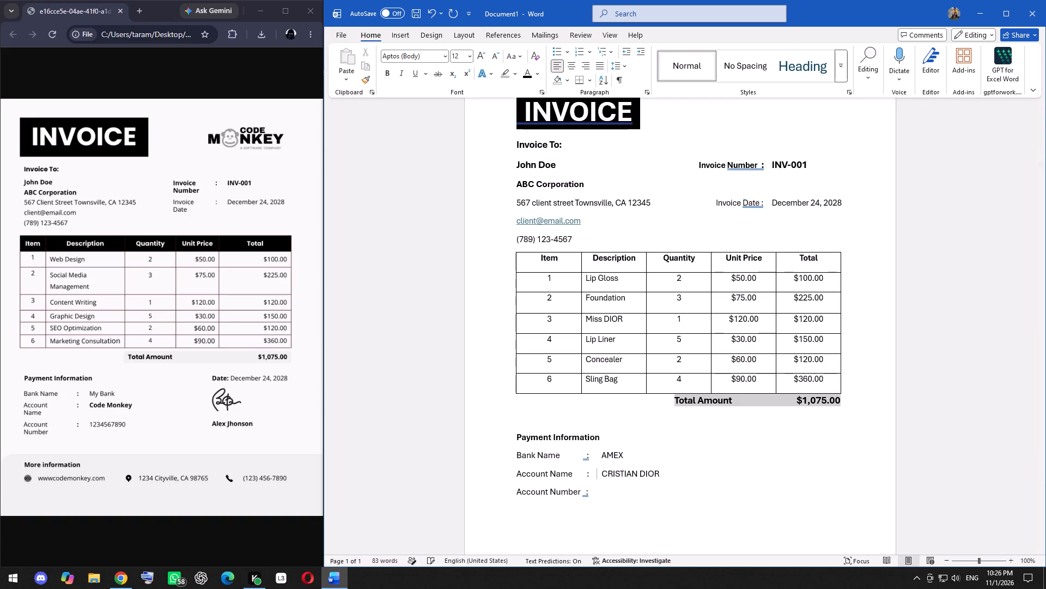
key(BackSpace)
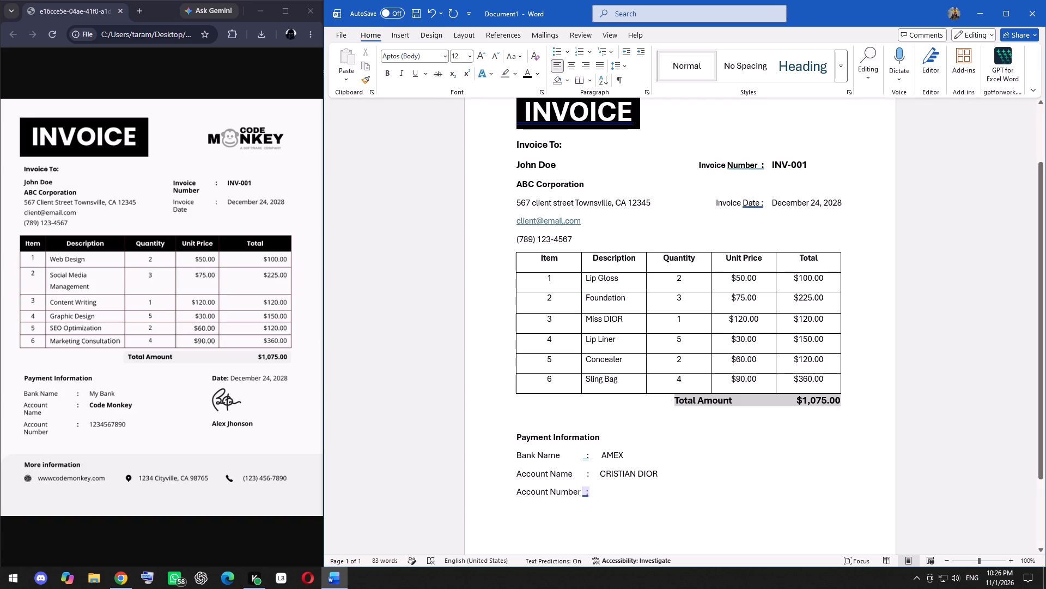
Enter the template's sample account number after the "Account Number" colon.
click(598, 491)
key(BackSpace)
key(space)
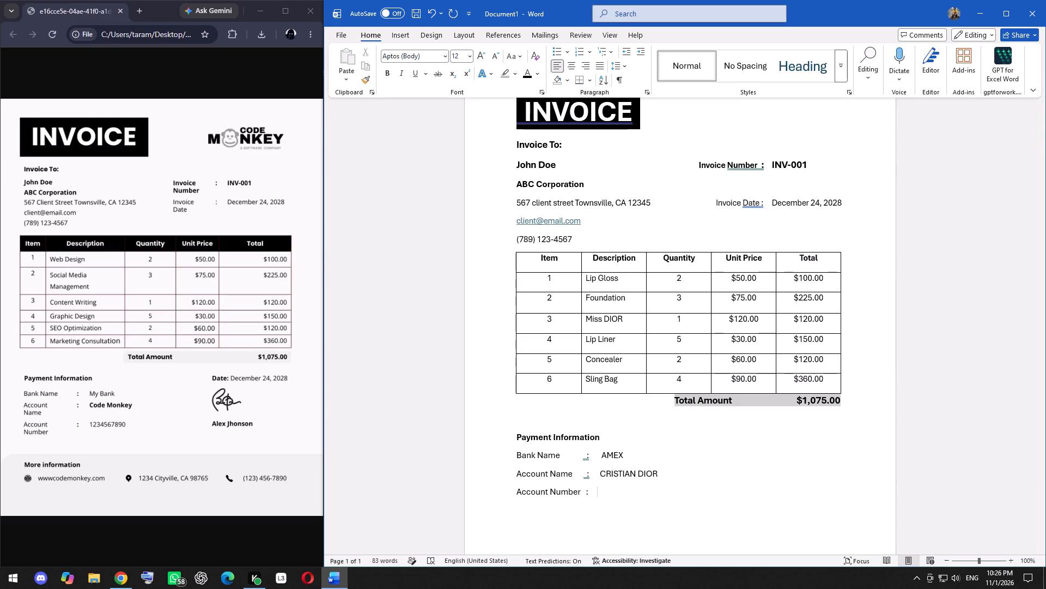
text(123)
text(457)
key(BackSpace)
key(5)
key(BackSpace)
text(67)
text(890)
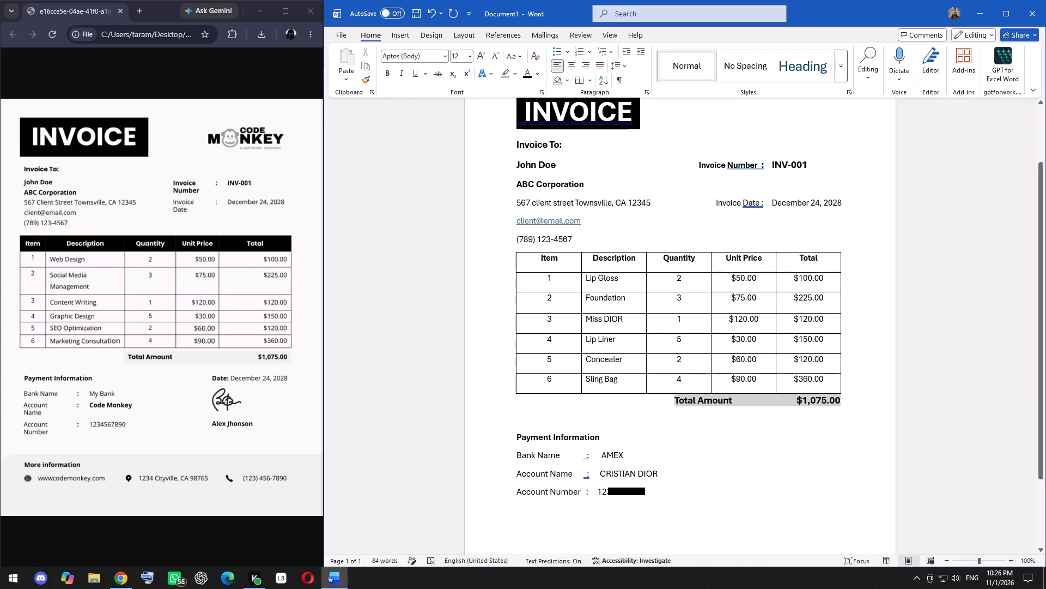
Add two spaces before the account number to align it with the values above.
click(598, 490)
key(space)
key(space)
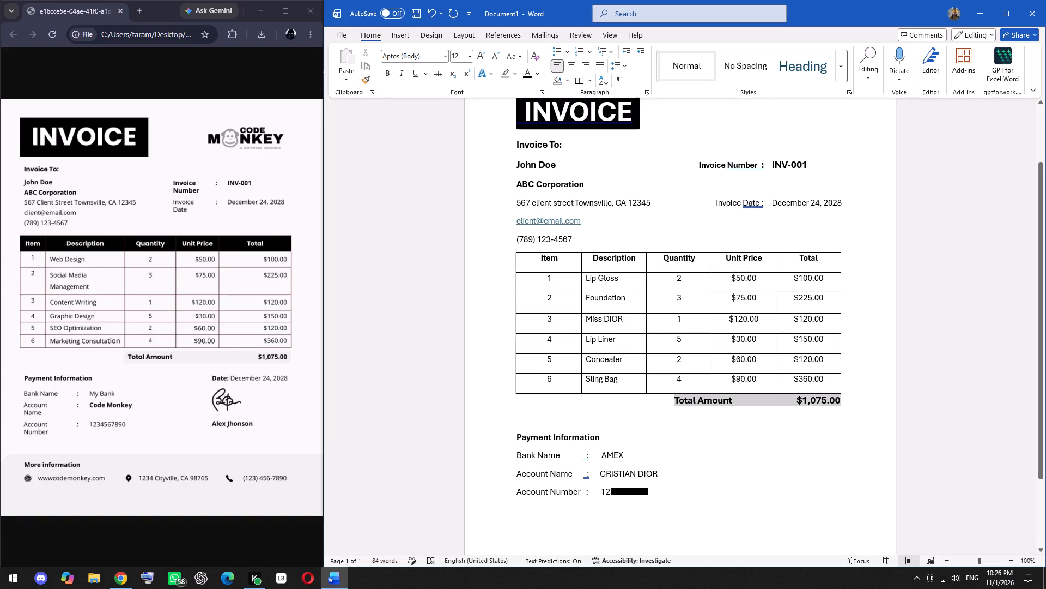
Add a bold "Date:" label on the Payment Information heading line, below the Total column area.
click(649, 490)
click(747, 435)
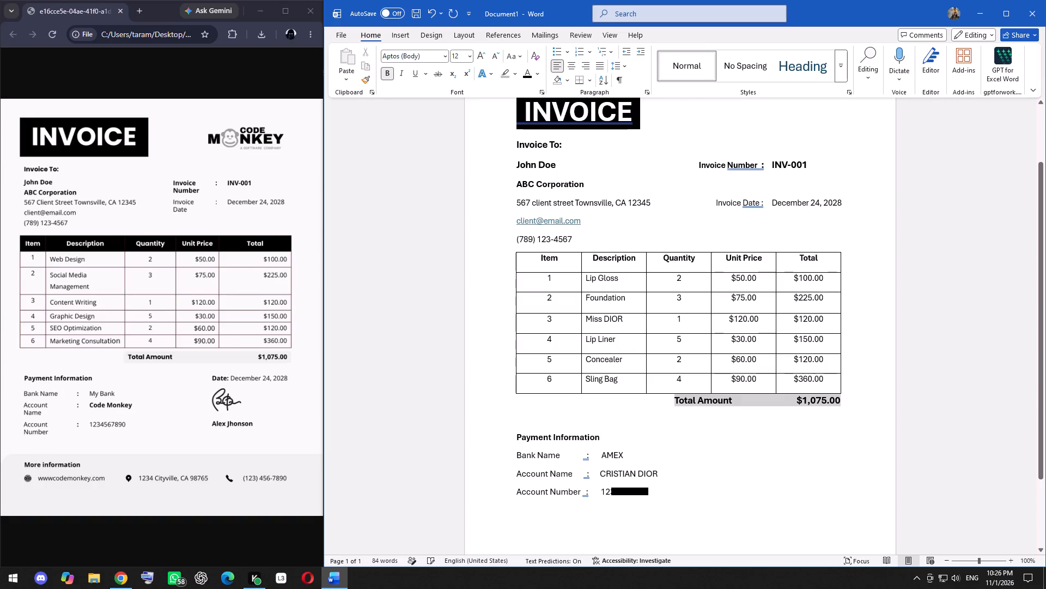
double_click(750, 434)
text(da)
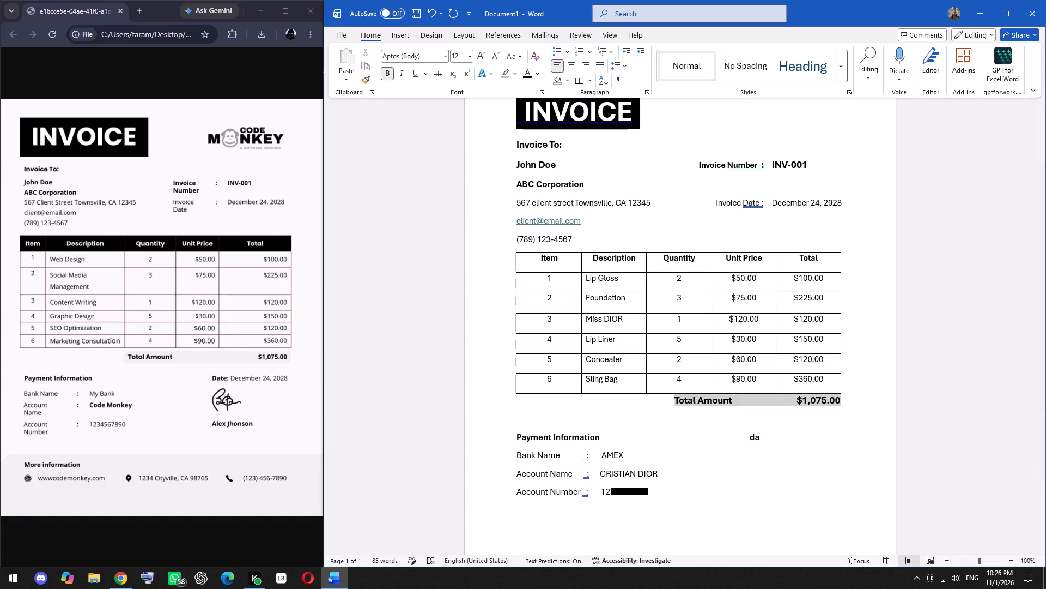
key(BackSpace)
key(BackSpace)
key(d)
text(ate)
key(space)
key(BackSpace)
text(:)
key(space)
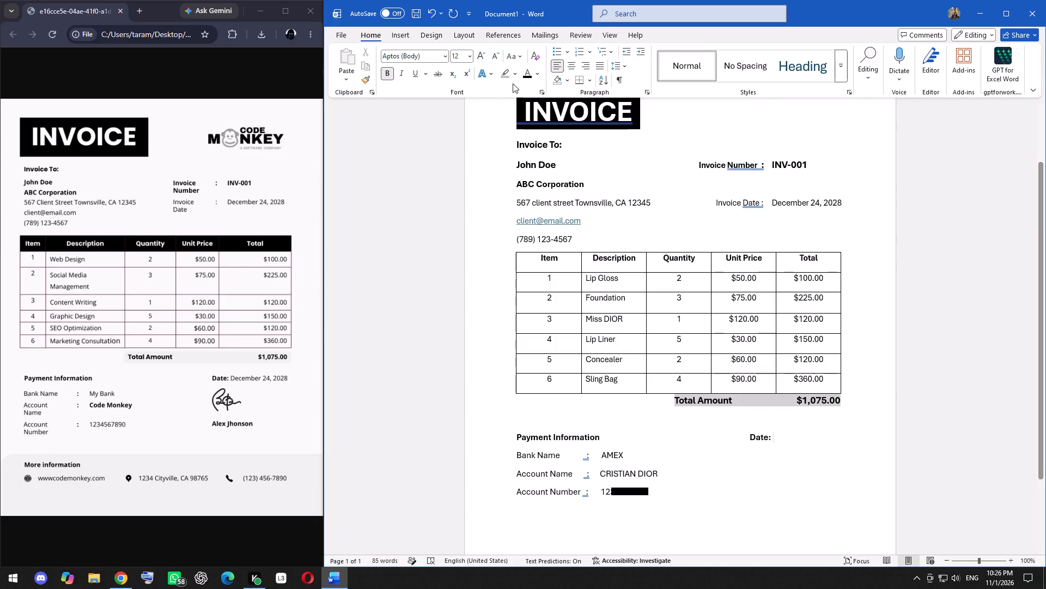
Enter December 24, 2028 in regular weight after the "Date:" label.
click(385, 72)
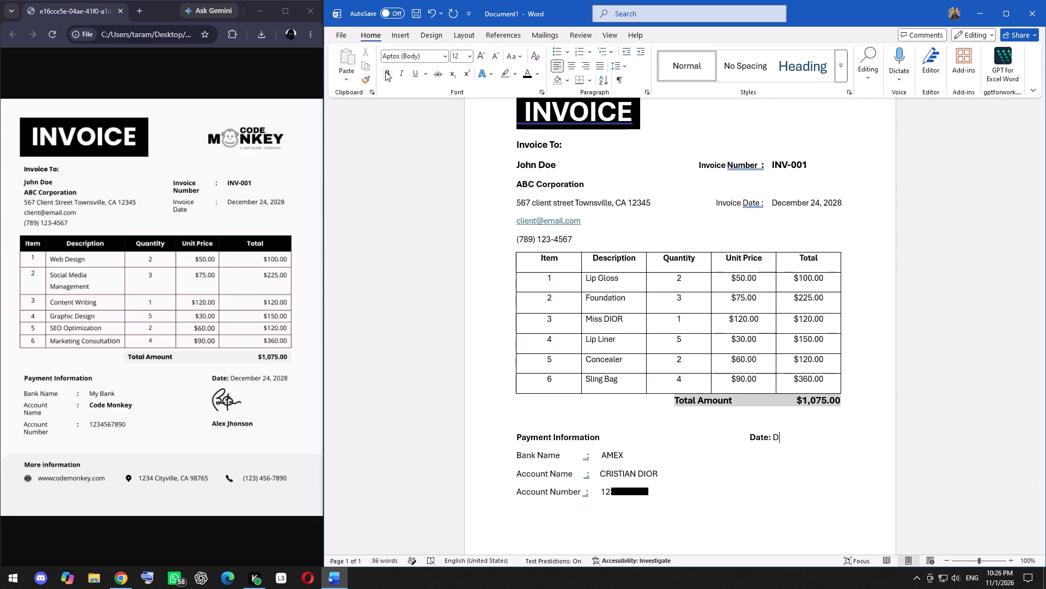
text(ecem)
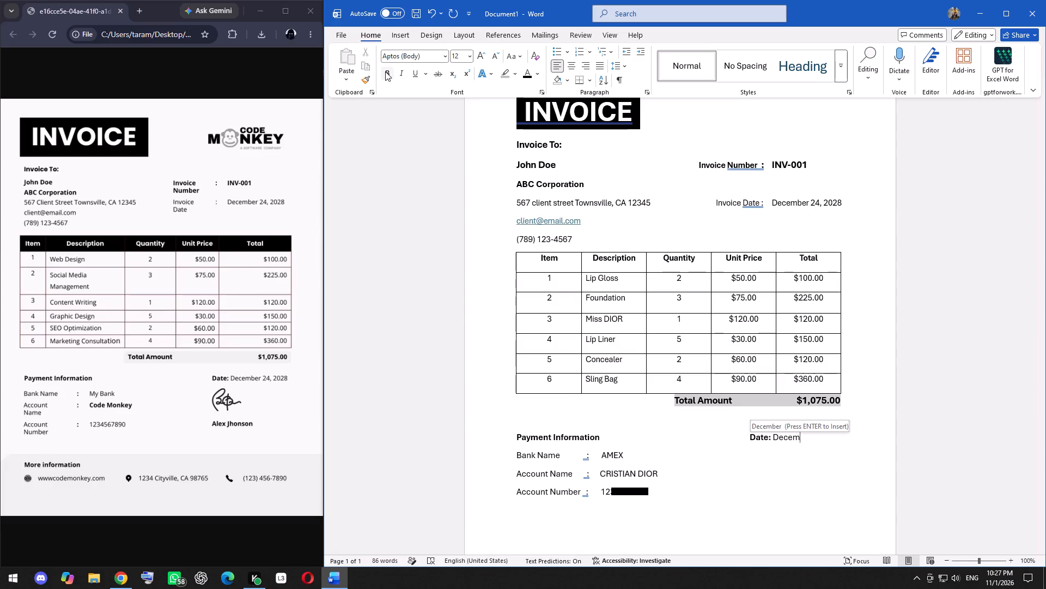
key(Return)
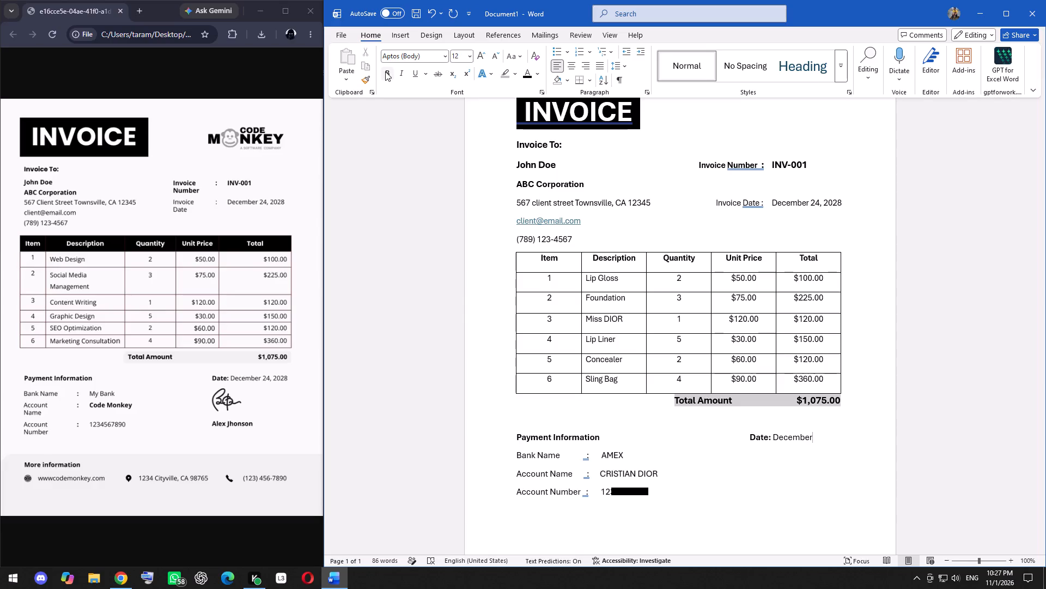
key(space)
text(24)
key(comma)
key(space)
text(202)
key(8)
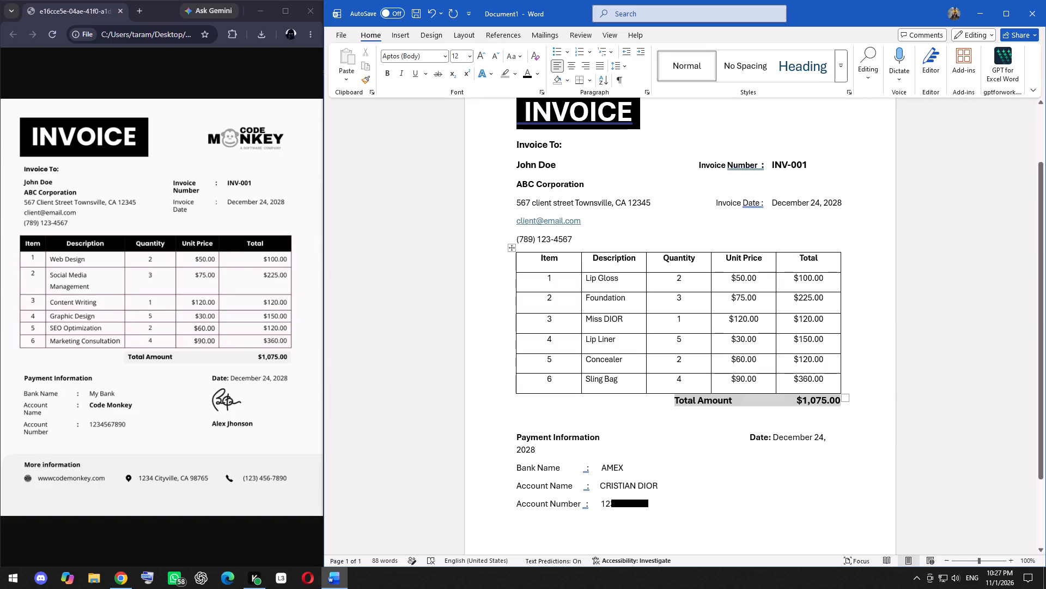
Replace the gap between "Payment Information" and "Date:" with spaces so the full date fits on one line near the table's right edge.
click(746, 440)
key(BackSpace)
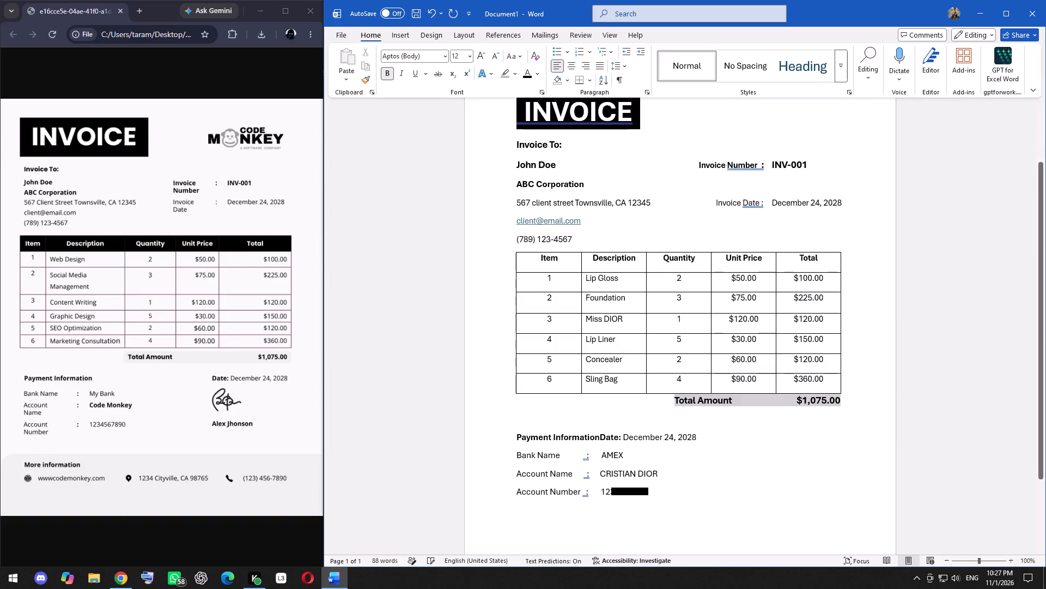
key(space)
key(space)
key(space)
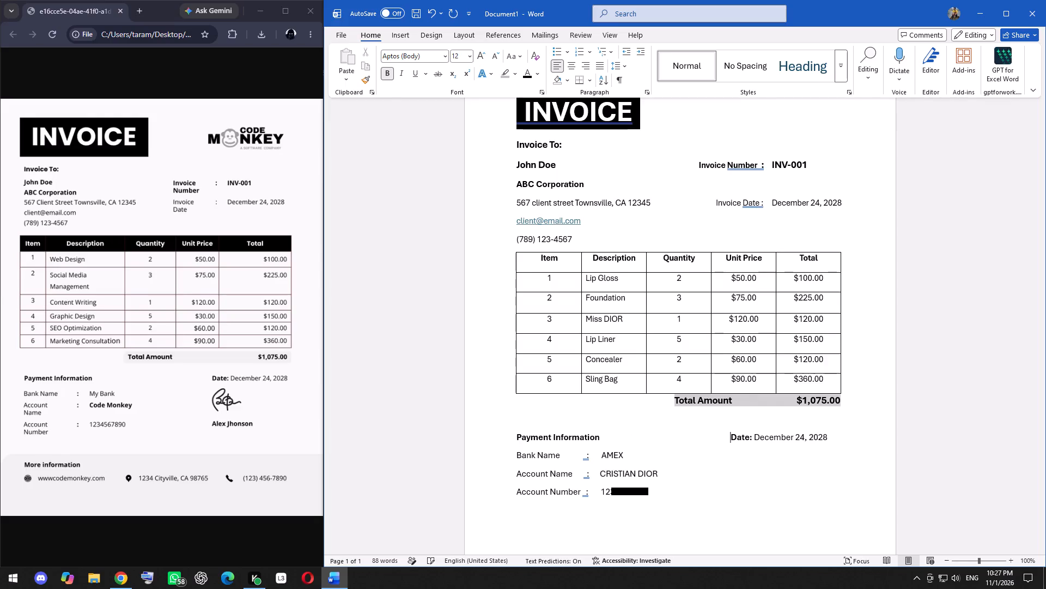
key(space)
key(space)
key(space)
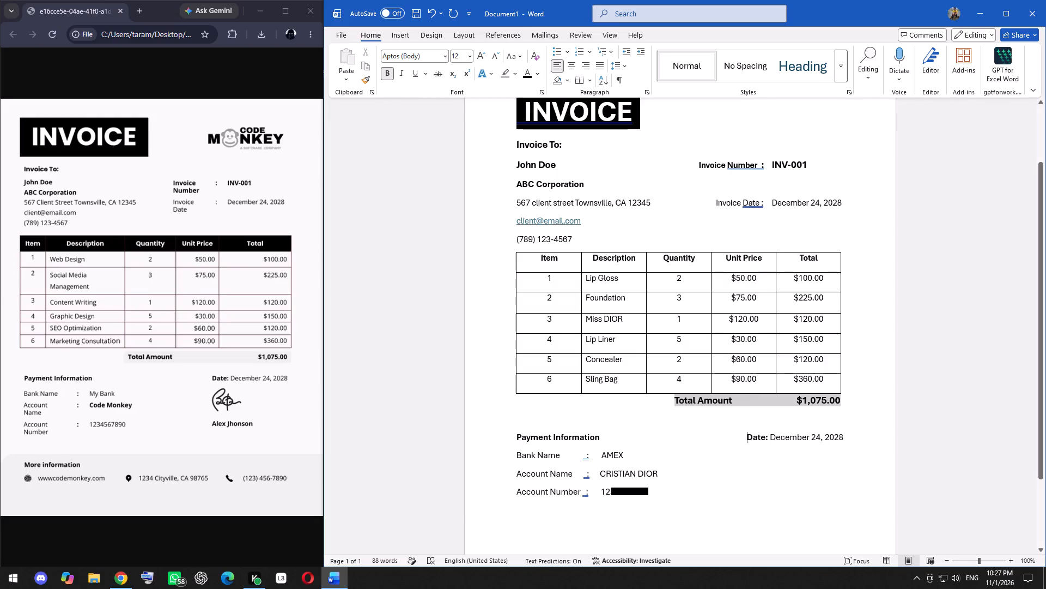
Insert a gap of spaces after the account number, reaching the column below the "Date:" label.
click(753, 449)
double_click(751, 452)
double_click(746, 484)
click(748, 486)
click(749, 491)
key(space)
key(space)
key(space)
key(space)
key(space)
key(space)
key(space)
key(space)
key(space)
key(space)
key(space)
key(space)
key(space)
key(space)
key(space)
key(space)
key(space)
key(space)
key(space)
key(space)
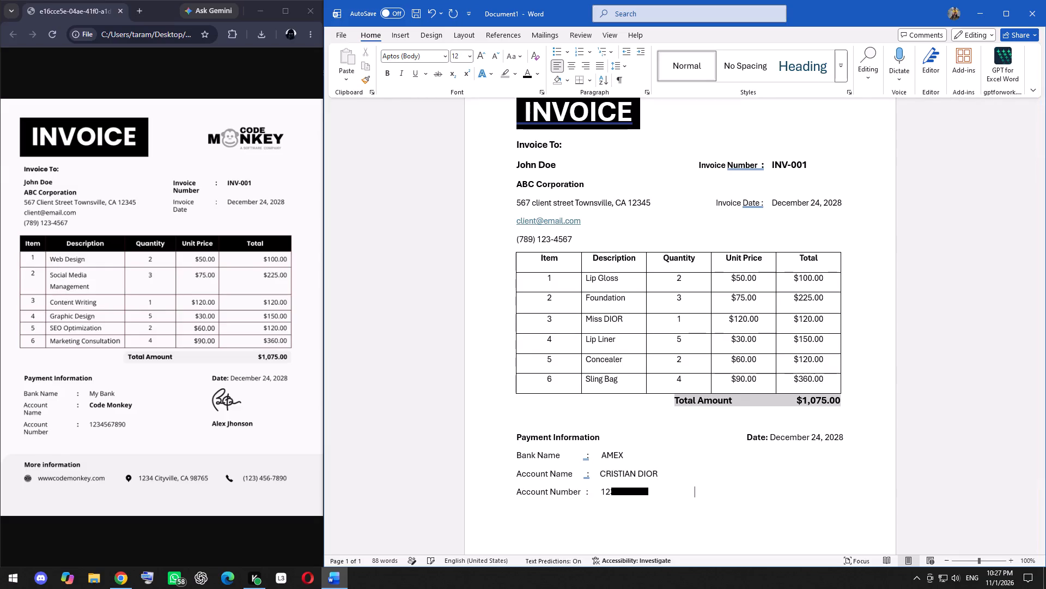
key(space)
key(space)
key(space)
Enter the template signatory's name at the end of the Account Number line.
key(a)
key(BackSpace)
key(a)
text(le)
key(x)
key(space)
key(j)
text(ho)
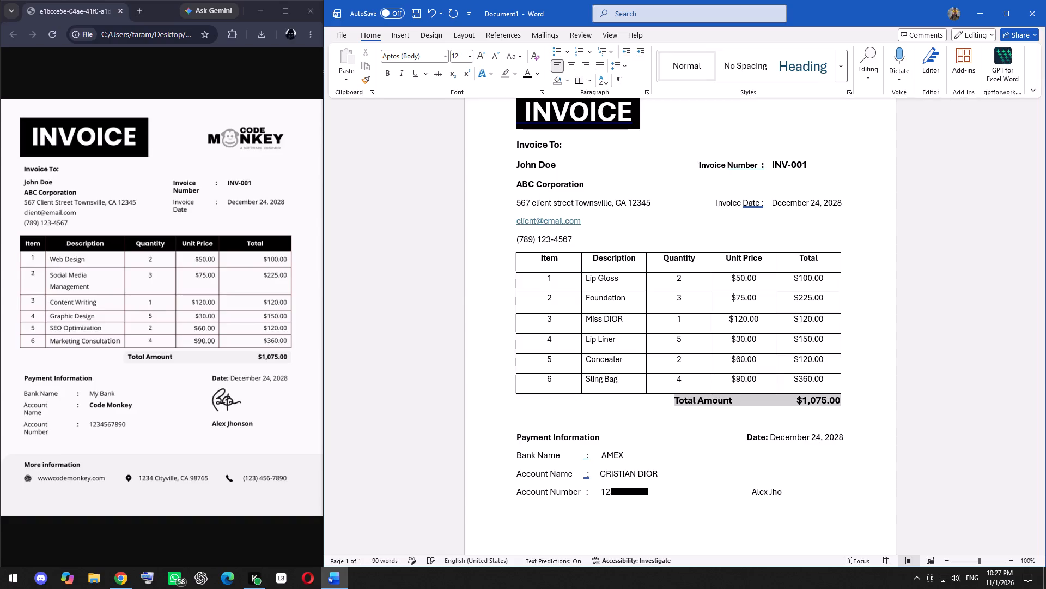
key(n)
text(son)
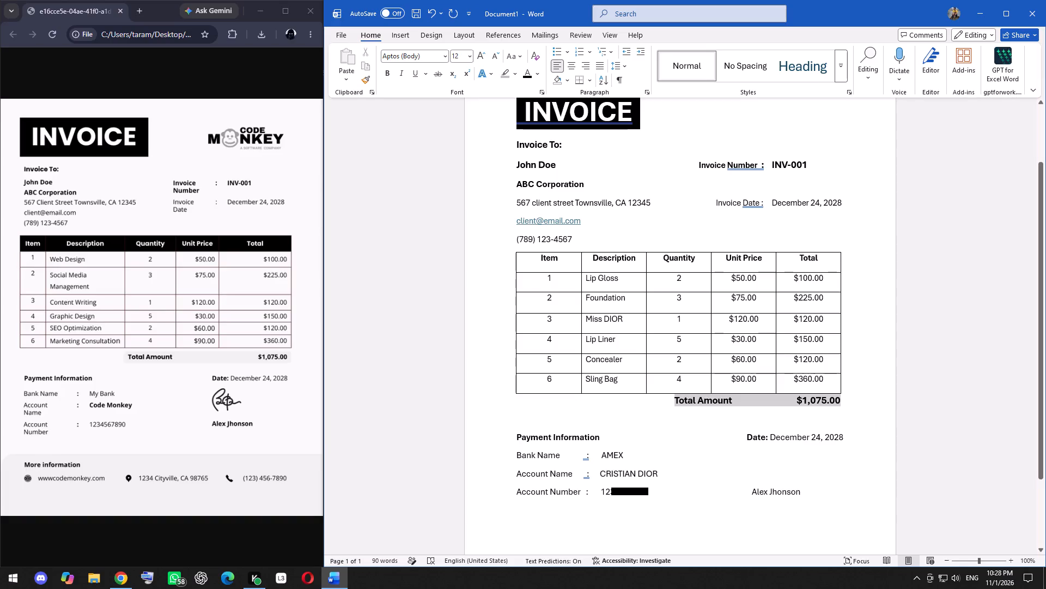
Add twelve spaces before the signatory's name to shift it beneath the date value.
click(747, 490)
key(space)
key(space)
key(space)
key(space)
key(space)
key(space)
key(space)
key(space)
key(space)
key(space)
key(space)
key(space)
Make the signatory's name bold.
drag(774, 489, 809, 491)
drag(809, 491, 825, 493)
click(390, 68)
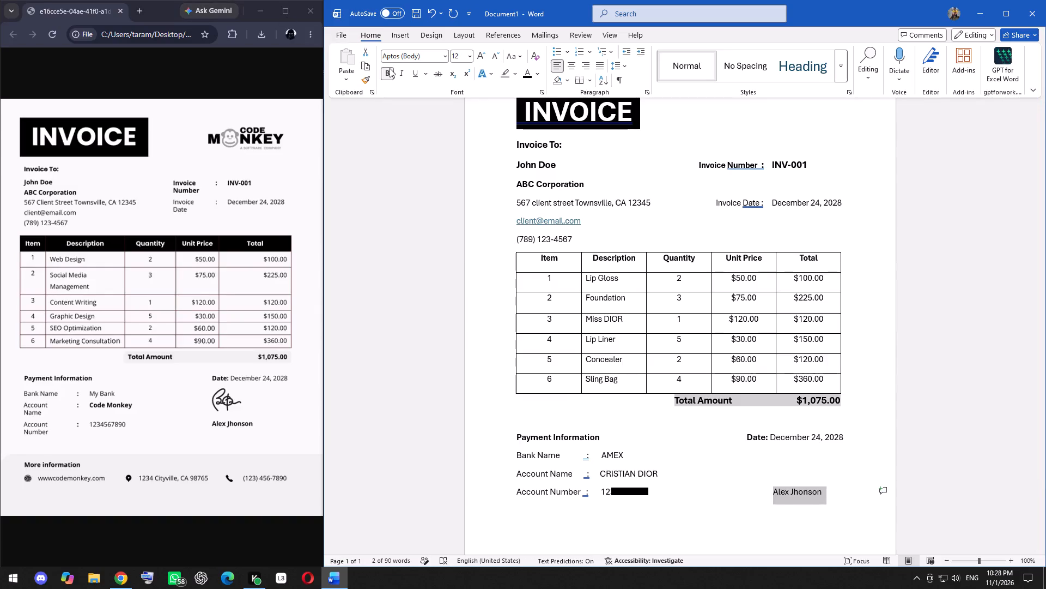
click(746, 497)
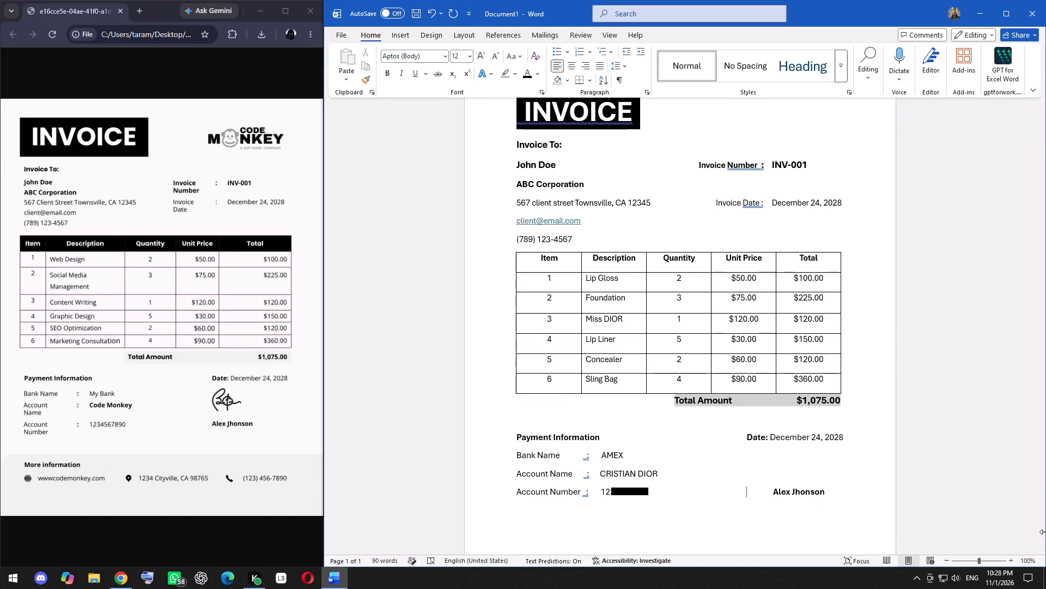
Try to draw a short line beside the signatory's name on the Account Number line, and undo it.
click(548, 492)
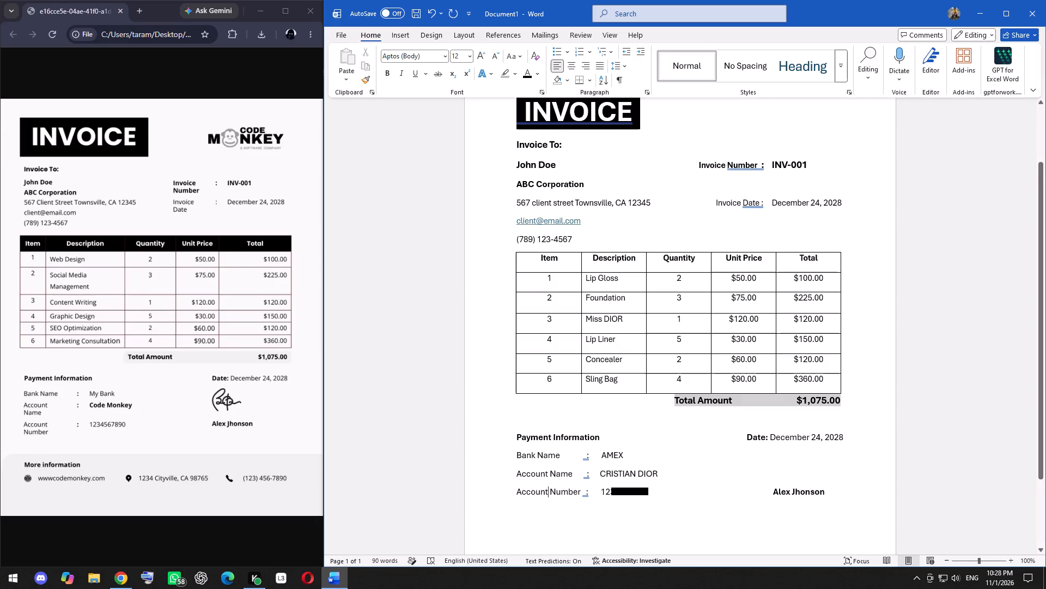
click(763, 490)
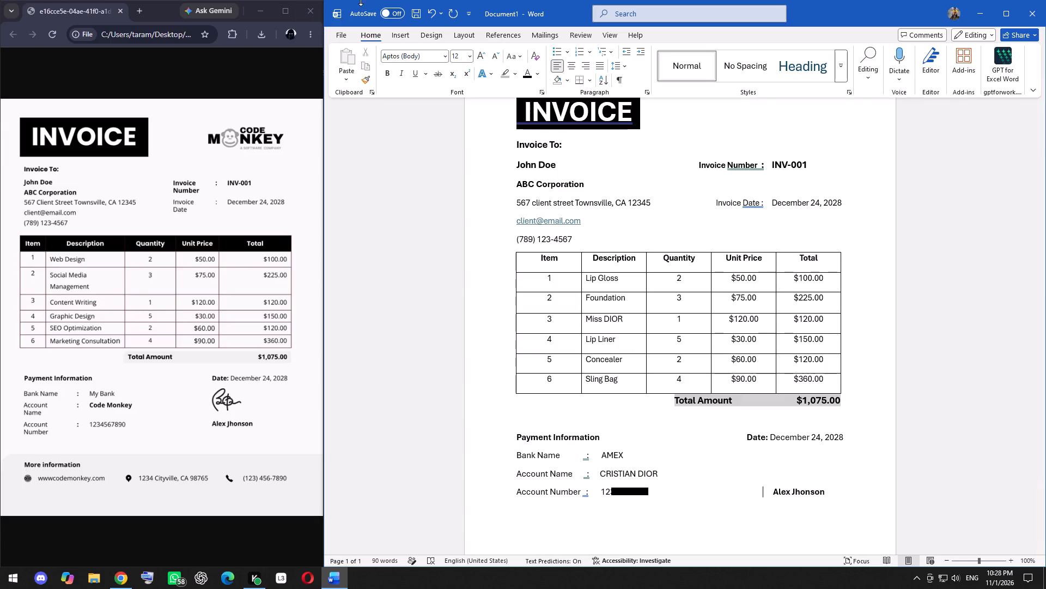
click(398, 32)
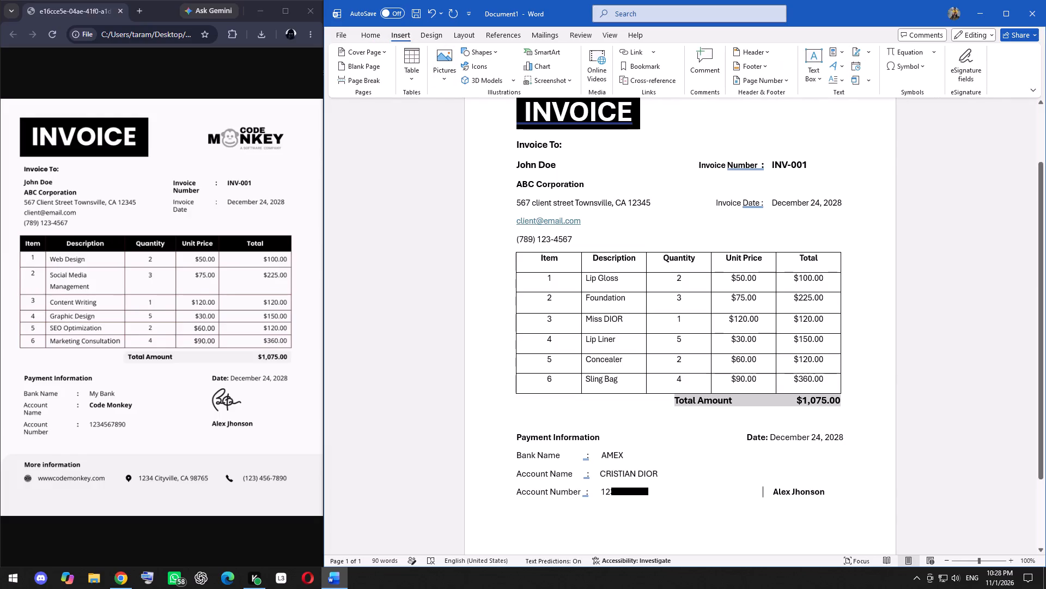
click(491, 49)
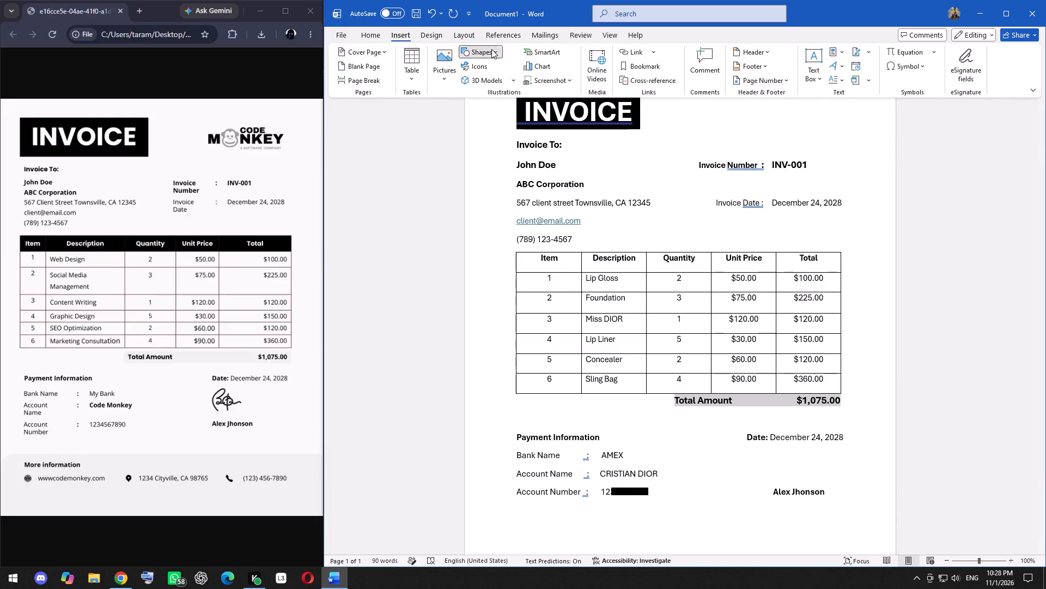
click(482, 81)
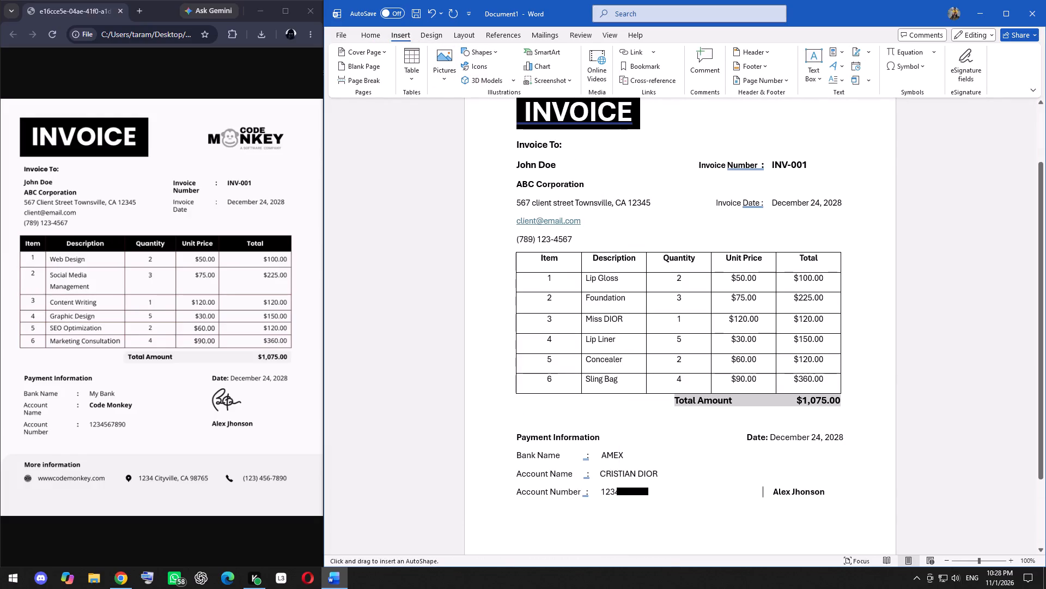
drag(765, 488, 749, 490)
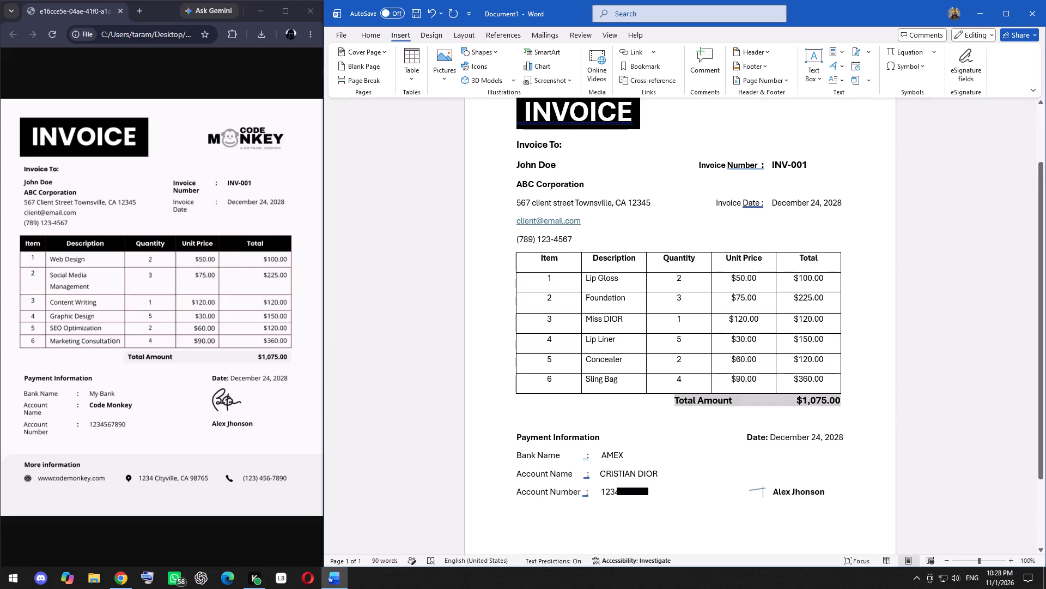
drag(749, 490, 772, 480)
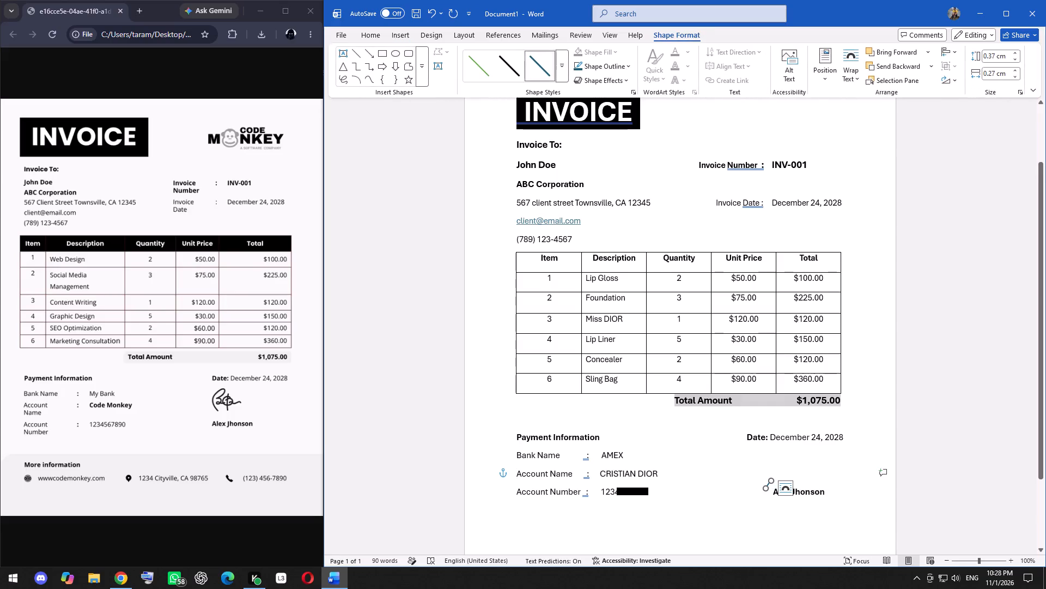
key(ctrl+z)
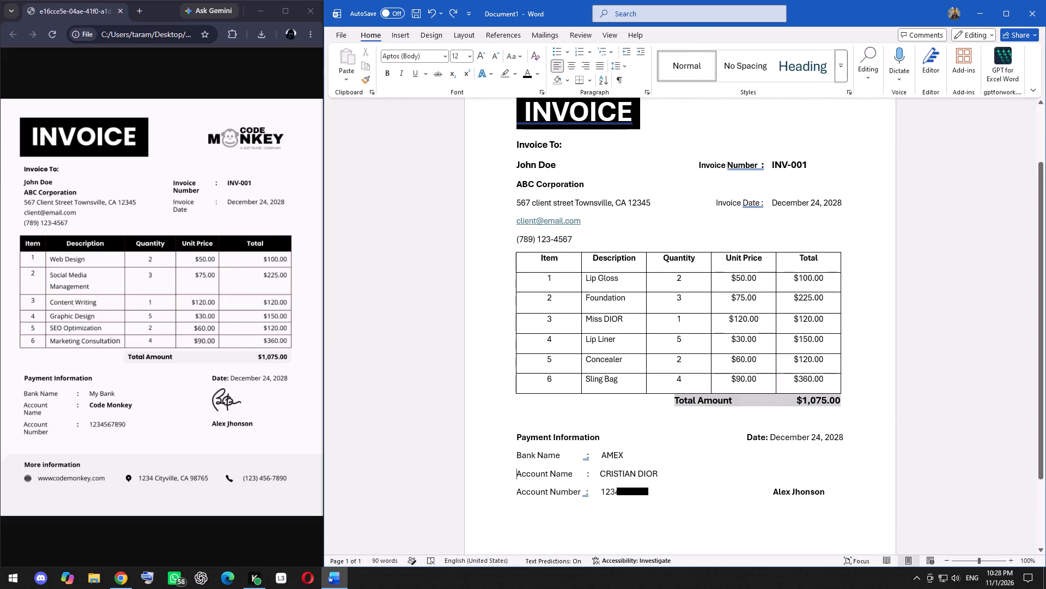
Draw a nearly horizontal line about 3.7 cm long just above the signatory's name as a signature line.
click(406, 34)
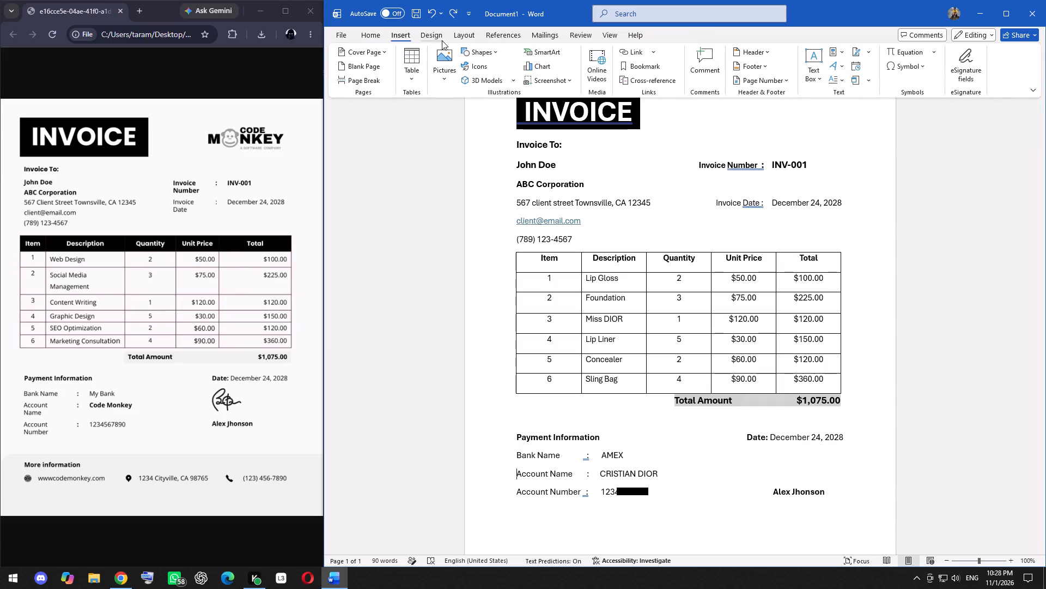
click(497, 47)
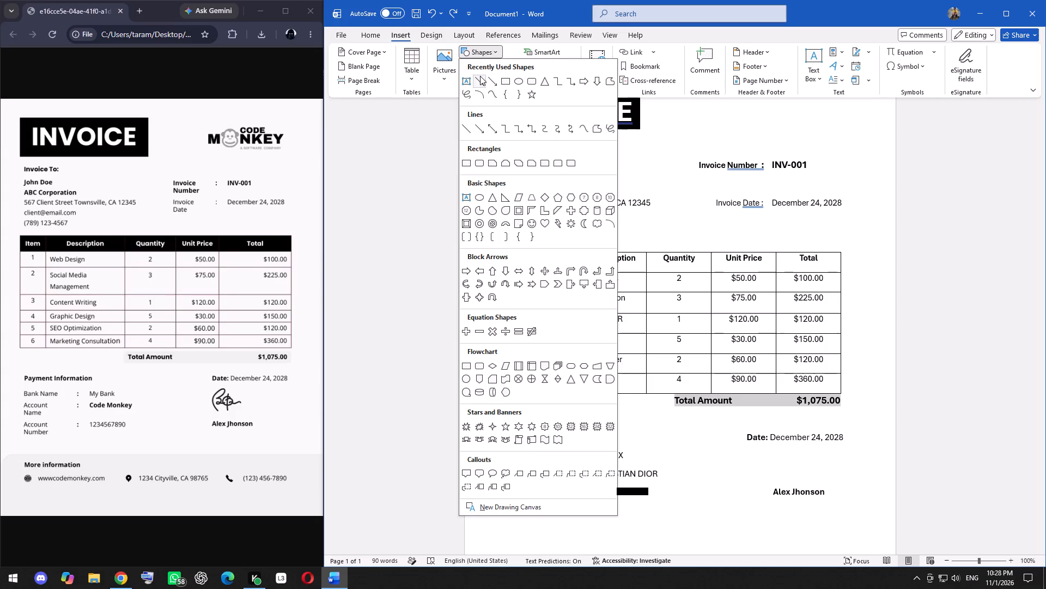
click(479, 77)
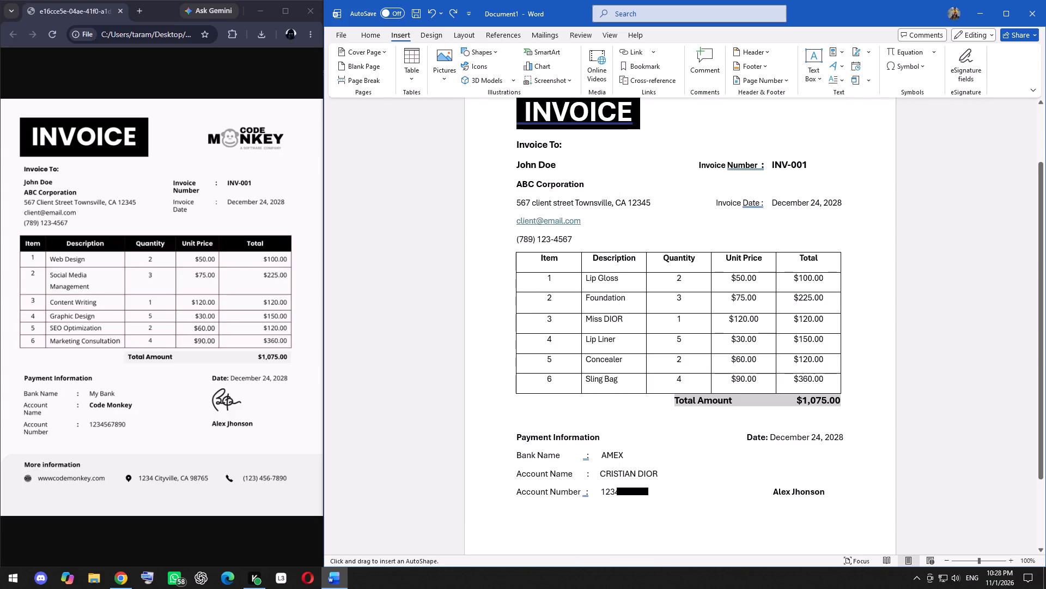
drag(758, 485, 835, 486)
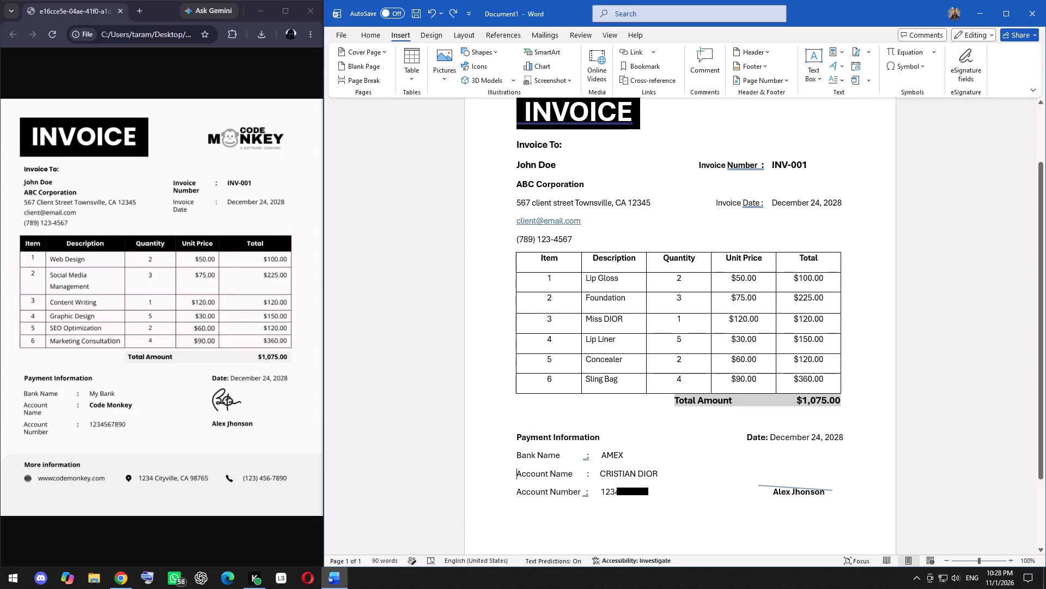
drag(835, 486, 836, 485)
drag(836, 485, 837, 486)
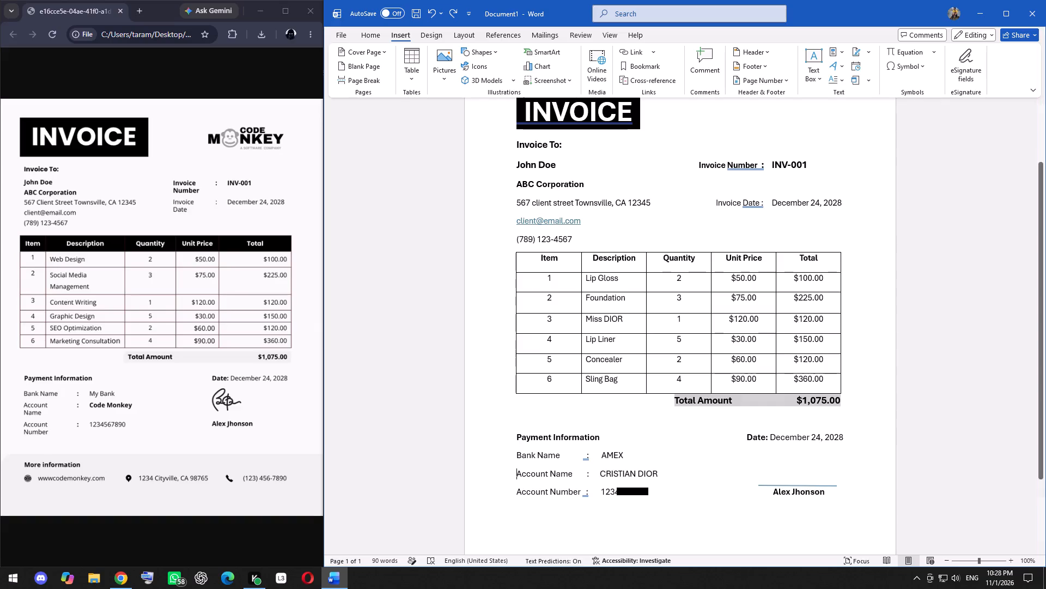
drag(837, 486, 835, 487)
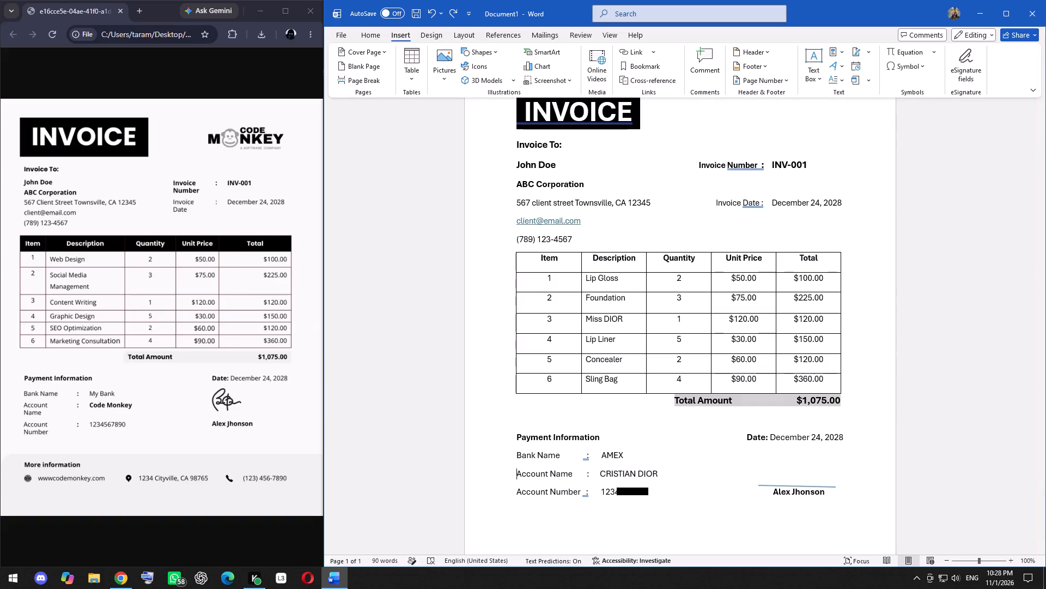
drag(835, 487, 835, 487)
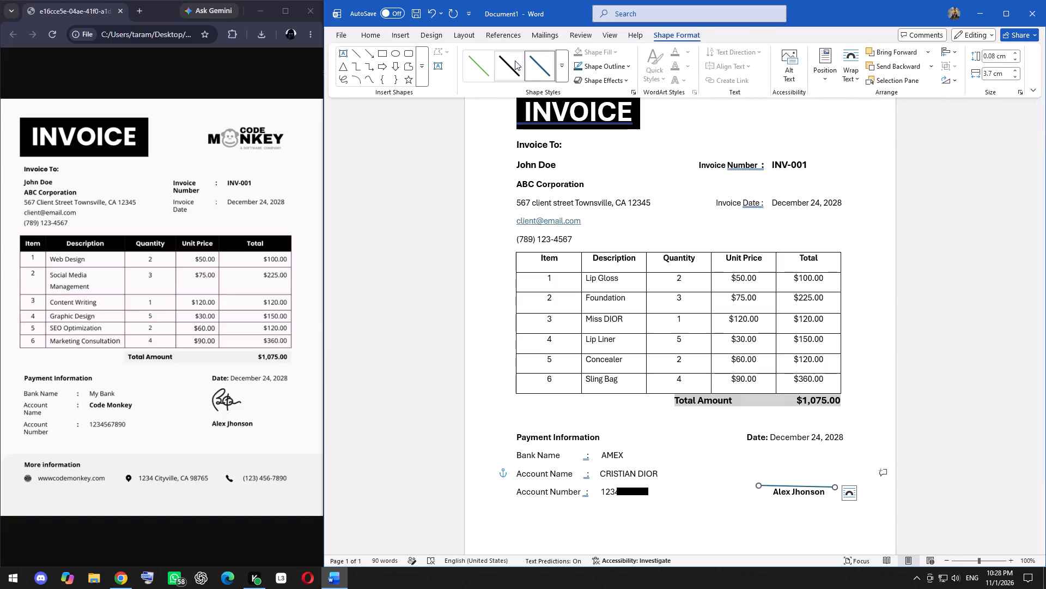
Apply the black preset style to the signature line and pull its starting end slightly inward.
click(515, 61)
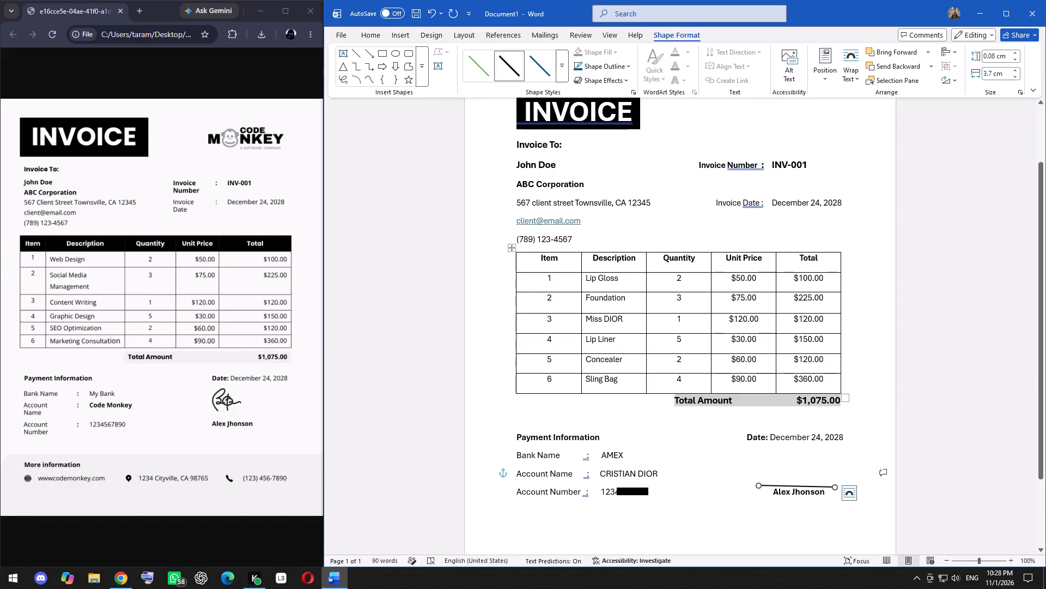
click(759, 485)
click(742, 518)
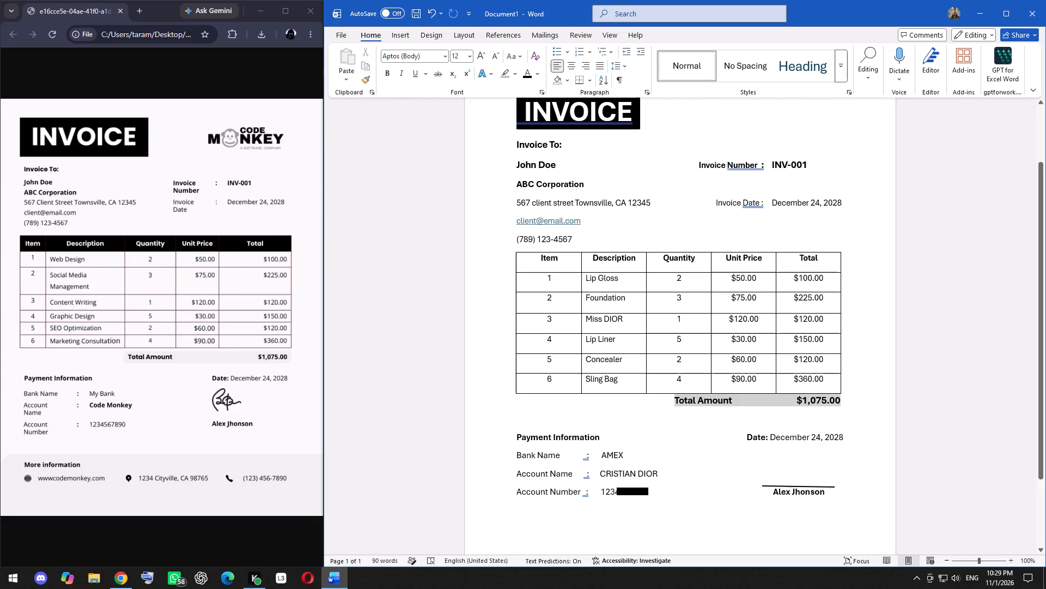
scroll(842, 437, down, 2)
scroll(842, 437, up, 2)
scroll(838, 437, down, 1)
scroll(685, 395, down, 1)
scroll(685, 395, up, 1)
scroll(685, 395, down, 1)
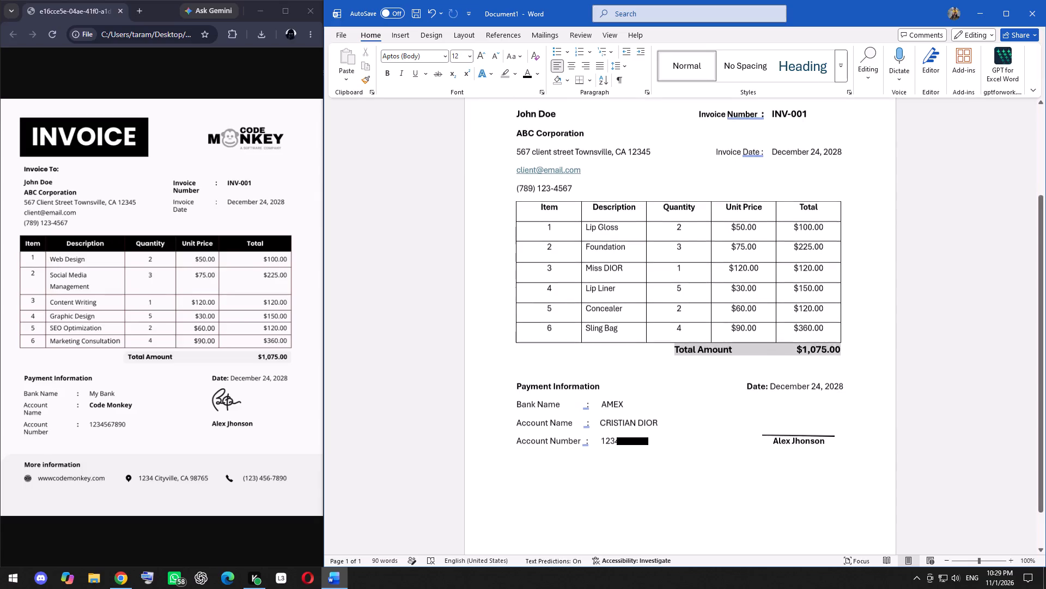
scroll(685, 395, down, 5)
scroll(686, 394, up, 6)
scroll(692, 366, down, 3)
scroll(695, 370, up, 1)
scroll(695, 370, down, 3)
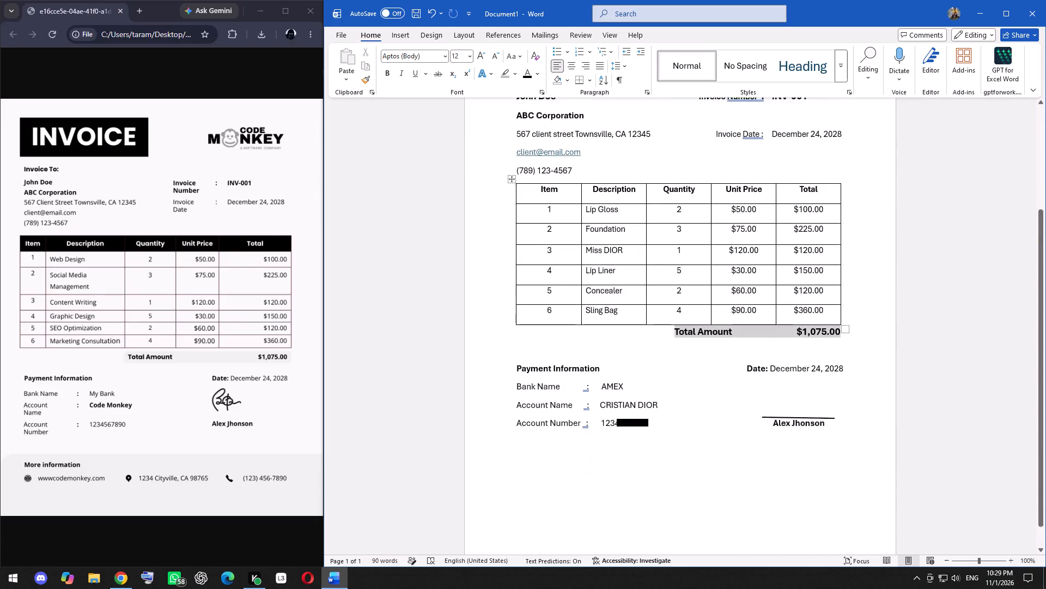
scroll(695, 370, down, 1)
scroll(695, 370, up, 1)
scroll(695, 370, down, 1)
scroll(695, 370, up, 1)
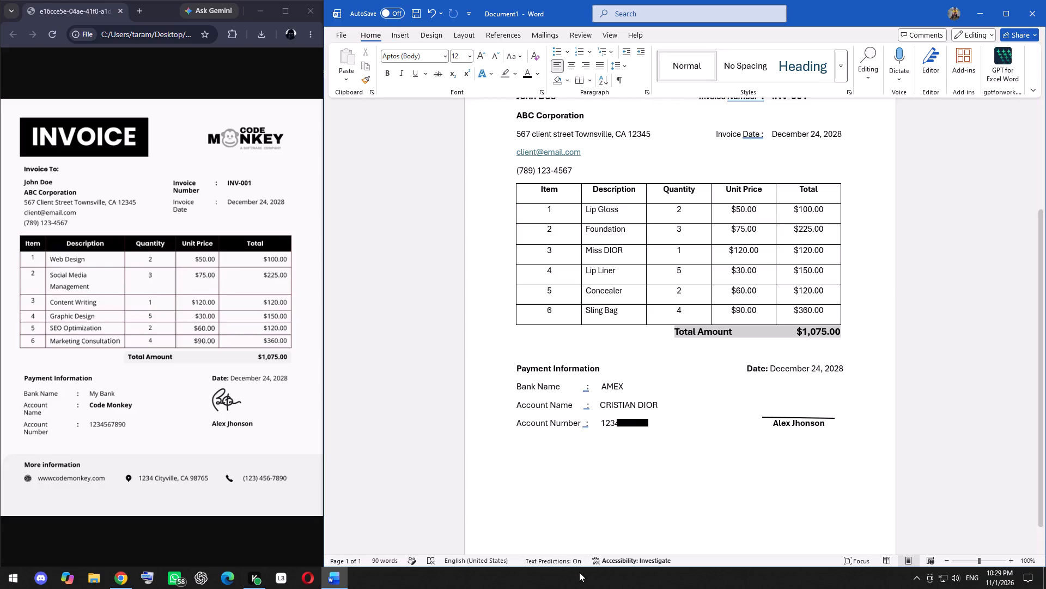
Enter the heading "More Information" at the margin, a few lines below the Account Number line.
double_click(514, 494)
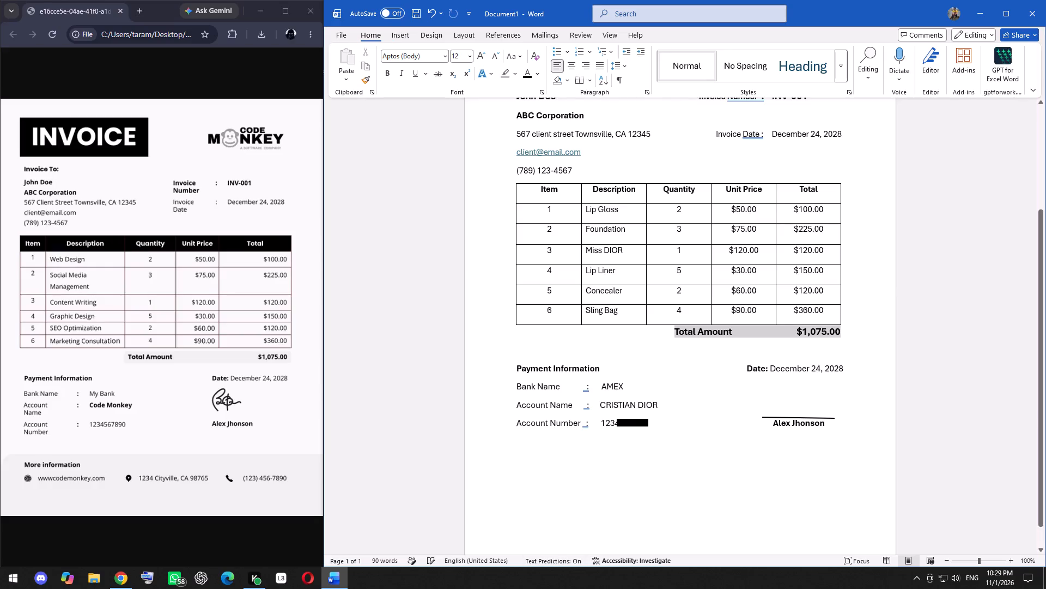
text(for)
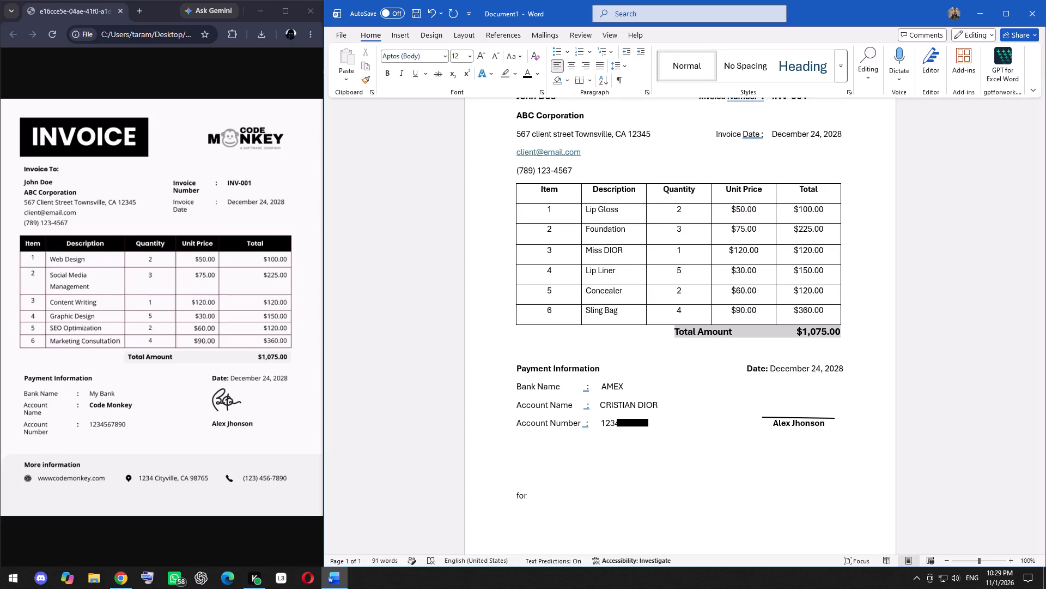
key(BackSpace)
key(BackSpace)
key(BackSpace)
key(BackSpace)
key(Return)
key(i)
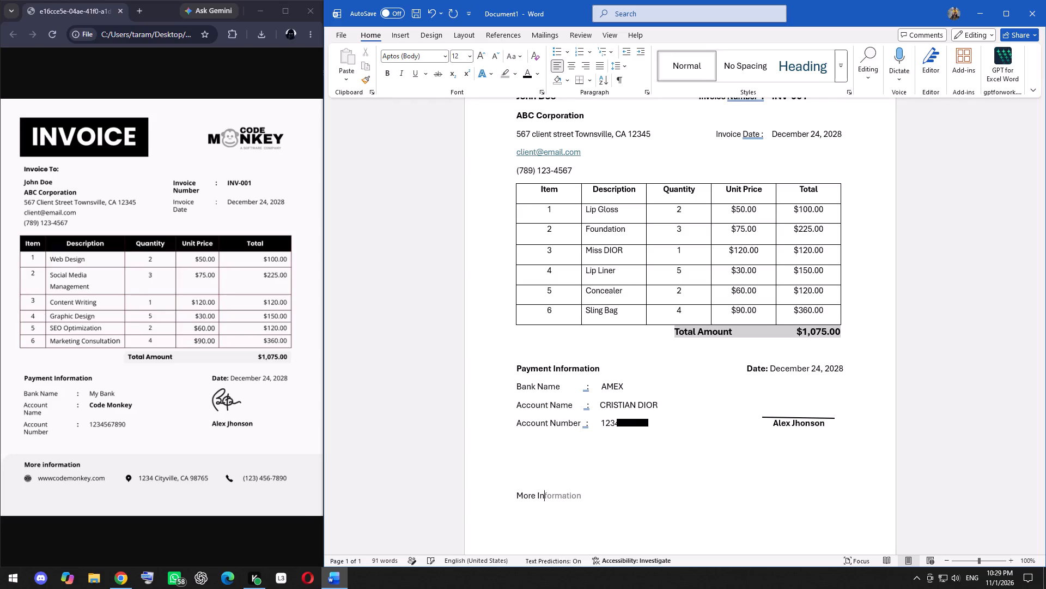
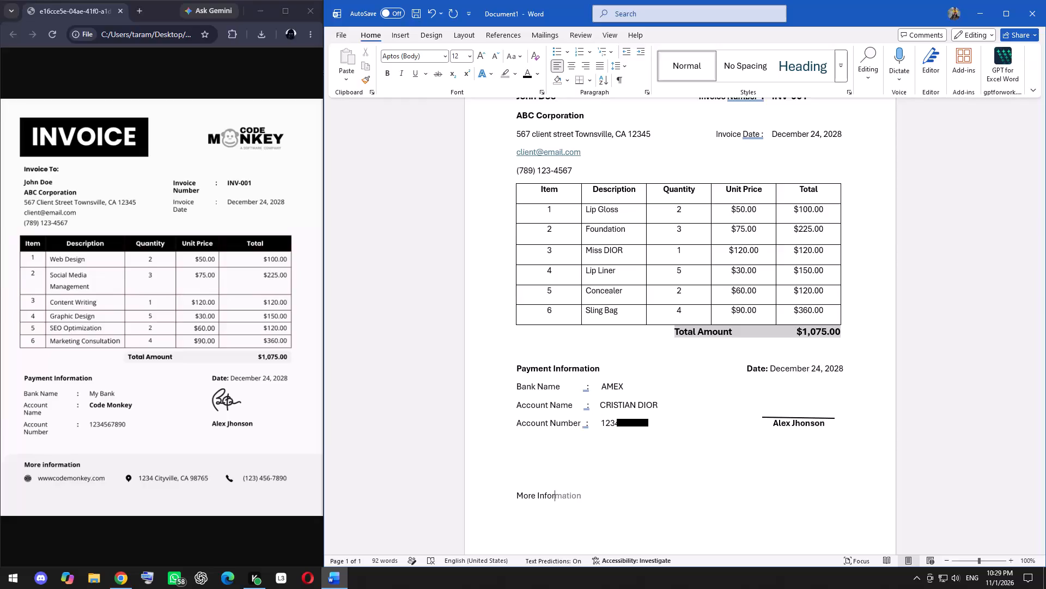
Complete the heading text as "More Information" and make it bold.
key(Return)
key(BackSpace)
text(ma)
text(tion)
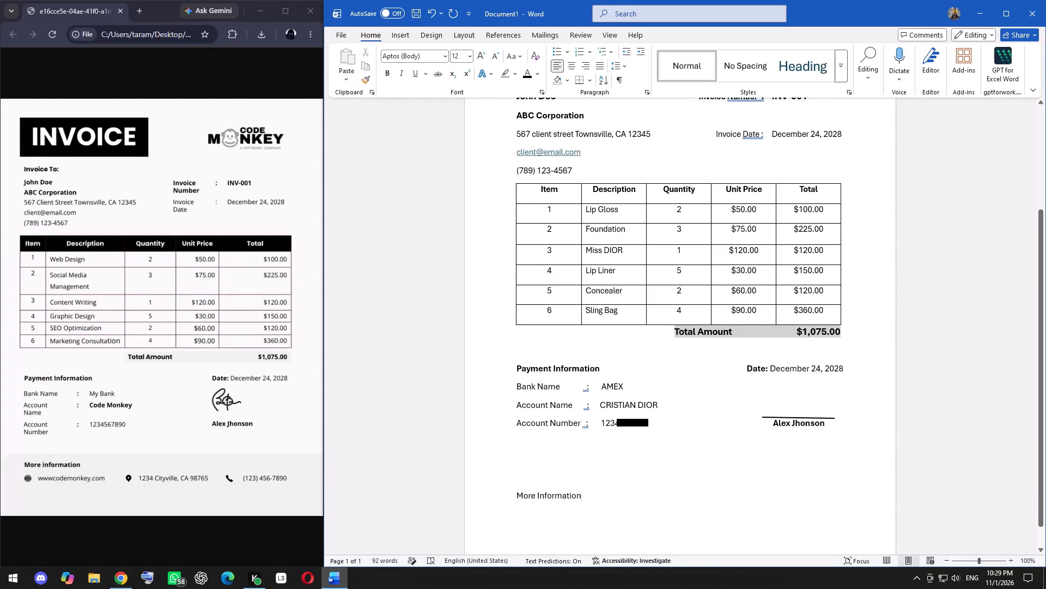
drag(515, 498, 647, 495)
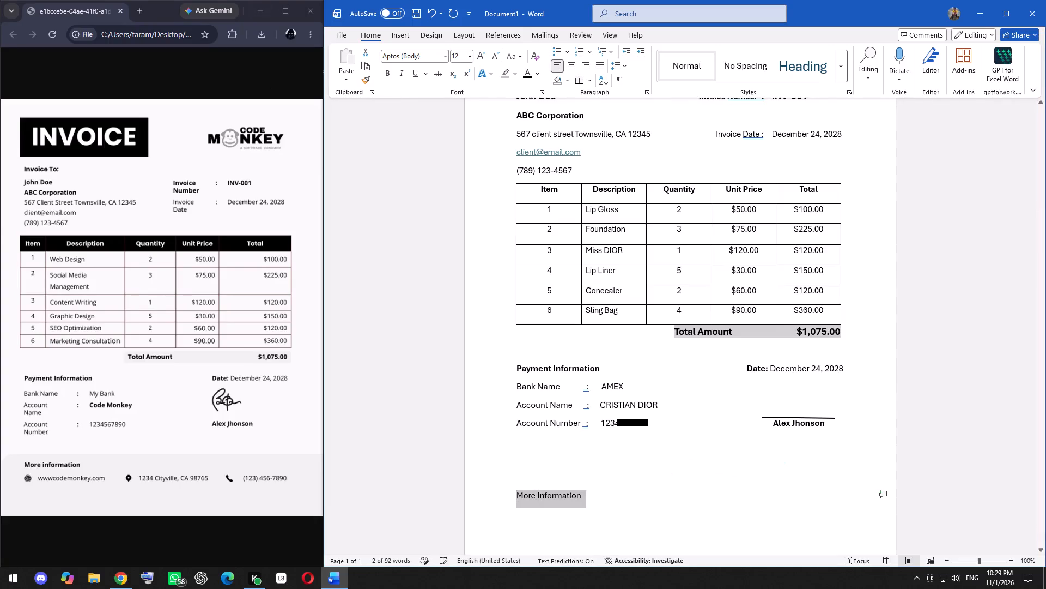
click(389, 69)
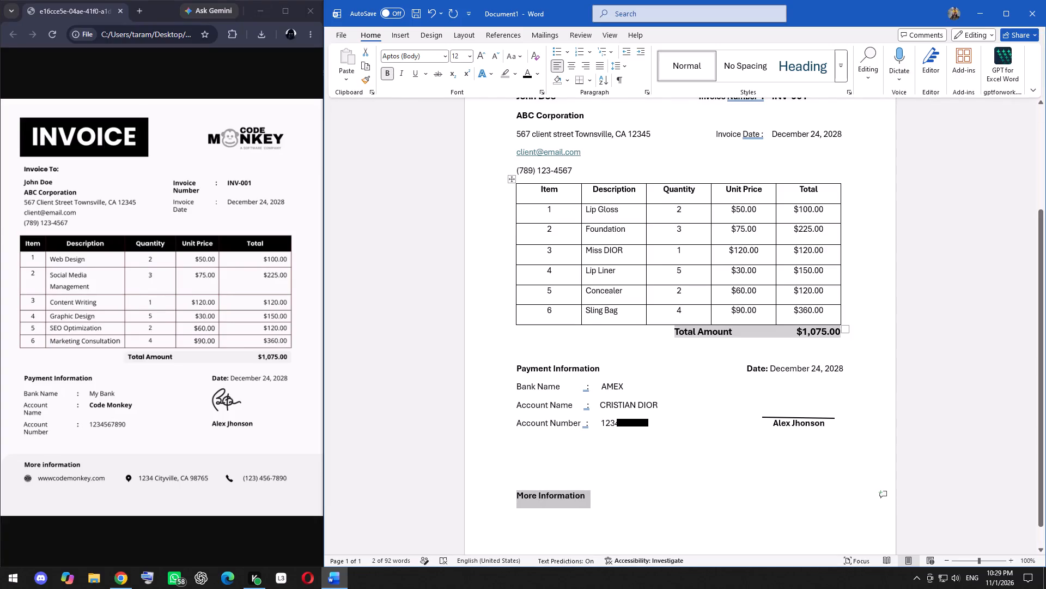
click(600, 496)
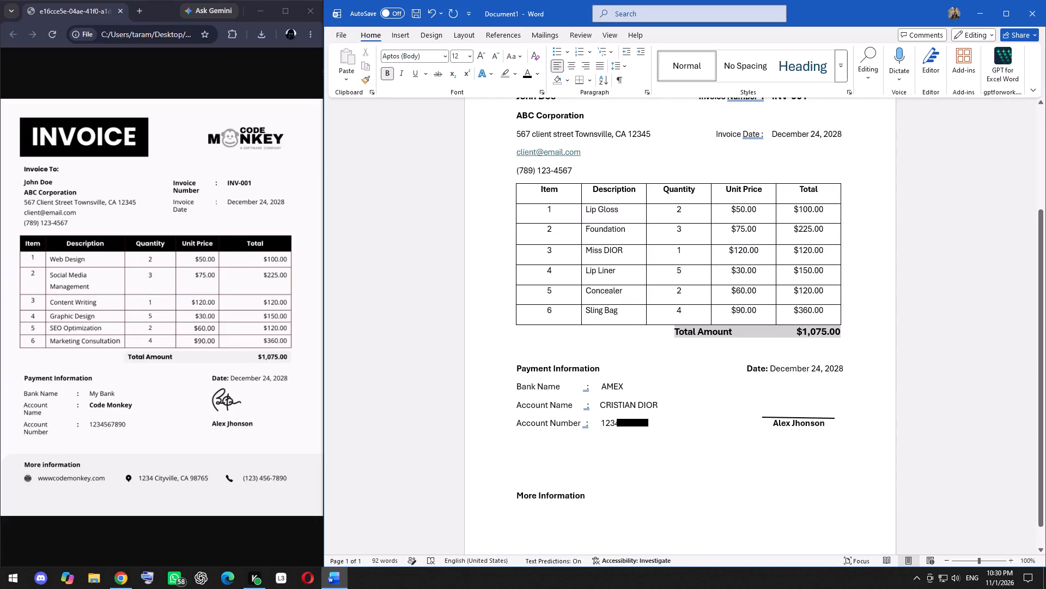
Start an indented line directly below the More Information heading and turn bold off for its text.
key(Return)
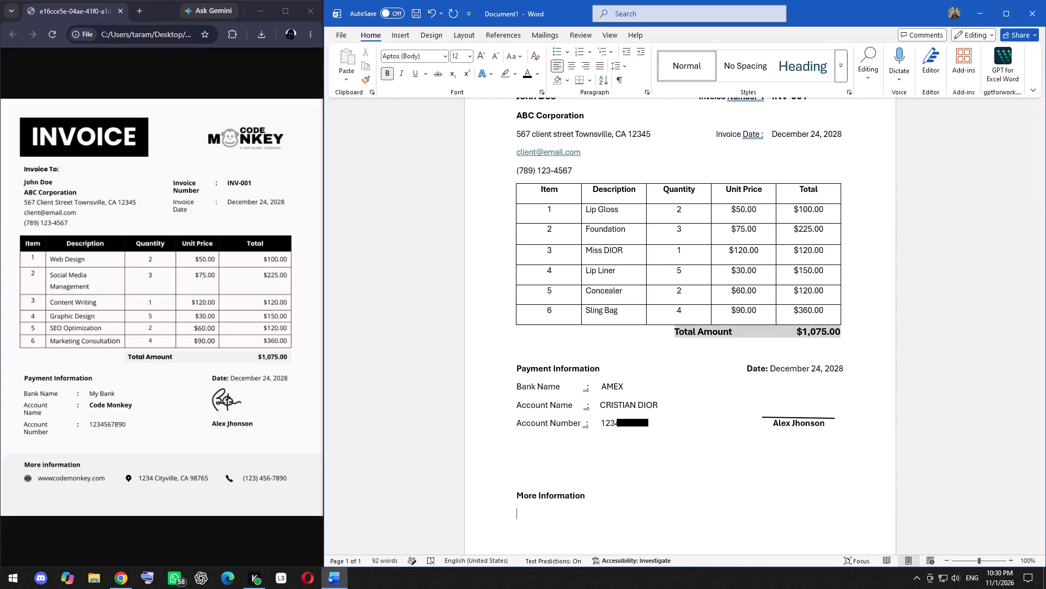
key(space)
key(space)
key(space)
key(space)
key(space)
key(space)
key(space)
key(space)
key(space)
key(w)
key(BackSpace)
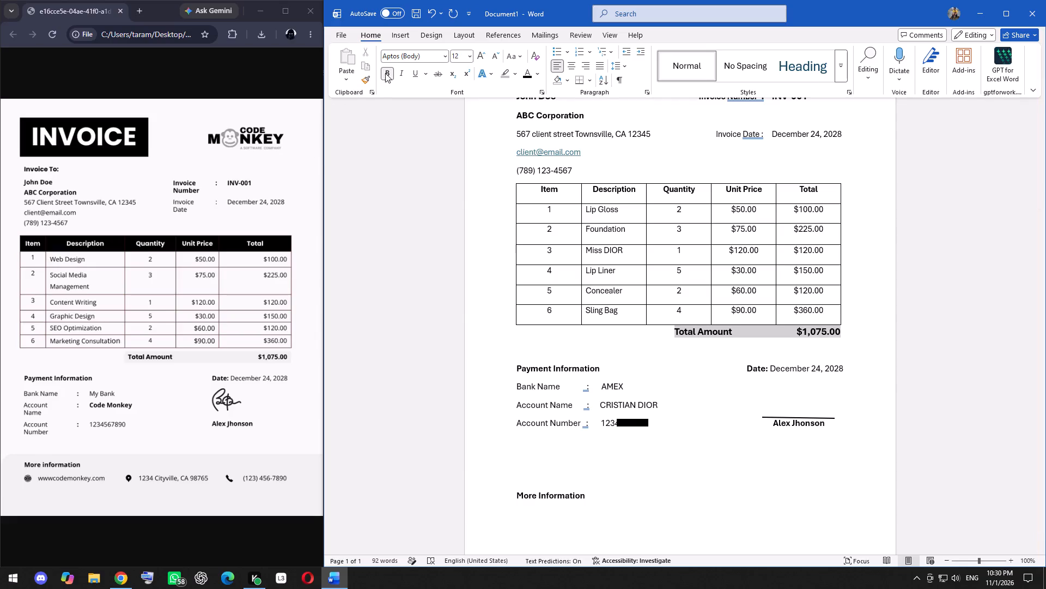
click(385, 73)
text(w.w)
key(BackSpace)
key(BackSpace)
text(ww)
key(period)
key(d)
text(IO)
key(equal)
key(BackSpace)
key(BackSpace)
key(BackSpace)
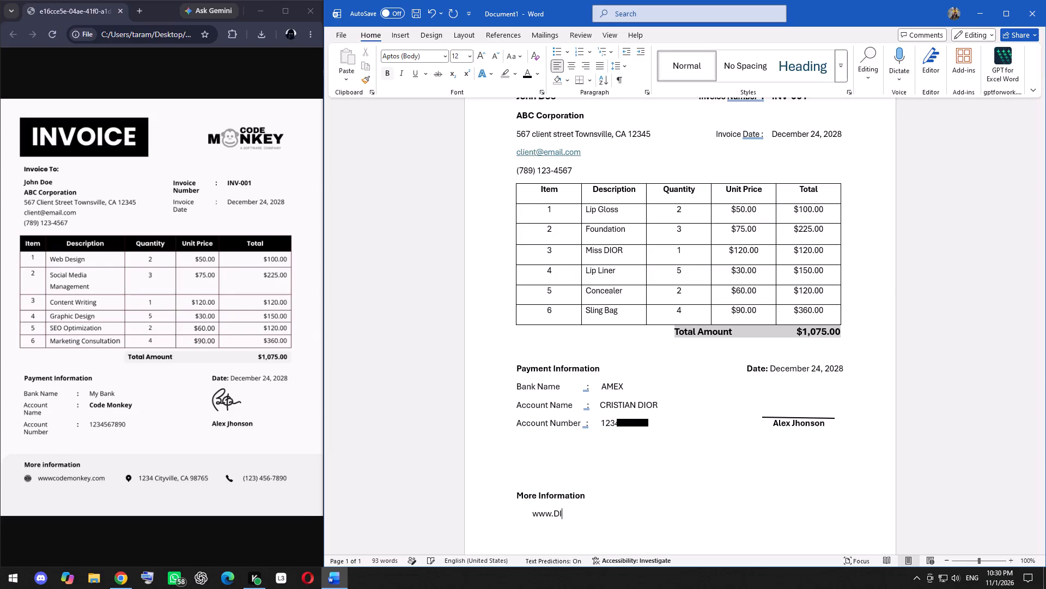
key(BackSpace)
text(dio)
key(r)
text(.cp)
key(BackSpace)
text(om)
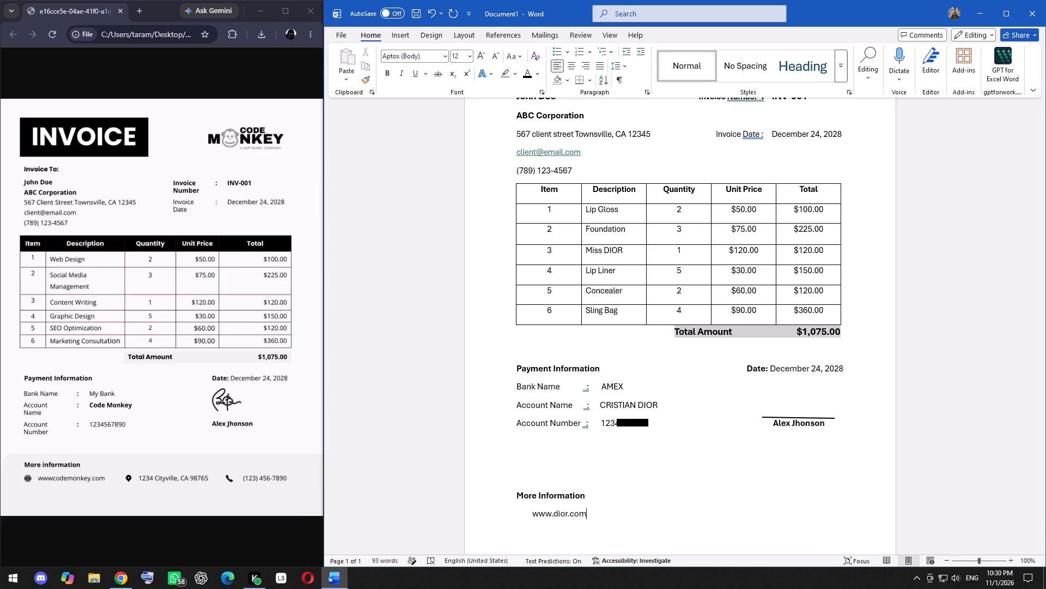
click(554, 514)
key(c)
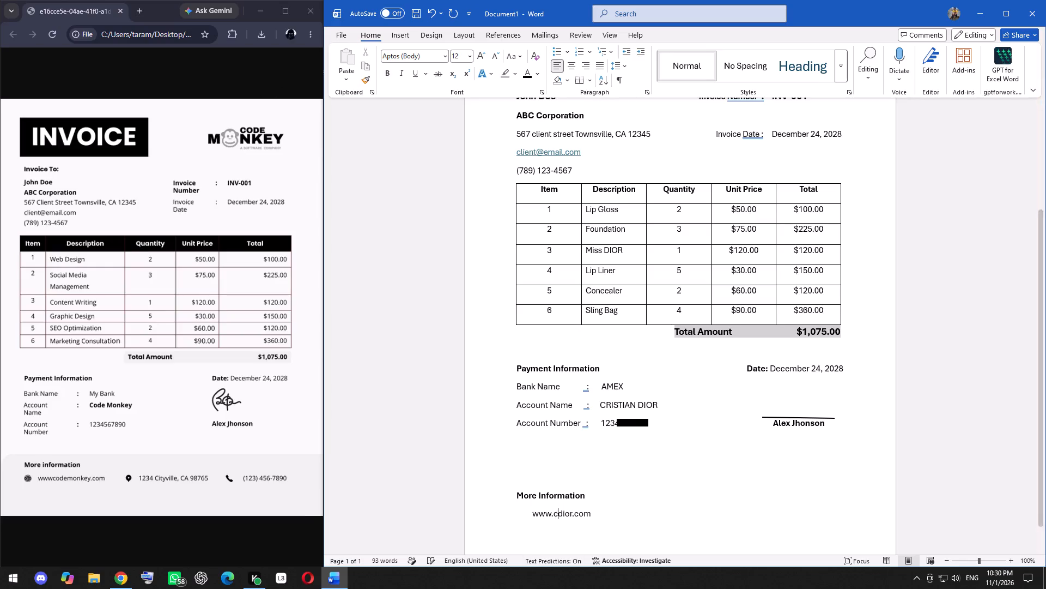
click(591, 514)
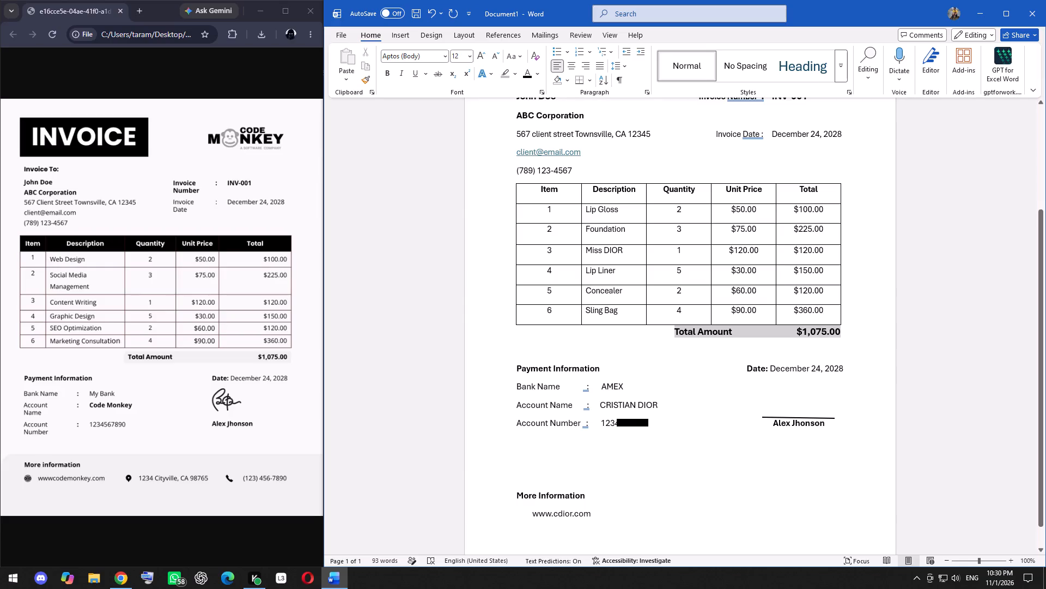
Enter the template footer's street number, city and state, without the ZIP code, centred on the website line.
double_click(668, 515)
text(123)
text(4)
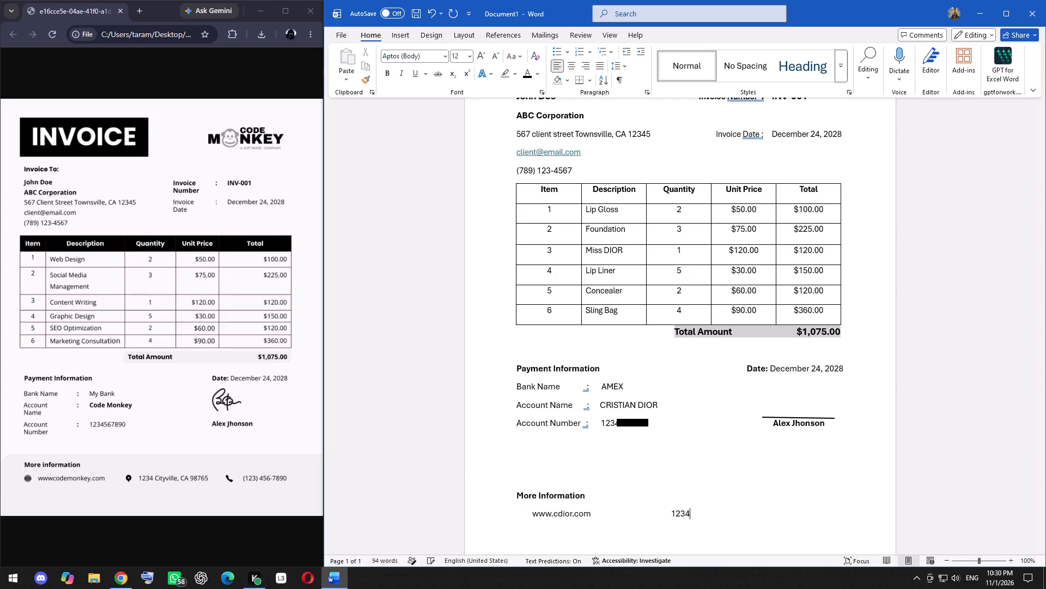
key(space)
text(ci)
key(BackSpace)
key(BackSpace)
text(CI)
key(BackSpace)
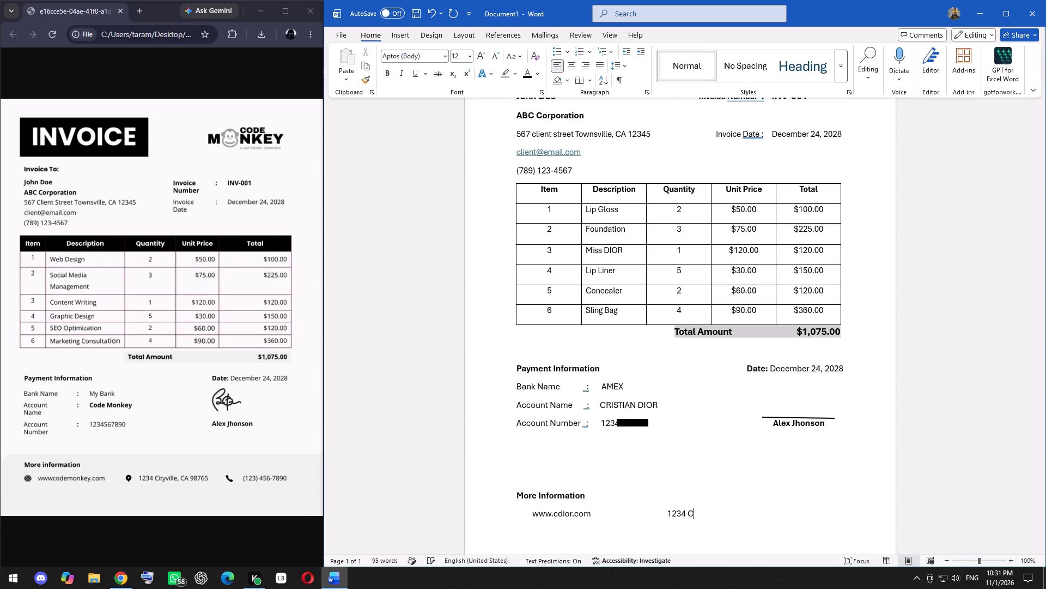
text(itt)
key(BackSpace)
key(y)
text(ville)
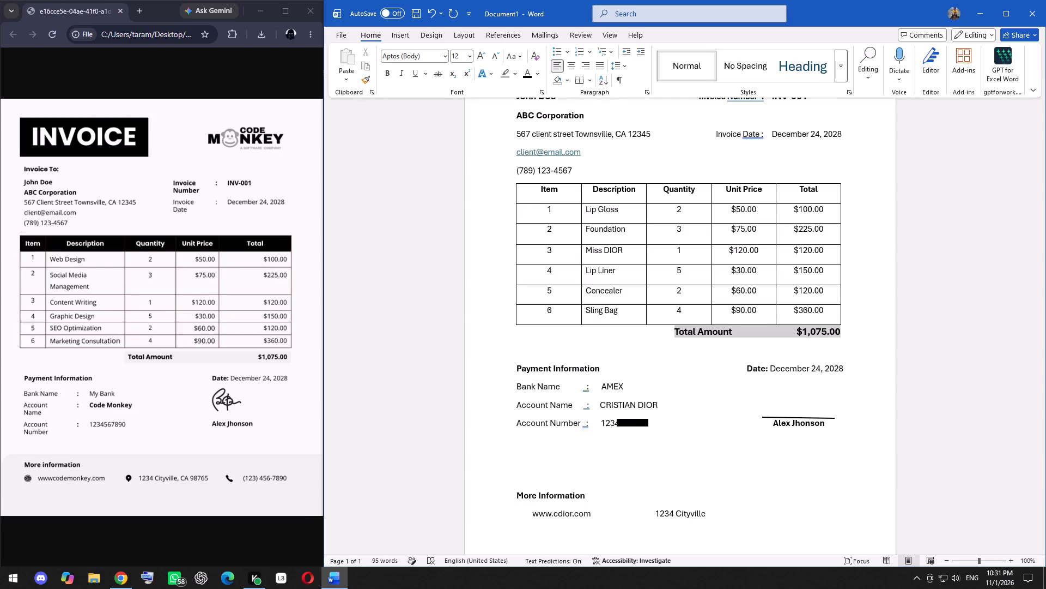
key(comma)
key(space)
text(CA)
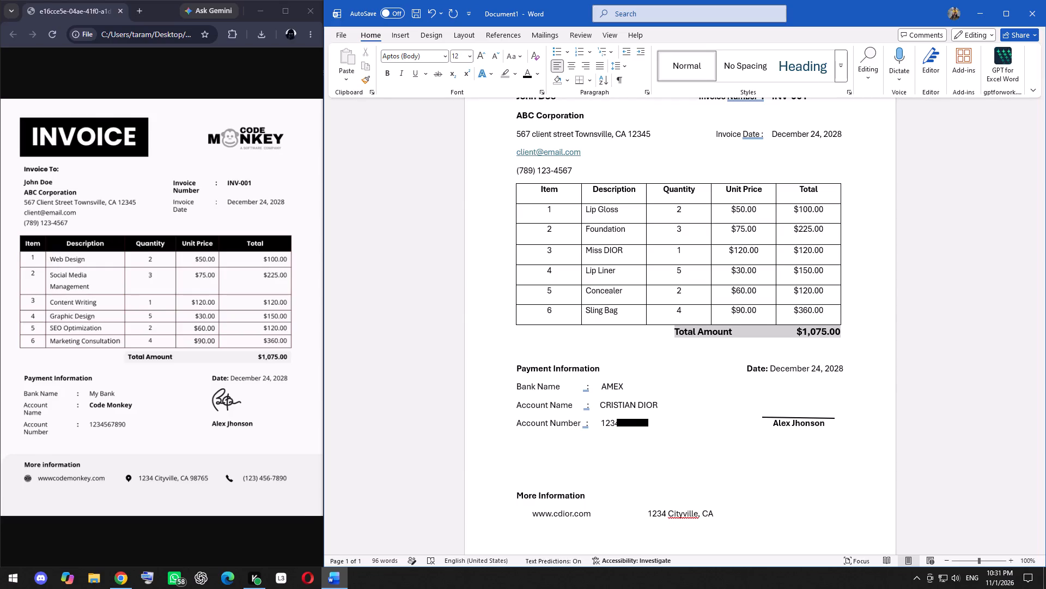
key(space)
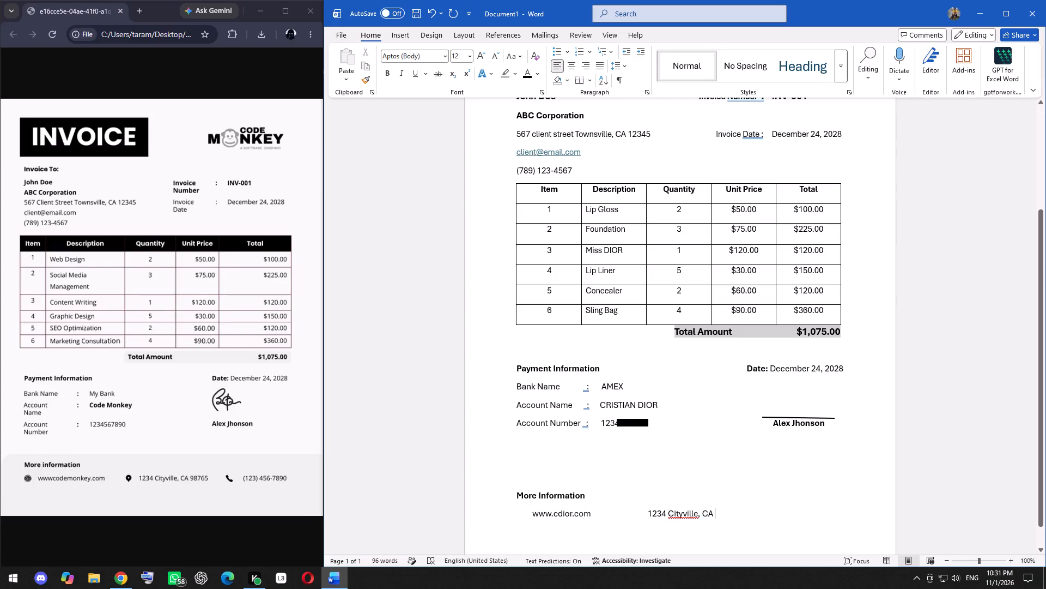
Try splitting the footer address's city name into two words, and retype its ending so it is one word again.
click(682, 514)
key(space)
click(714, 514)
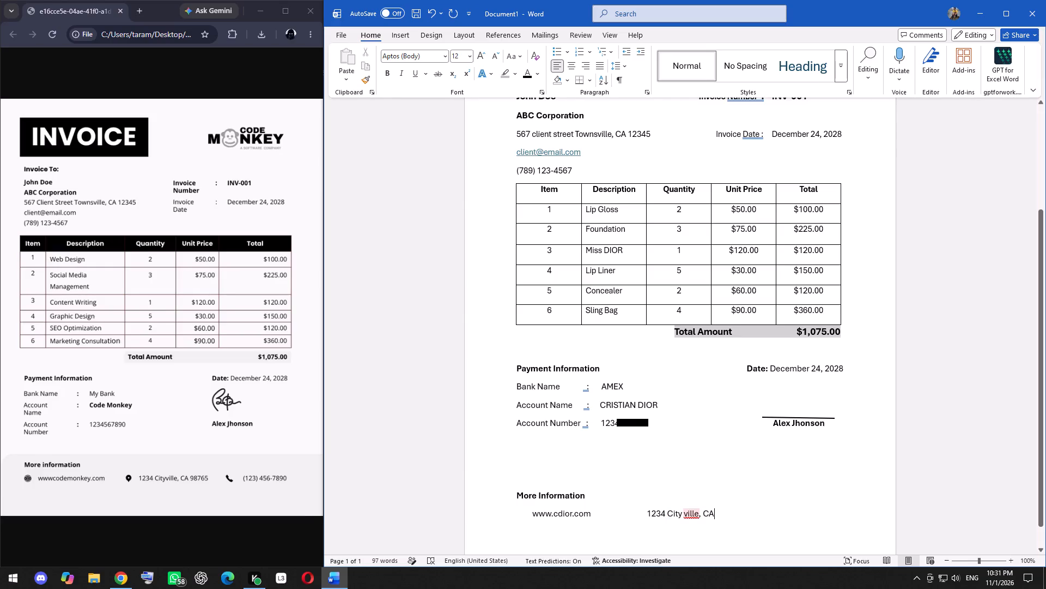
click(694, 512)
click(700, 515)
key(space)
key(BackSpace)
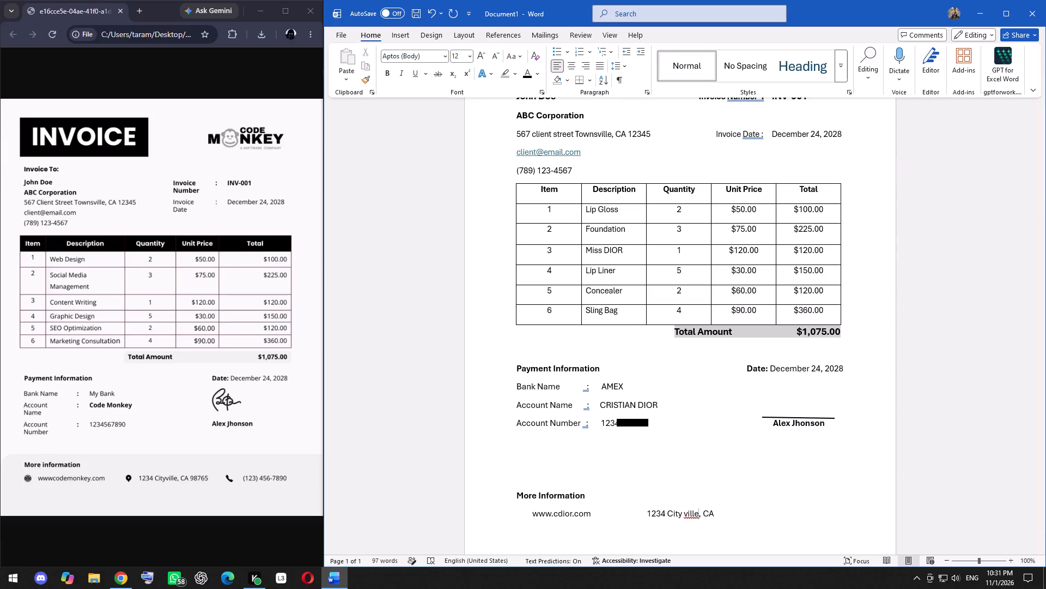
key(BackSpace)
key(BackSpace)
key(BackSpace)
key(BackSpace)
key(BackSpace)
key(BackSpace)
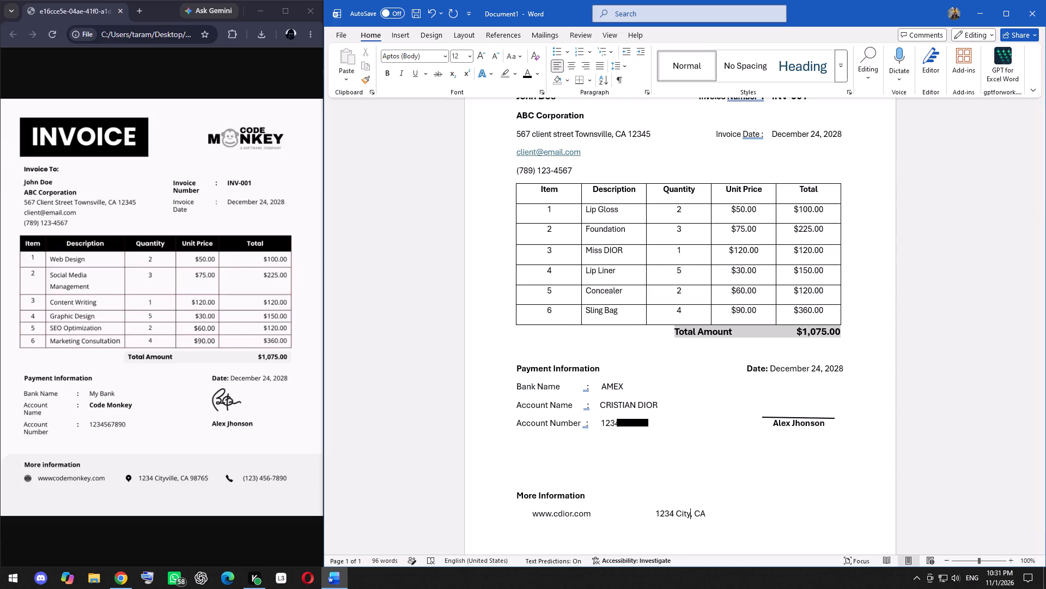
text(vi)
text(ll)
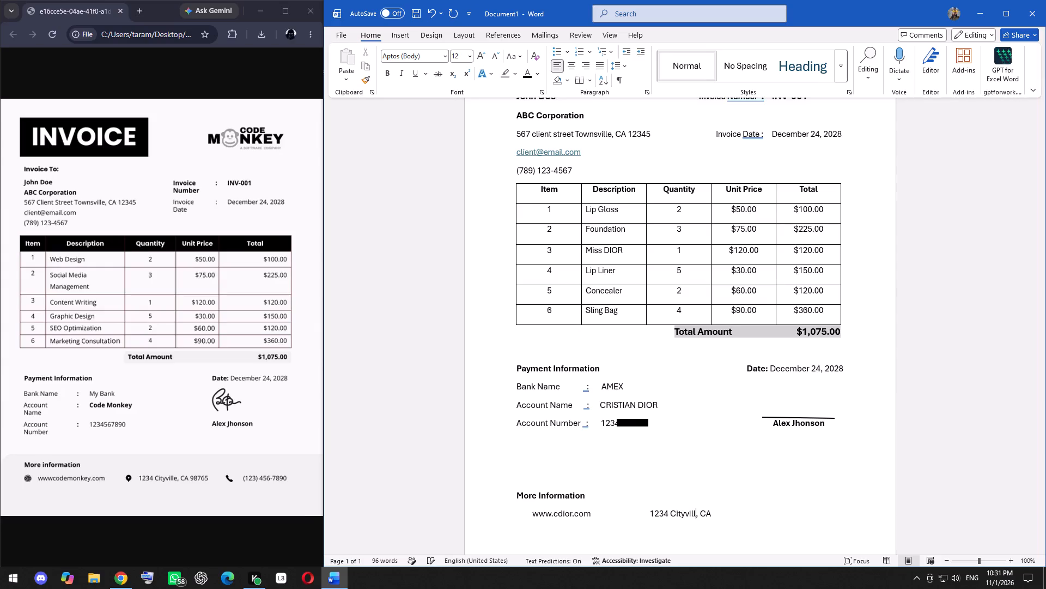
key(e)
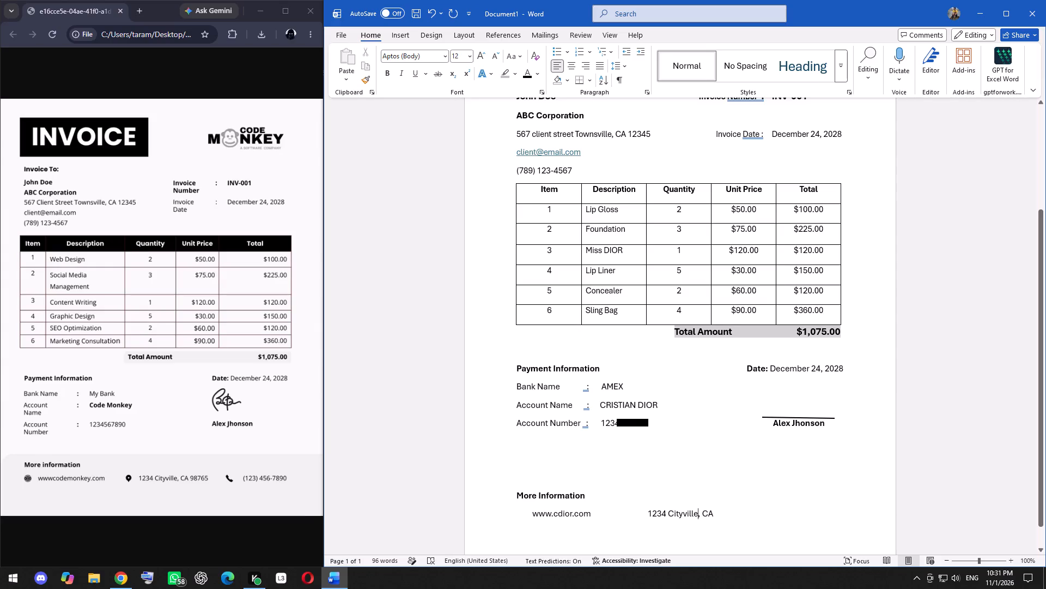
Add the template's ZIP code after the state in the footer address.
click(720, 516)
text(98765)
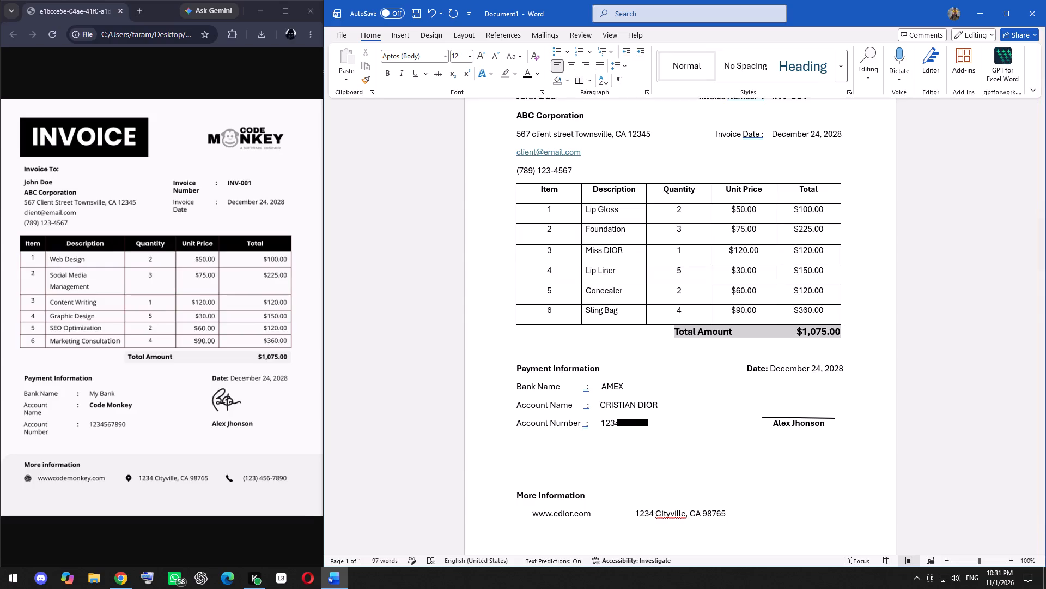
Start the template's footer phone number near the page's right margin: area code in parentheses, the next three digits and a hyphen.
click(792, 512)
click(803, 507)
click(806, 515)
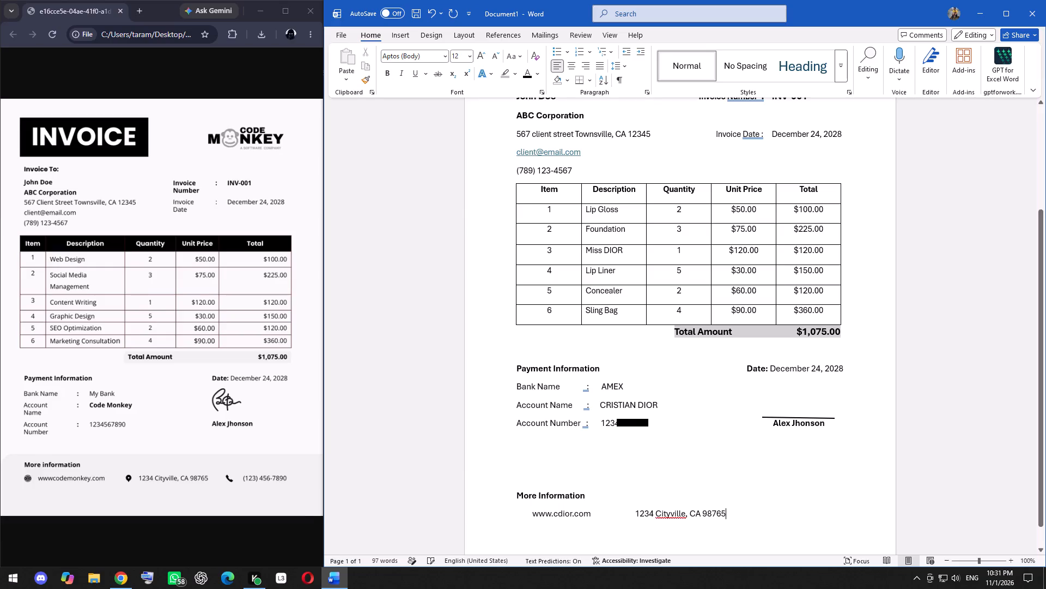
double_click(802, 510)
triple_click(804, 512)
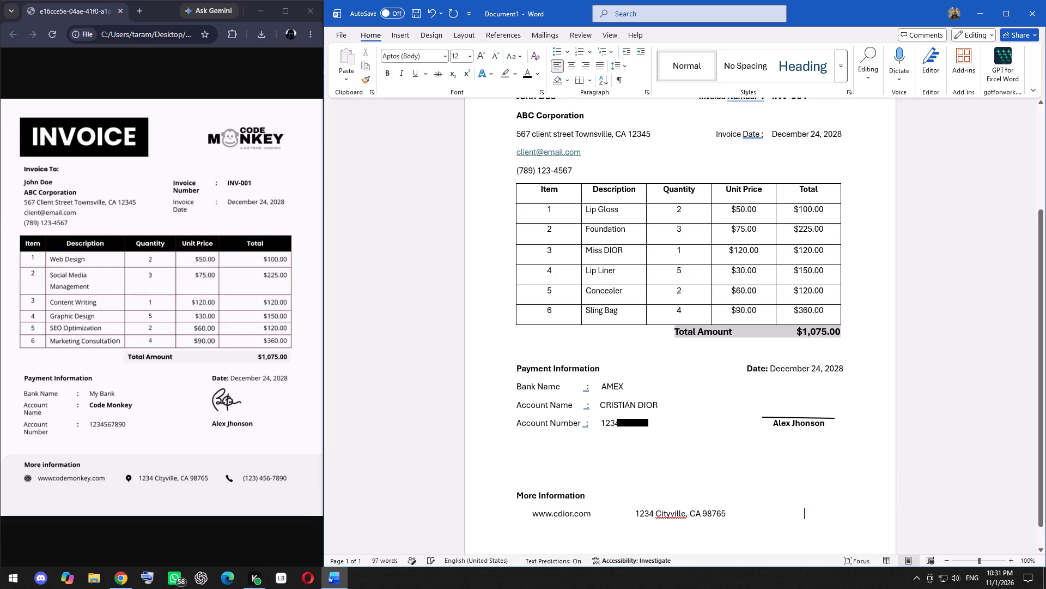
double_click(806, 513)
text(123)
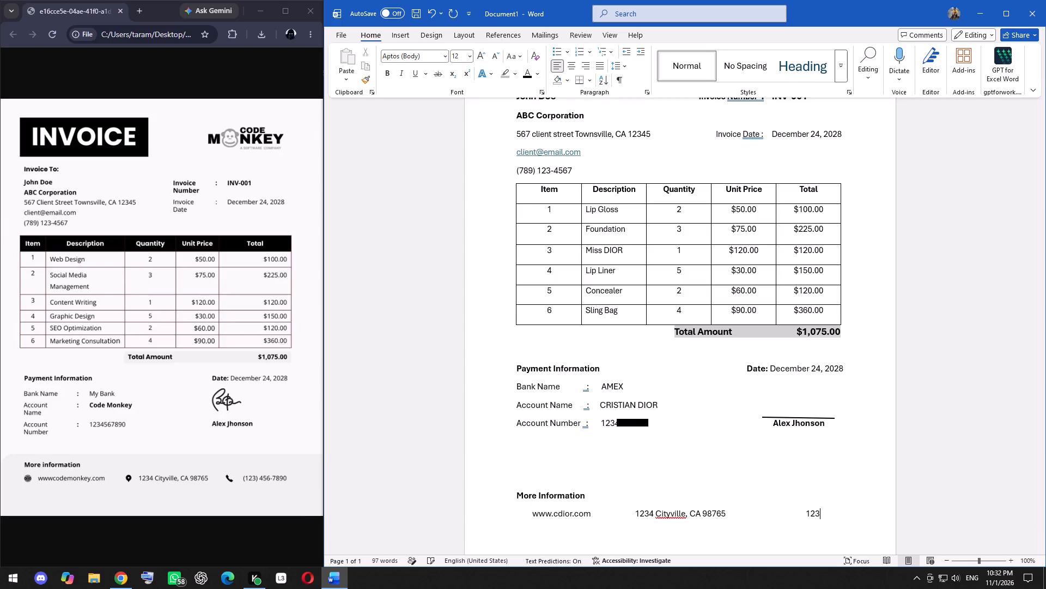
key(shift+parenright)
click(806, 516)
key(shift+parenleft)
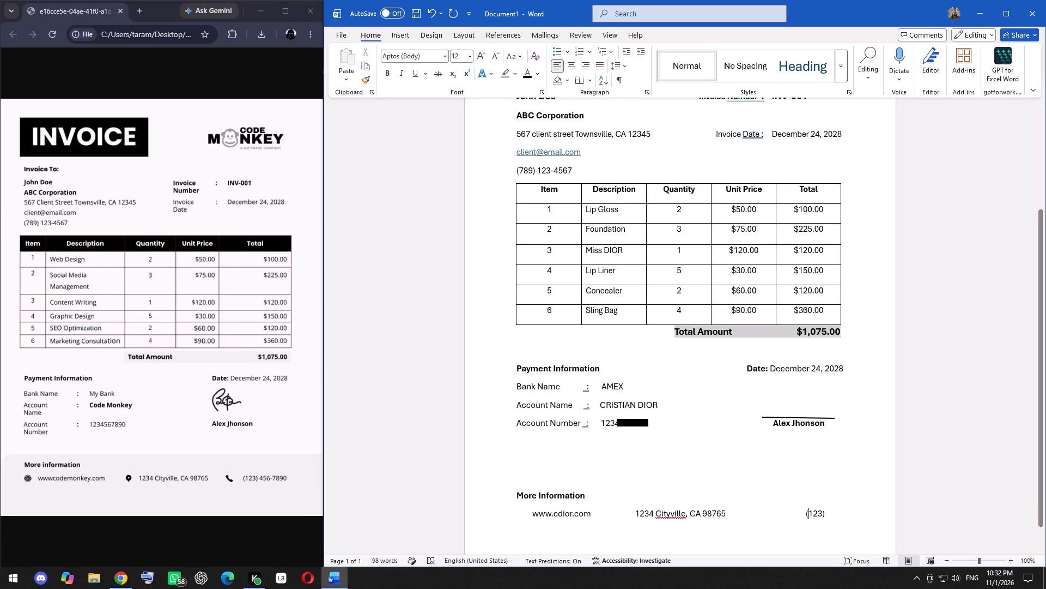
click(827, 512)
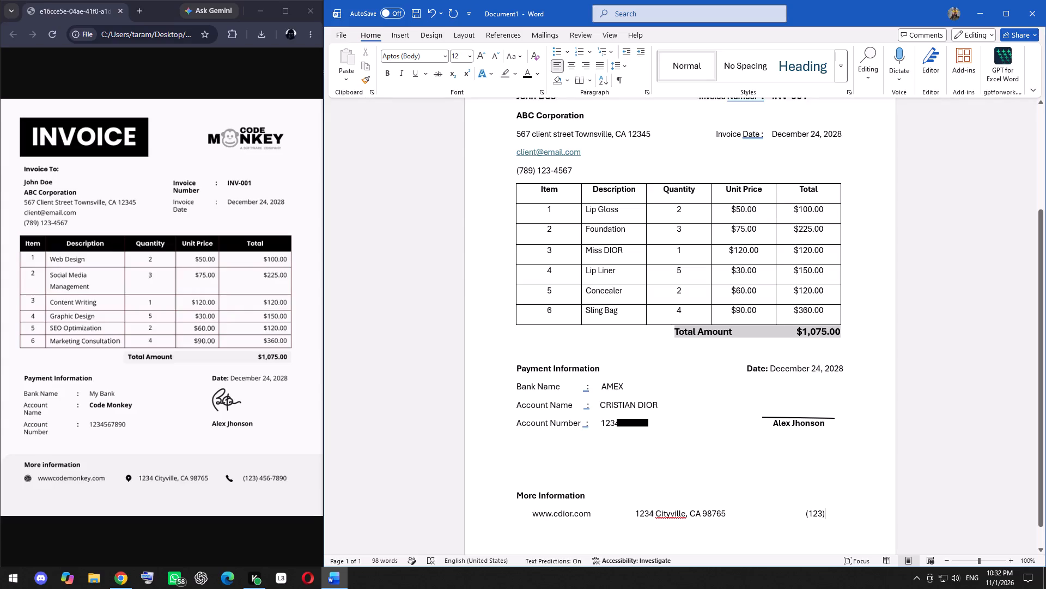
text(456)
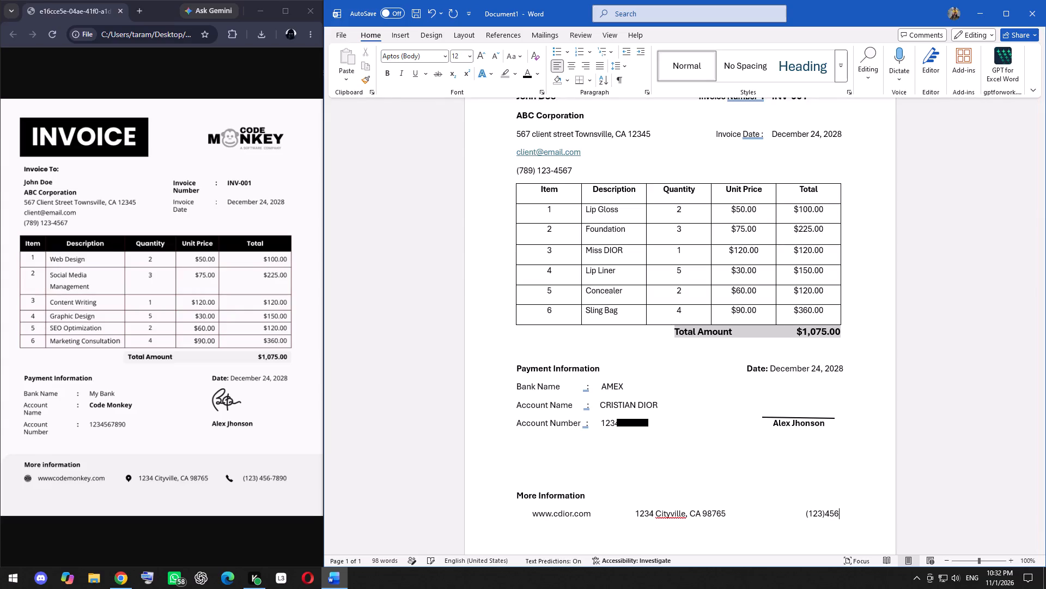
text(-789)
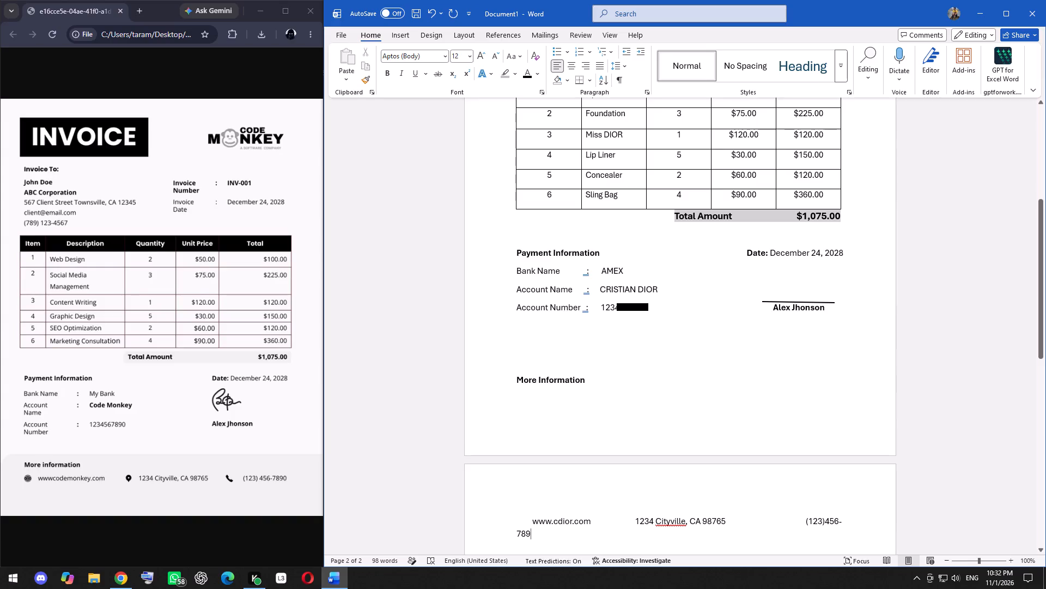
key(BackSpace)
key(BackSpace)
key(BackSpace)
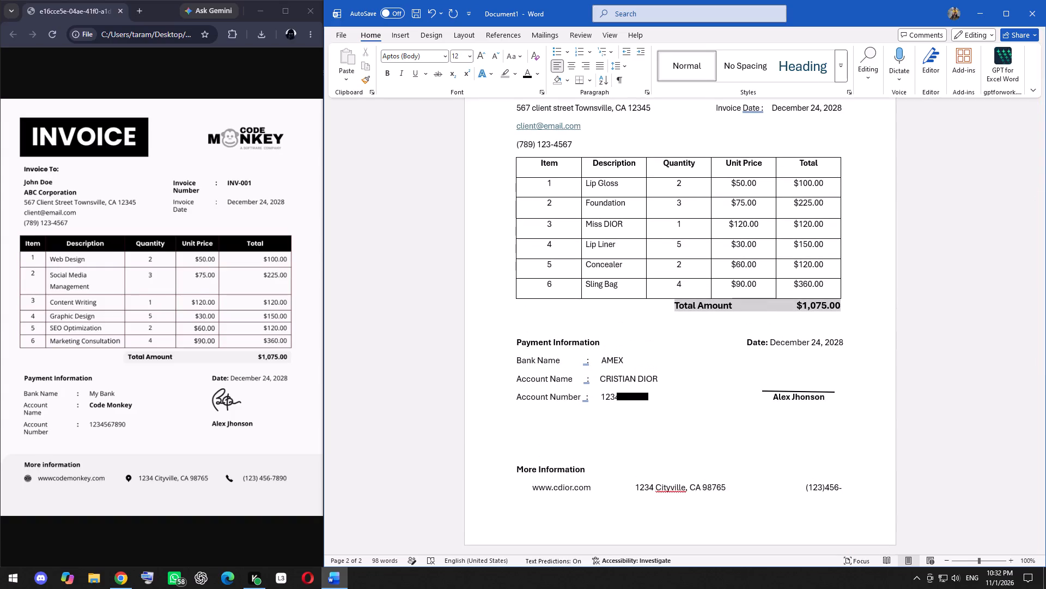
Replace the gap before the partial phone number with spaces, leaving room on the line for its remaining digits.
click(804, 486)
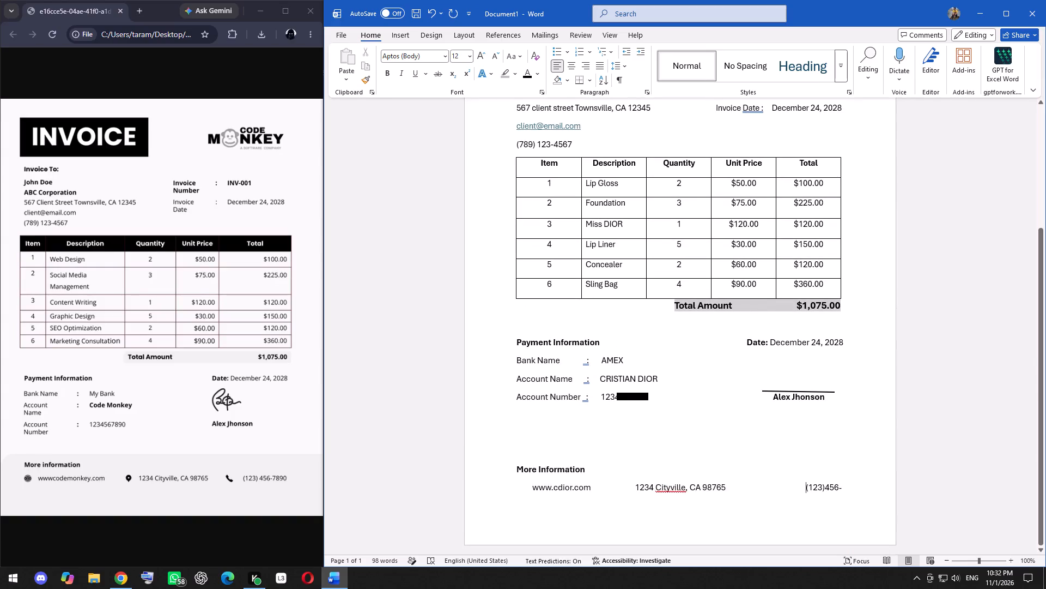
key(BackSpace)
key(space)
key(space)
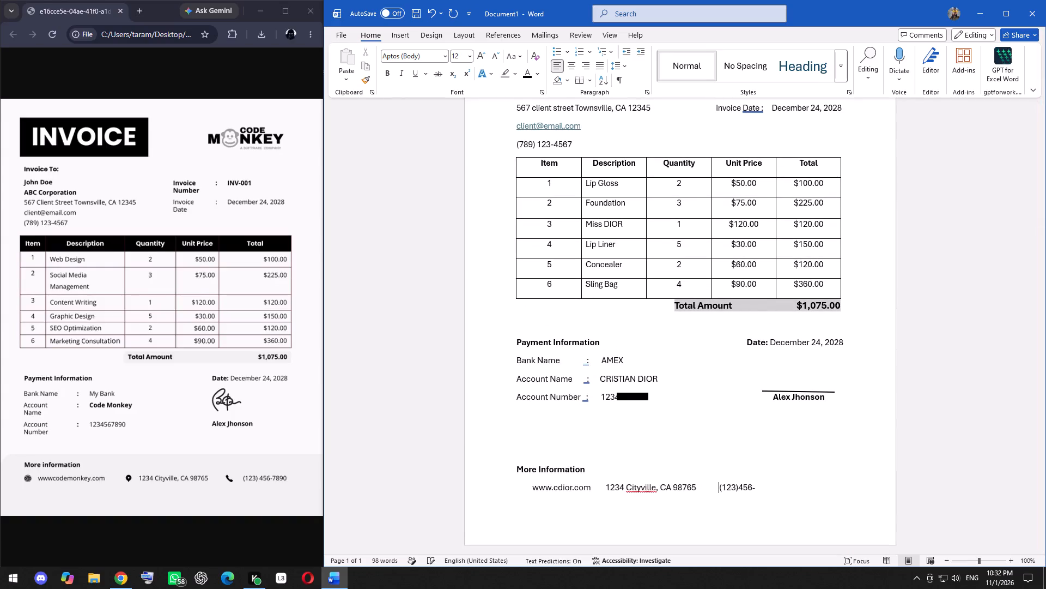
key(space)
key(space)
key(space)
key(space)
key(space)
key(space)
key(space)
key(space)
key(space)
key(space)
key(space)
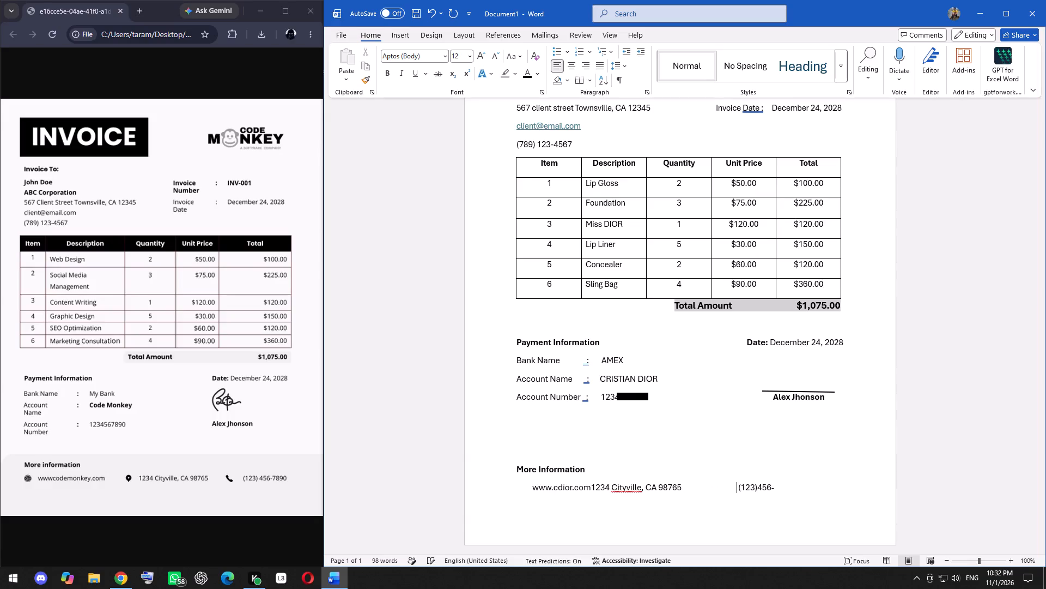
key(space)
key(space)
key(space)
key(space)
key(space)
key(space)
key(space)
key(space)
key(space)
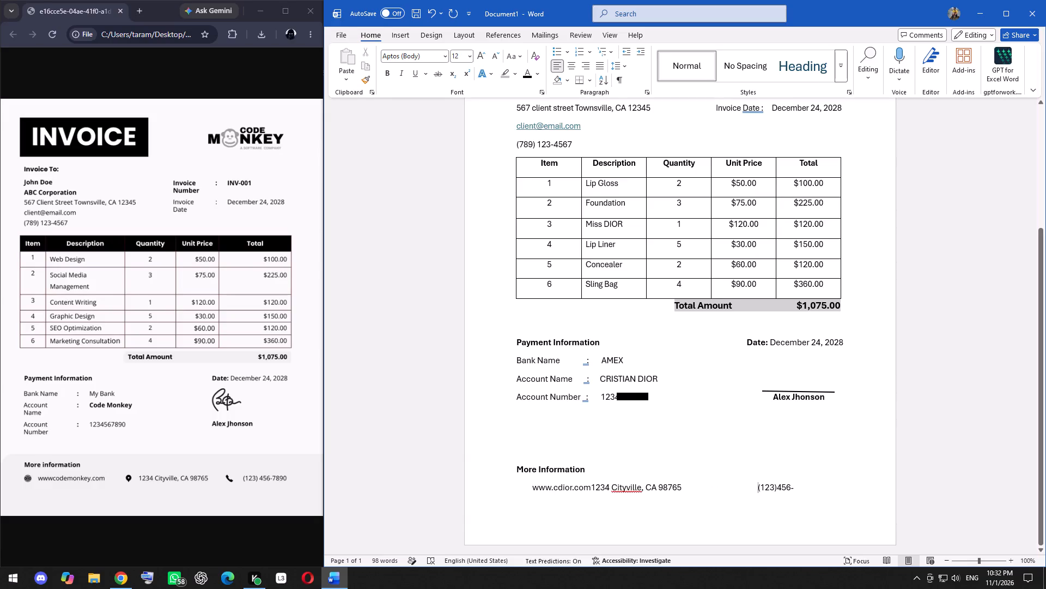
Complete the footer phone number with its last four digits.
click(798, 482)
click(798, 483)
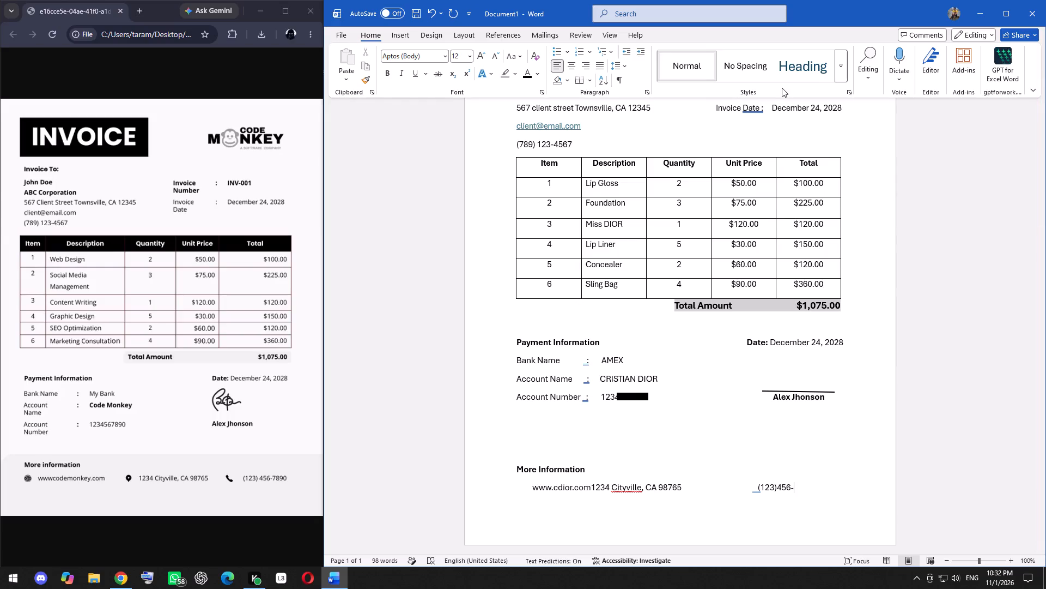
text(7890)
Add spaces before the phone number until it ends at the page's right margin, level with the date above.
click(756, 488)
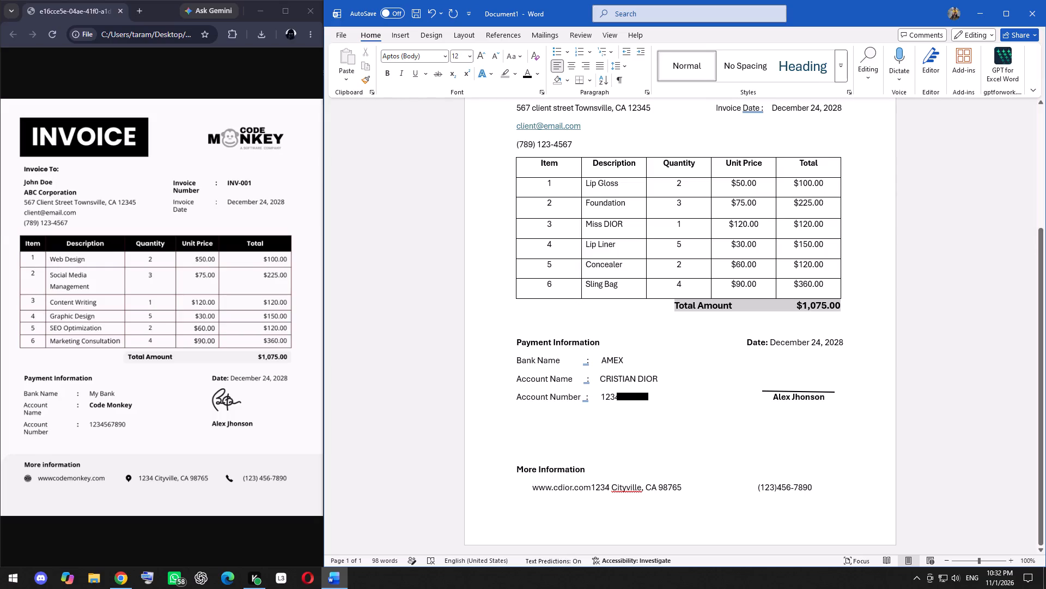
key(space)
key(space)
key(space)
key(space)
key(space)
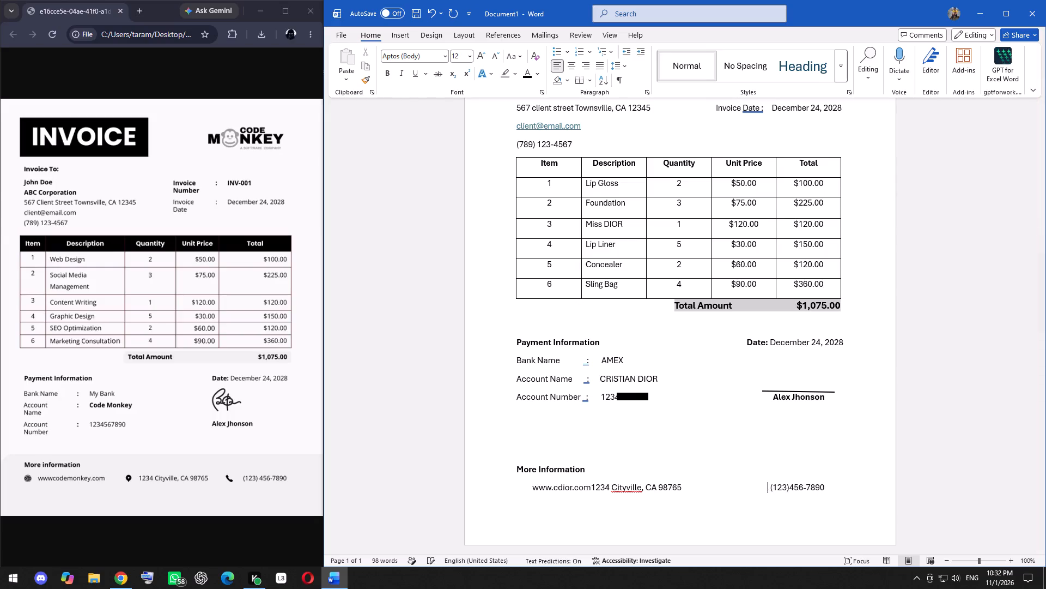
key(space)
key(space)
key(space)
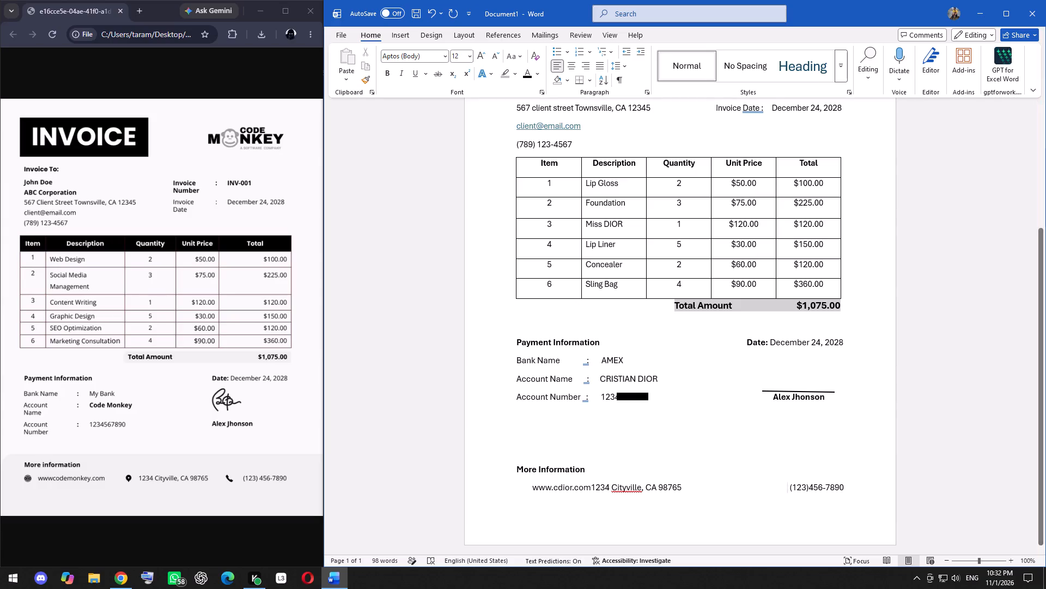
key(space)
key(BackSpace)
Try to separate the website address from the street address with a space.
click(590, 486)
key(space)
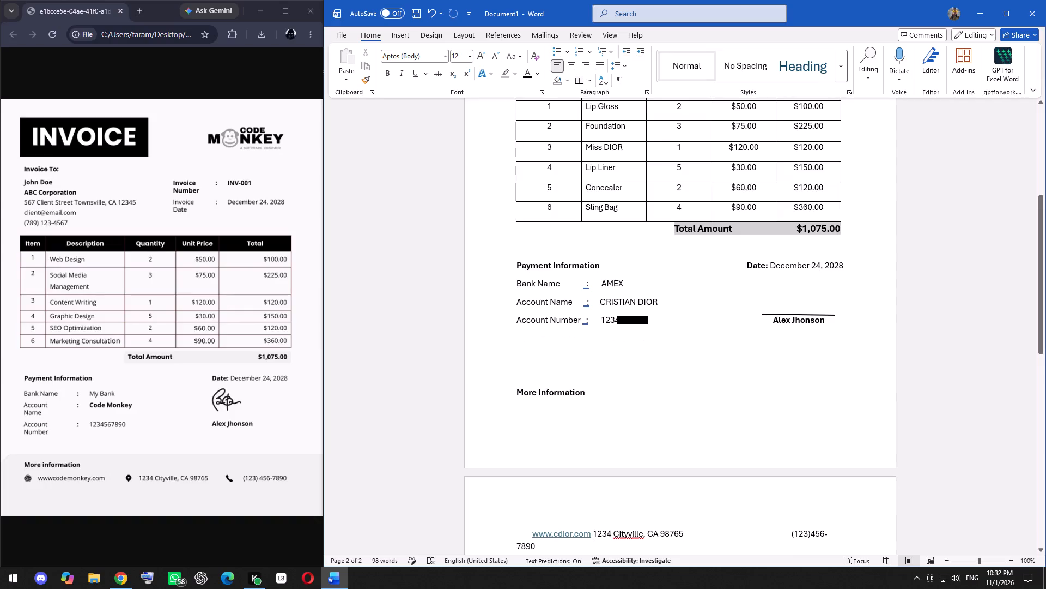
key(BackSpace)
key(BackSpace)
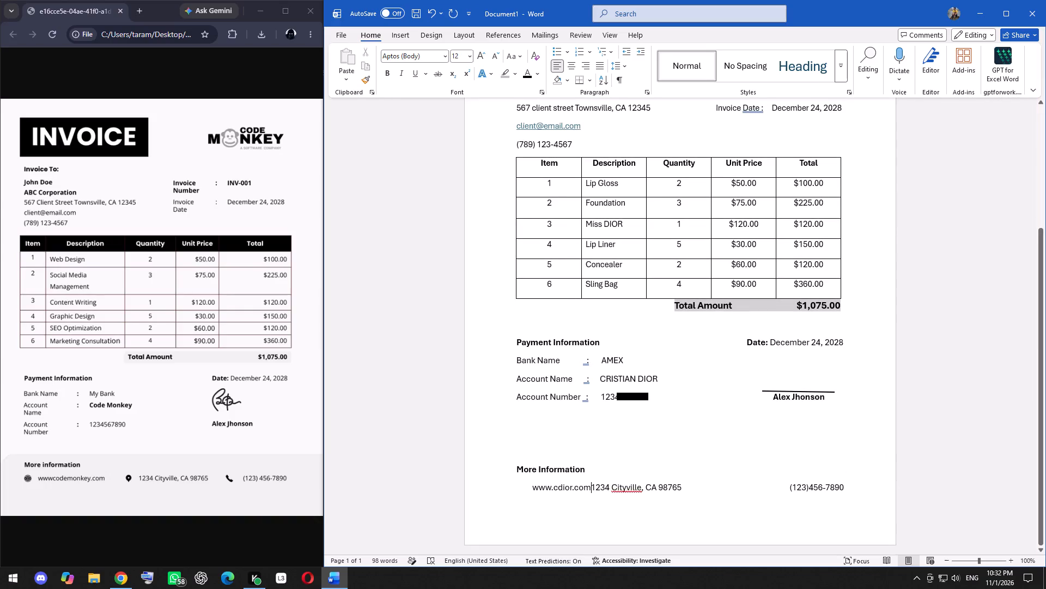
Delete spaces between the footer street address and phone number, closing up most of the gap.
click(749, 490)
key(BackSpace)
key(BackSpace)
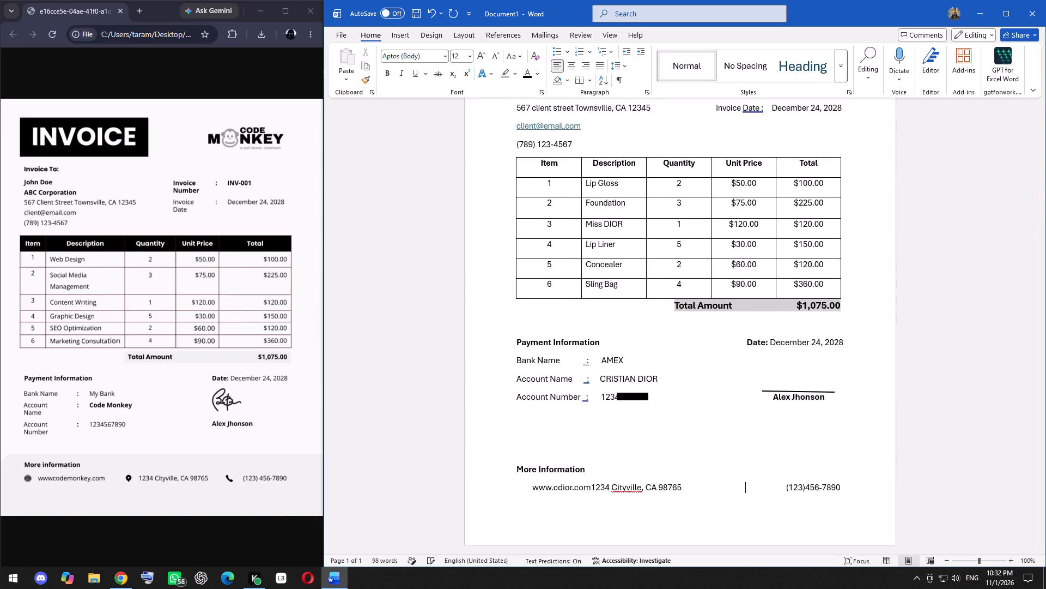
key(BackSpace)
key(BackSpace)
key(BackSpace)
key(BackSpace)
key(BackSpace)
key(BackSpace)
key(BackSpace)
key(BackSpace)
key(BackSpace)
key(BackSpace)
key(BackSpace)
key(BackSpace)
key(BackSpace)
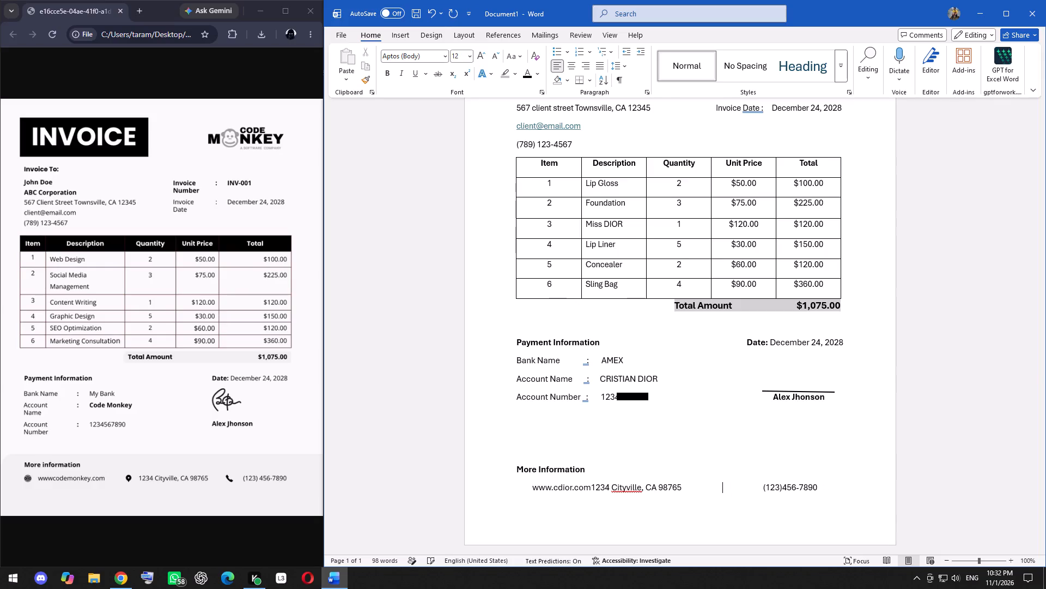
key(BackSpace)
key(BackSpace)
key(BackSpace)
key(BackSpace)
key(BackSpace)
key(BackSpace)
key(BackSpace)
key(BackSpace)
key(BackSpace)
key(BackSpace)
key(BackSpace)
key(BackSpace)
key(BackSpace)
key(BackSpace)
key(BackSpace)
key(BackSpace)
key(BackSpace)
key(BackSpace)
key(BackSpace)
key(BackSpace)
key(BackSpace)
key(BackSpace)
key(BackSpace)
click(592, 485)
key(space)
key(space)
key(space)
key(space)
key(space)
key(space)
key(space)
key(space)
key(space)
key(space)
key(space)
key(space)
key(space)
key(space)
key(space)
key(space)
key(space)
key(space)
key(space)
key(space)
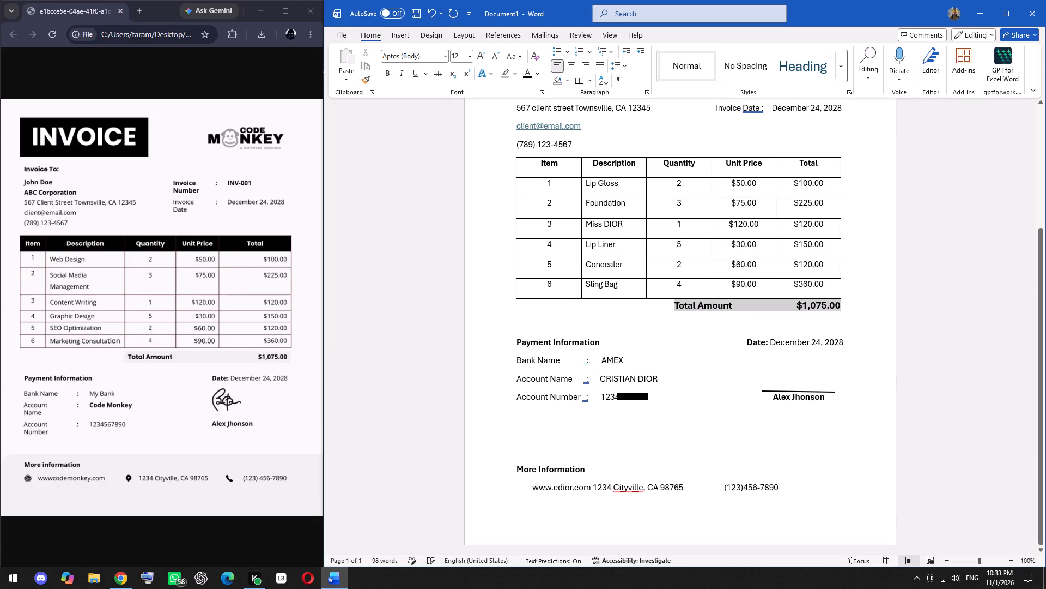
key(space)
key(space)
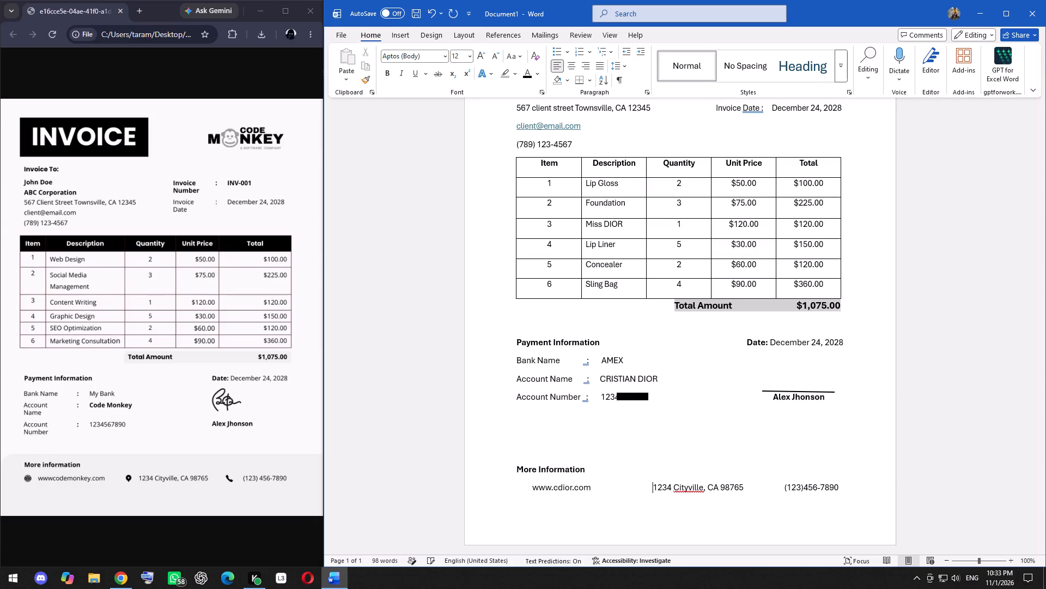
Add spaces before the footer phone number until it ends at the page's right margin on the same line.
click(751, 484)
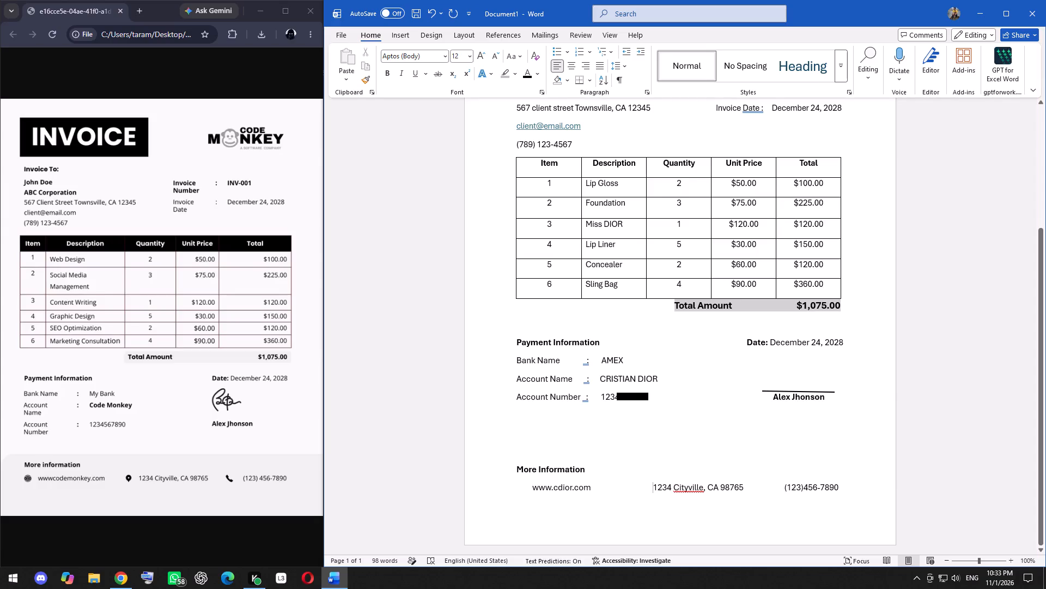
key(space)
key(space)
key(space)
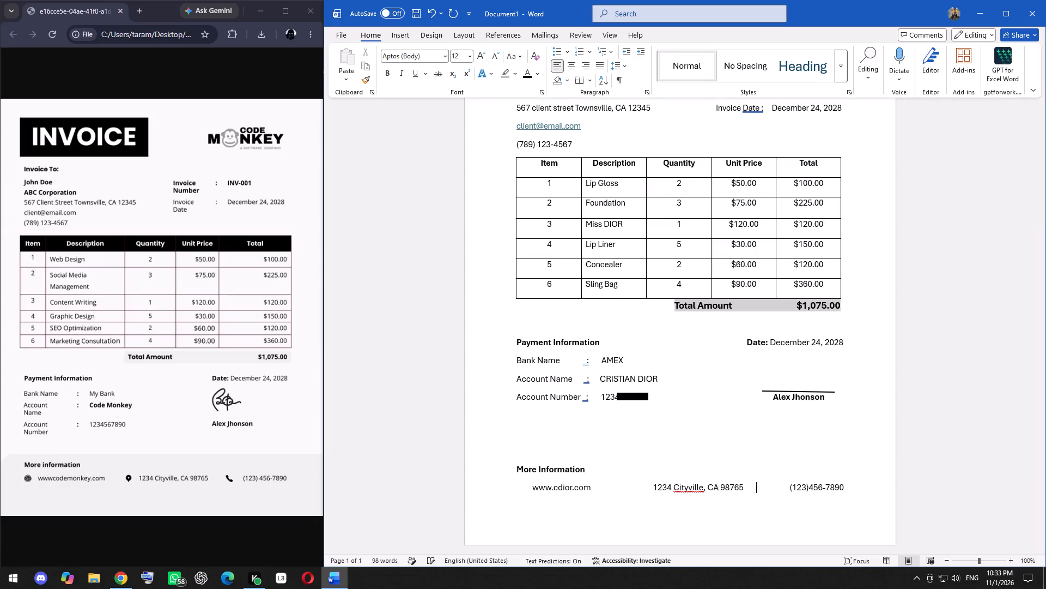
key(space)
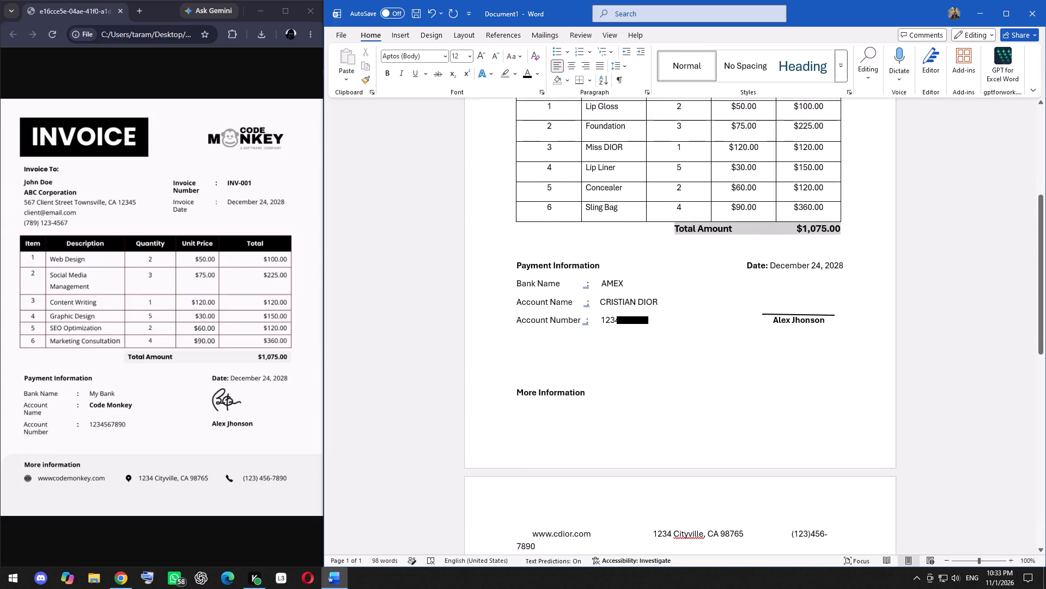
key(BackSpace)
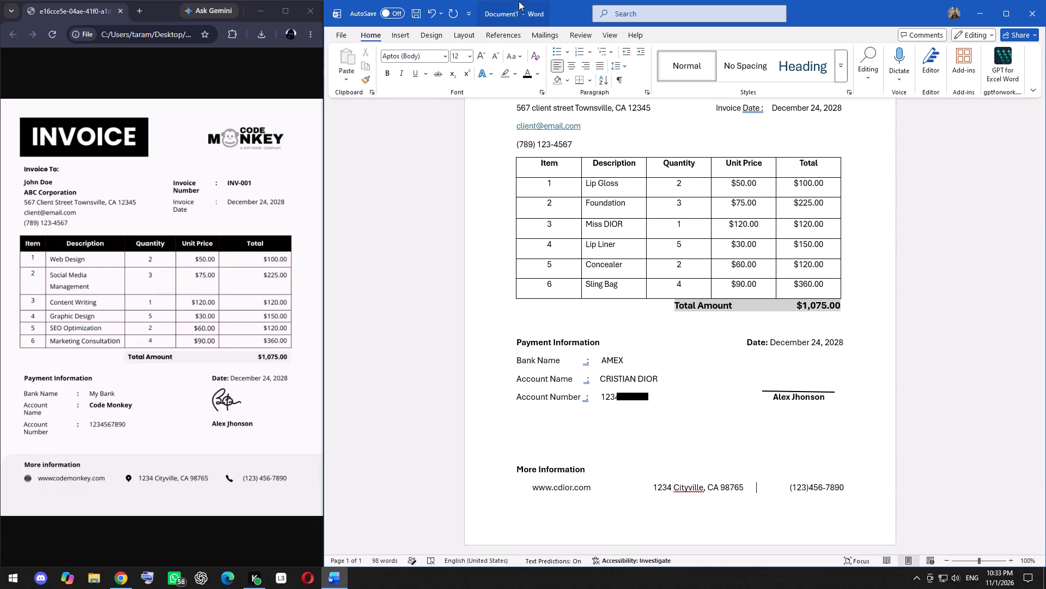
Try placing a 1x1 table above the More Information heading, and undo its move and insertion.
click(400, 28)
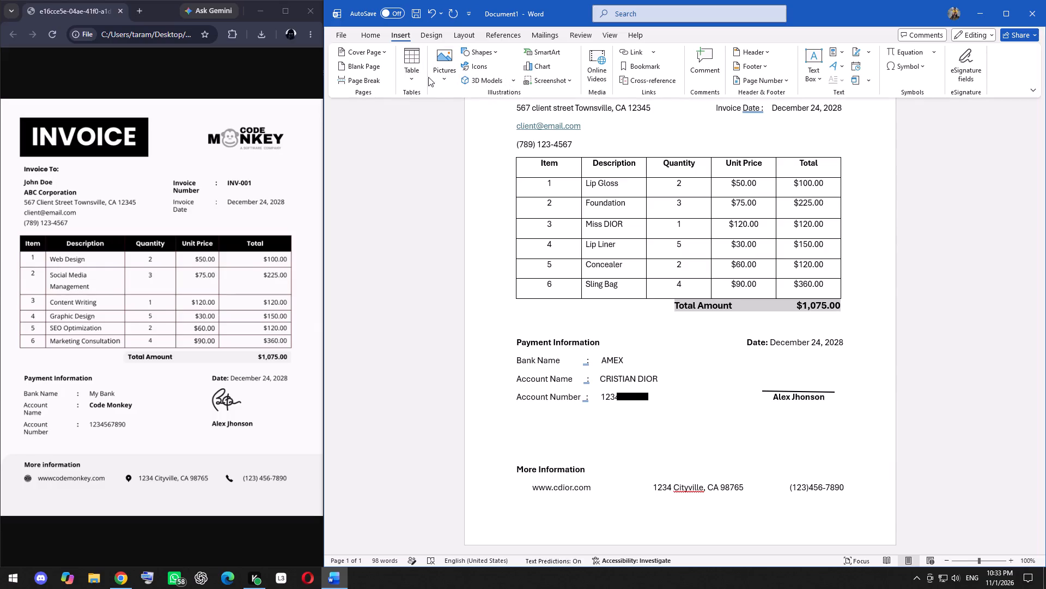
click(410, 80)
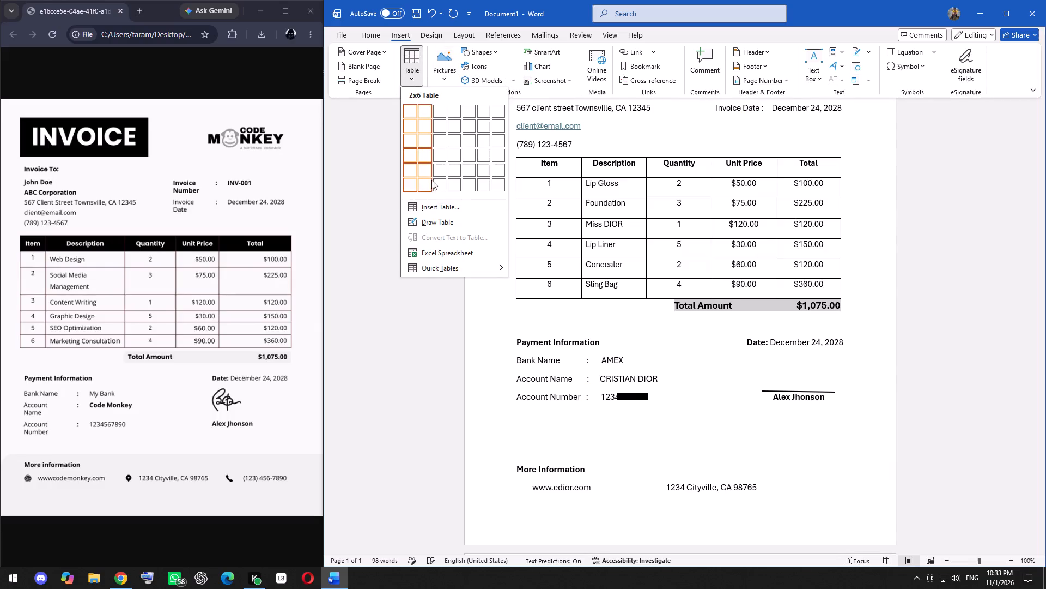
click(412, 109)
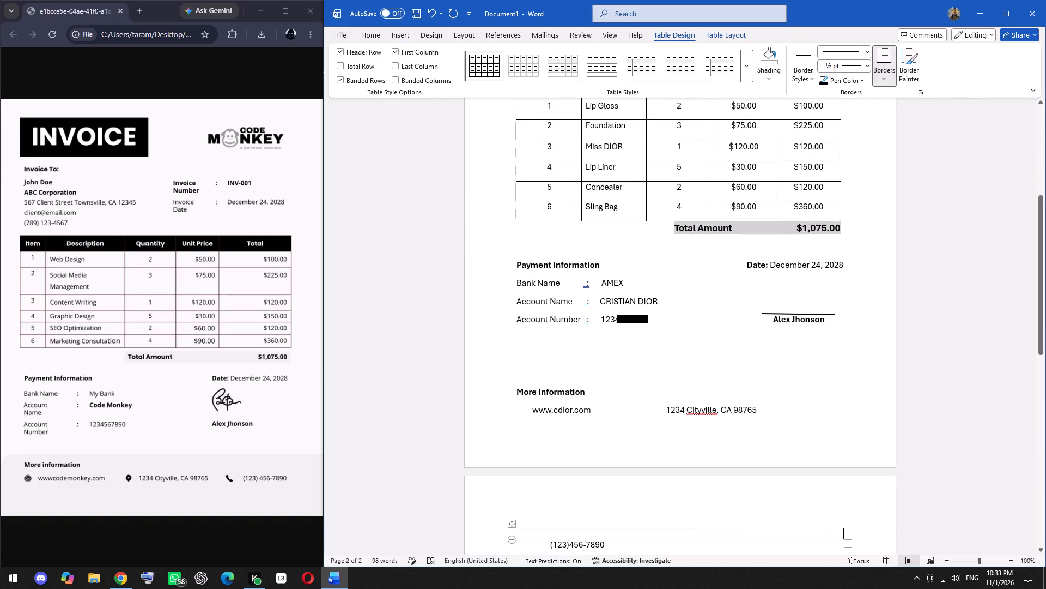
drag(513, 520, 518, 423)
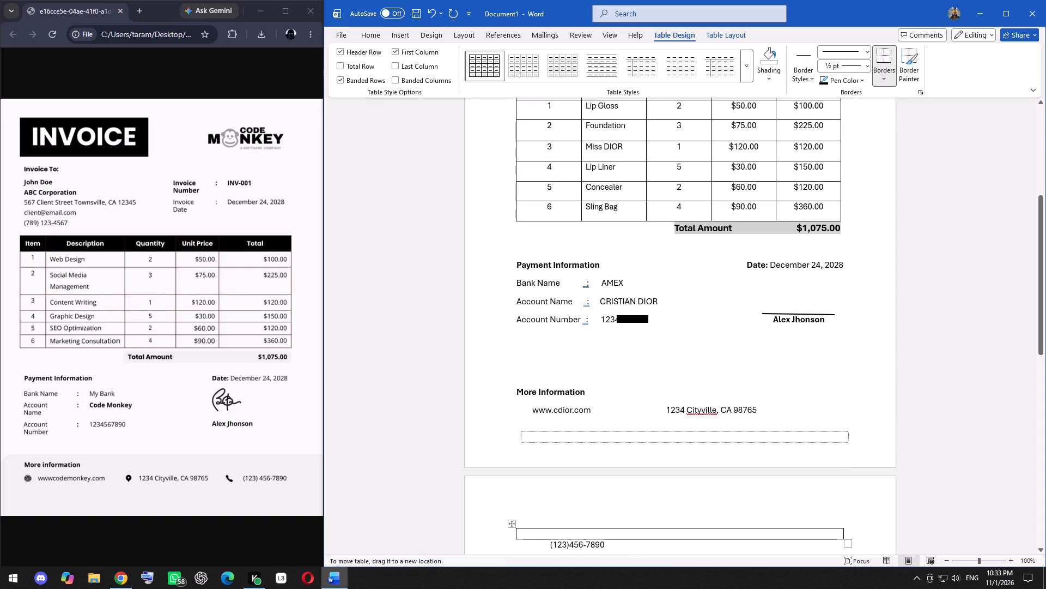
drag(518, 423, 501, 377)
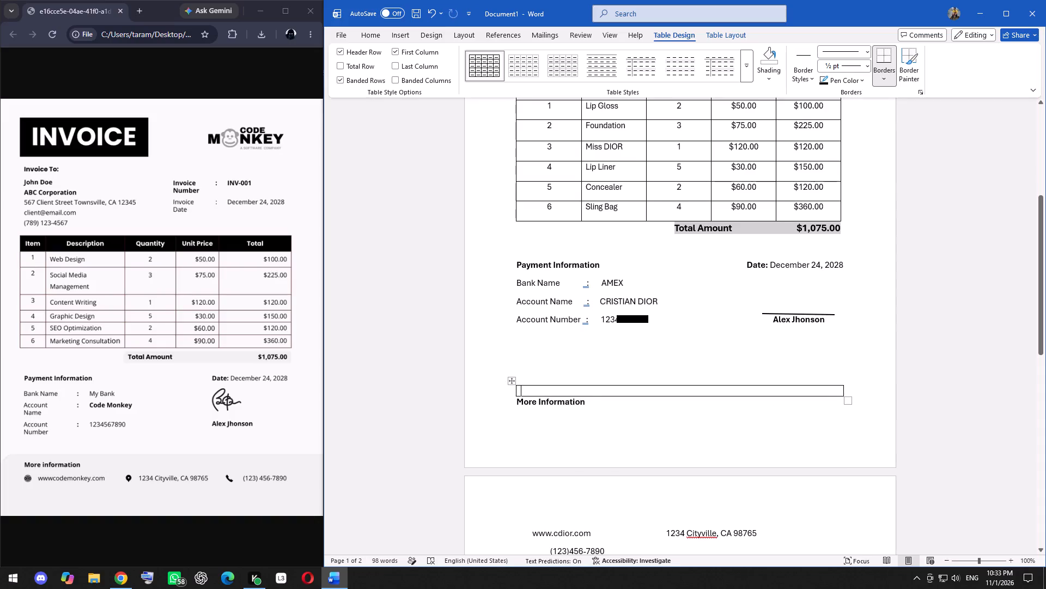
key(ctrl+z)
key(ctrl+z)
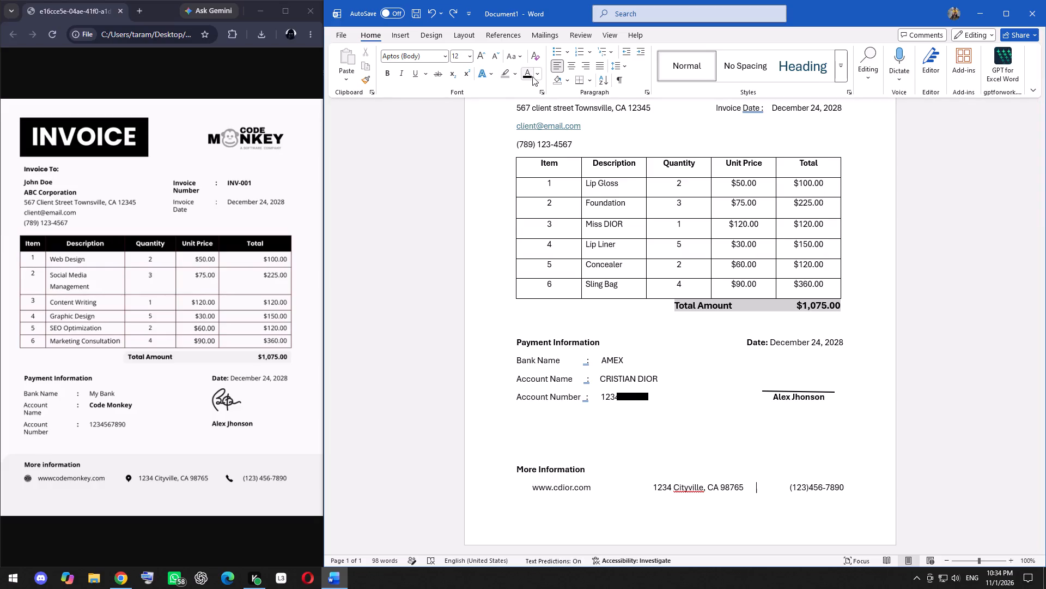
Look through the additional normal-text symbols, from currency symbols to mathematical operators, without inserting any.
click(396, 29)
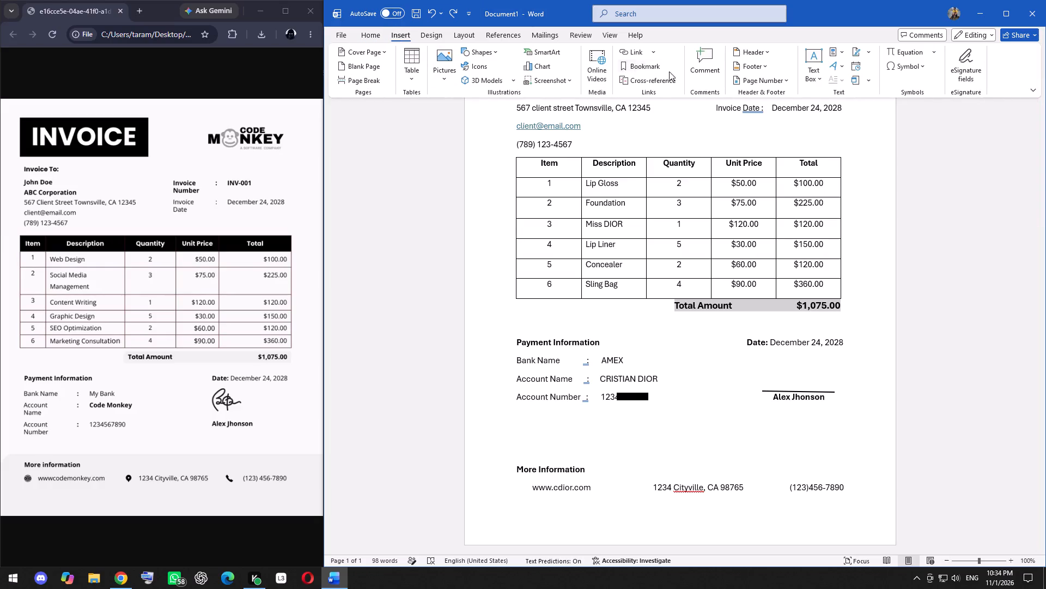
click(918, 66)
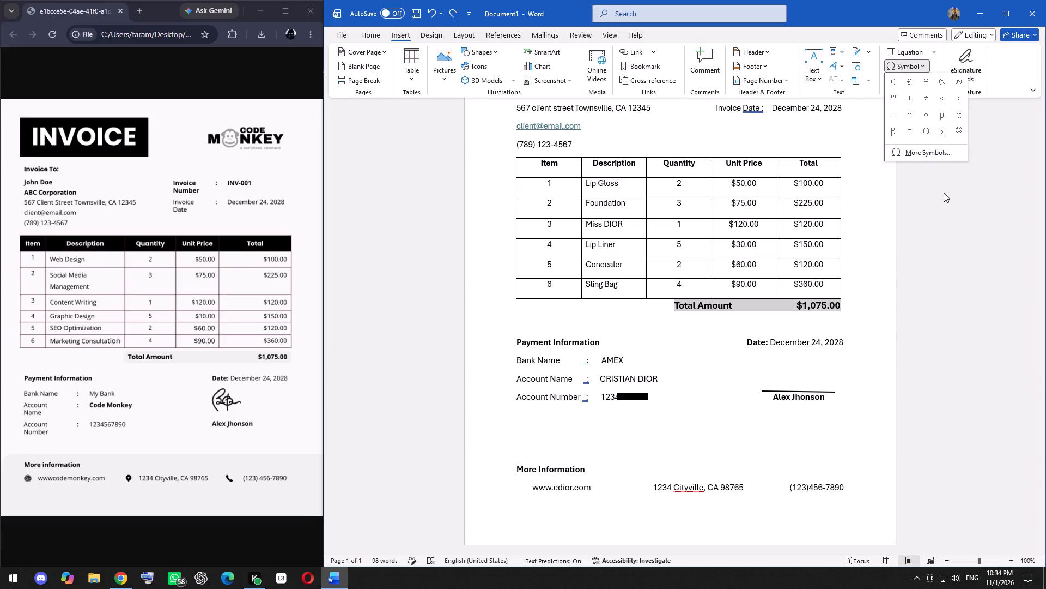
click(942, 160)
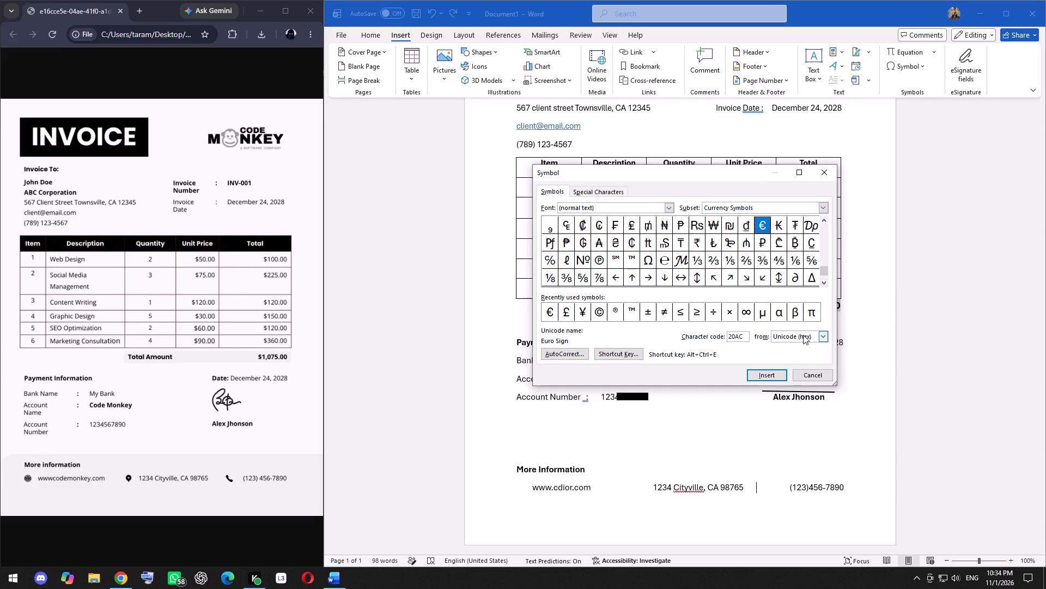
click(825, 278)
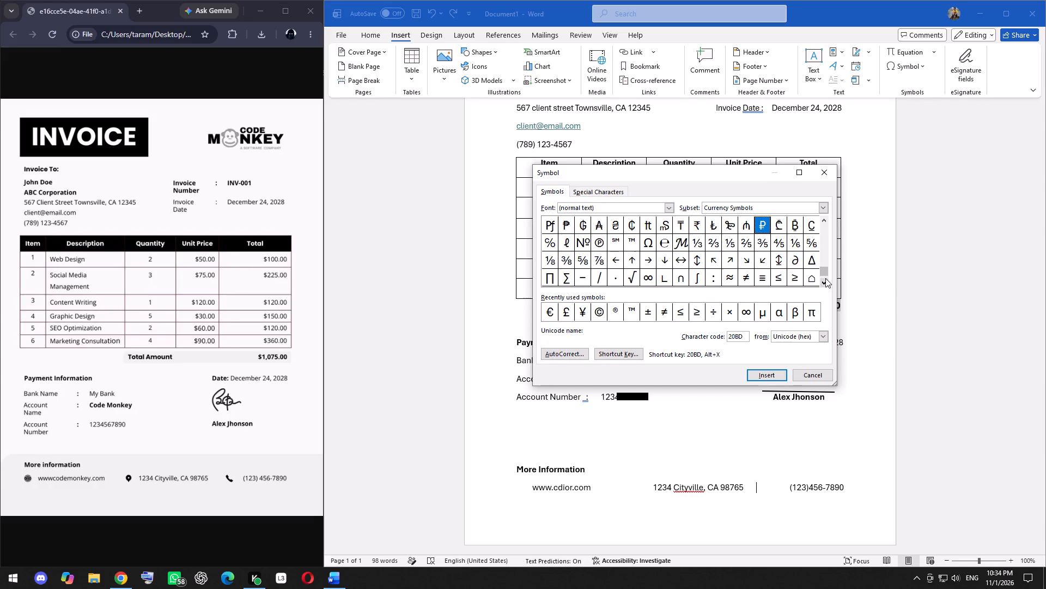
click(825, 278)
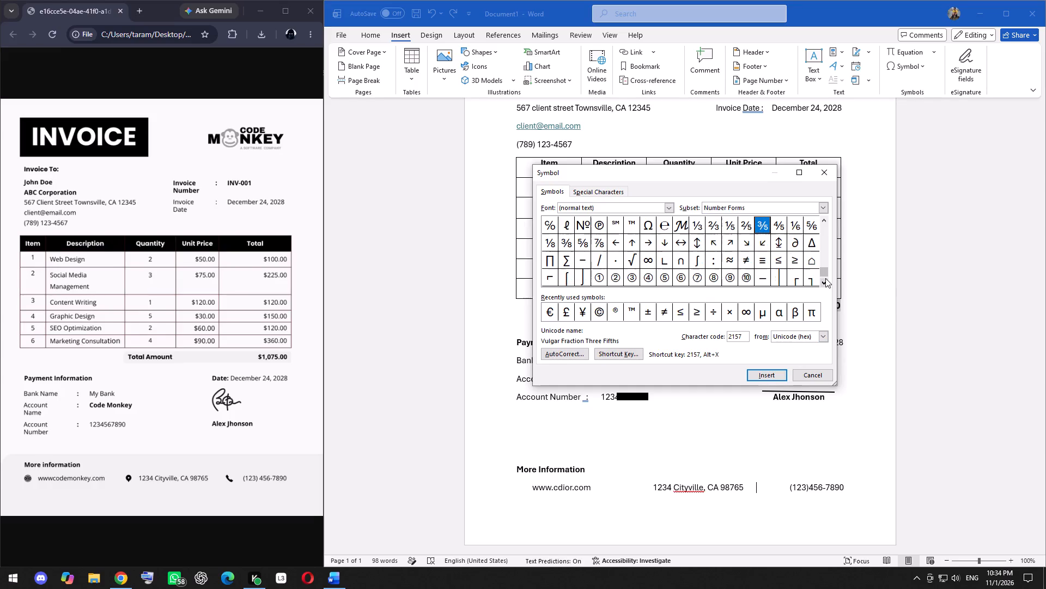
click(825, 278)
click(825, 278)
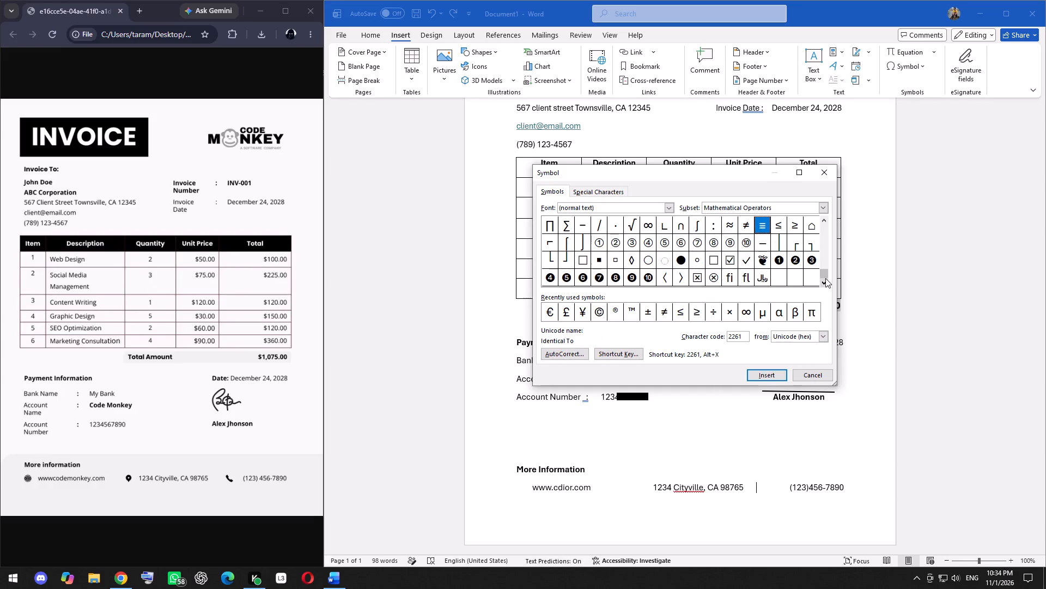
click(825, 278)
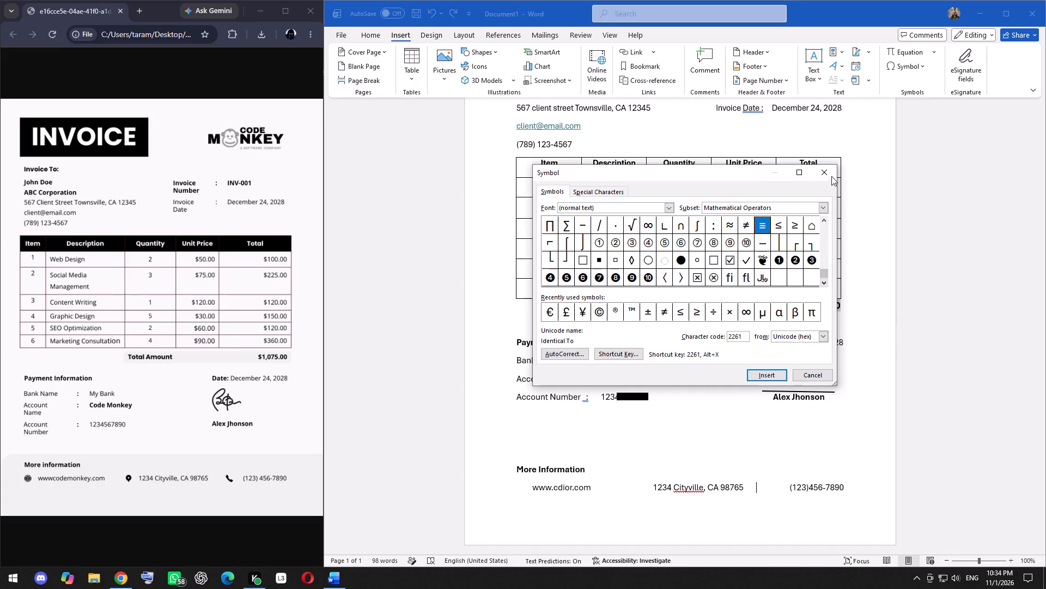
click(828, 172)
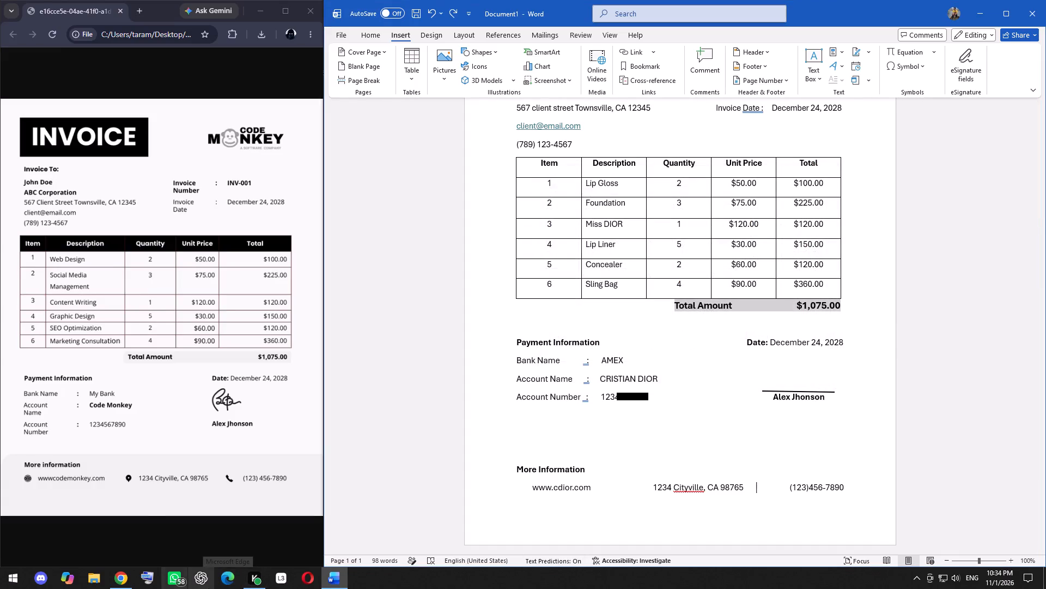
In a new Chrome tab, search Google Images for "sign png" and look through the results.
click(123, 582)
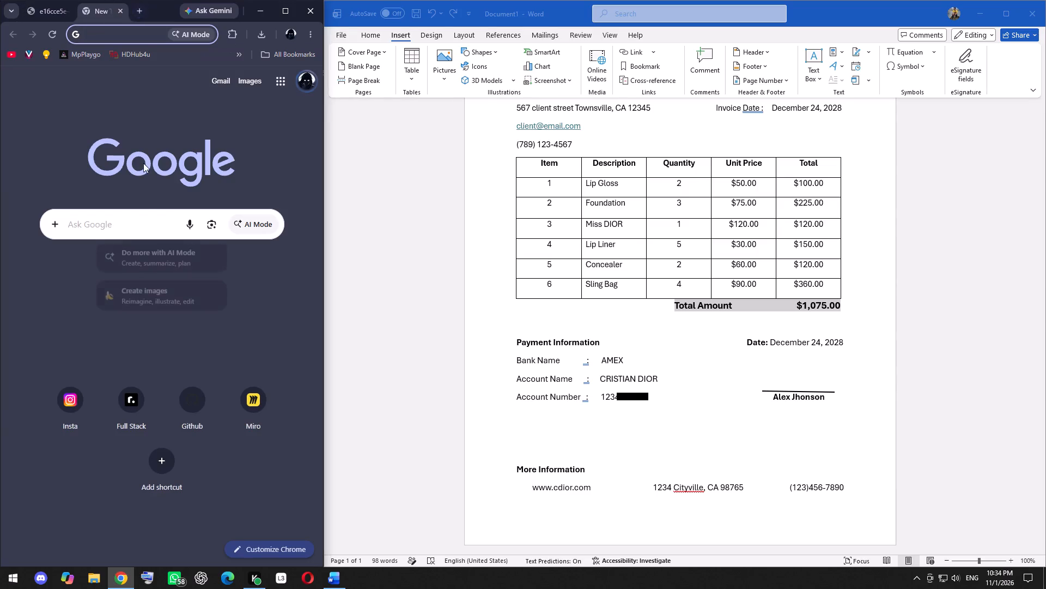
click(140, 227)
text(sign)
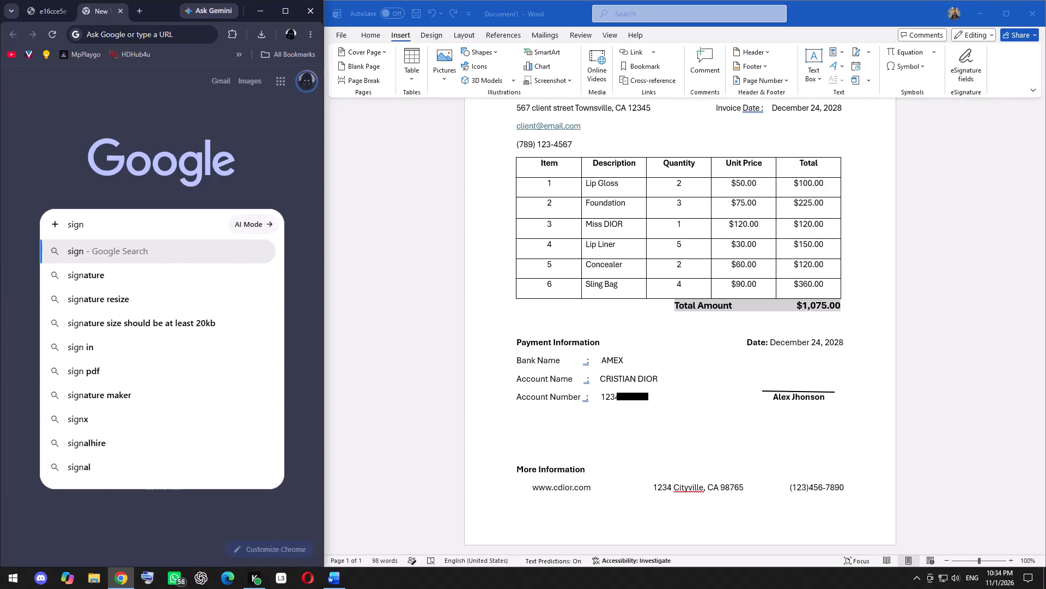
key(space)
text(png)
key(Return)
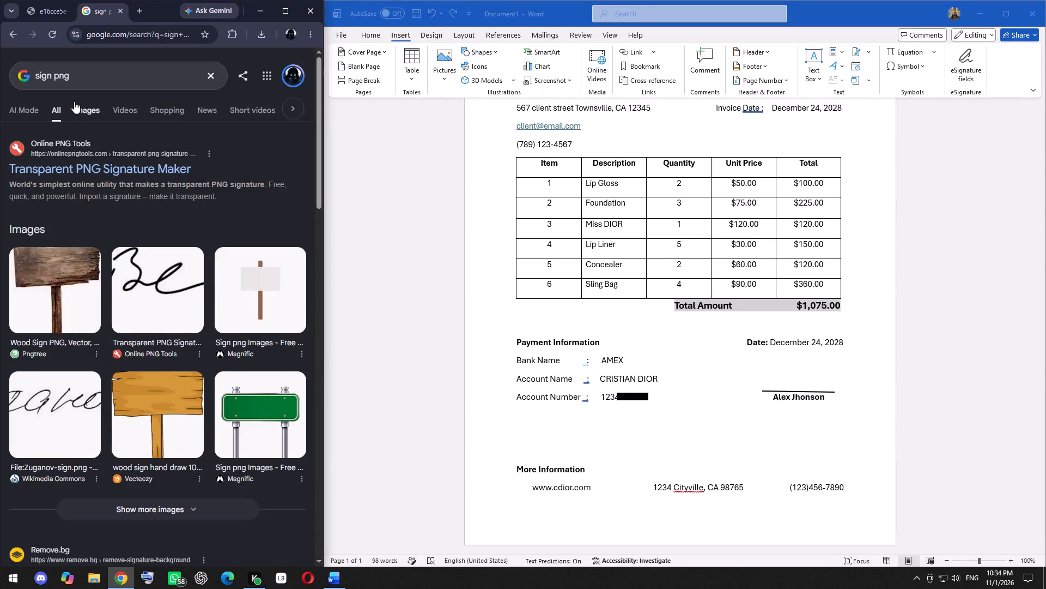
click(86, 113)
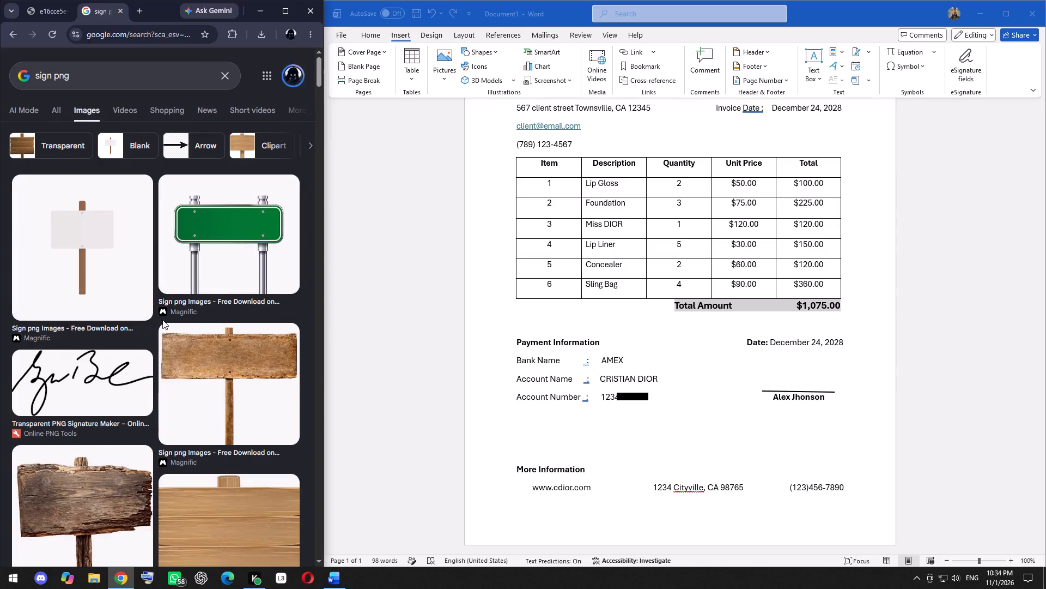
scroll(156, 322, down, 4)
scroll(146, 330, up, 1)
scroll(136, 330, down, 10)
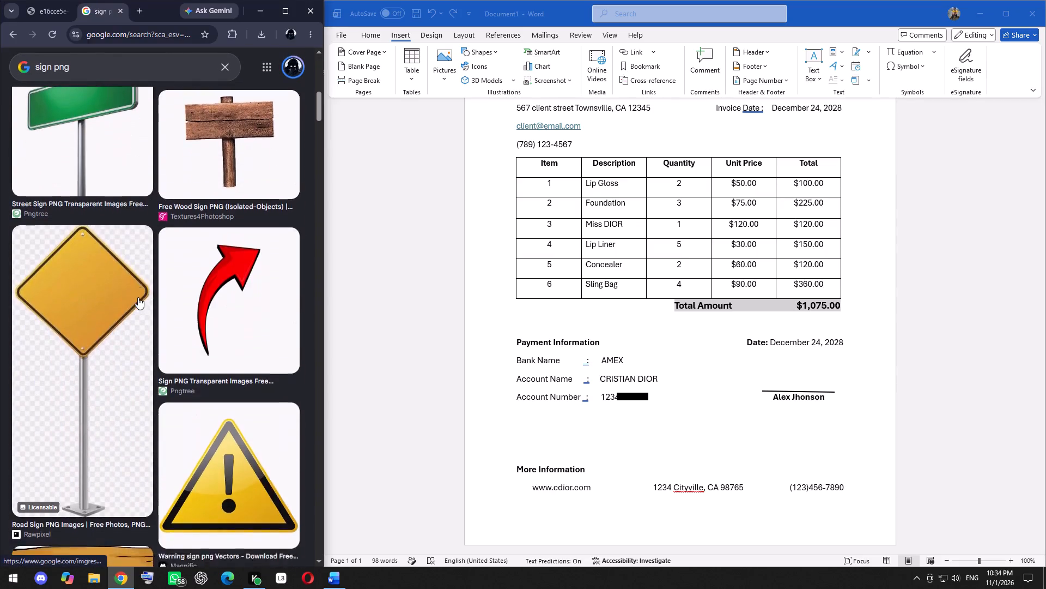
scroll(138, 297, up, 5)
scroll(138, 297, down, 2)
scroll(138, 297, up, 2)
Change the image search to "signature png".
click(55, 67)
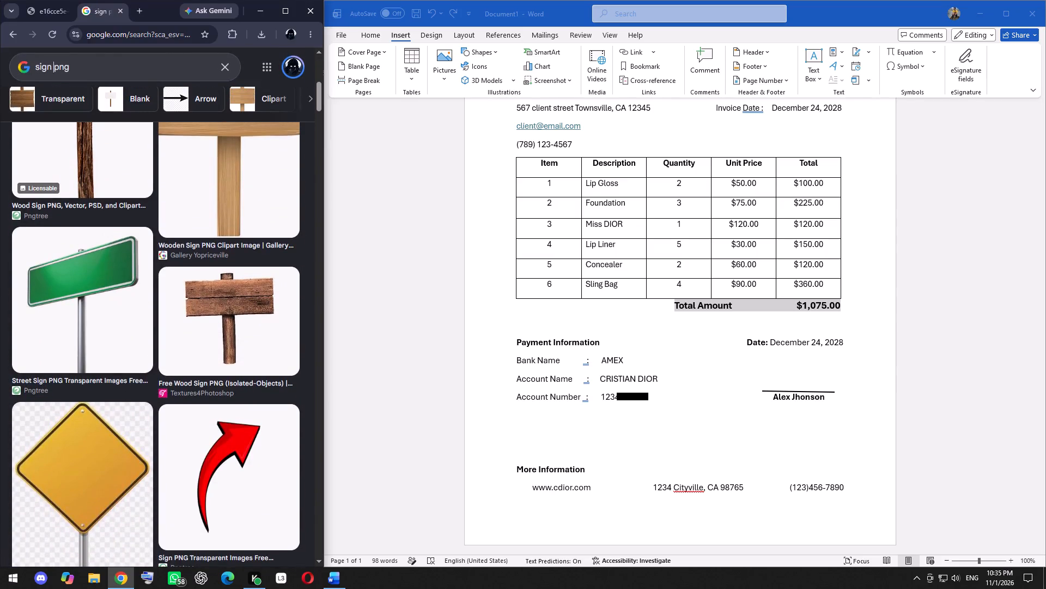
key(BackSpace)
key(BackSpace)
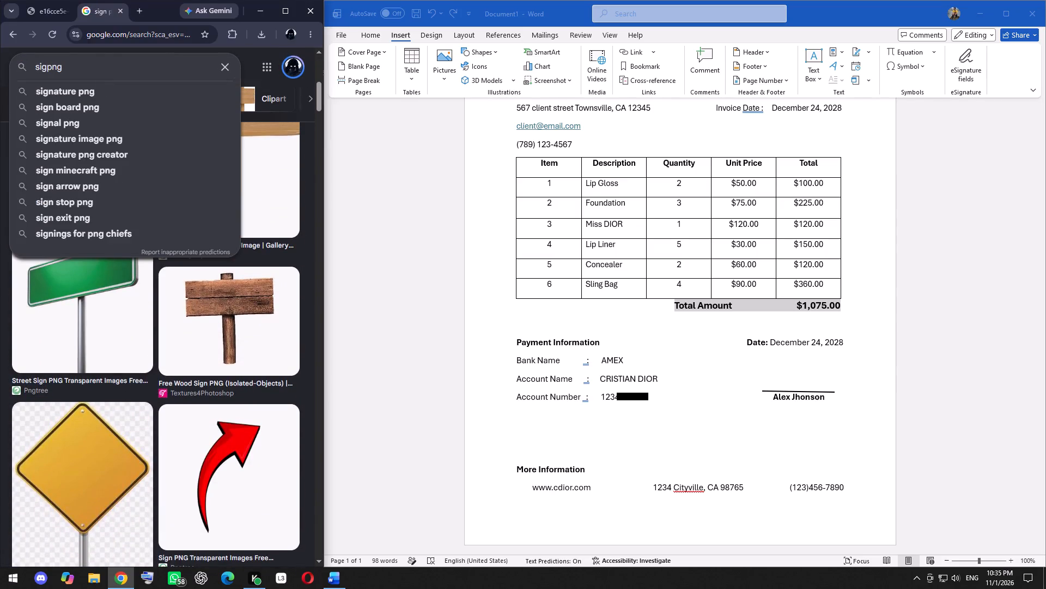
text(nature)
key(space)
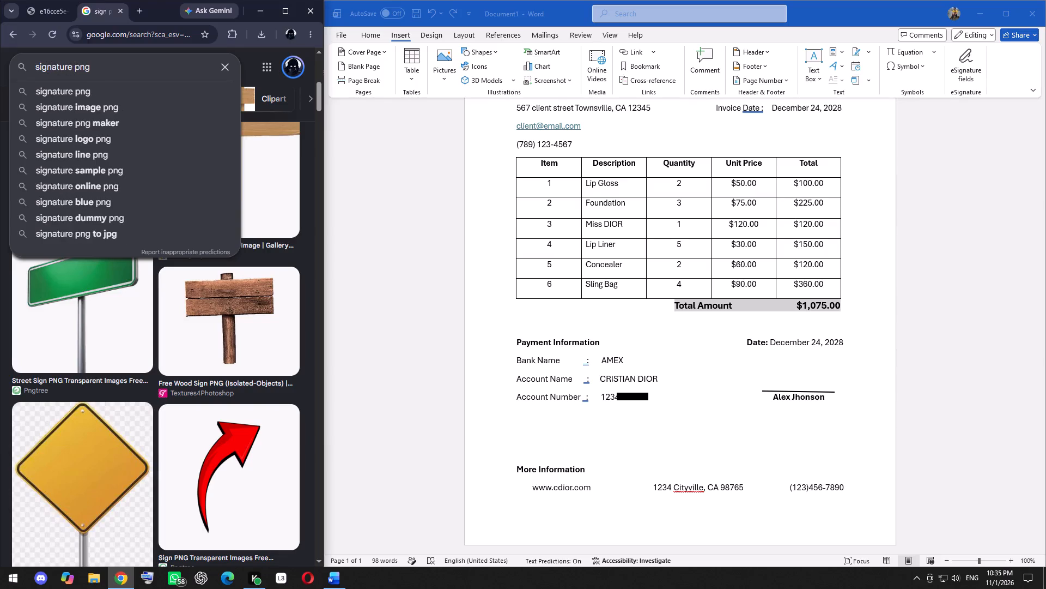
key(Return)
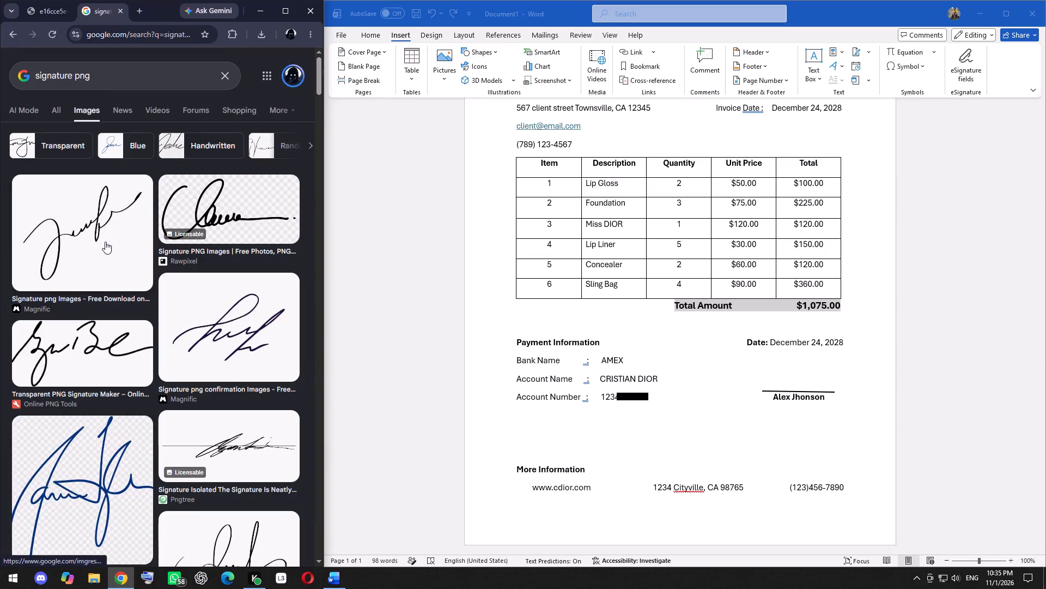
Save the black handwritten signature from the "Signature png overlay Images" result to the Desktop as the JPEG "images (1)".
scroll(90, 353, down, 7)
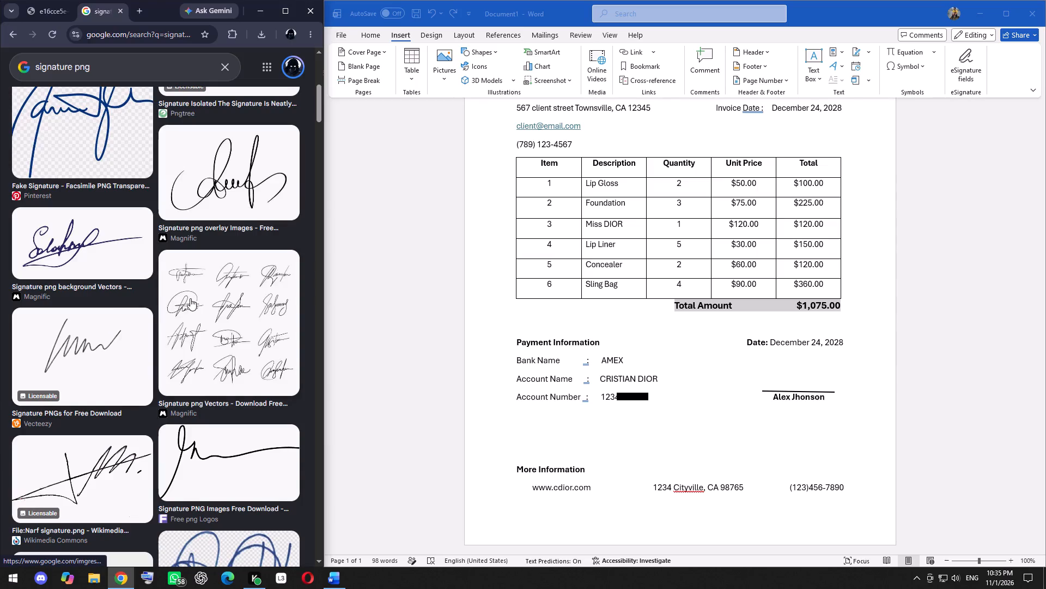
right_click(234, 173)
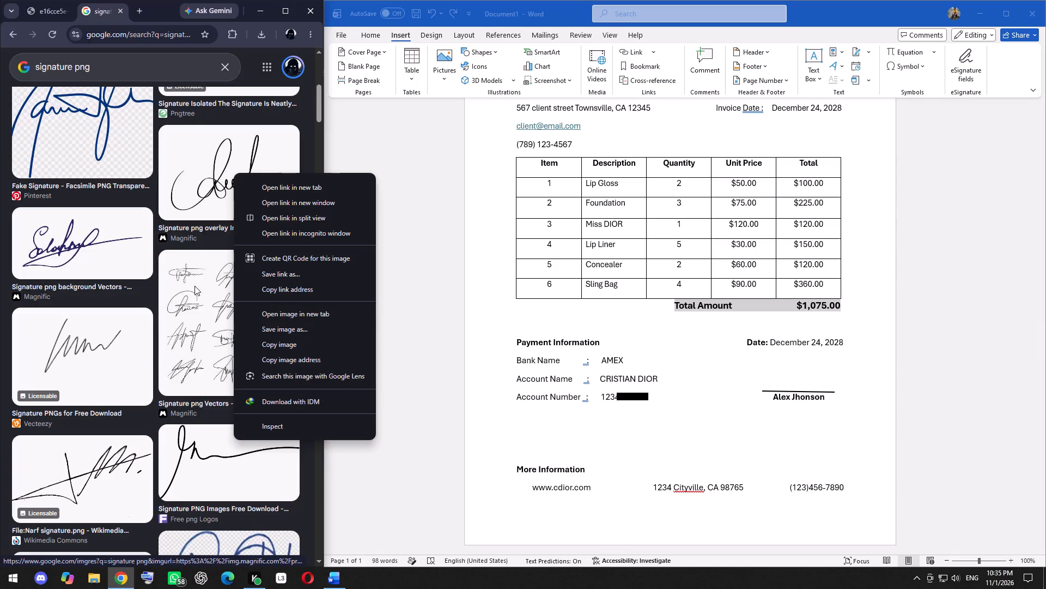
scroll(167, 347, up, 2)
scroll(169, 346, down, 1)
scroll(171, 347, up, 2)
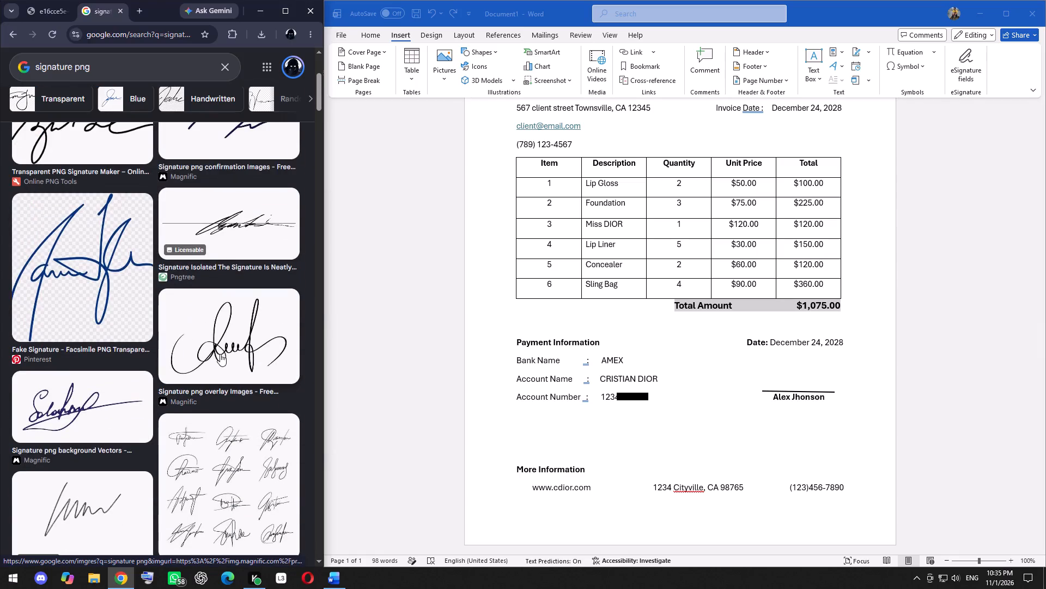
right_click(229, 347)
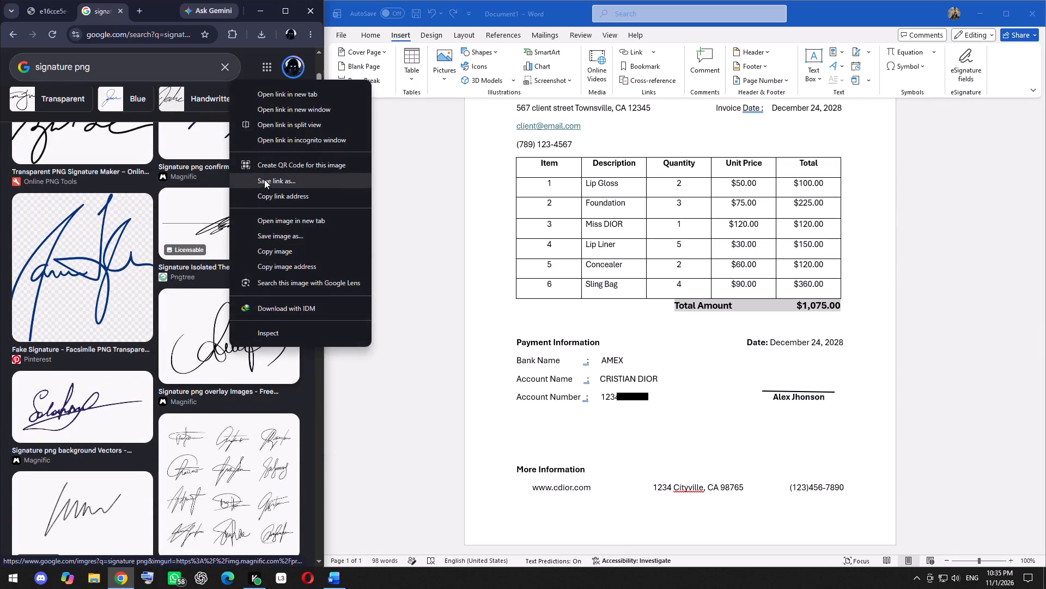
click(271, 233)
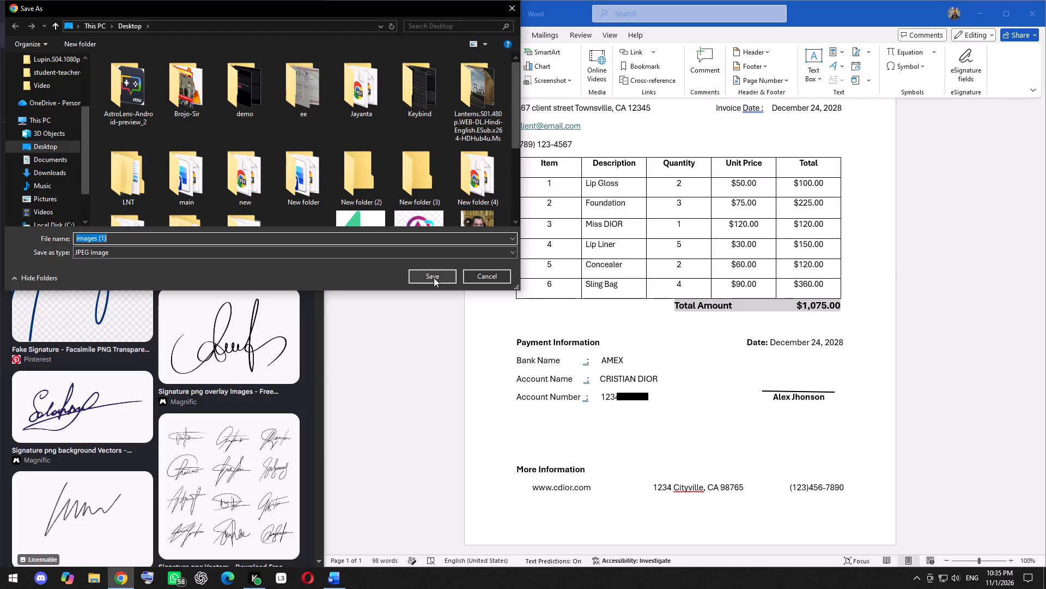
click(434, 278)
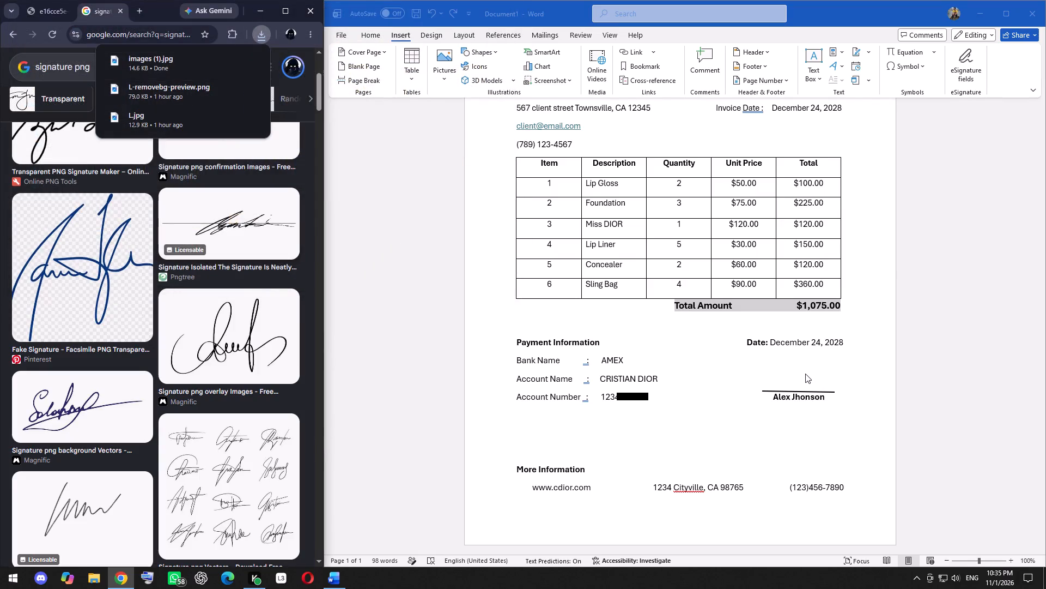
click(805, 374)
double_click(774, 376)
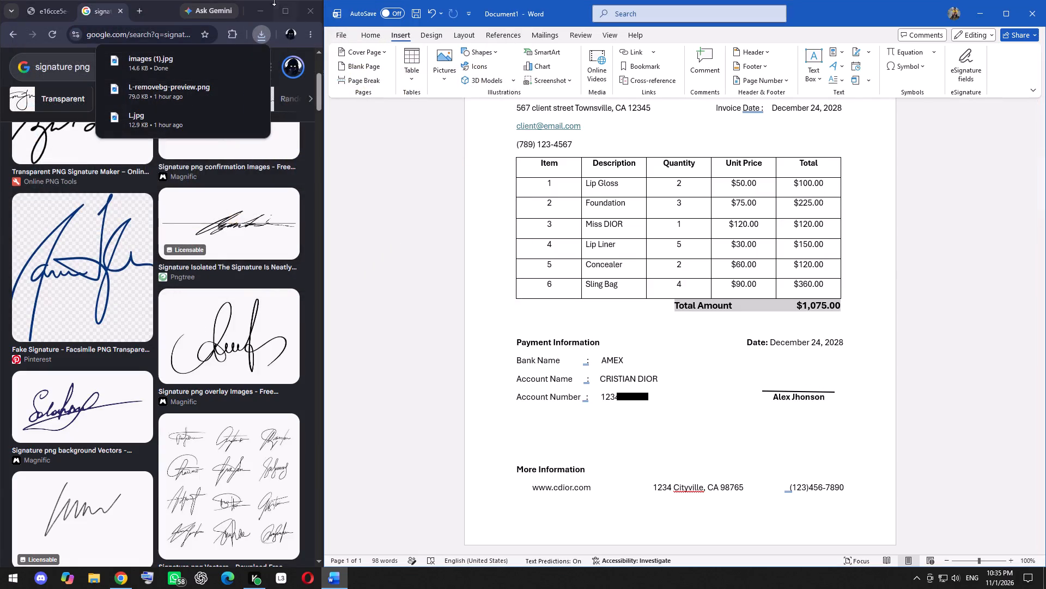
click(52, 9)
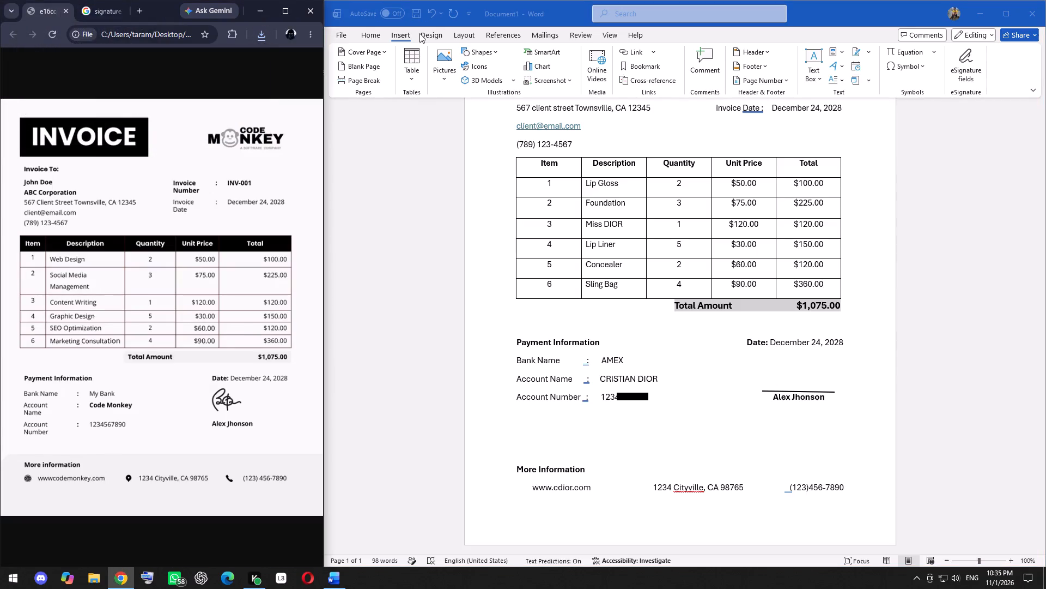
click(443, 77)
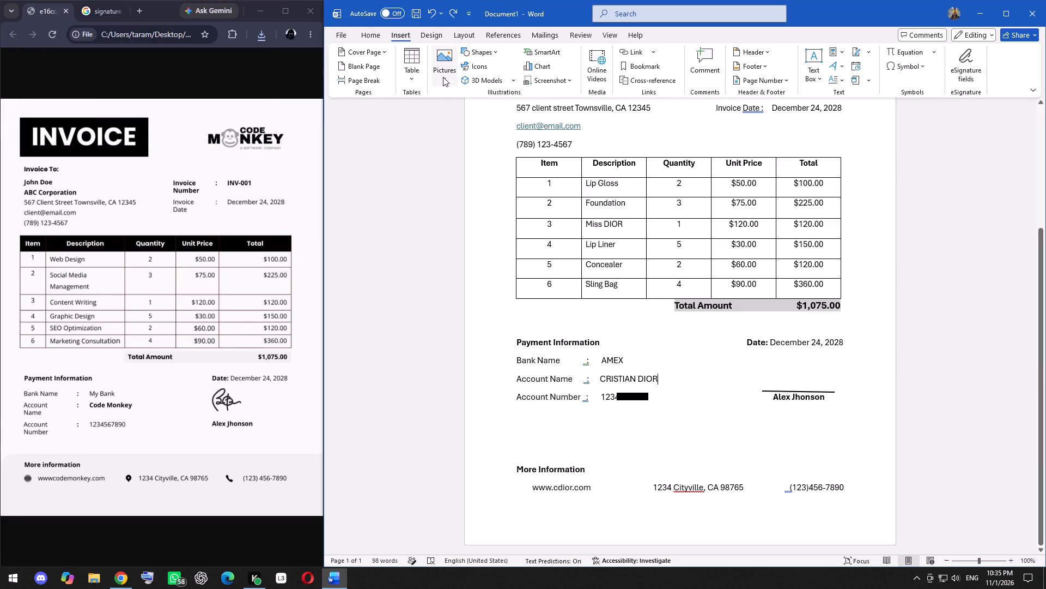
click(443, 77)
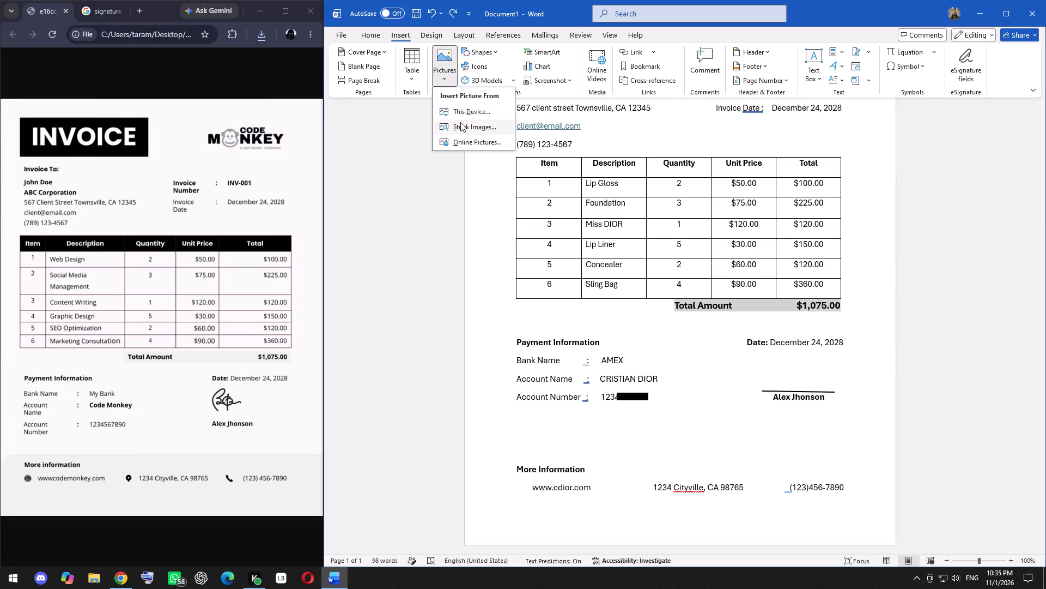
click(463, 110)
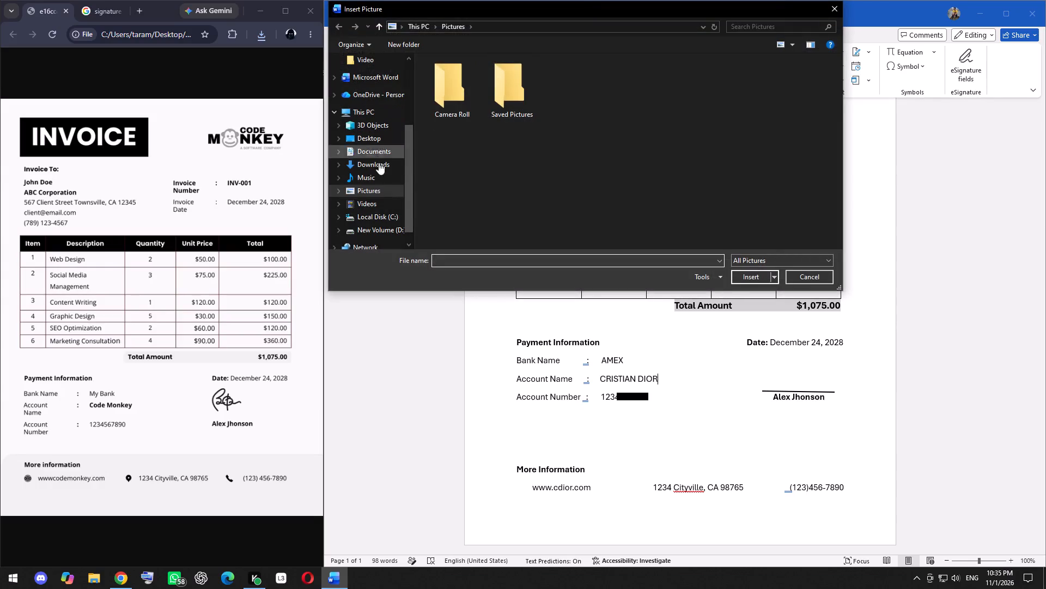
click(378, 133)
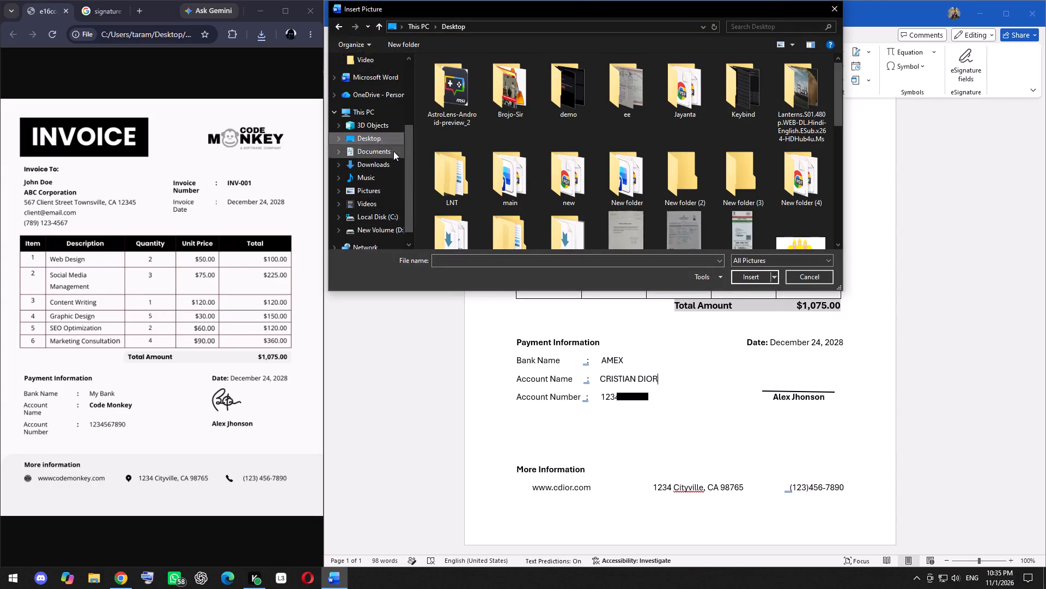
scroll(637, 100, up, 1)
scroll(637, 102, down, 2)
scroll(637, 110, up, 1)
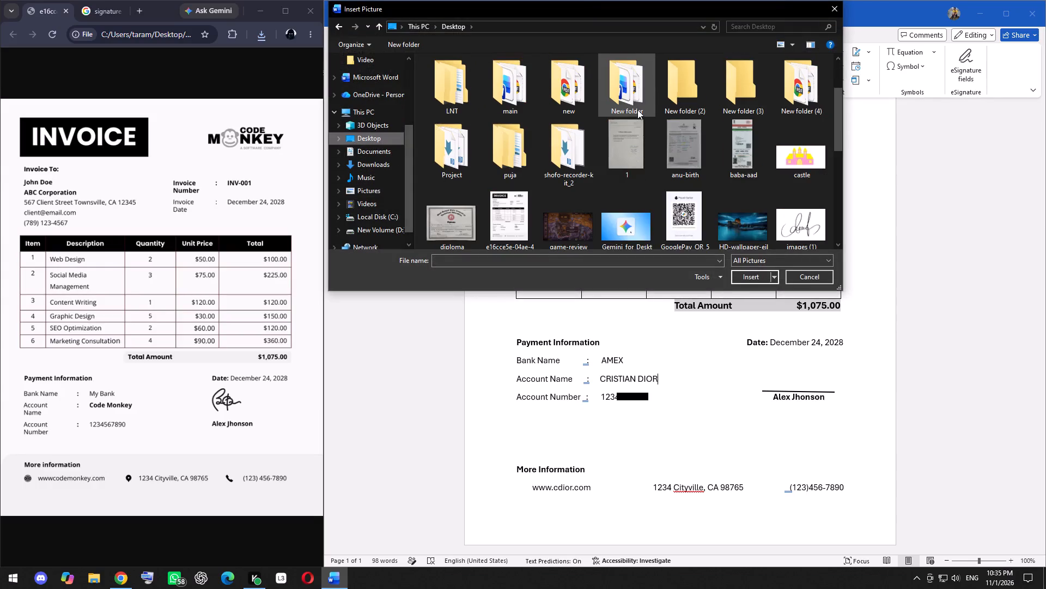
scroll(637, 110, down, 10)
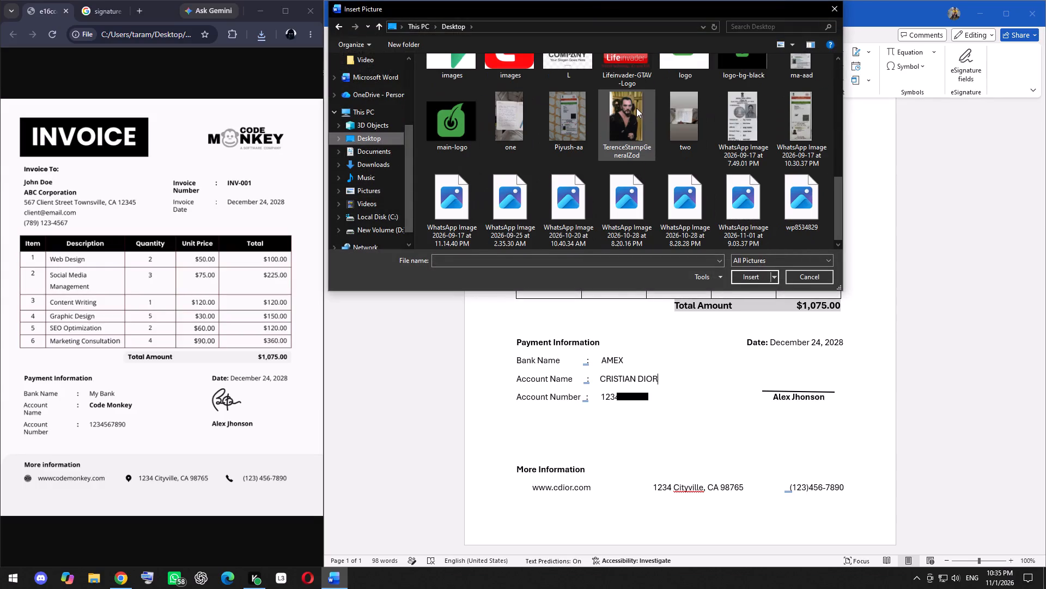
scroll(686, 180, down, 6)
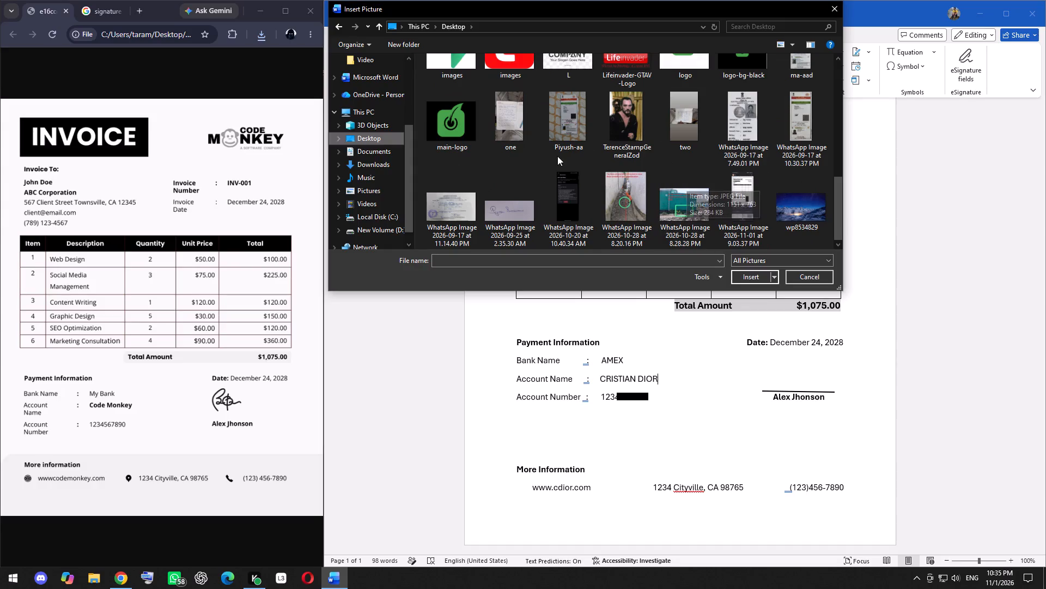
scroll(557, 157, up, 1)
scroll(557, 157, down, 1)
scroll(557, 157, up, 2)
scroll(557, 157, down, 1)
scroll(557, 157, up, 1)
scroll(557, 157, down, 1)
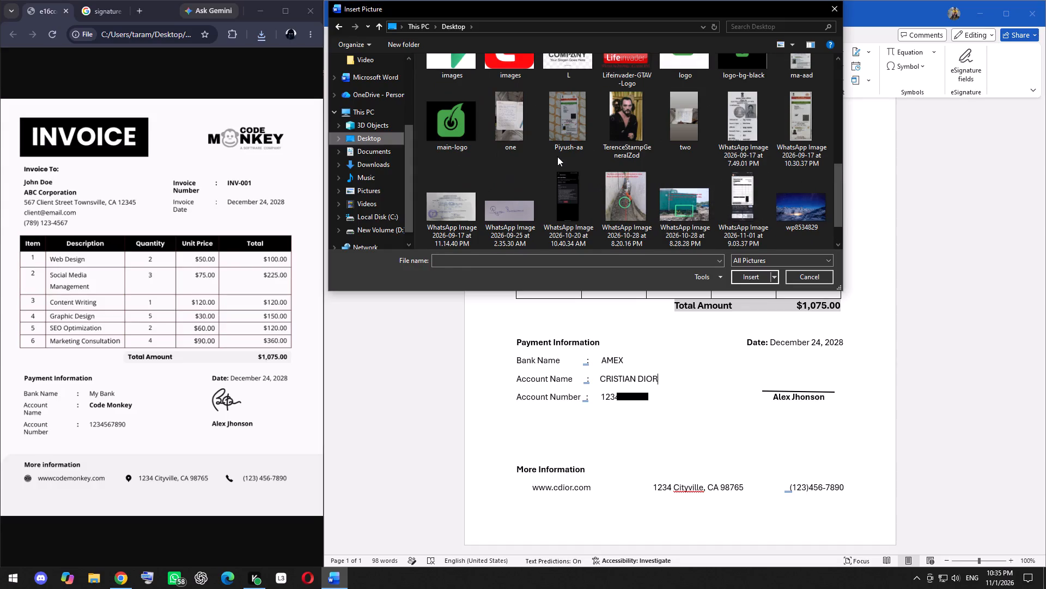
scroll(557, 157, up, 1)
scroll(557, 157, down, 1)
scroll(557, 157, up, 1)
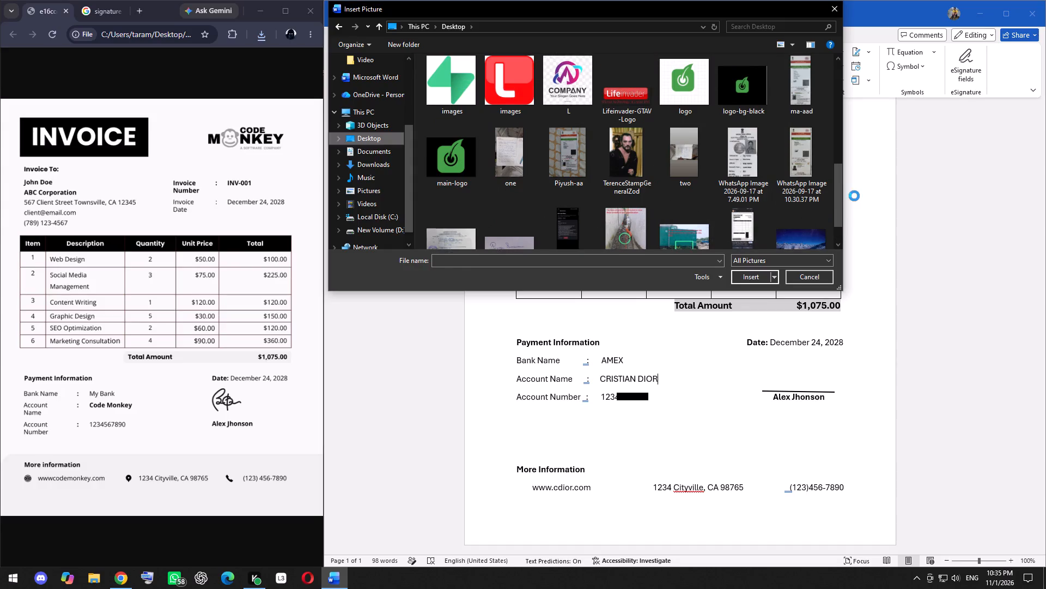
drag(838, 201, 837, 189)
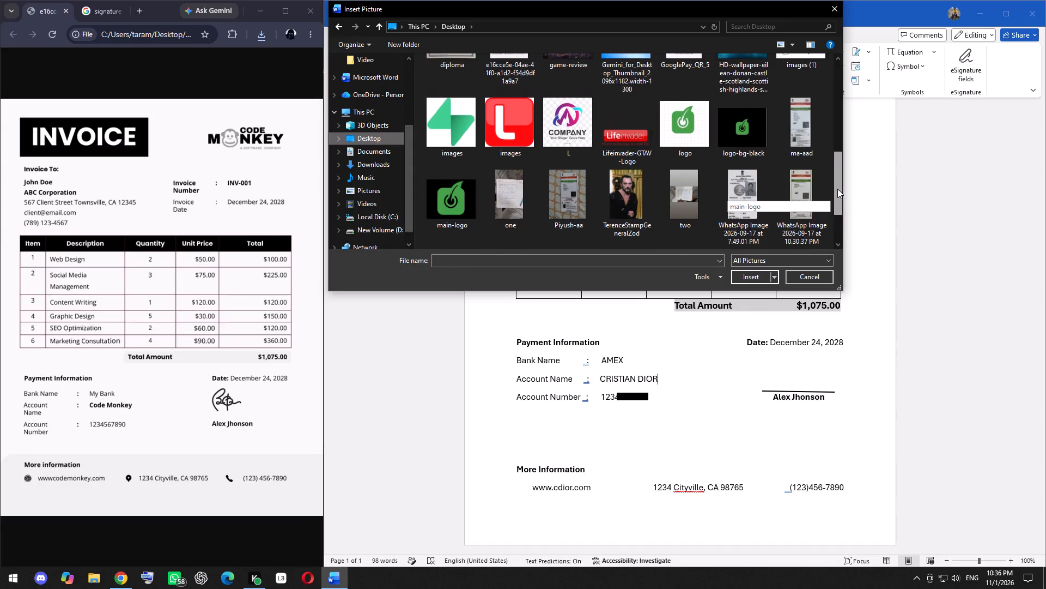
drag(837, 189, 837, 164)
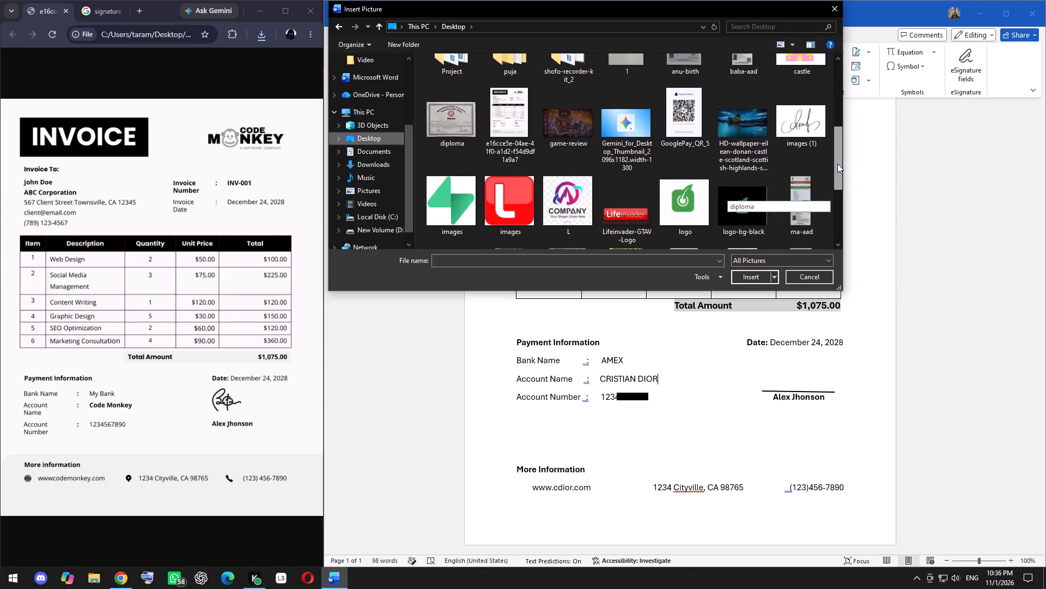
drag(837, 164, 837, 141)
click(792, 185)
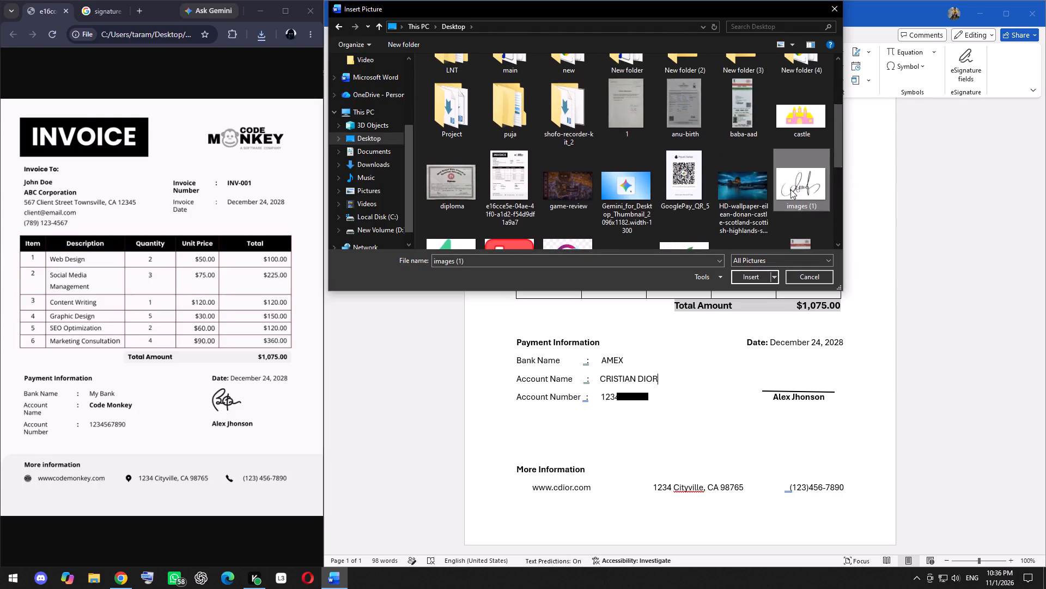
click(758, 274)
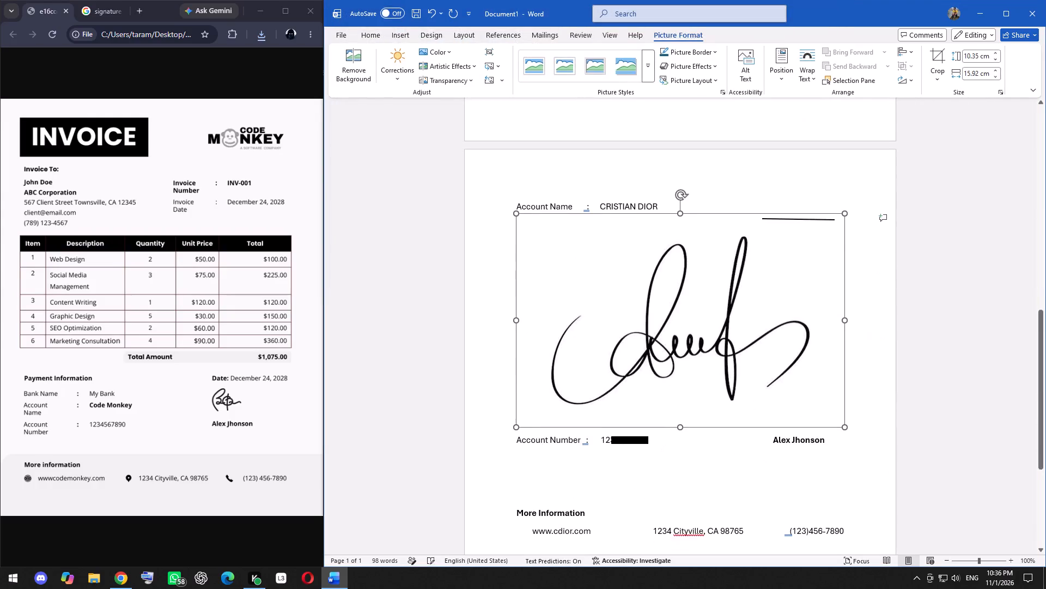
Shrink the signature picture proportionally to about 1.79 cm high and 2.75 cm wide.
drag(843, 215, 842, 218)
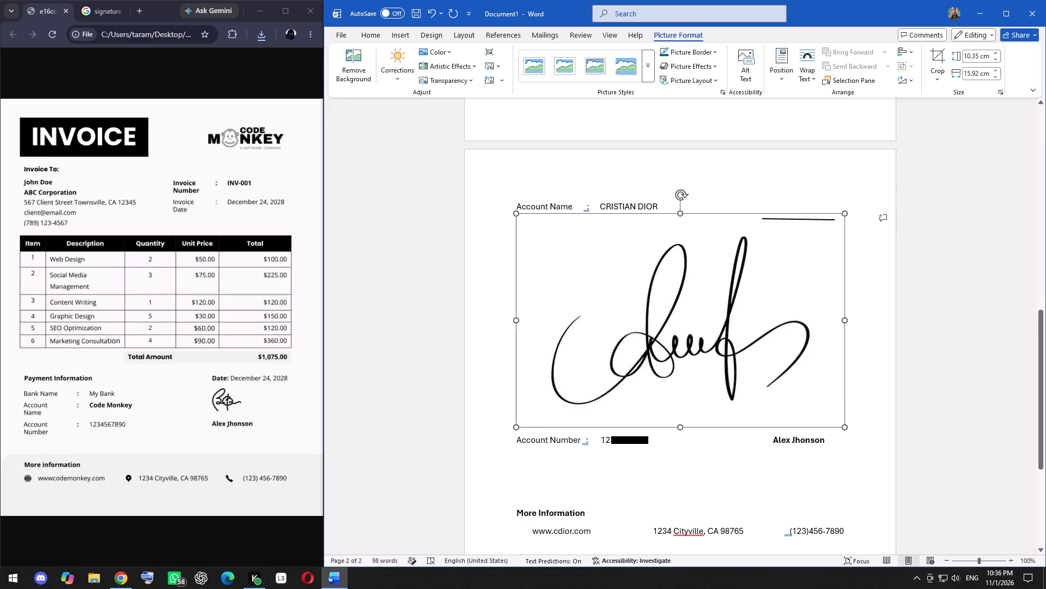
drag(842, 218, 602, 233)
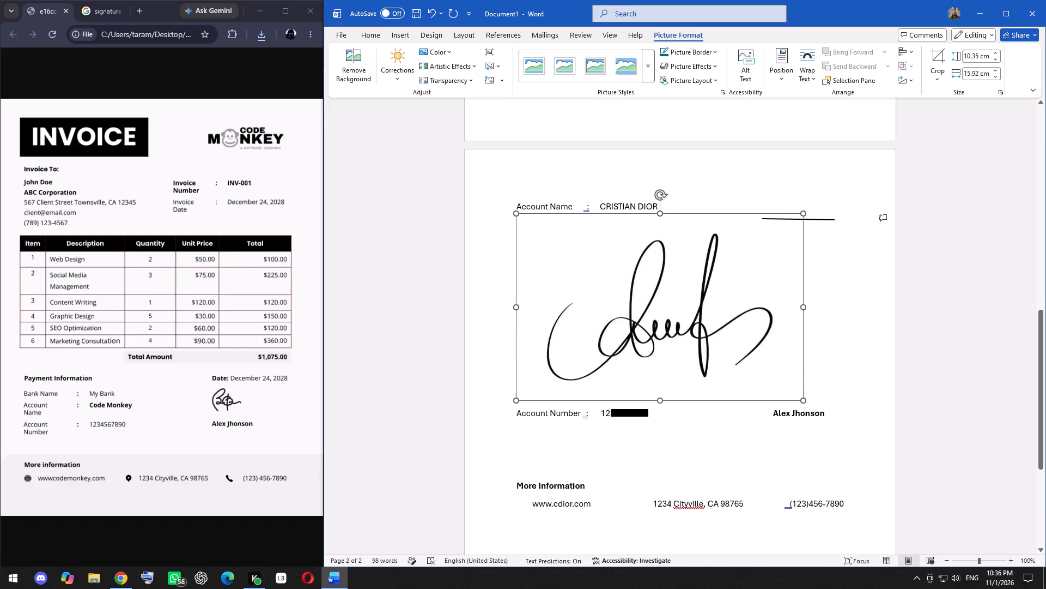
drag(602, 233, 554, 255)
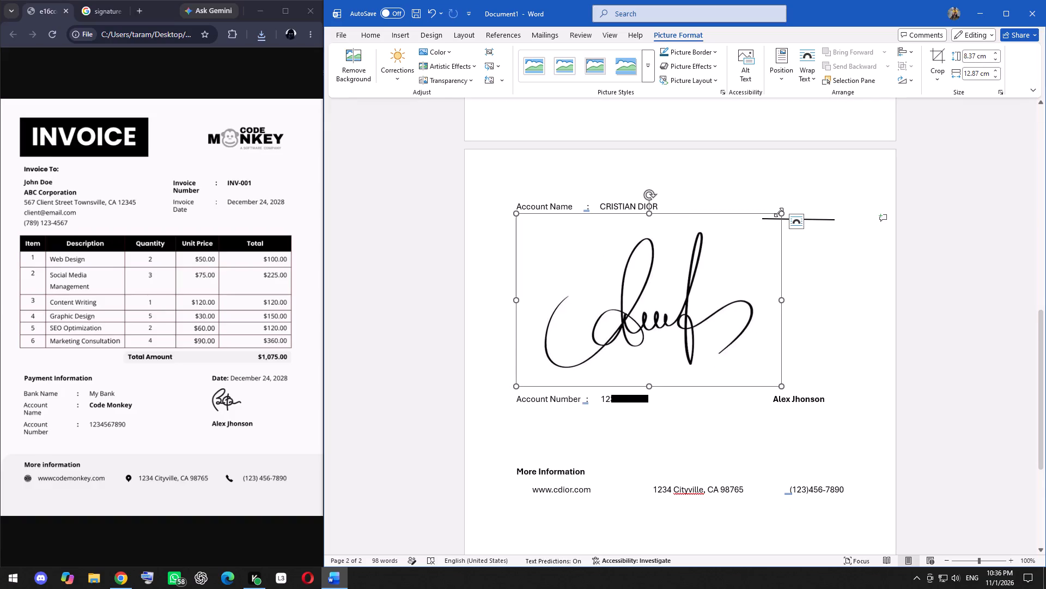
drag(779, 212, 690, 247)
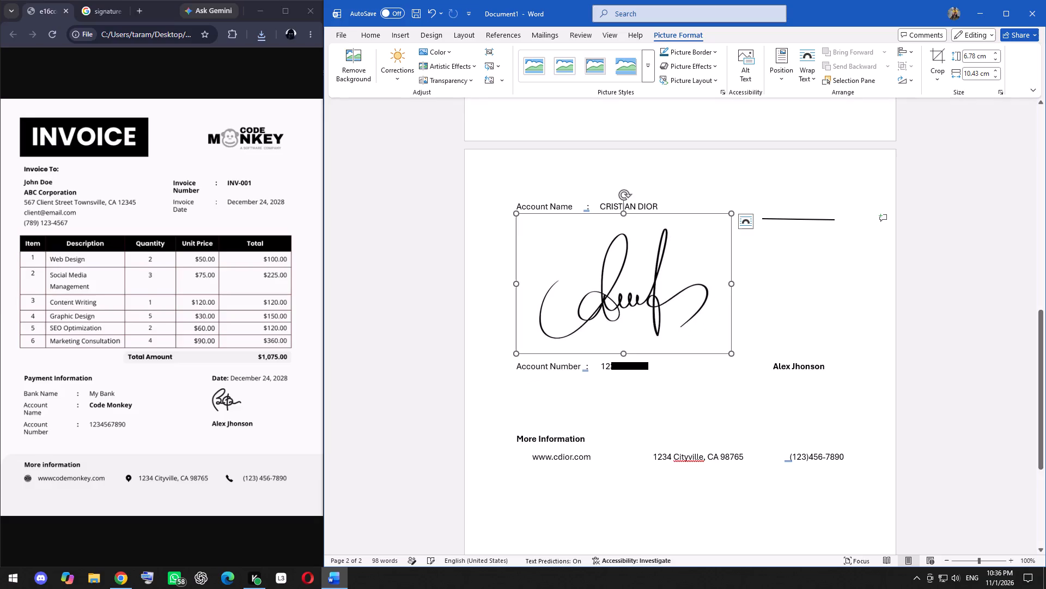
drag(732, 211, 670, 214)
drag(732, 212, 721, 213)
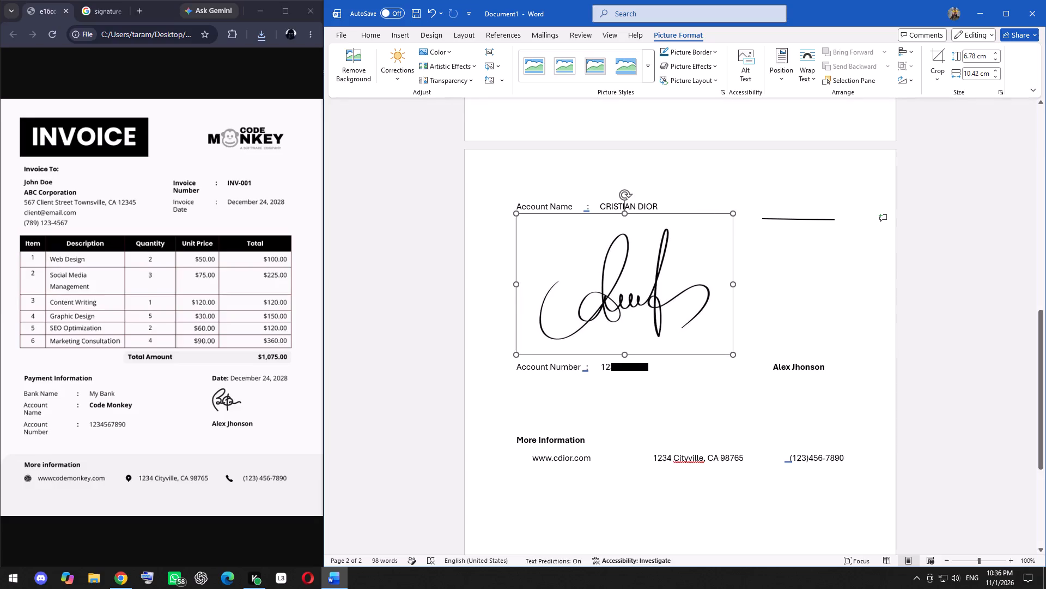
drag(721, 213, 652, 244)
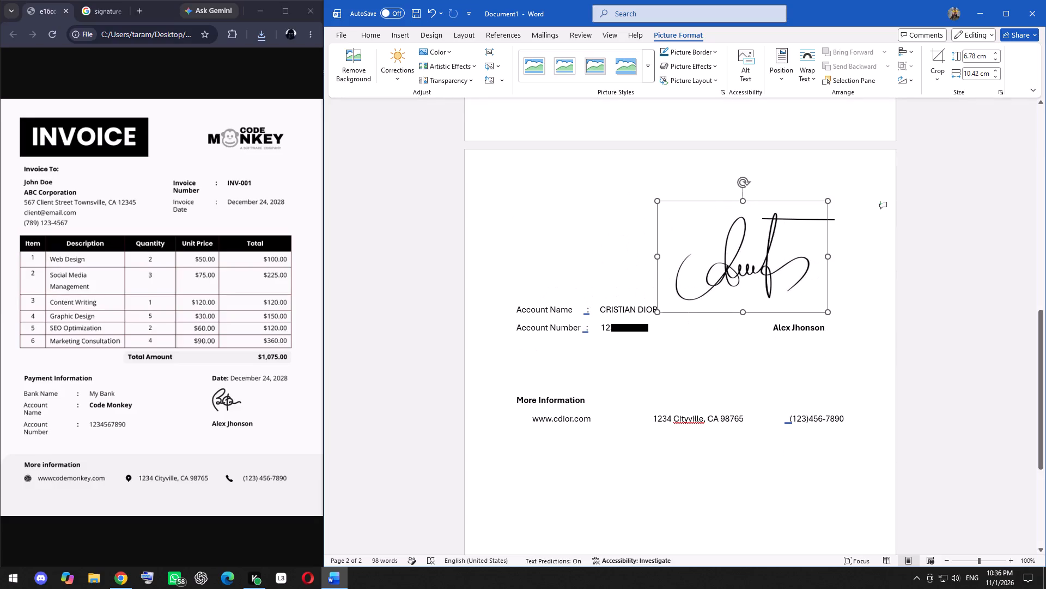
drag(652, 244, 300, 304)
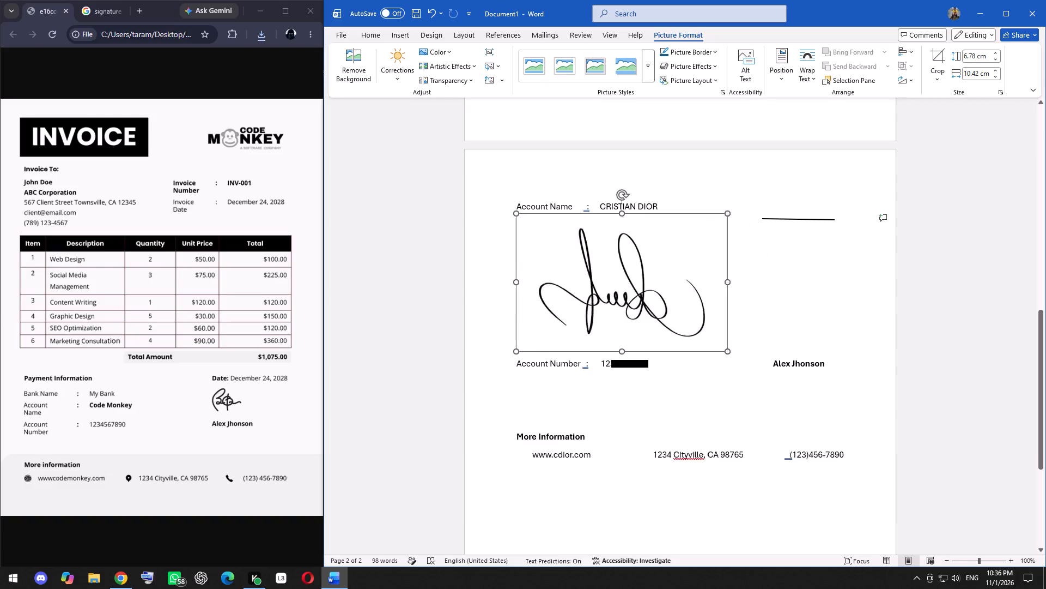
drag(300, 304, 603, 263)
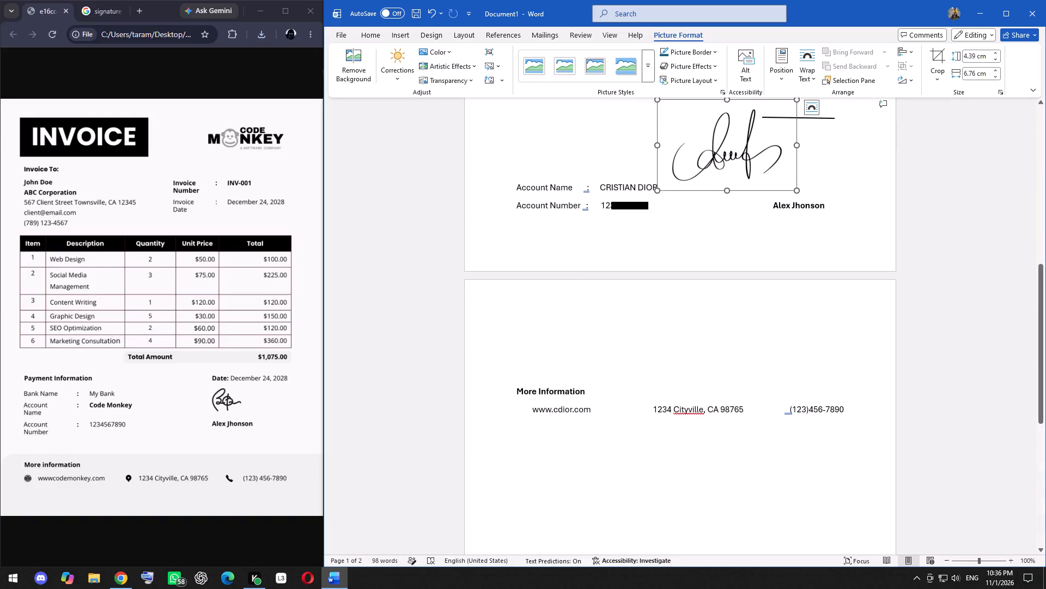
drag(660, 188, 708, 120)
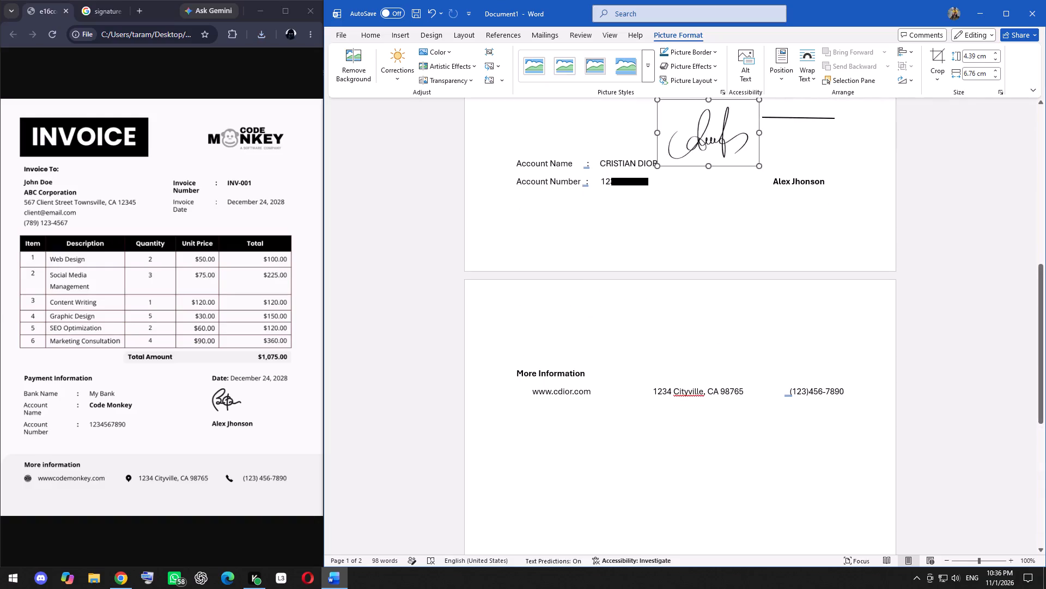
drag(708, 120, 732, 65)
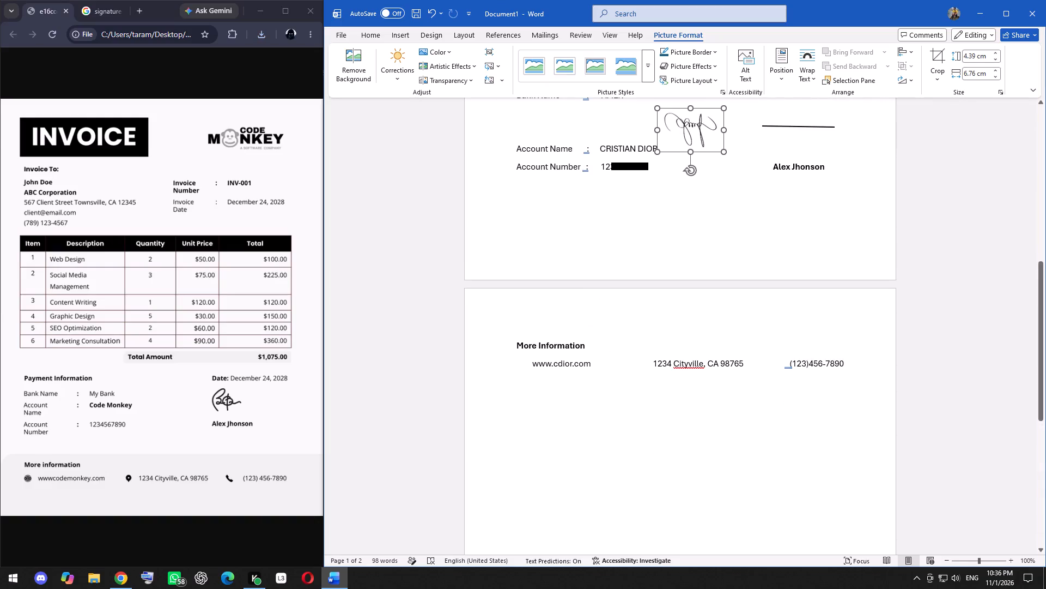
drag(732, 65, 734, 130)
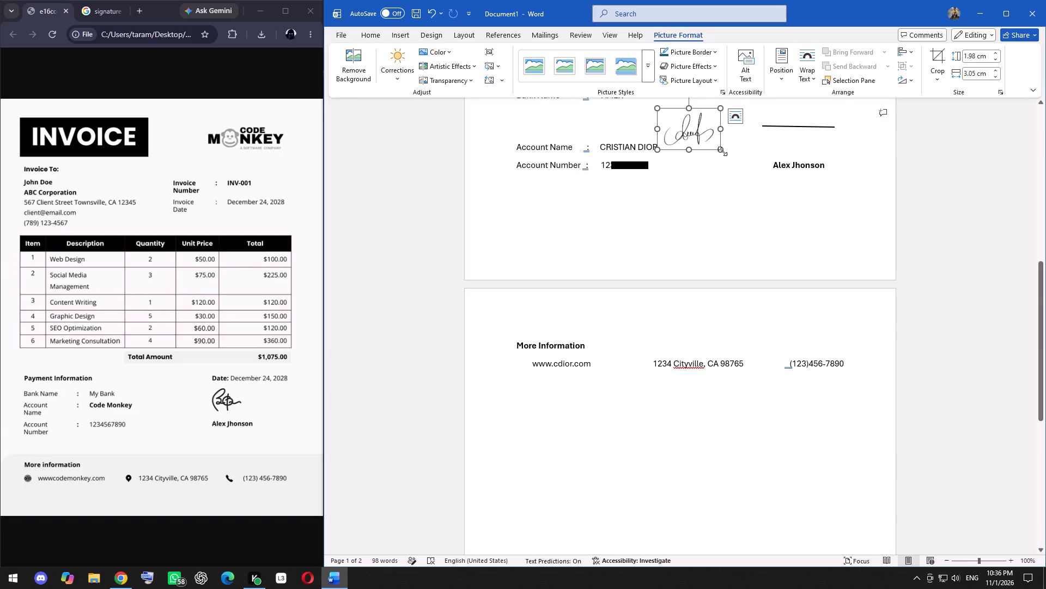
drag(722, 151, 705, 131)
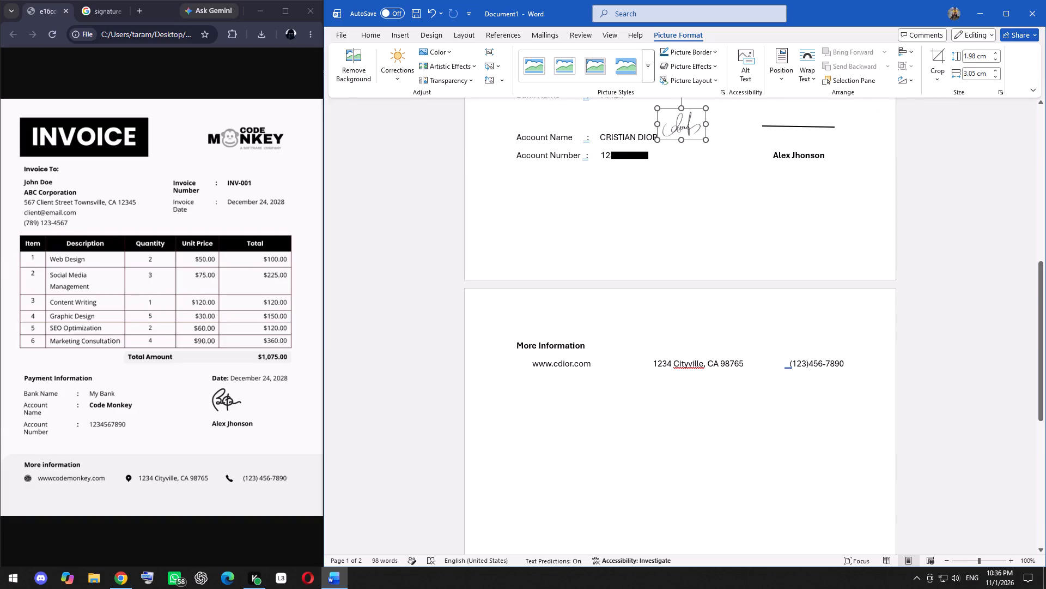
drag(705, 131, 715, 140)
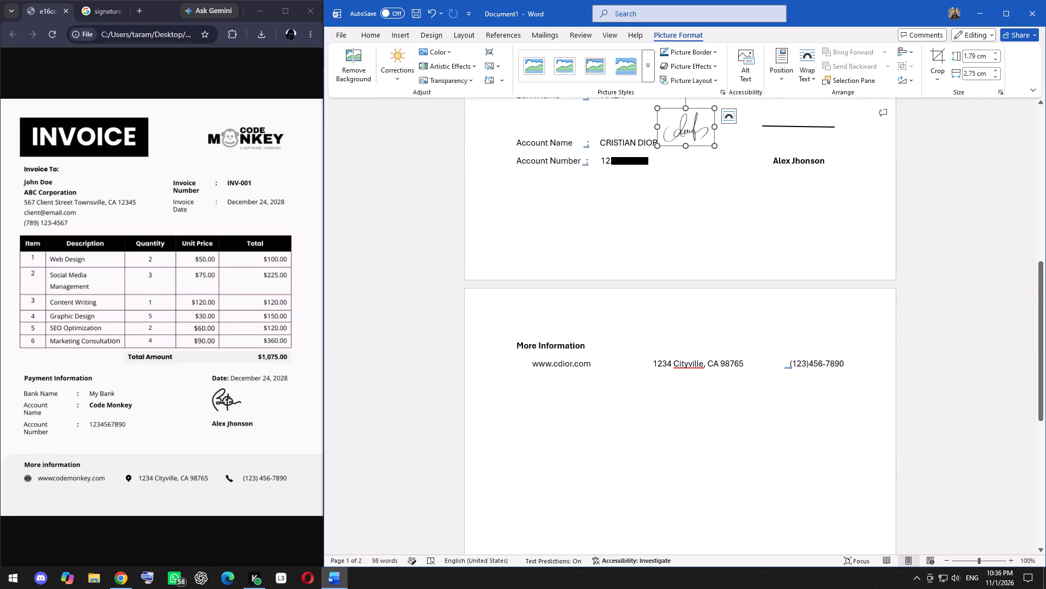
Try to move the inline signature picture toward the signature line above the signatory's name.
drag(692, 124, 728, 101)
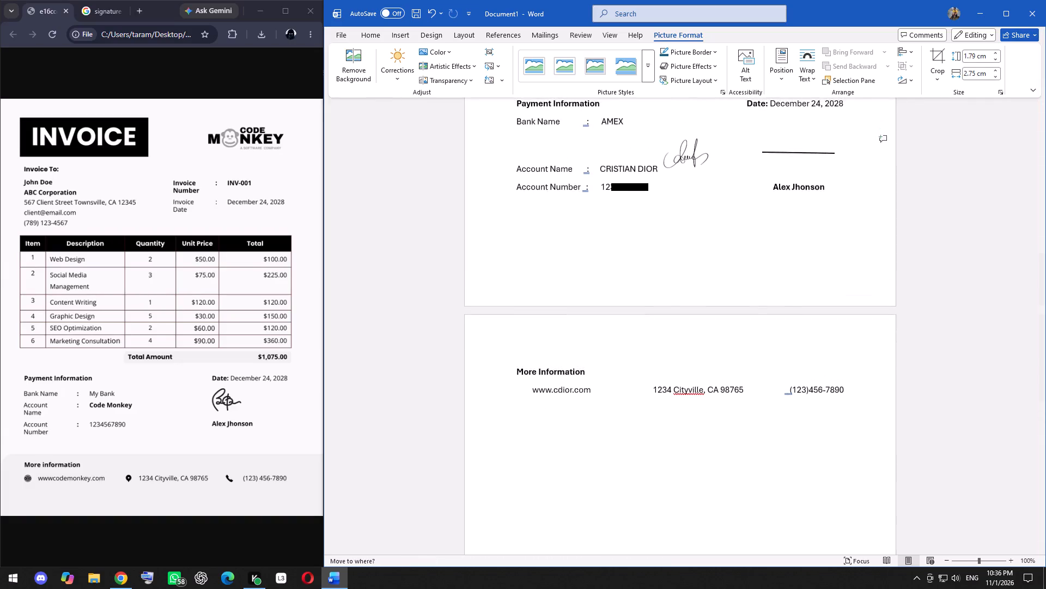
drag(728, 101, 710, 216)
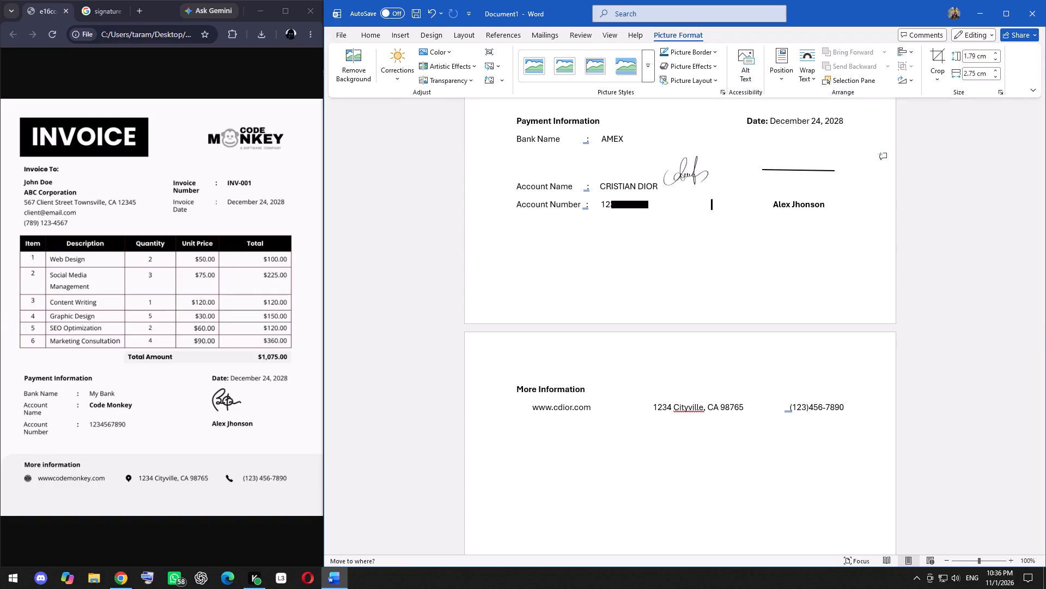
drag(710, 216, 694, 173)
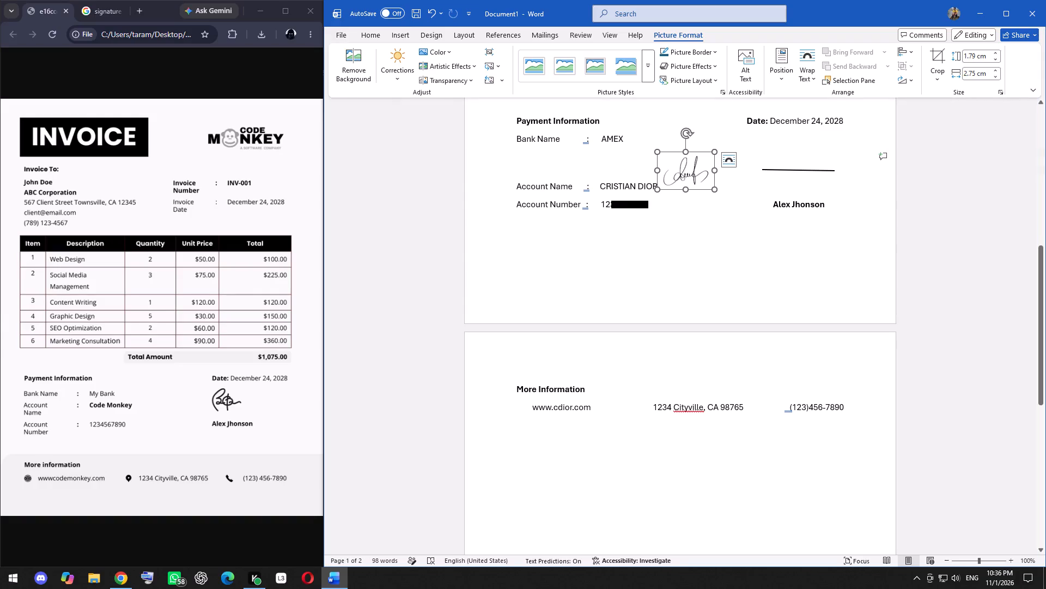
Set the signature picture's text wrapping to In Front of Text.
click(725, 158)
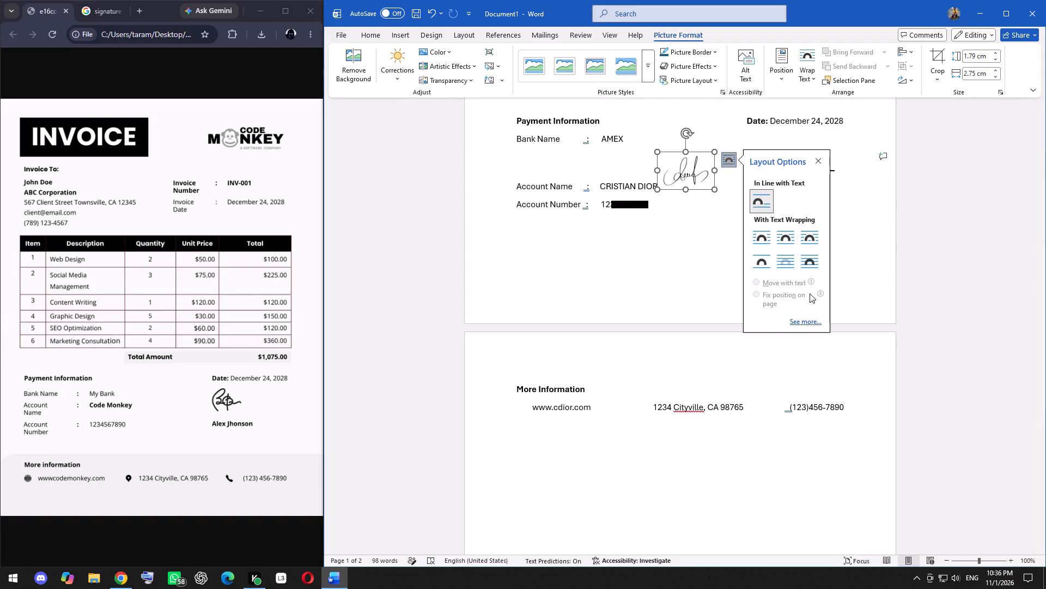
click(811, 262)
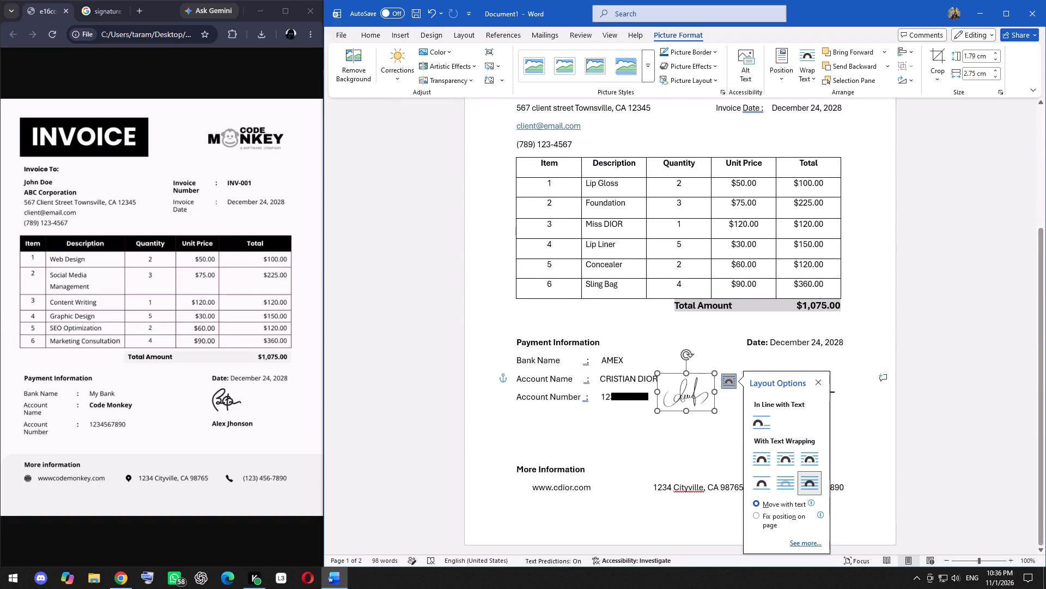
Position the signature picture just above the signature line, centred over the signatory's name and below the date.
drag(692, 393, 818, 371)
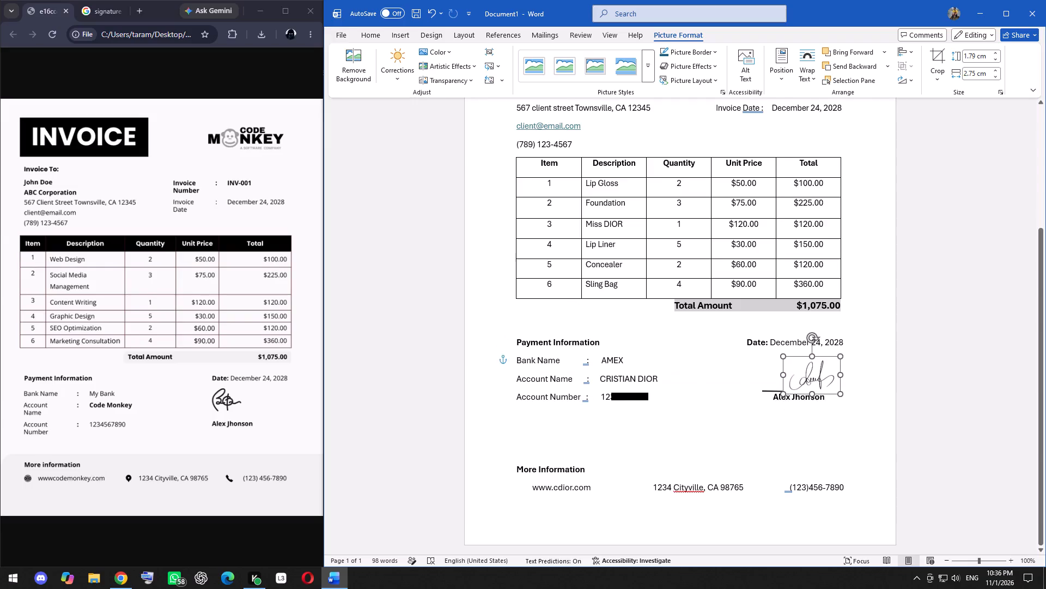
drag(818, 371, 805, 369)
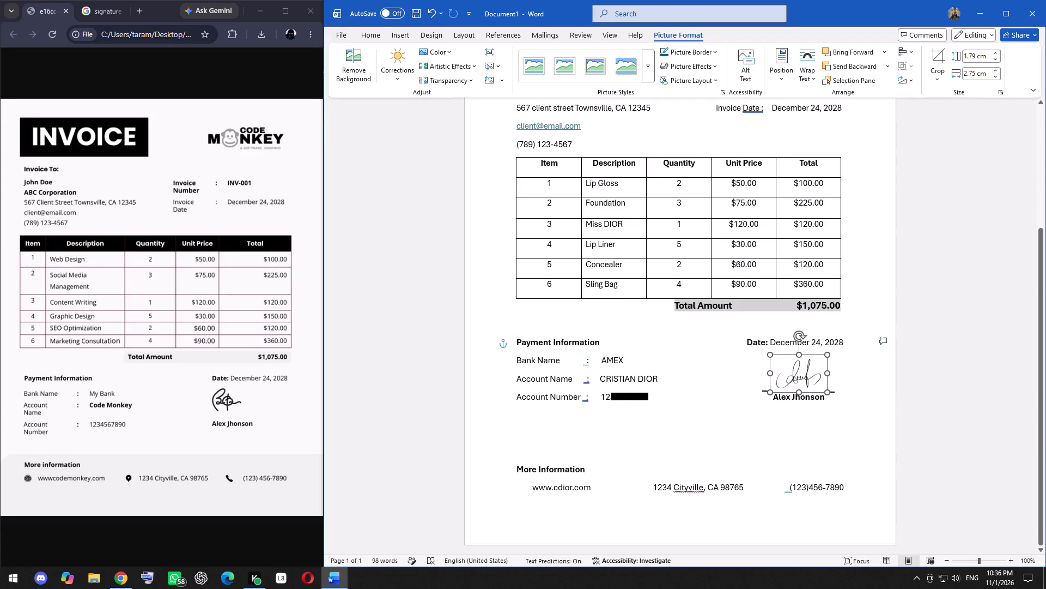
drag(805, 369, 805, 366)
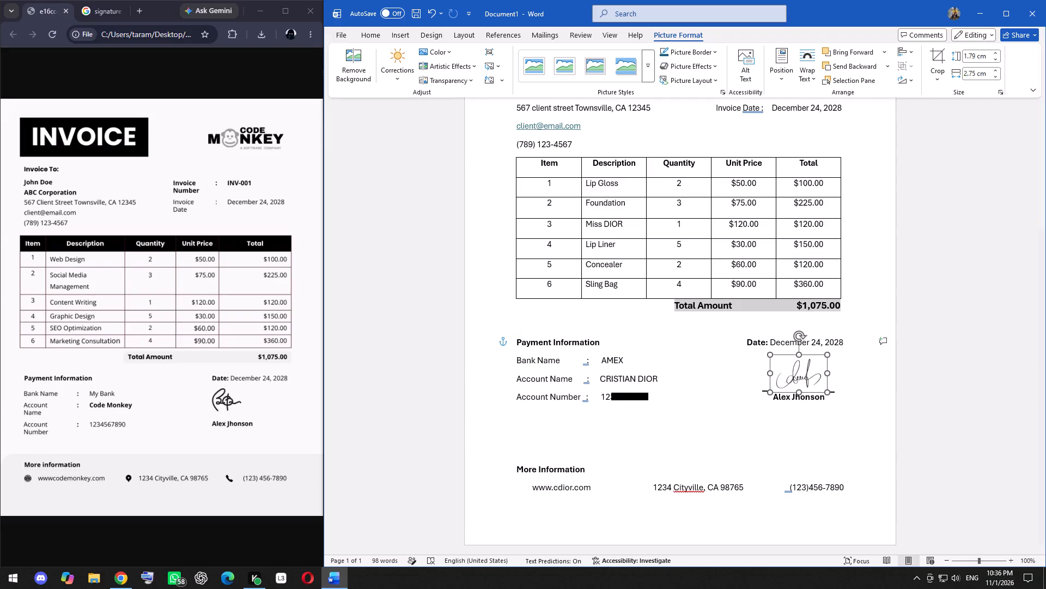
drag(805, 366, 808, 374)
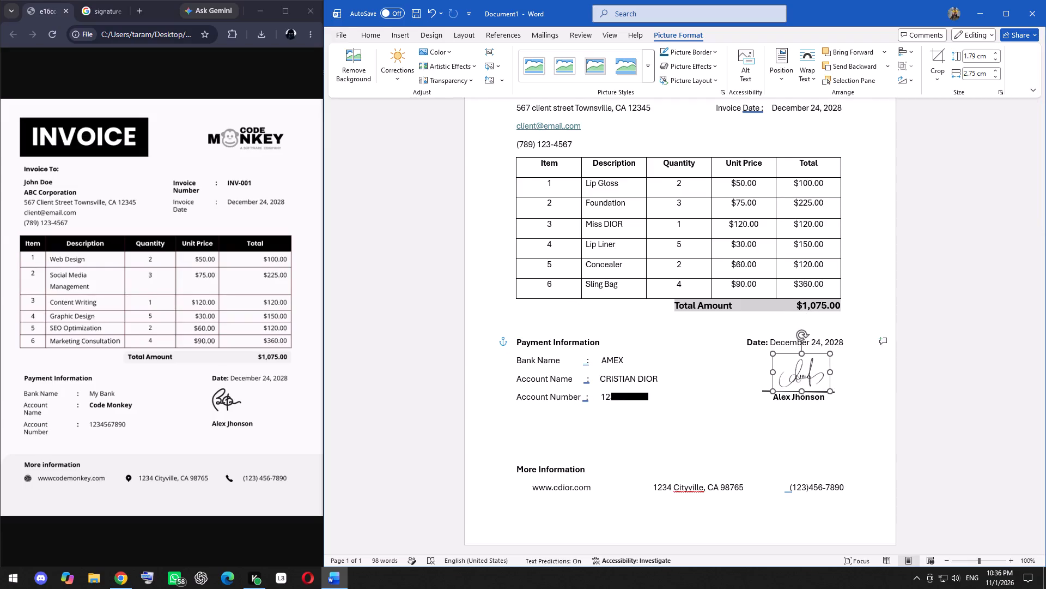
drag(808, 374, 806, 369)
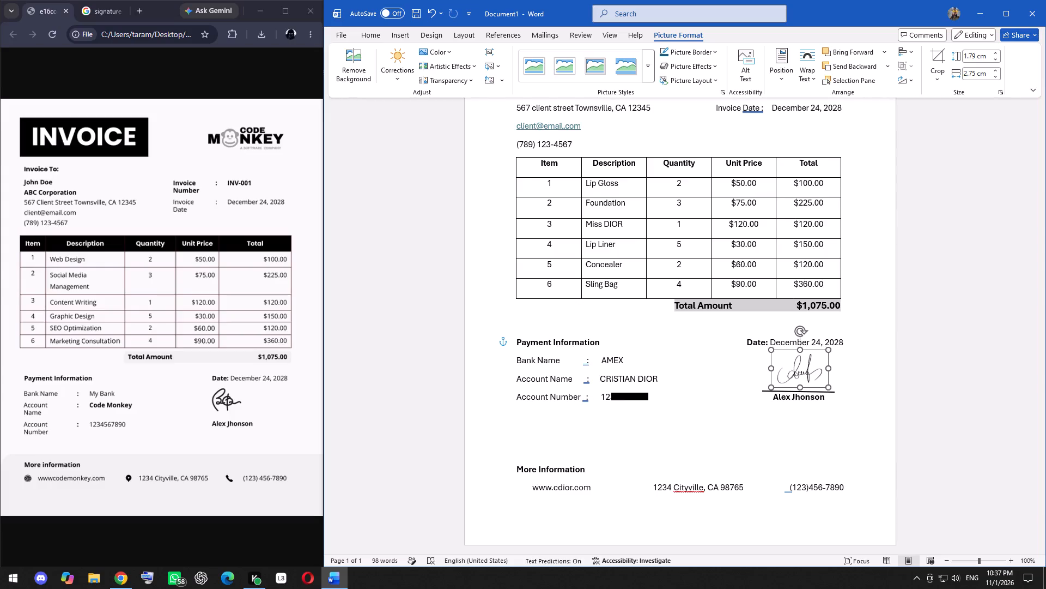
drag(806, 369, 806, 369)
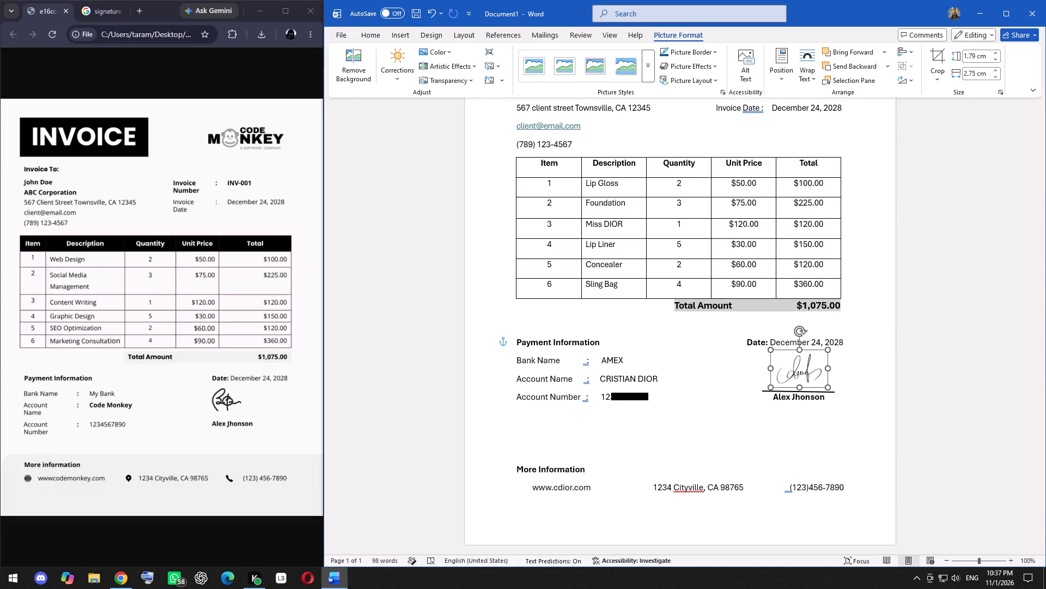
drag(806, 369, 799, 375)
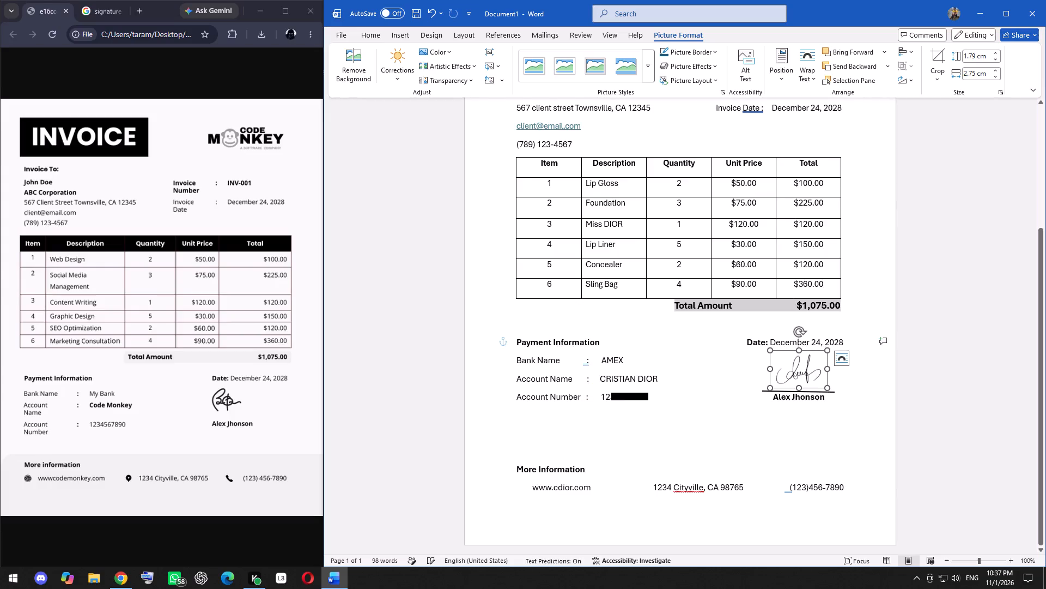
click(771, 446)
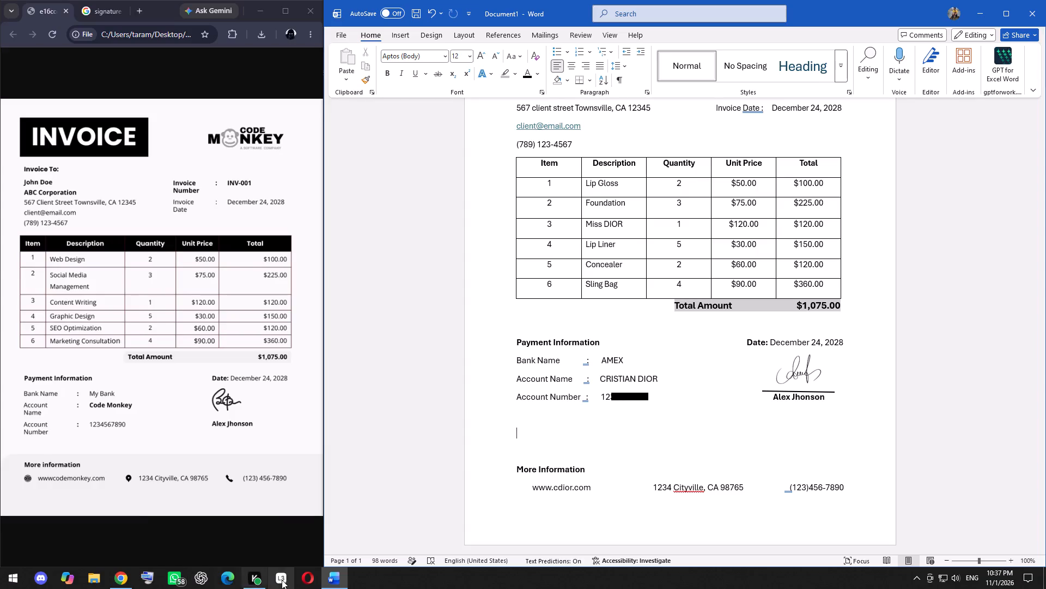
Switch to Chrome, close the signature search and search Google in a new tab for "www logo png".
click(120, 7)
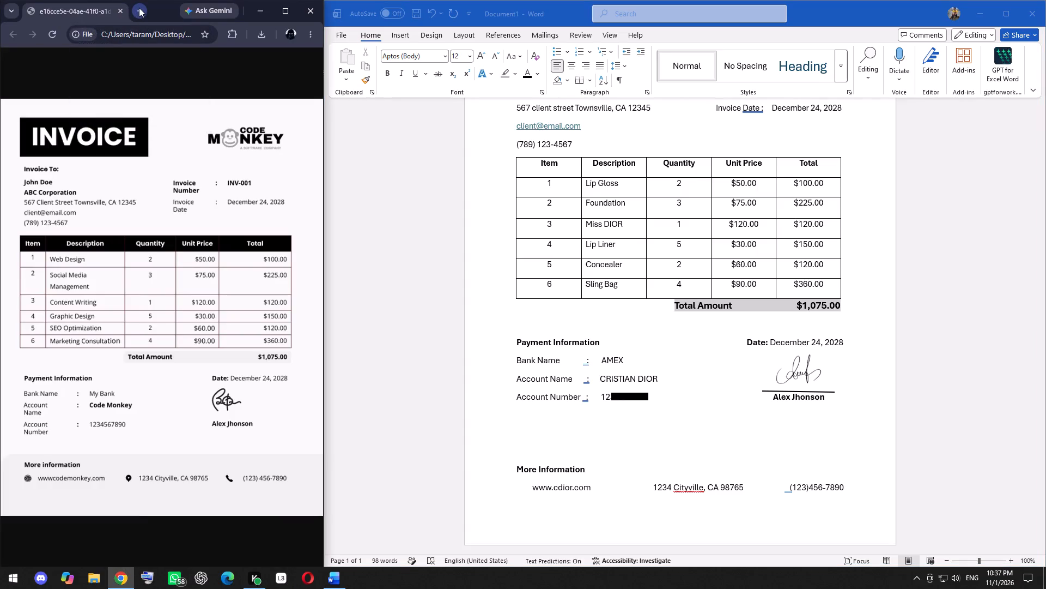
click(139, 8)
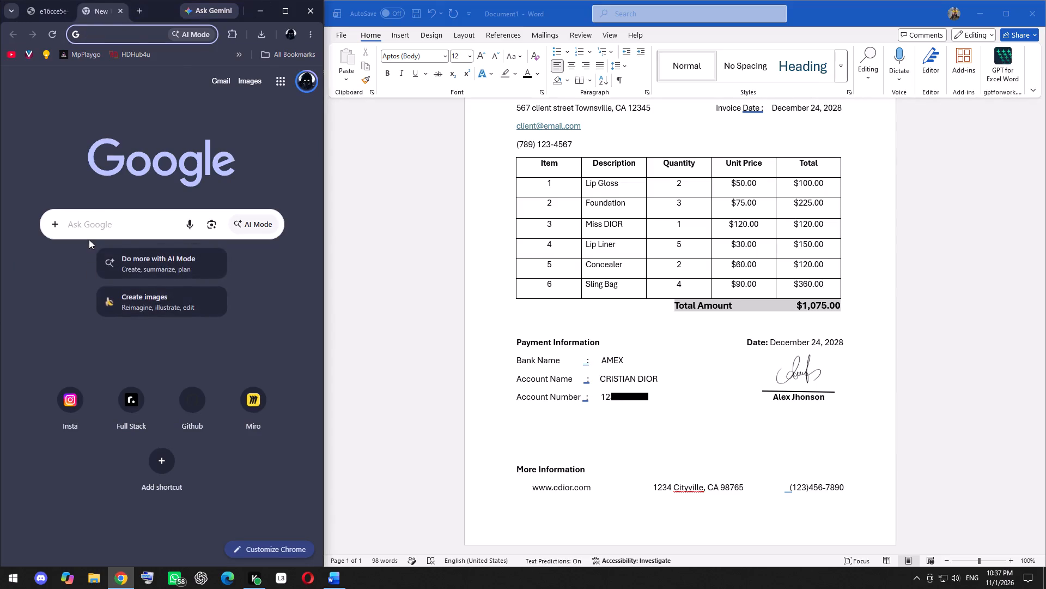
click(90, 230)
text(www)
key(space)
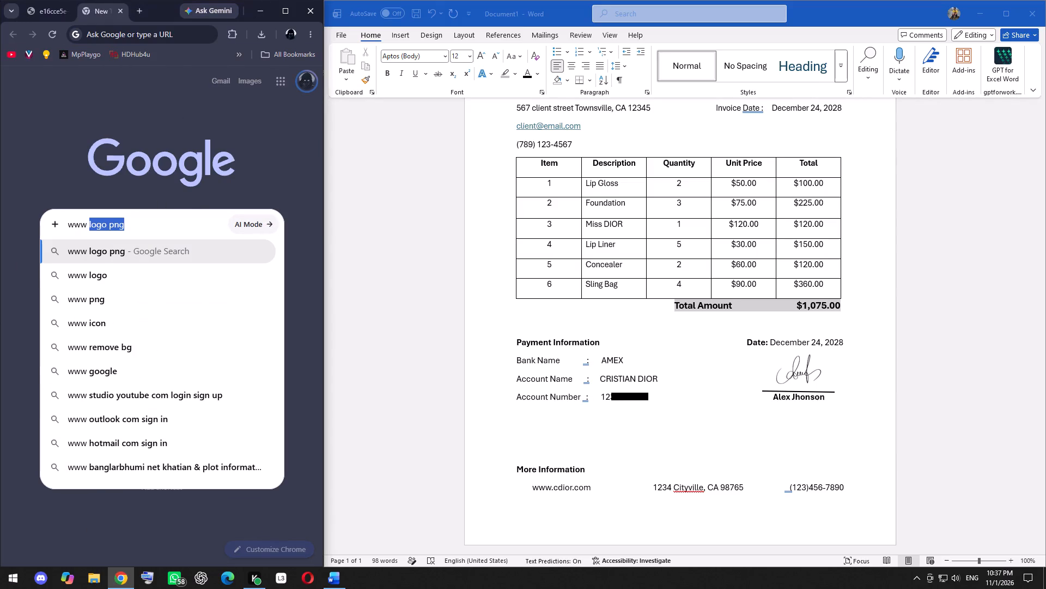
text(logo png)
key(Return)
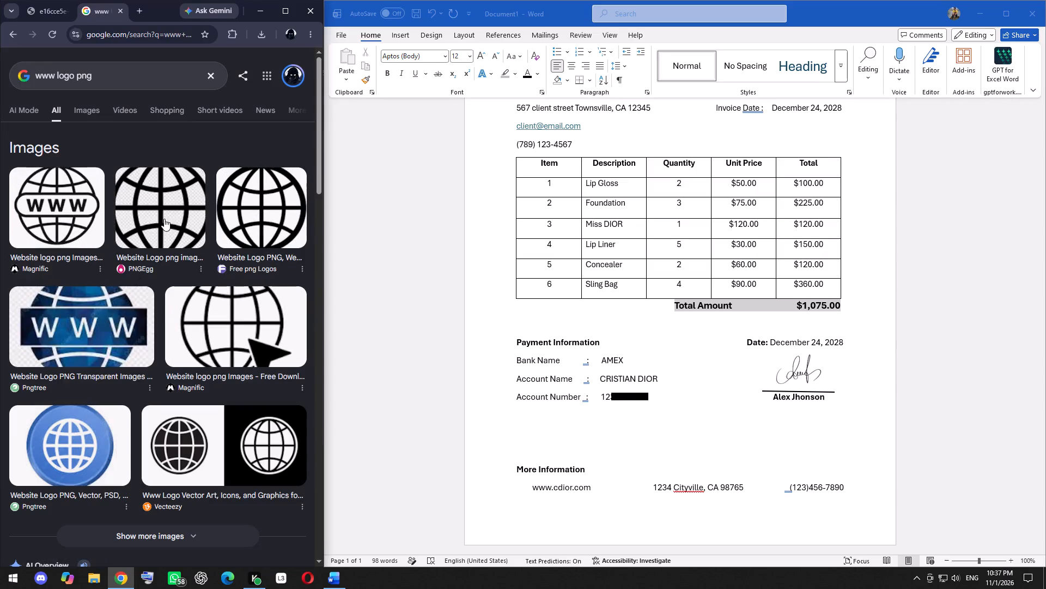
Look through the "www logo png" search results for a suitable black website globe icon.
scroll(181, 306, down, 1)
scroll(181, 306, up, 1)
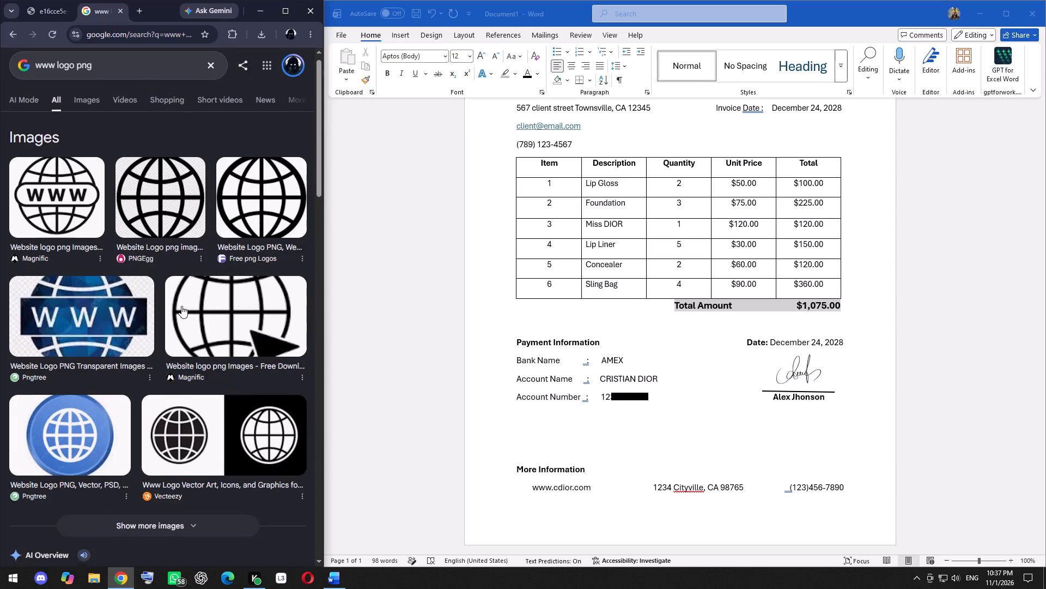
scroll(181, 306, down, 3)
scroll(181, 306, up, 2)
scroll(181, 306, down, 3)
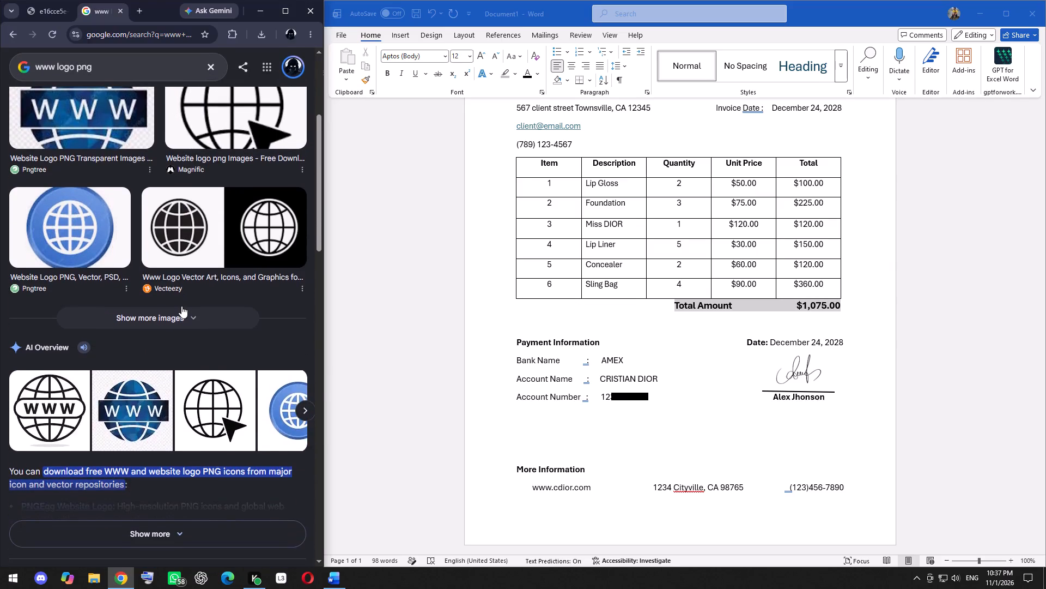
scroll(181, 306, down, 1)
scroll(181, 300, up, 1)
scroll(180, 293, down, 1)
scroll(179, 276, up, 8)
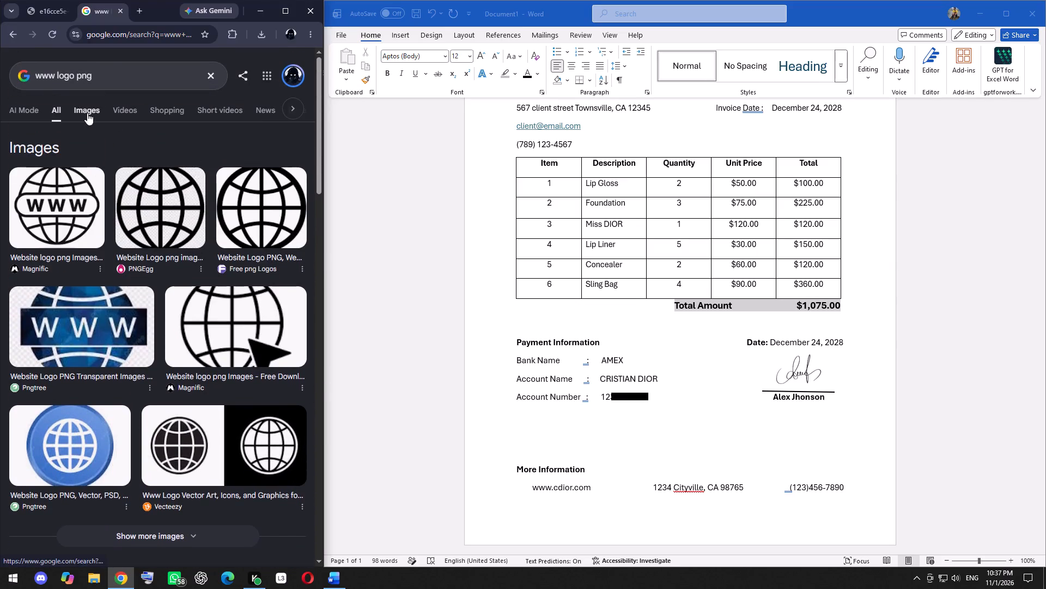
From the image-only results, save the plain black globe by Free png Logos to the Desktop as the PNG "images (1)".
click(87, 113)
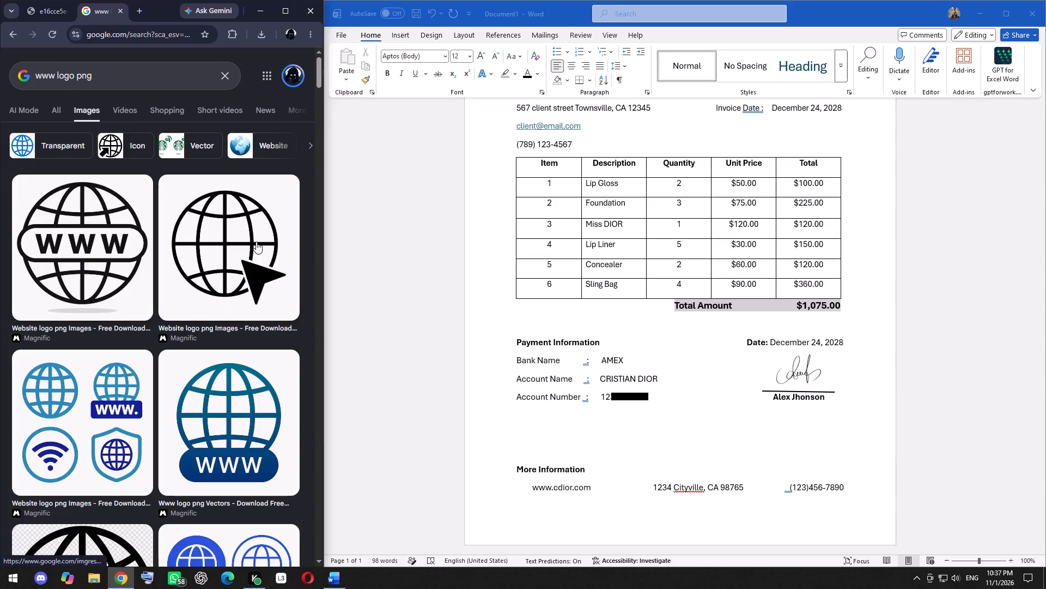
scroll(155, 351, down, 4)
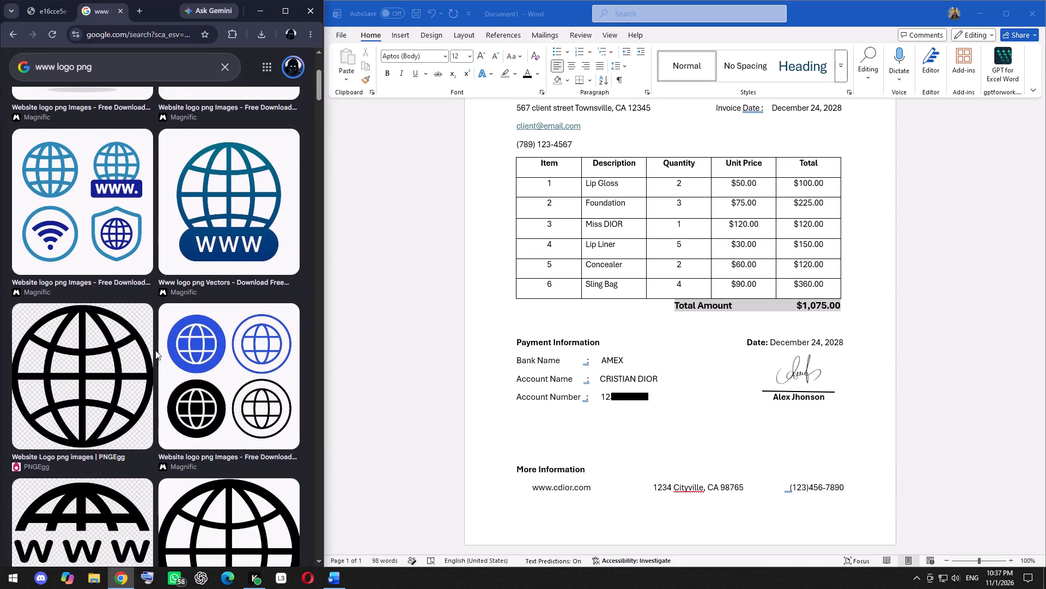
scroll(156, 350, down, 3)
scroll(156, 350, up, 1)
scroll(156, 350, down, 2)
scroll(156, 350, up, 3)
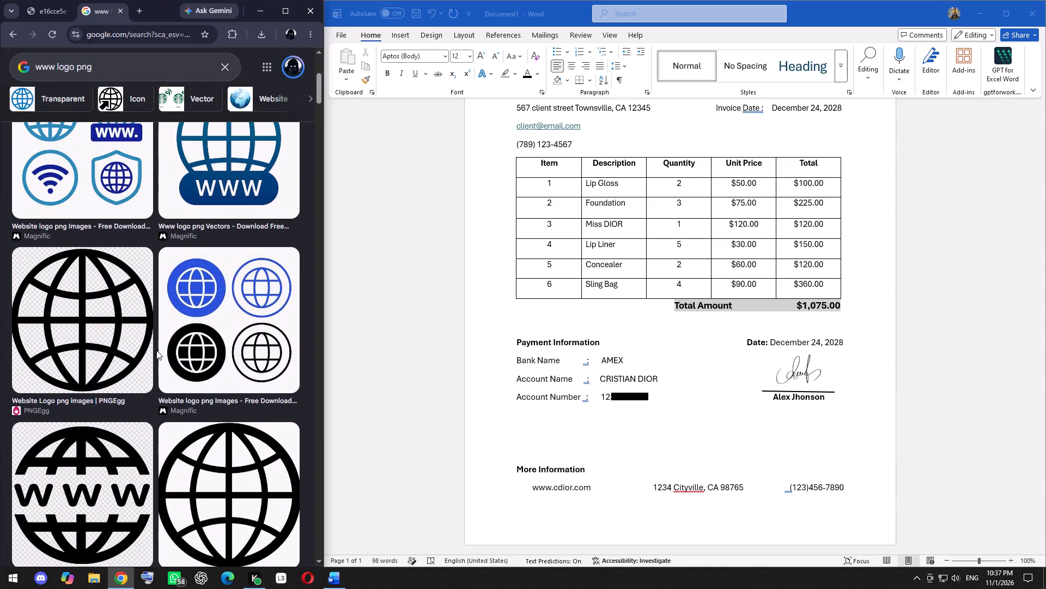
scroll(159, 345, down, 4)
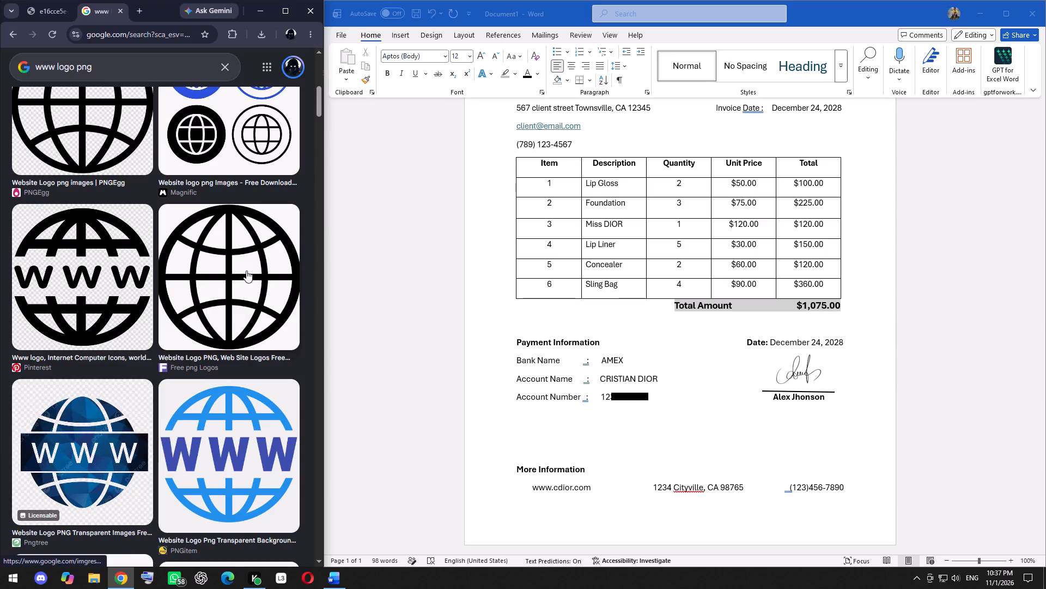
right_click(246, 271)
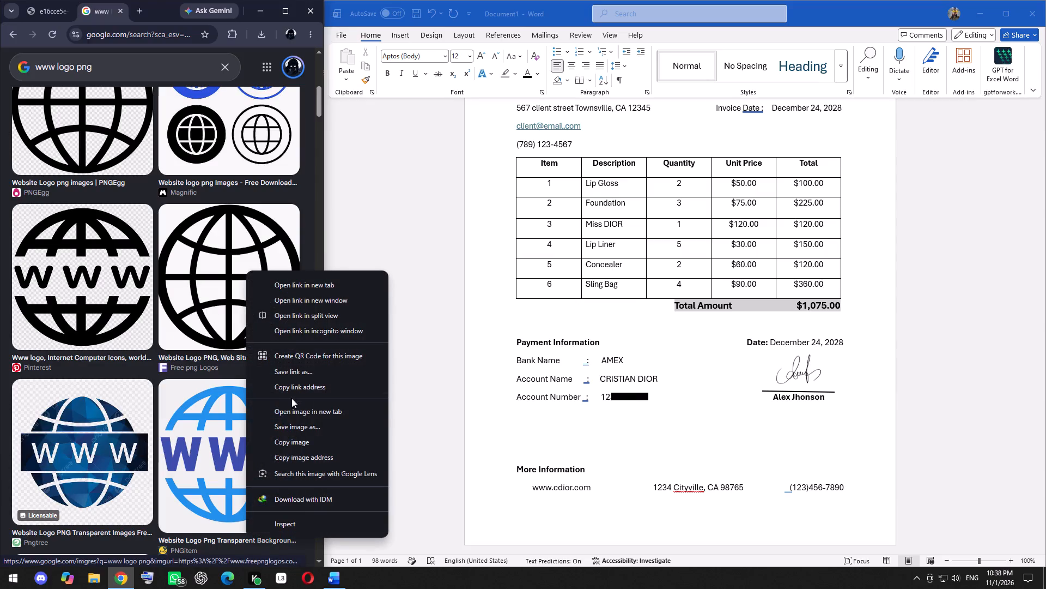
click(293, 424)
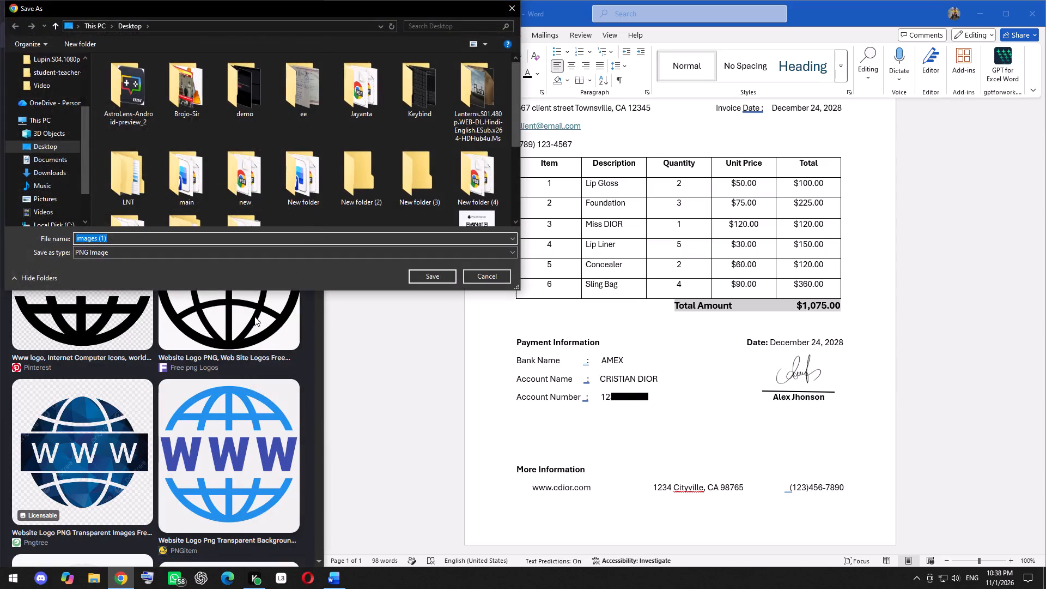
click(440, 273)
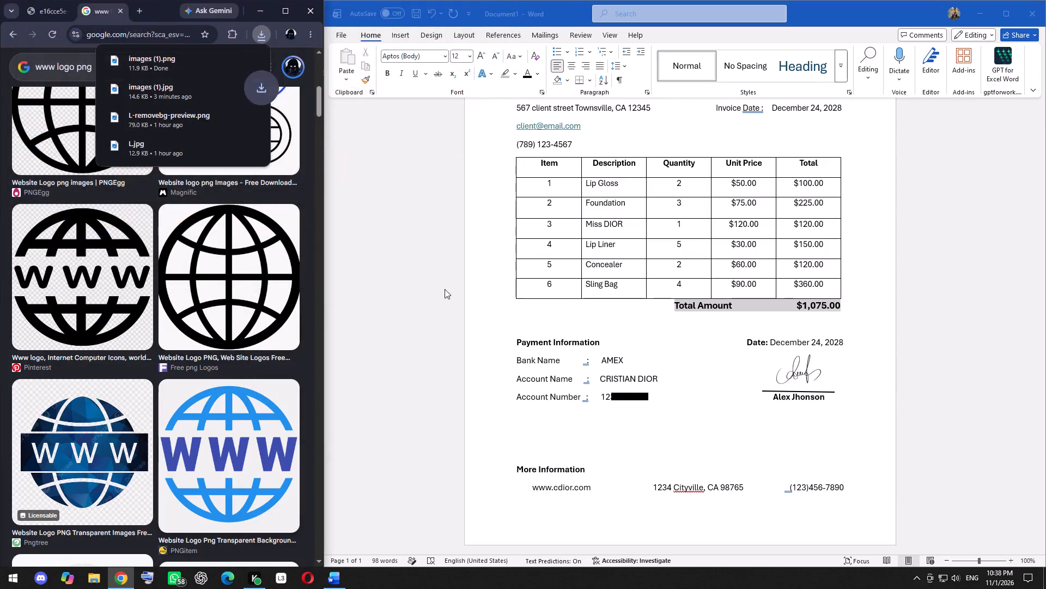
Bring the invoice template back up in Chrome, and in Word insert the Desktop globe picture "images (1)" above More Information.
click(45, 4)
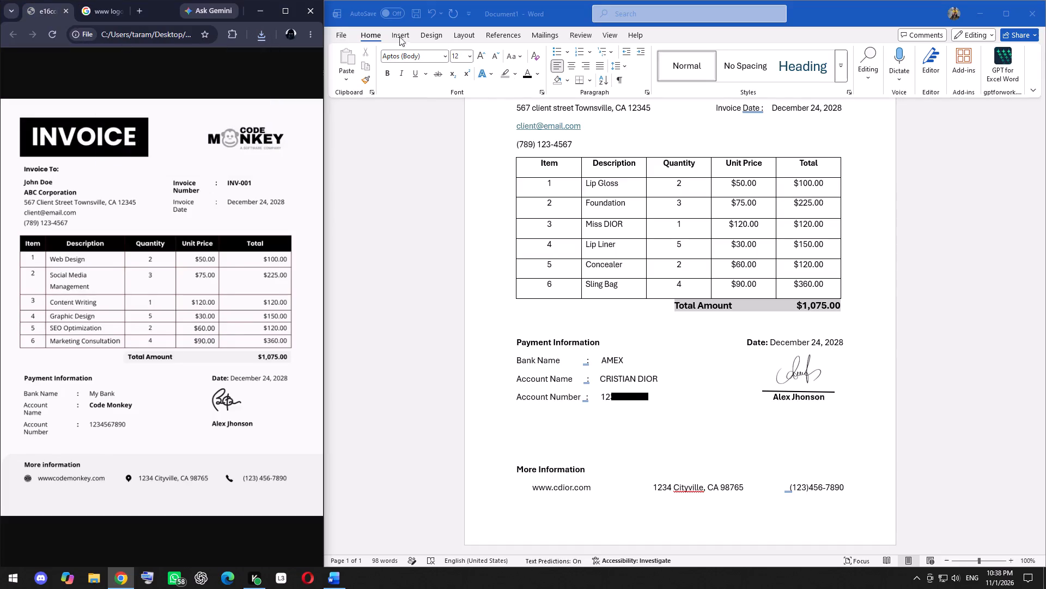
click(397, 34)
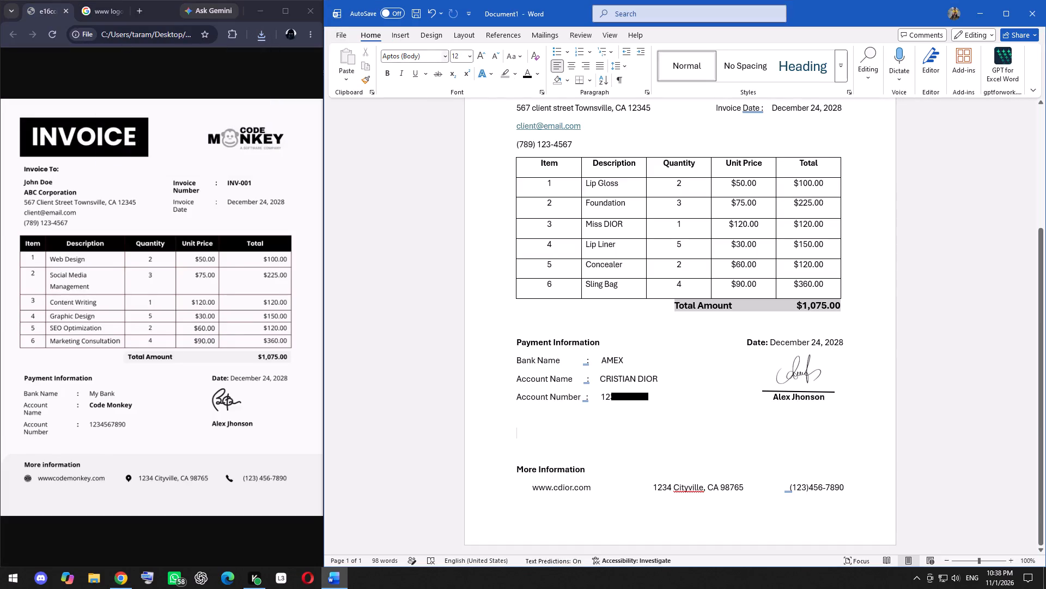
click(397, 32)
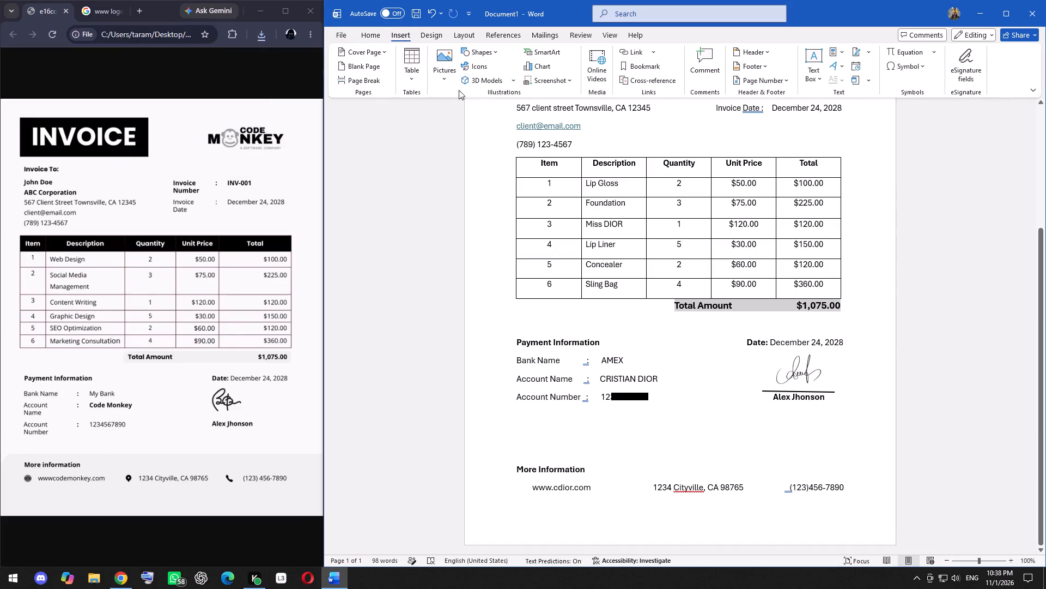
click(448, 76)
click(469, 107)
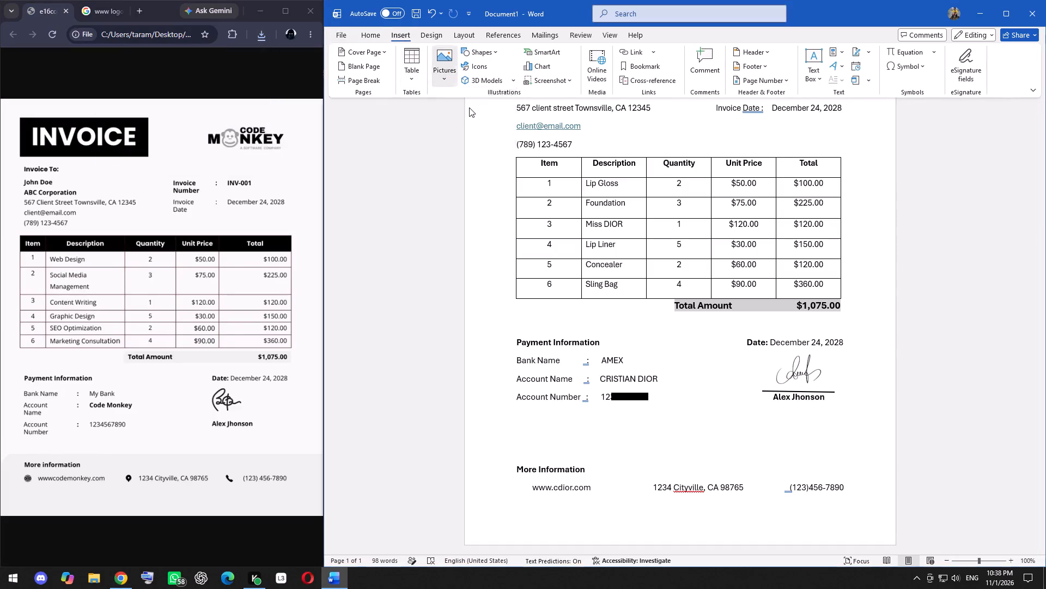
scroll(708, 155, down, 5)
scroll(709, 167, up, 1)
scroll(709, 167, down, 1)
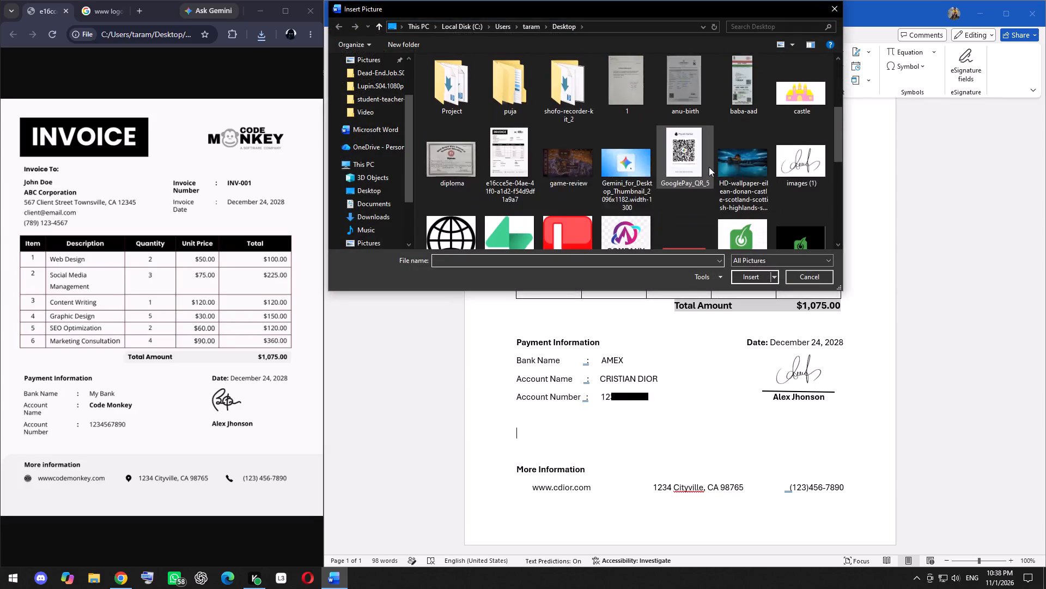
scroll(709, 167, down, 1)
scroll(709, 167, up, 1)
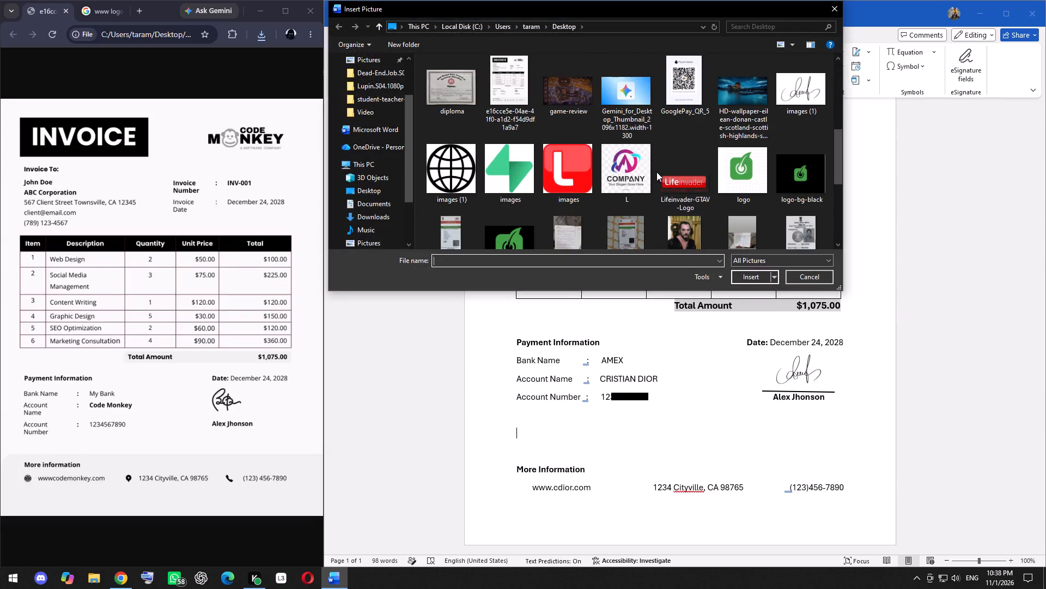
scroll(642, 155, up, 2)
scroll(641, 151, down, 1)
scroll(641, 151, up, 2)
scroll(641, 151, down, 6)
scroll(641, 151, up, 1)
scroll(641, 151, down, 1)
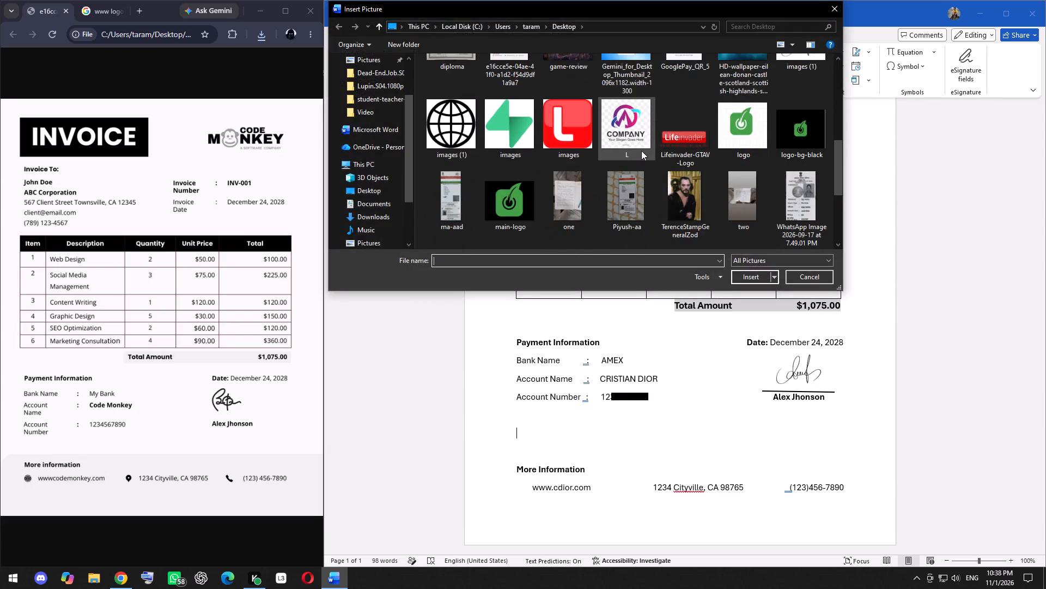
click(439, 127)
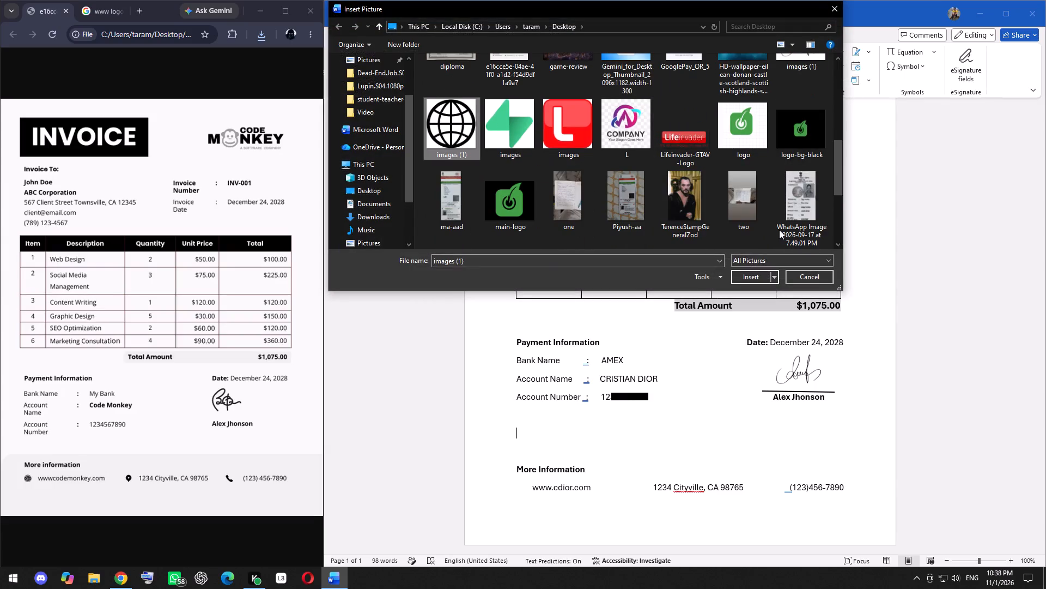
click(757, 273)
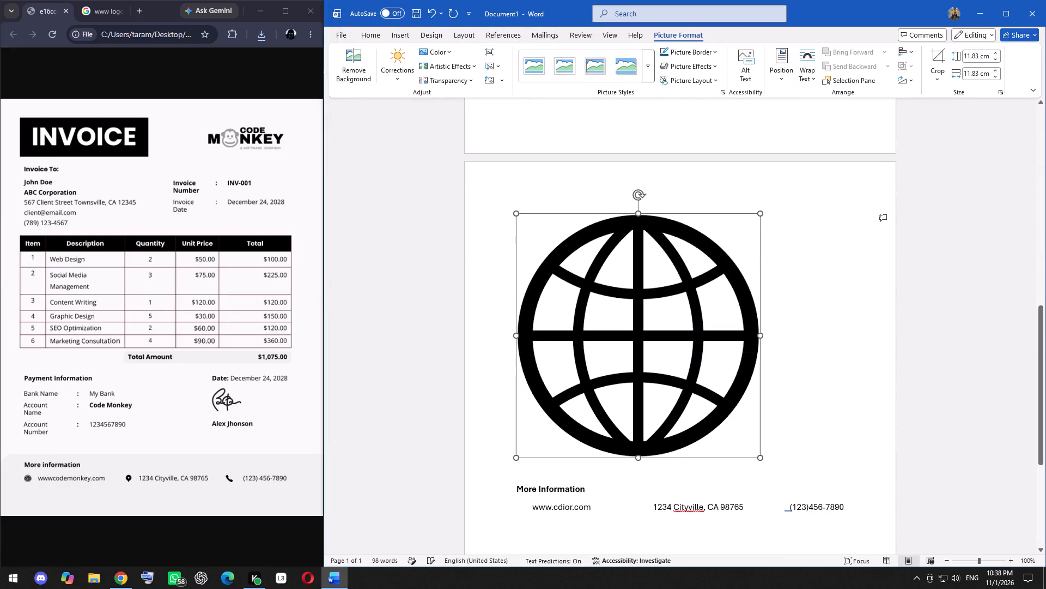
Shrink the inserted globe picture proportionally to a text-sized icon of about 0.42 cm square.
drag(759, 214, 587, 276)
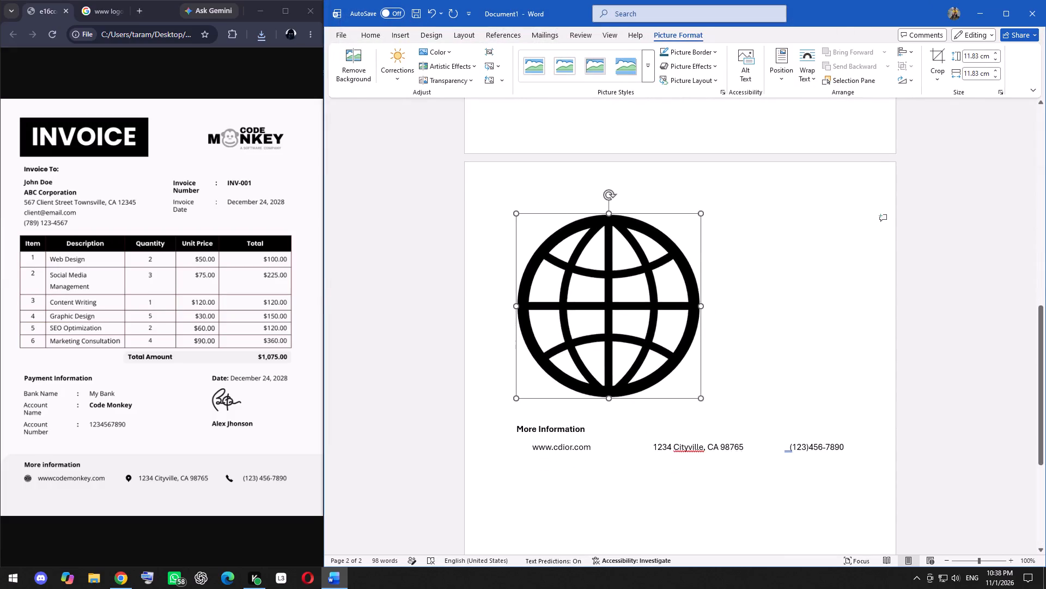
drag(587, 276, 410, 309)
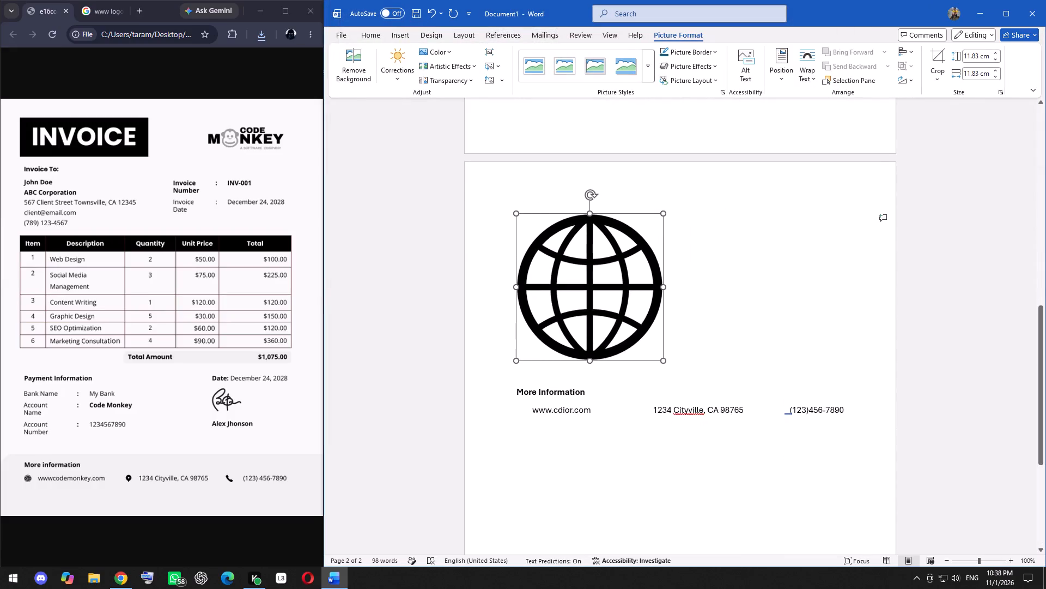
drag(410, 309, 295, 321)
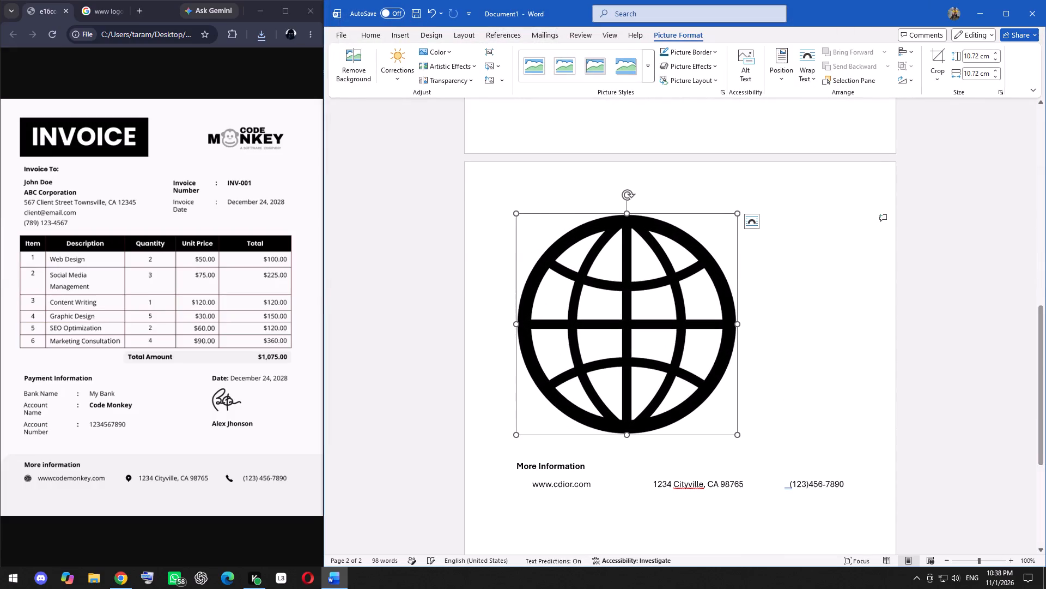
drag(738, 433, 729, 417)
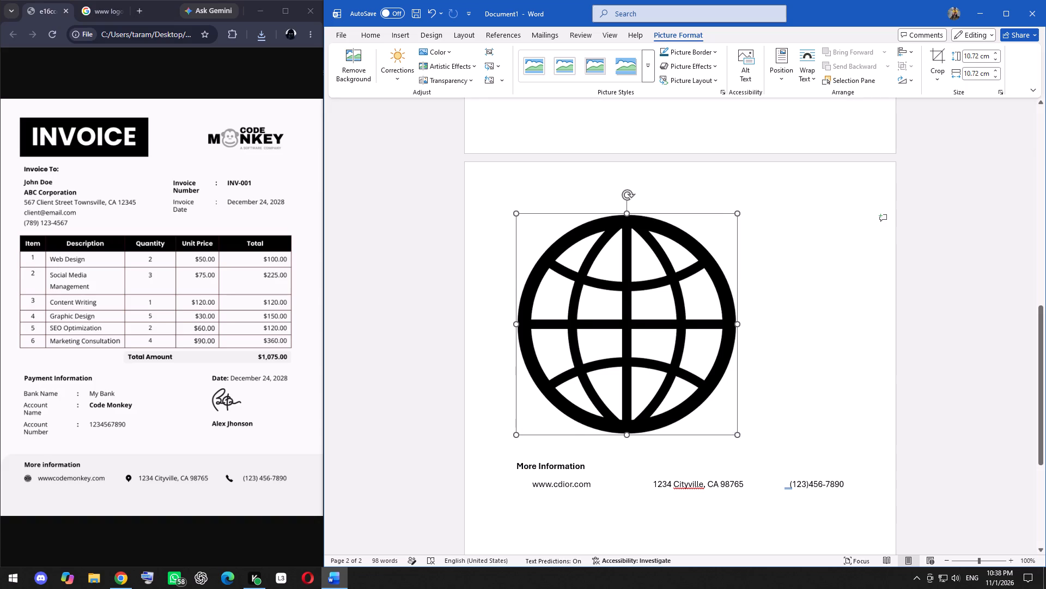
drag(729, 417, 691, 336)
drag(692, 389, 664, 344)
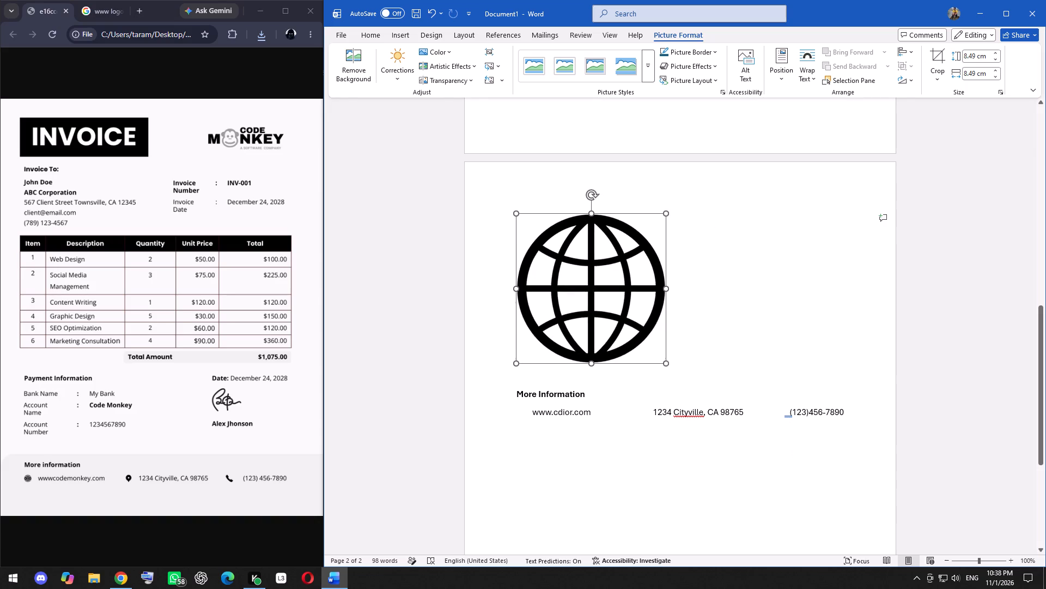
drag(664, 344, 602, 231)
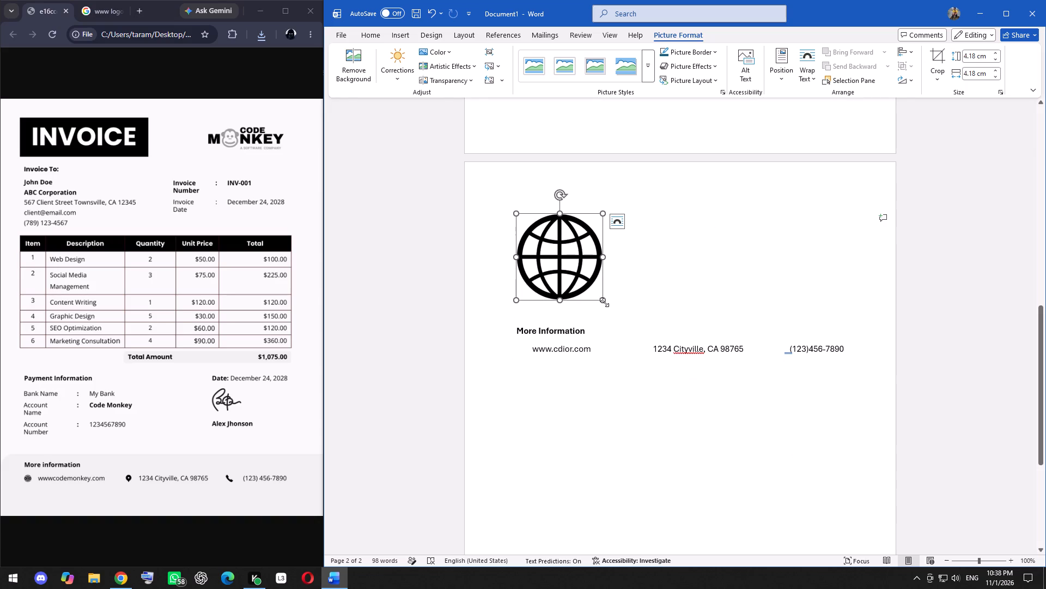
drag(603, 298, 525, 165)
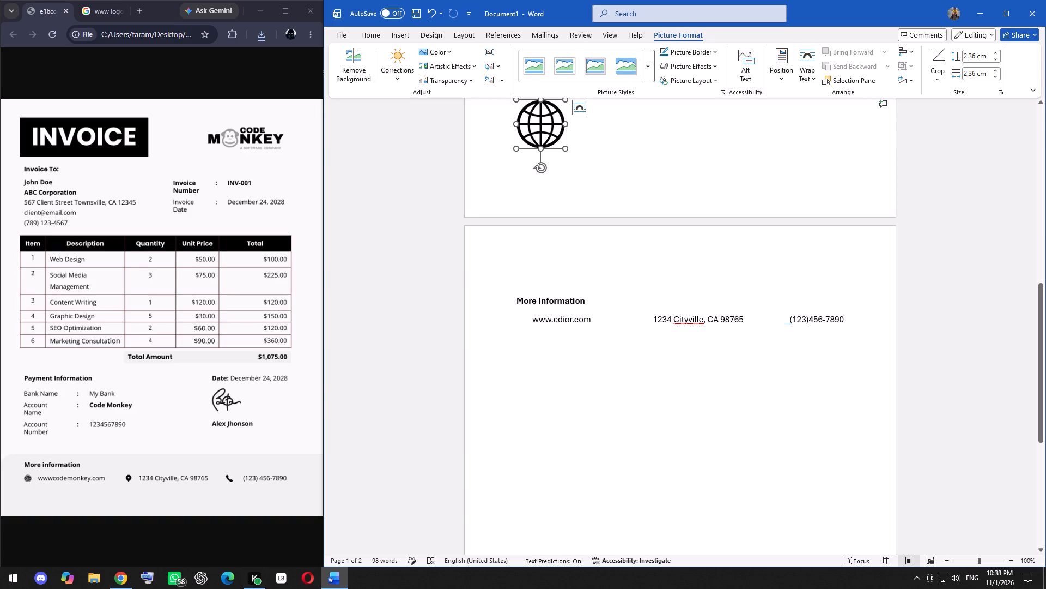
drag(566, 146, 544, 121)
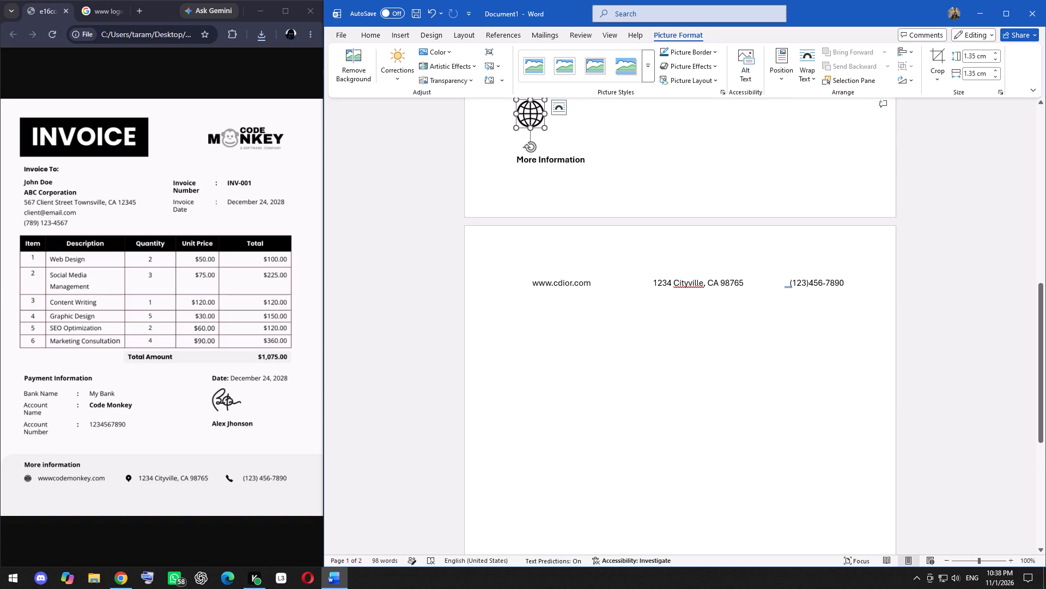
scroll(637, 173, down, 3)
scroll(637, 173, up, 1)
scroll(637, 171, down, 1)
scroll(637, 170, up, 3)
scroll(638, 169, down, 2)
scroll(638, 167, up, 8)
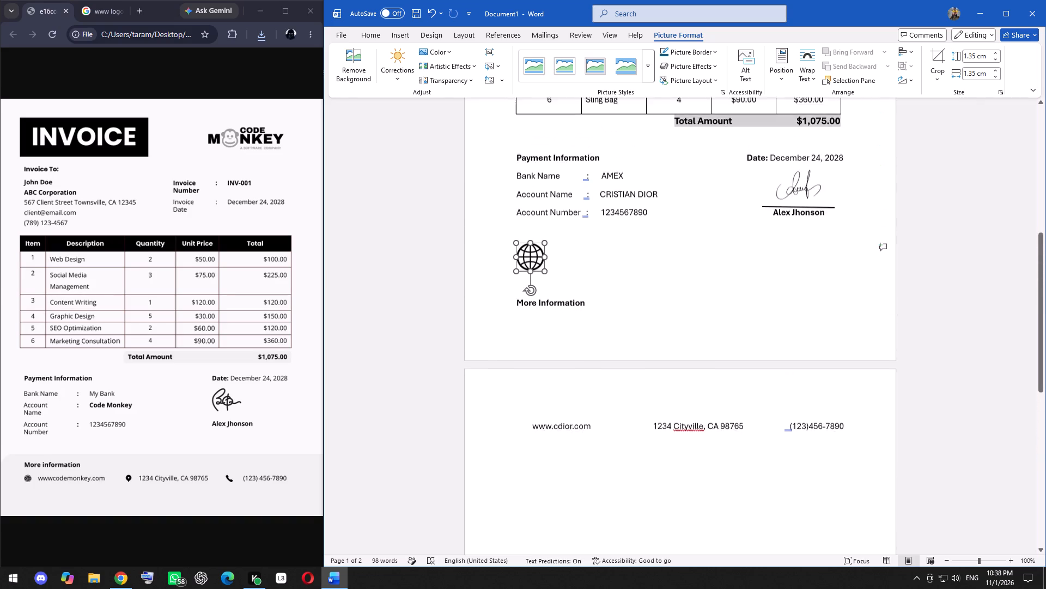
scroll(645, 176, up, 7)
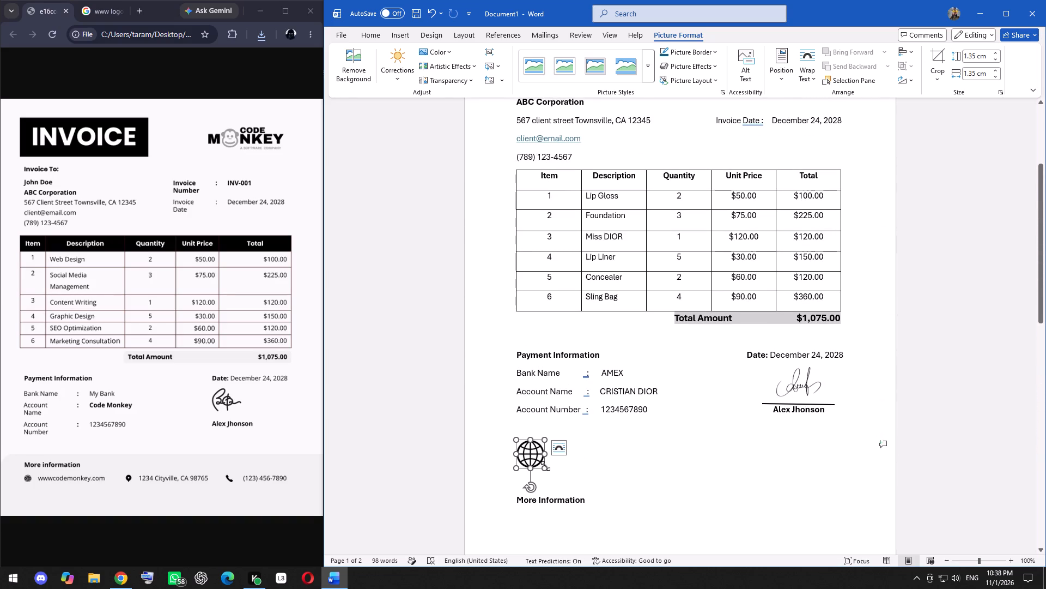
drag(545, 466, 524, 446)
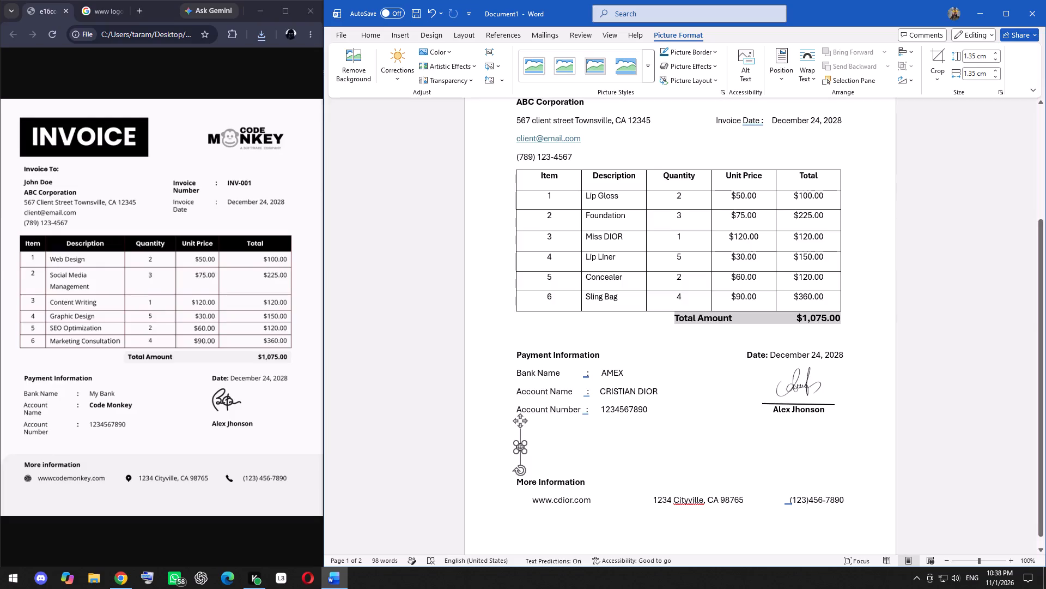
drag(524, 446, 525, 445)
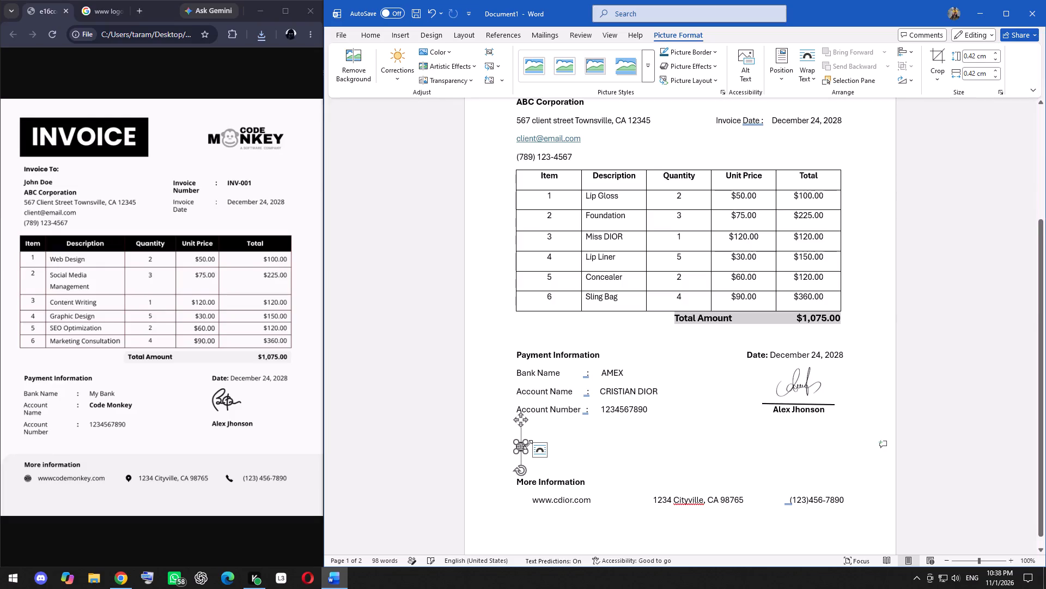
click(538, 448)
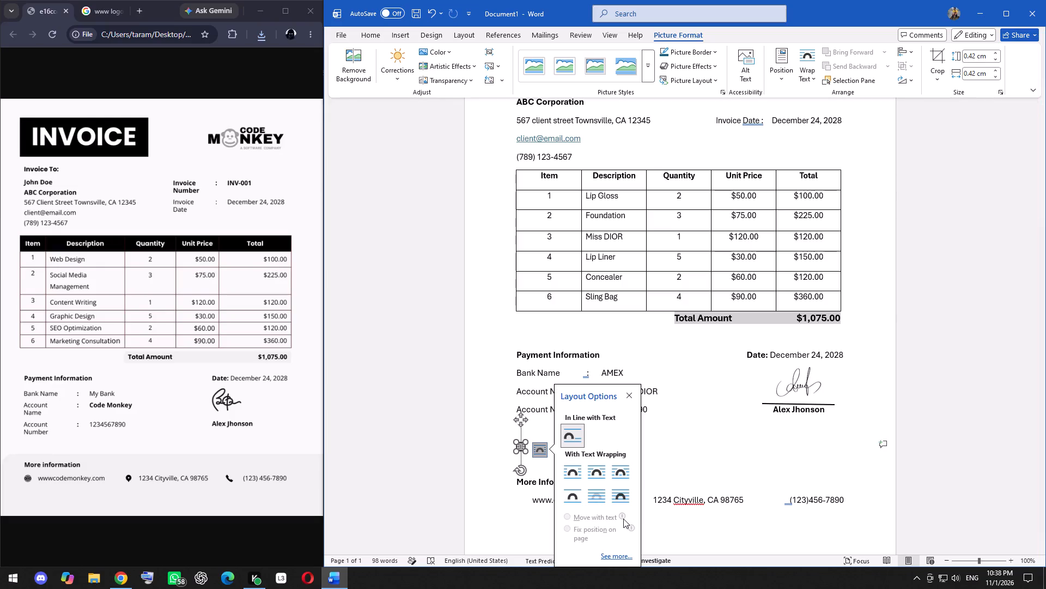
click(623, 495)
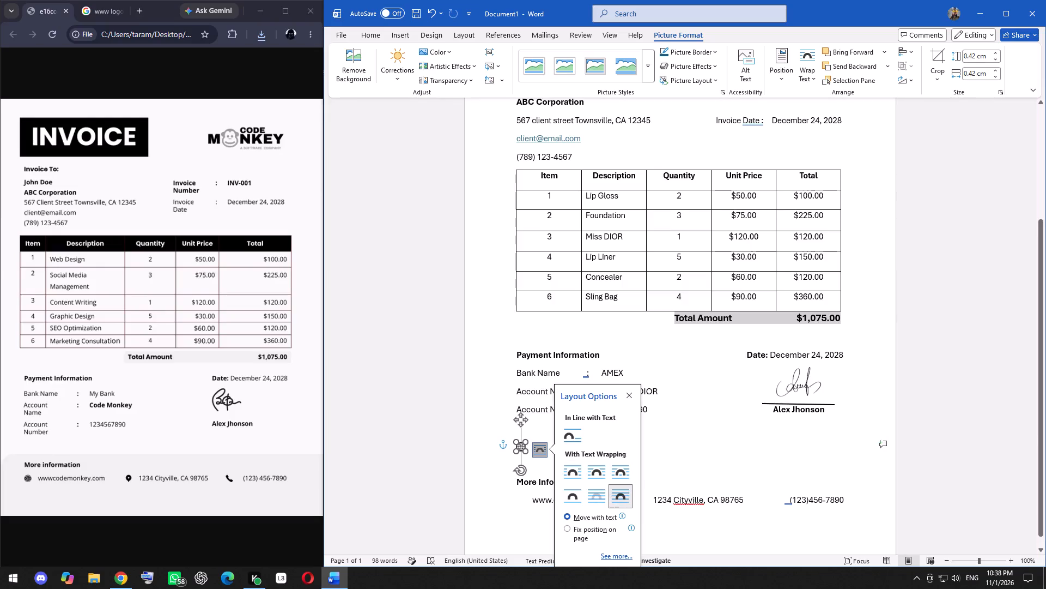
drag(521, 446, 523, 487)
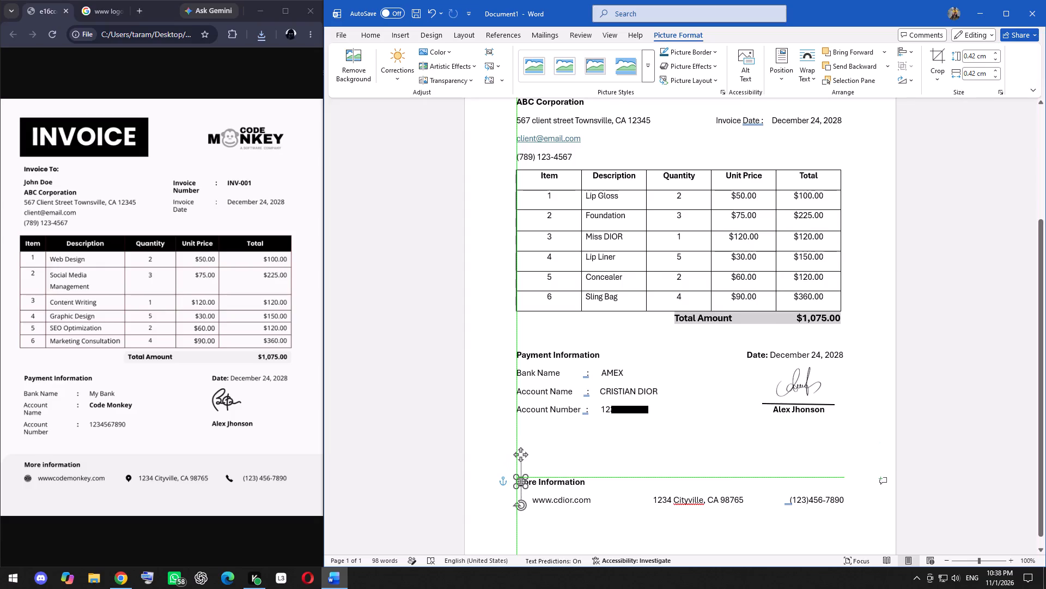
drag(523, 487, 525, 499)
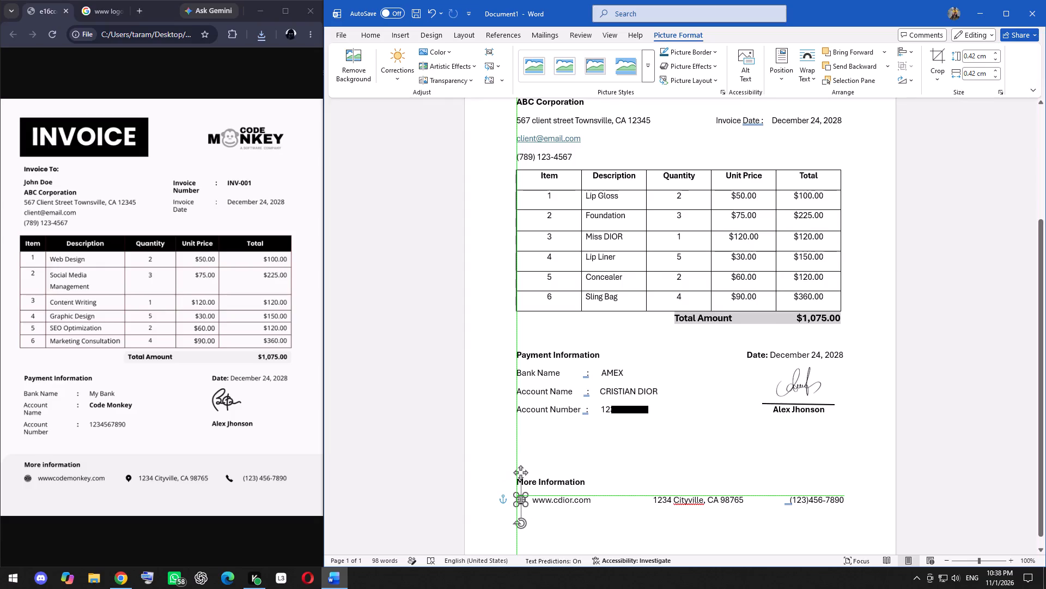
drag(525, 499, 525, 504)
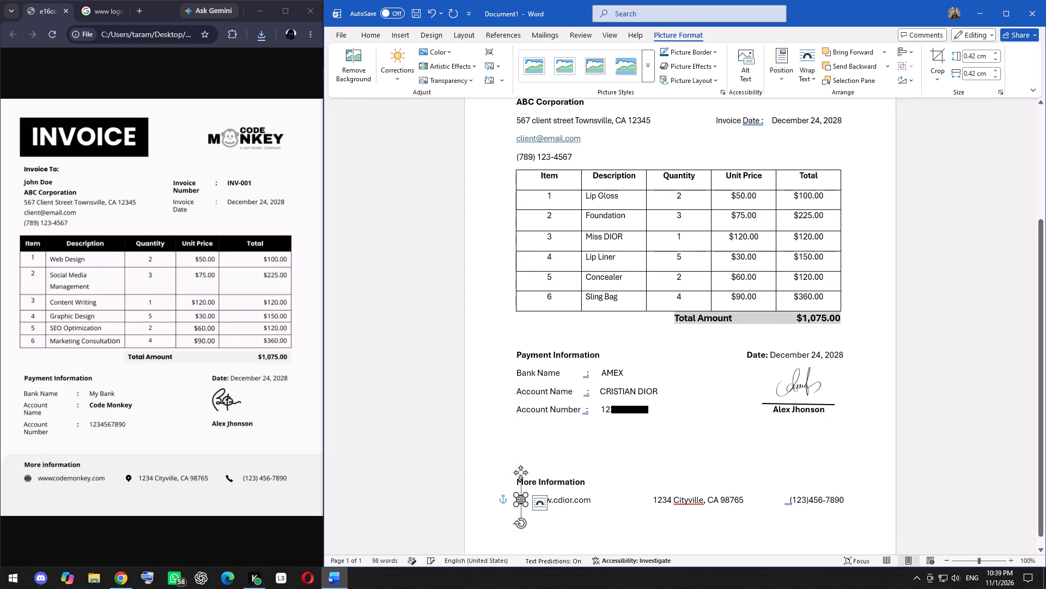
click(667, 453)
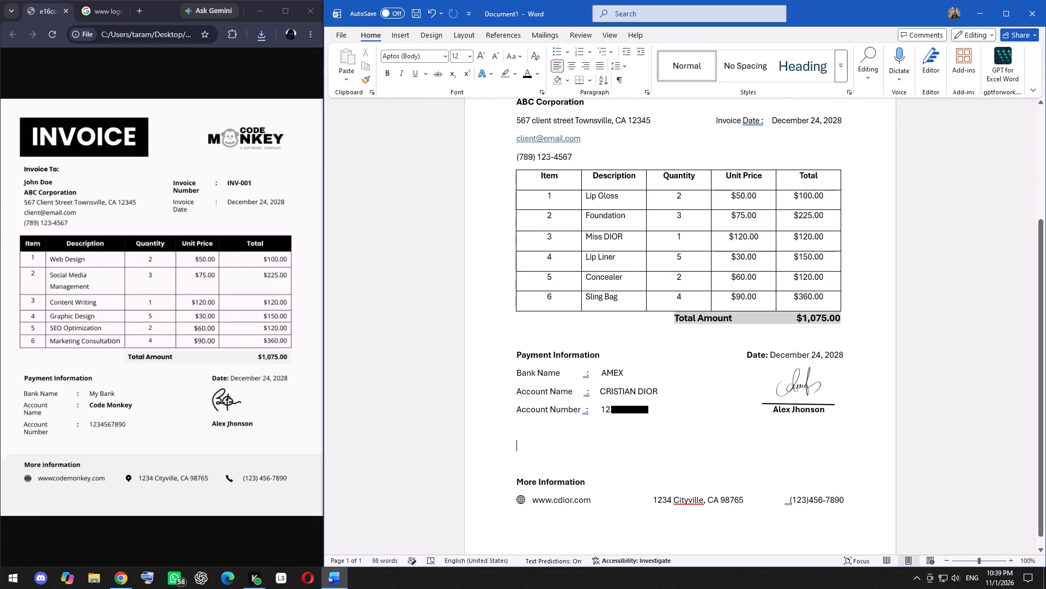
drag(521, 498, 522, 498)
drag(522, 498, 529, 503)
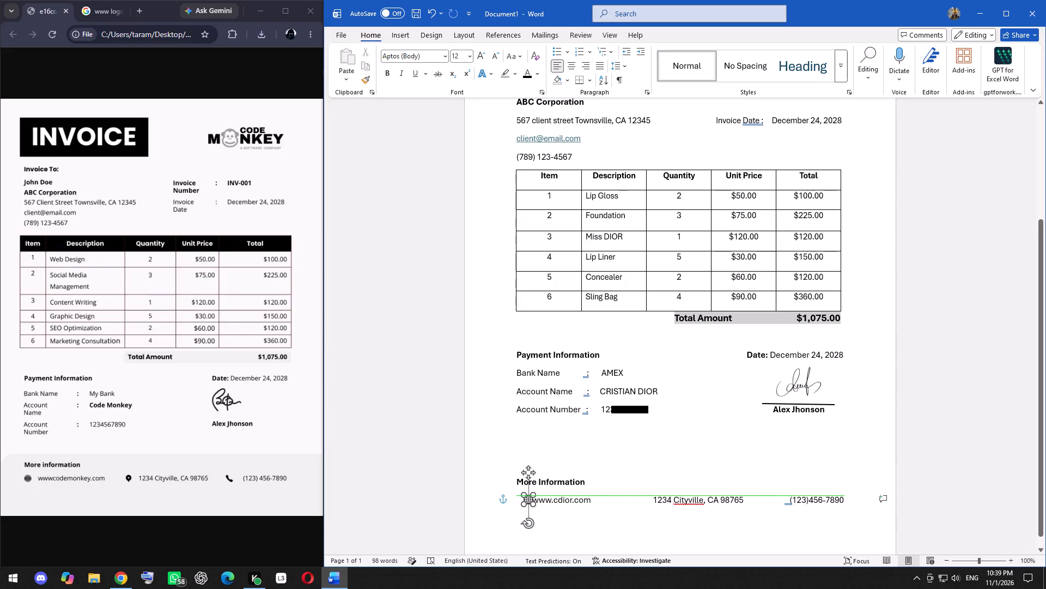
drag(529, 503, 529, 500)
click(639, 474)
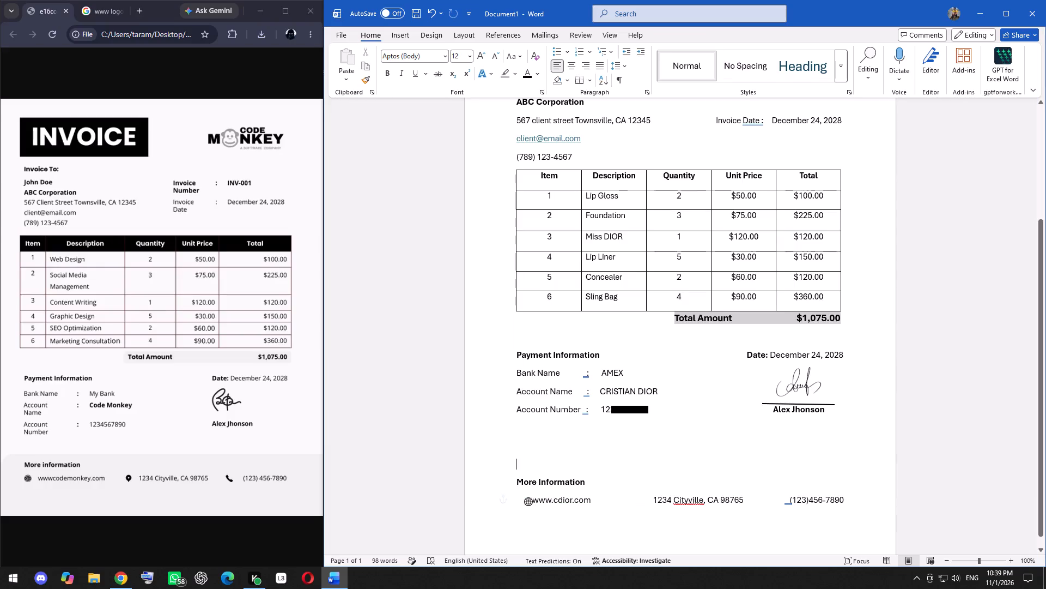
drag(529, 500, 527, 495)
click(653, 466)
click(527, 499)
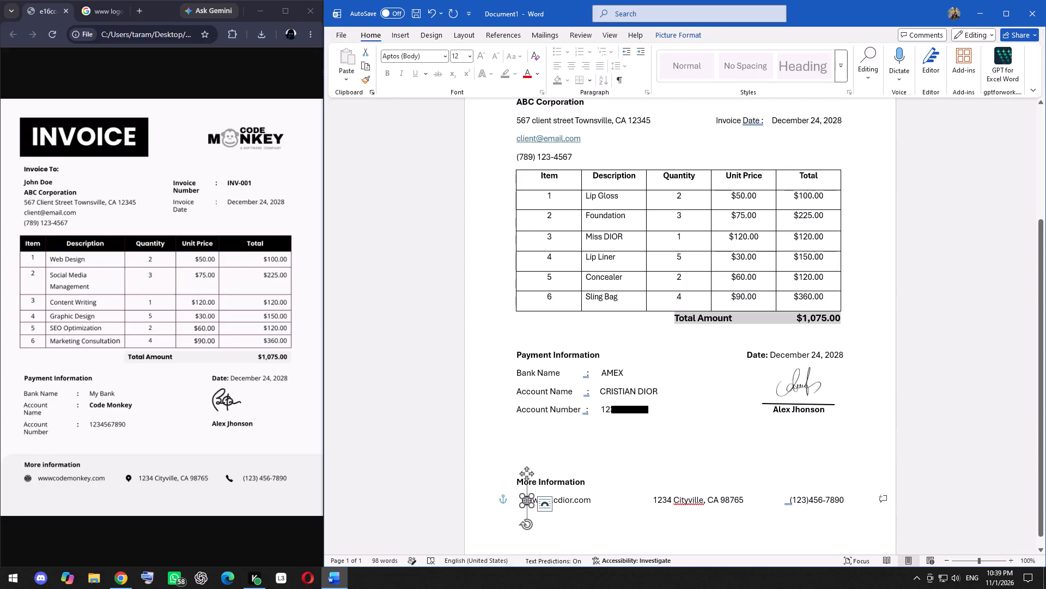
click(528, 499)
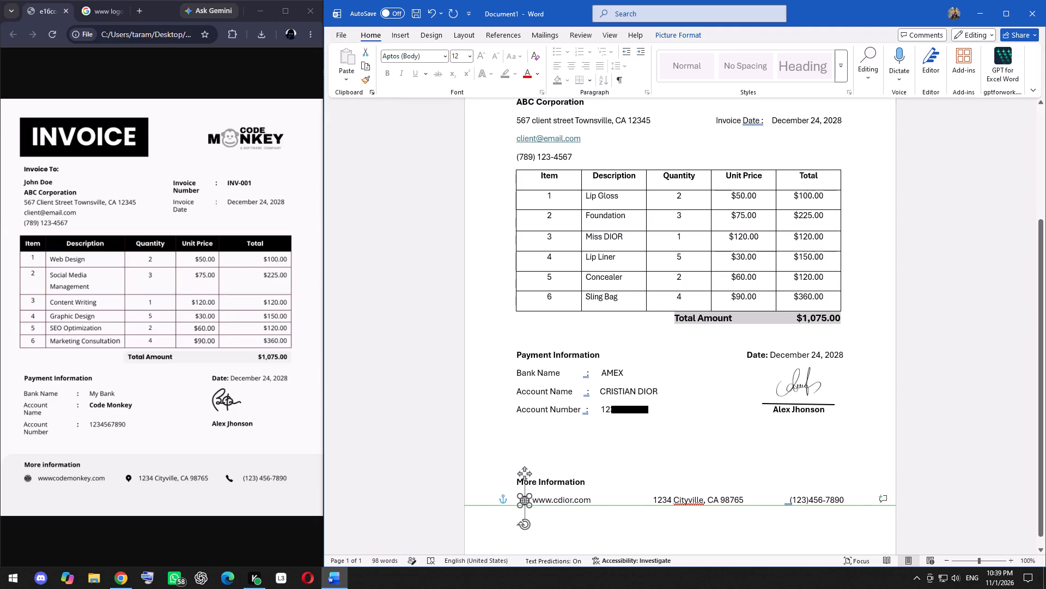
click(678, 460)
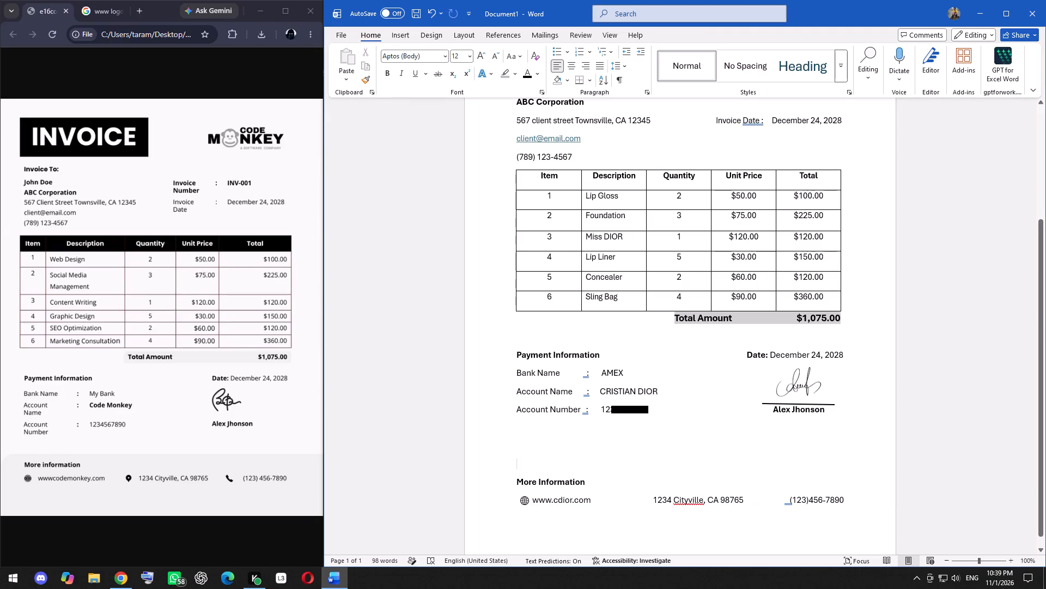
click(531, 498)
key(space)
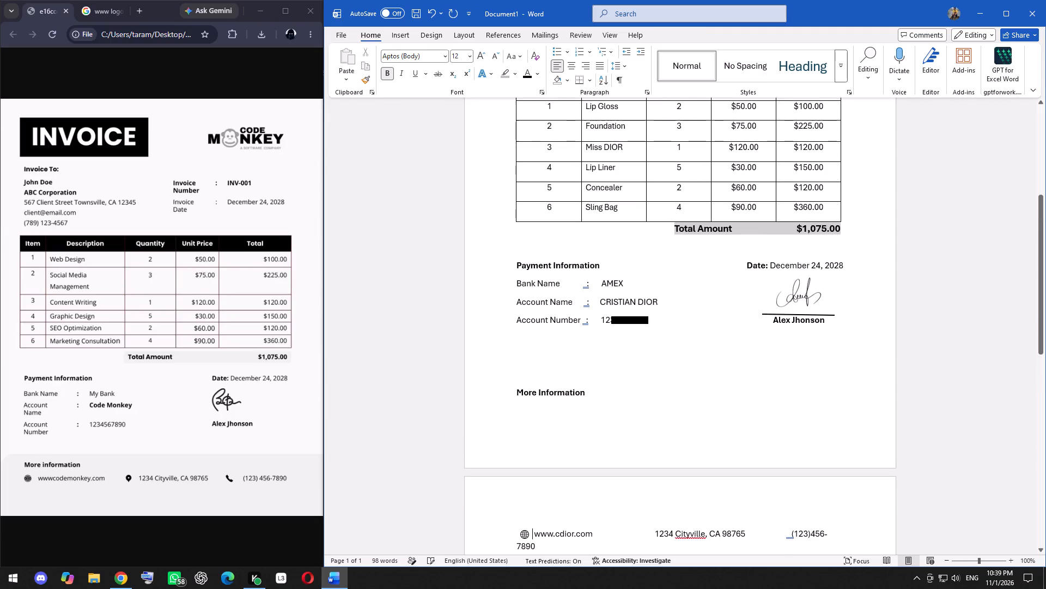
key(BackSpace)
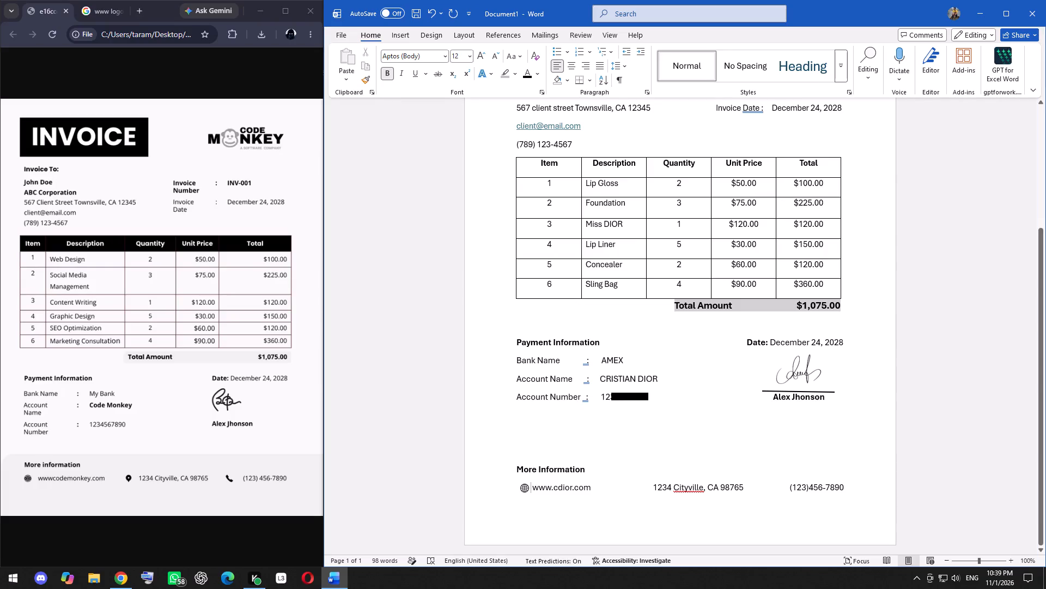
click(525, 489)
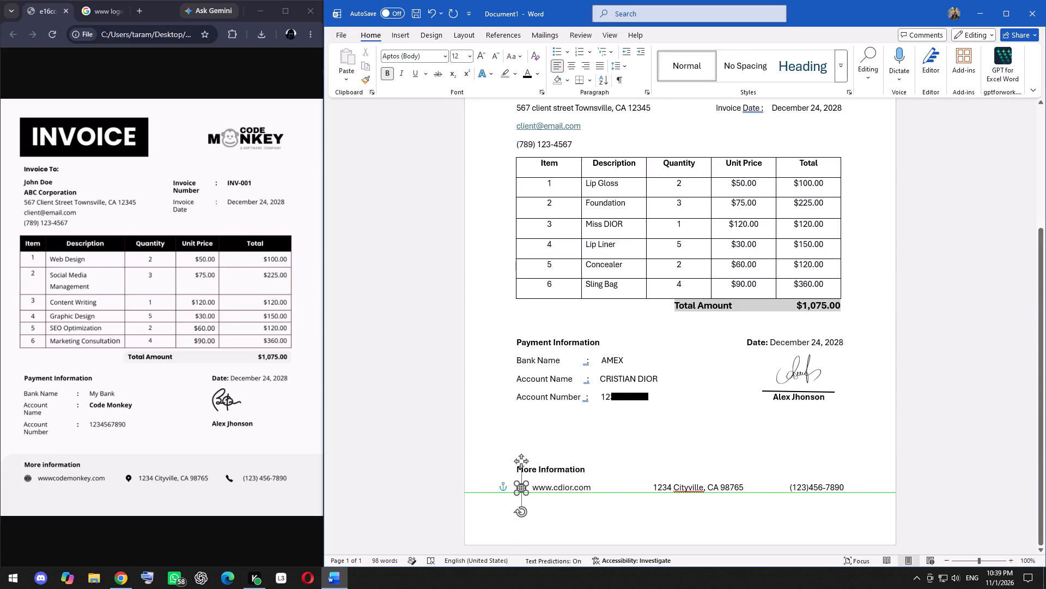
click(530, 486)
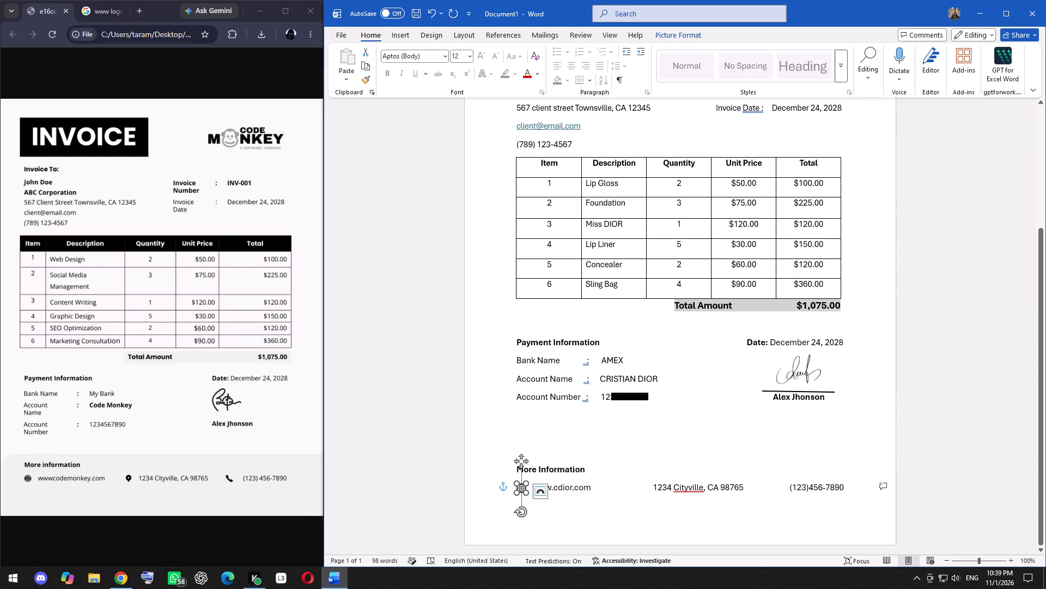
key(BackSpace)
key(BackSpace)
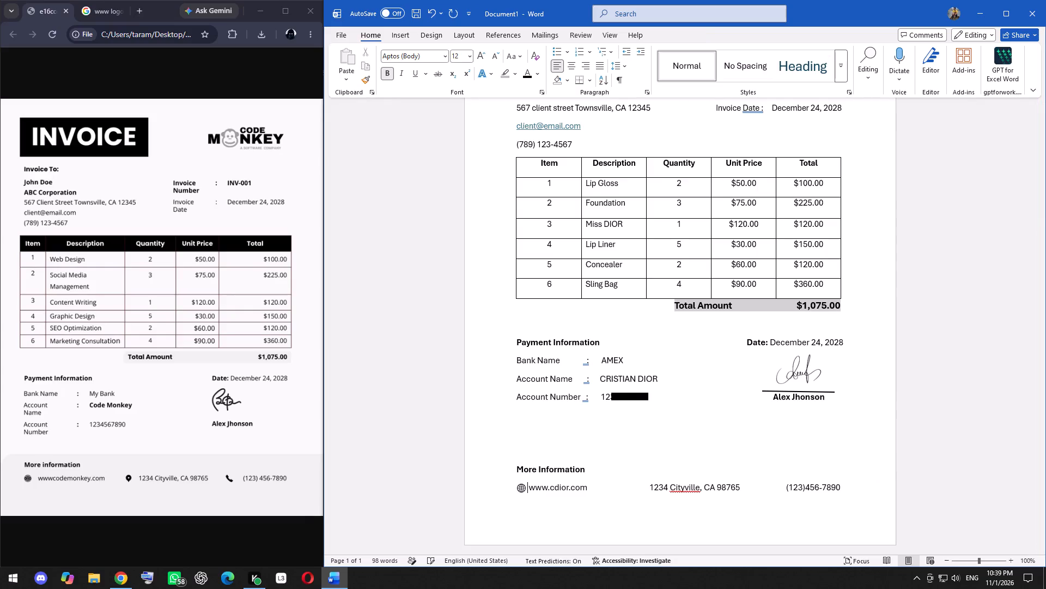
key(BackSpace)
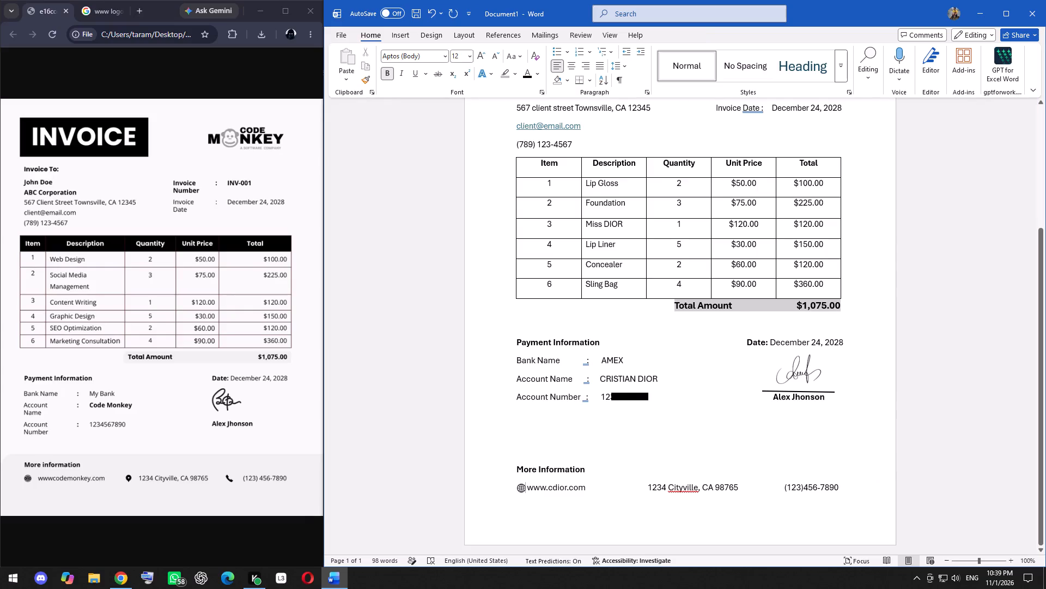
click(593, 488)
key(space)
key(space)
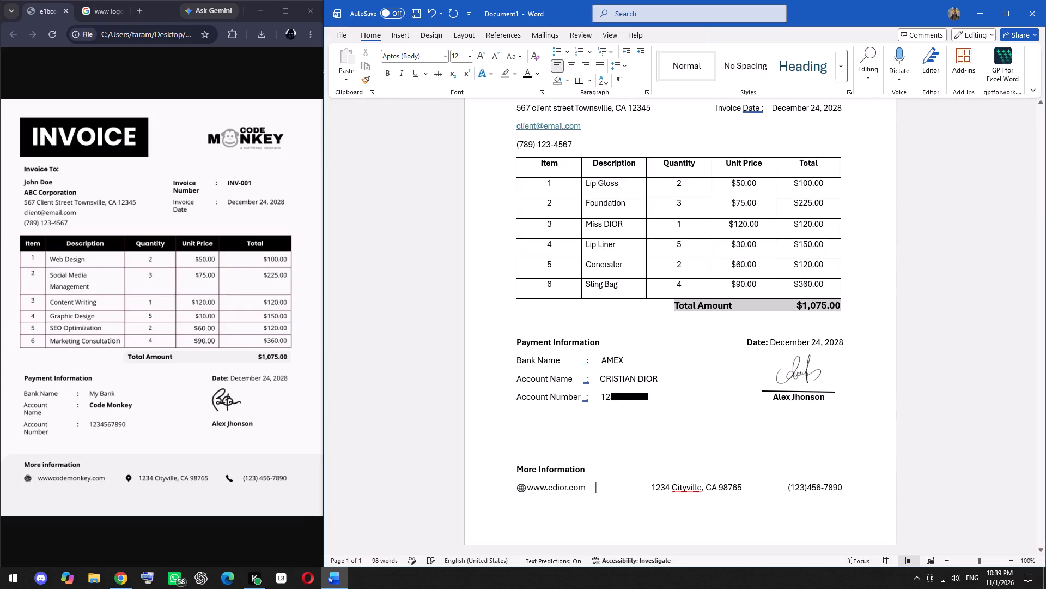
key(space)
key(space)
key(BackSpace)
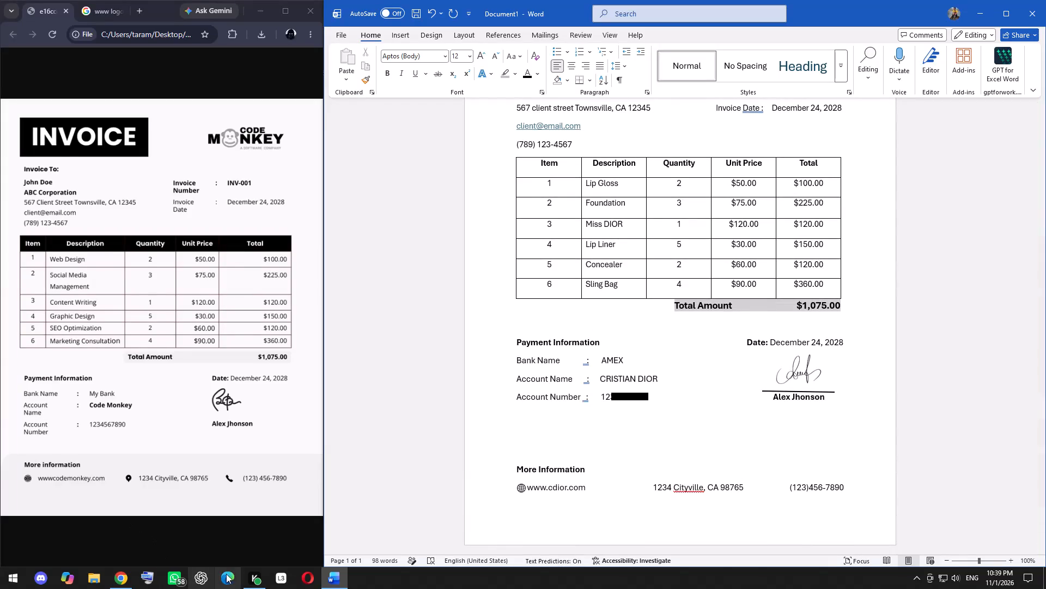
Switch to Chrome and close the www logo png search.
click(118, 575)
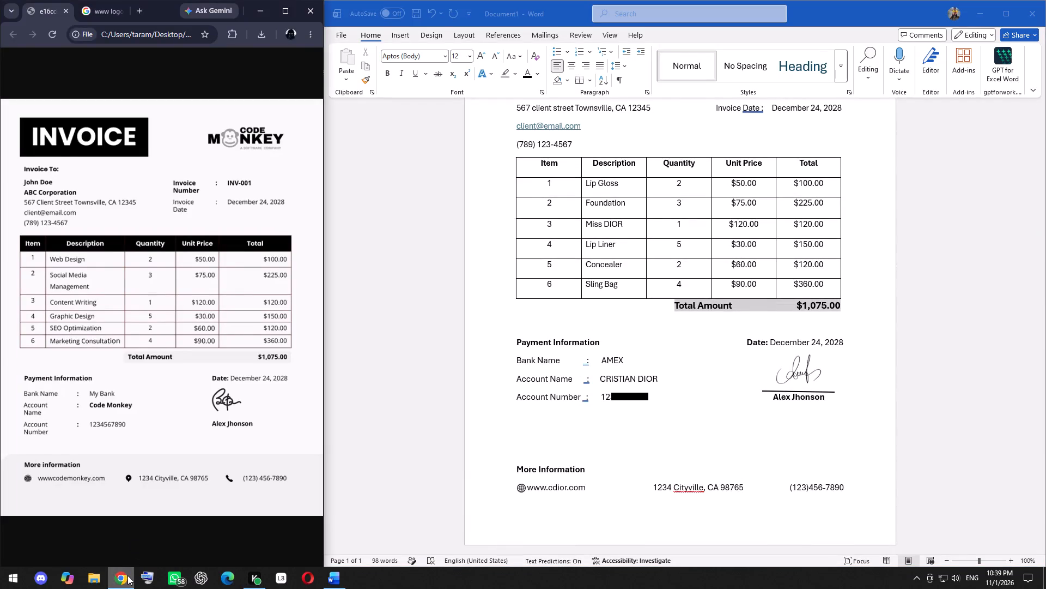
click(127, 575)
double_click(127, 575)
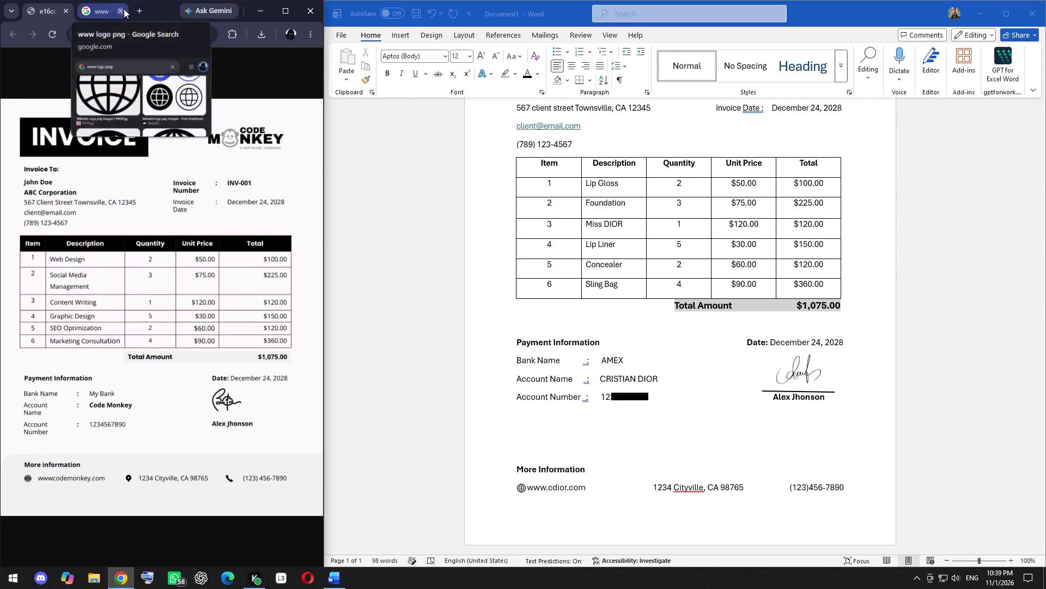
click(124, 9)
Search Google Images for "location noire logo png" in a new tab.
click(140, 10)
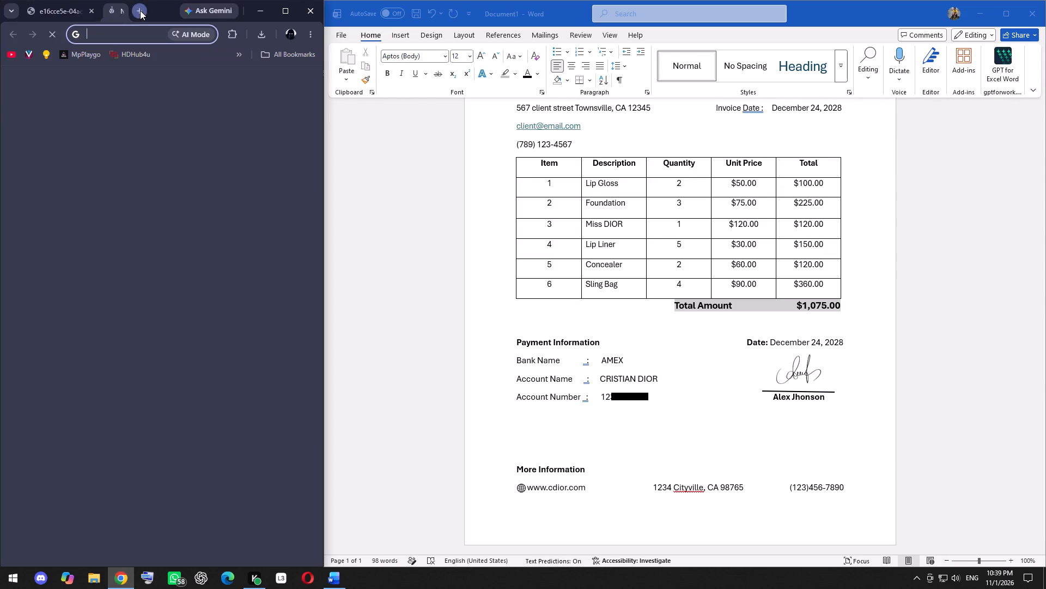
text(lo)
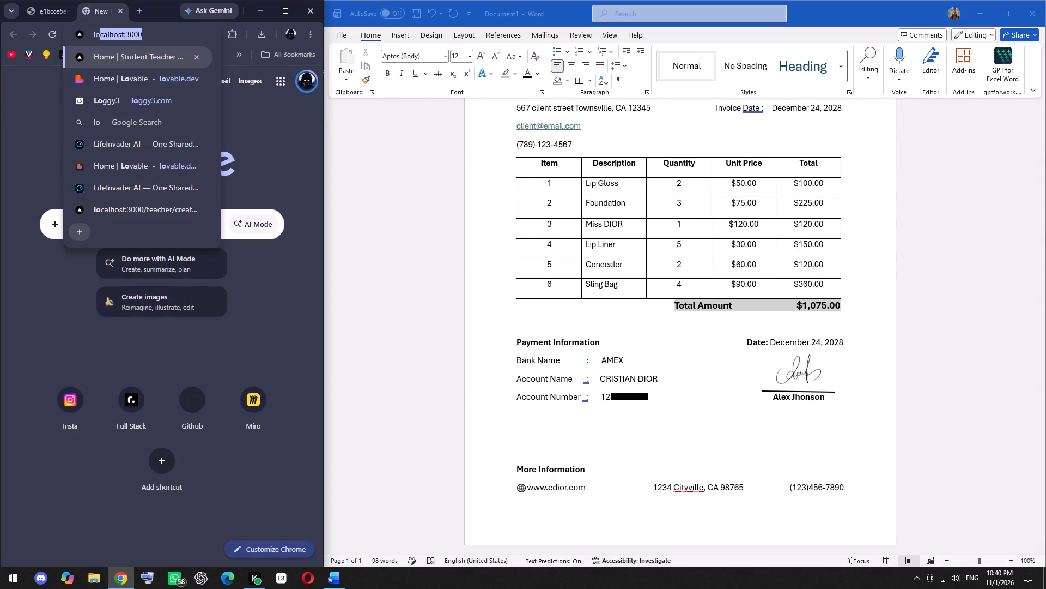
text(cat)
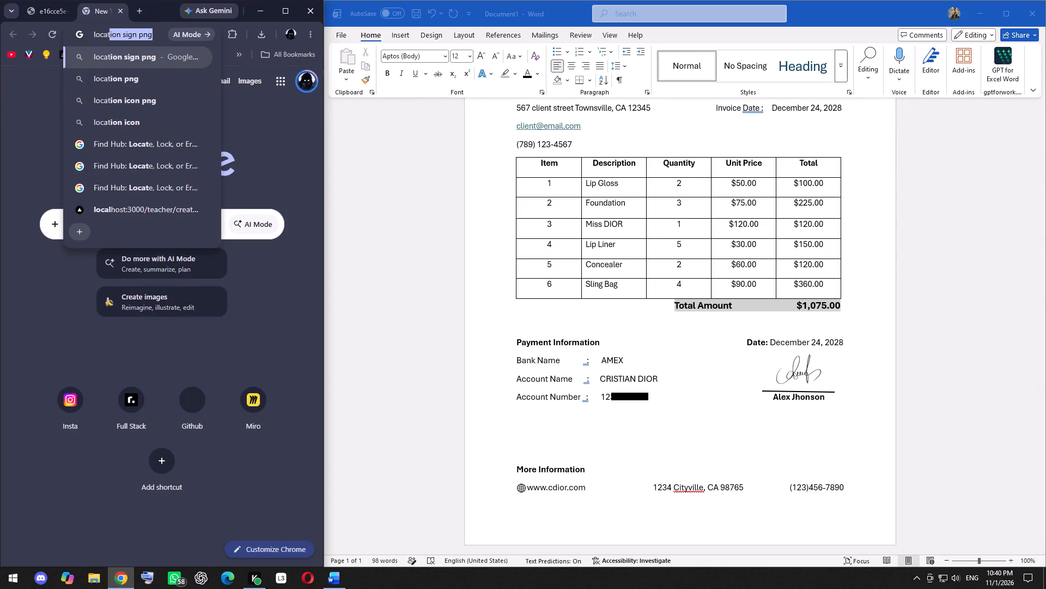
text(ion)
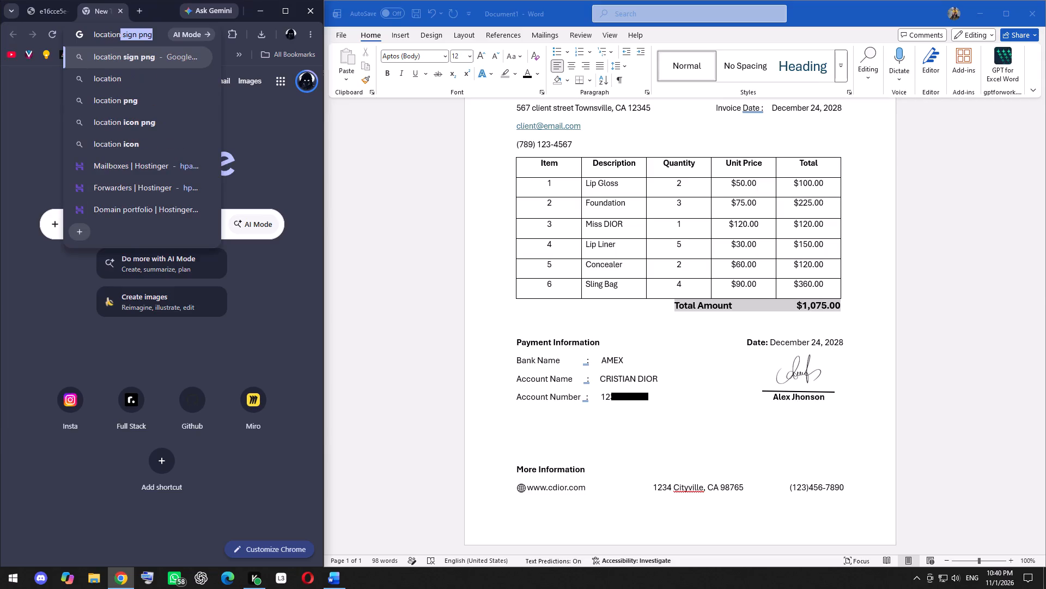
key(space)
text(lo)
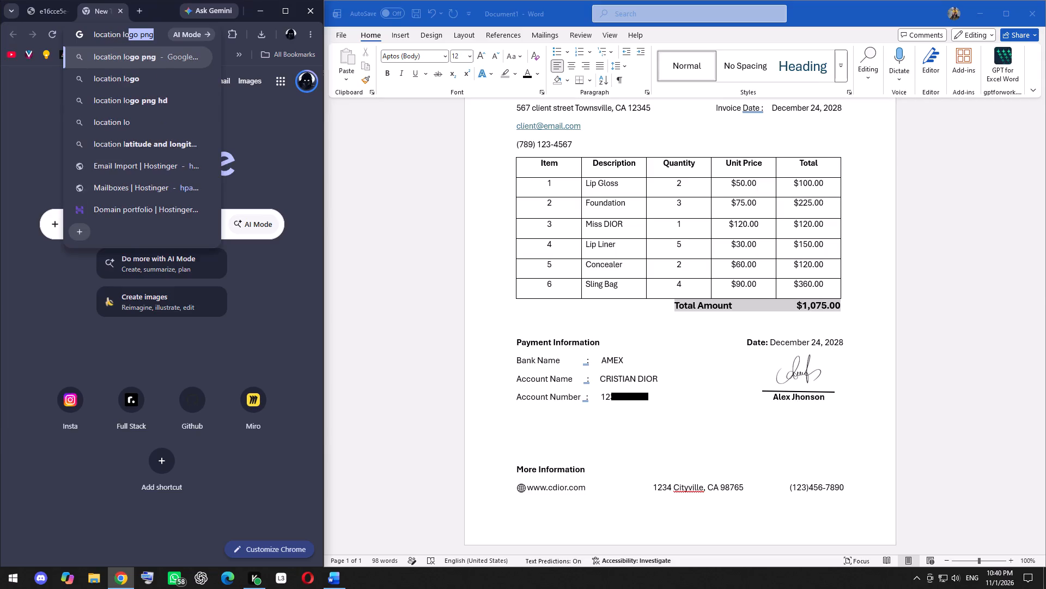
key(BackSpace)
key(BackSpace)
key(BackSpace)
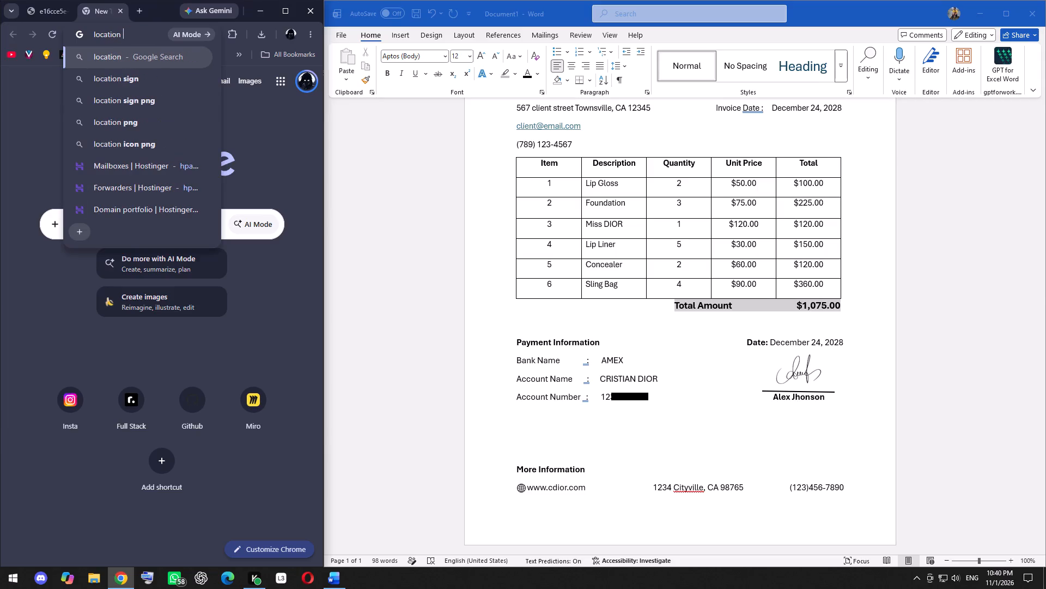
text(noire)
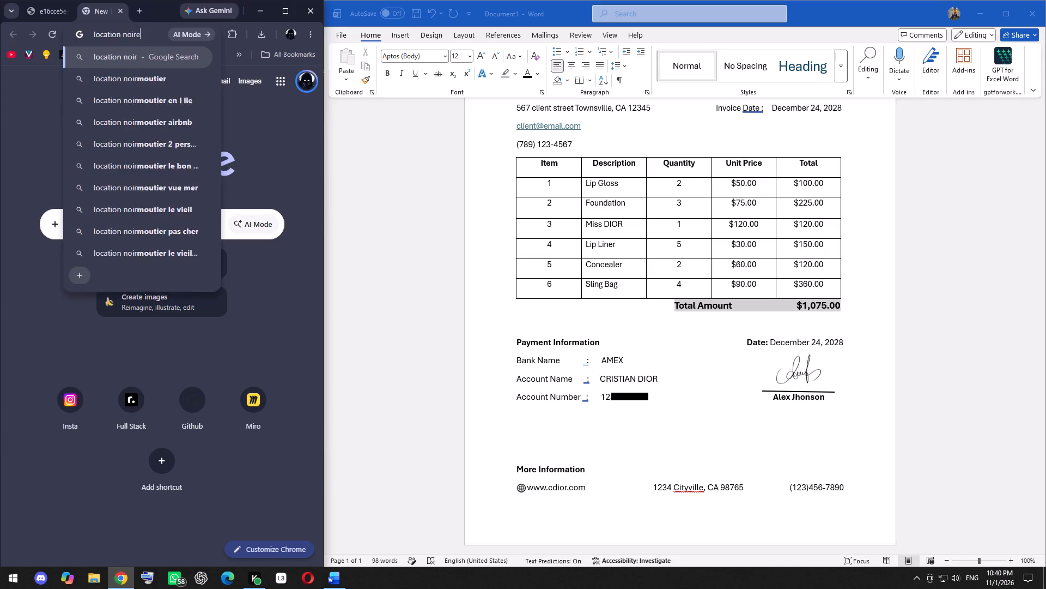
key(space)
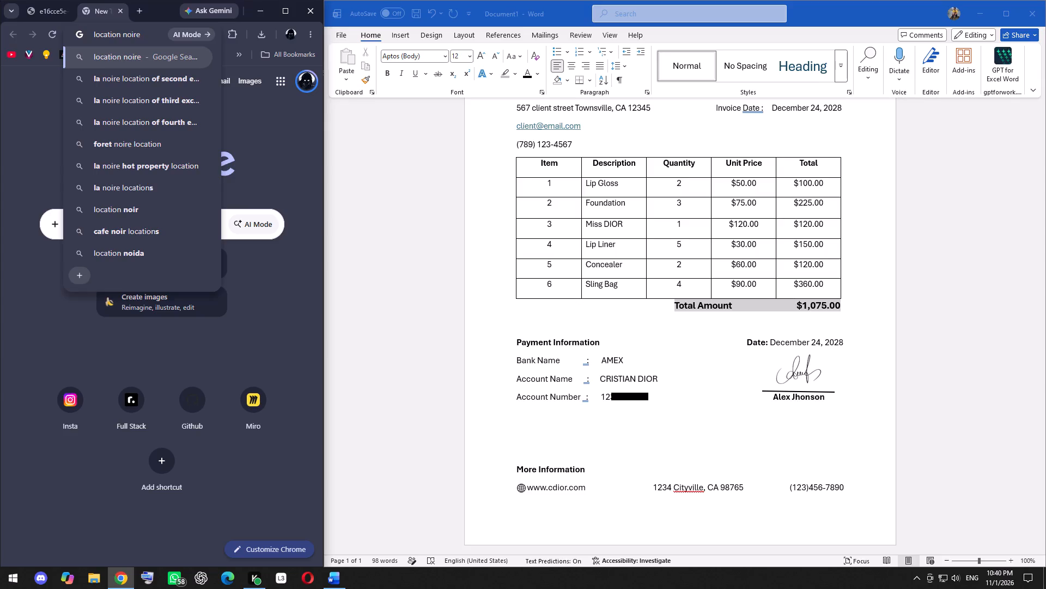
text(lo)
text(go png\)
key(Return)
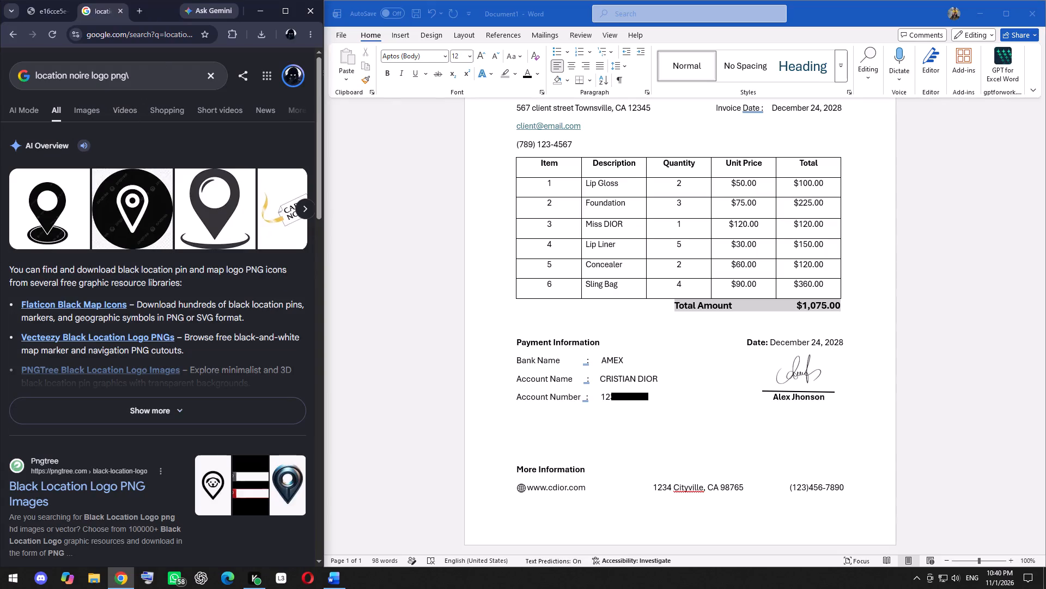
click(134, 72)
key(BackSpace)
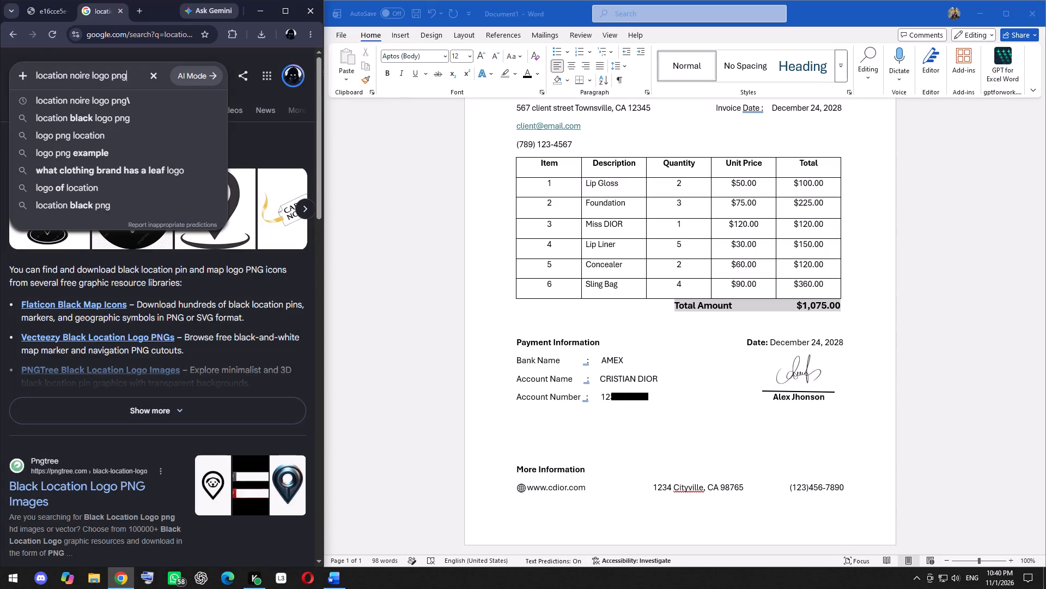
key(Return)
click(82, 111)
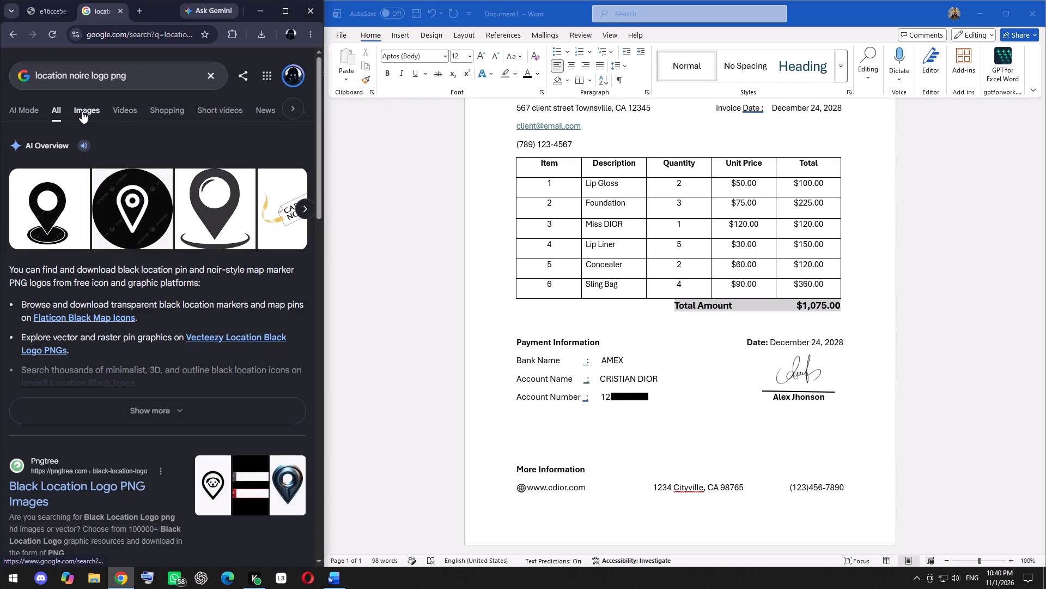
Save the black location pin picture with the dark oval base to the Desktop as images (2), and return to the invoice template.
scroll(183, 317, down, 1)
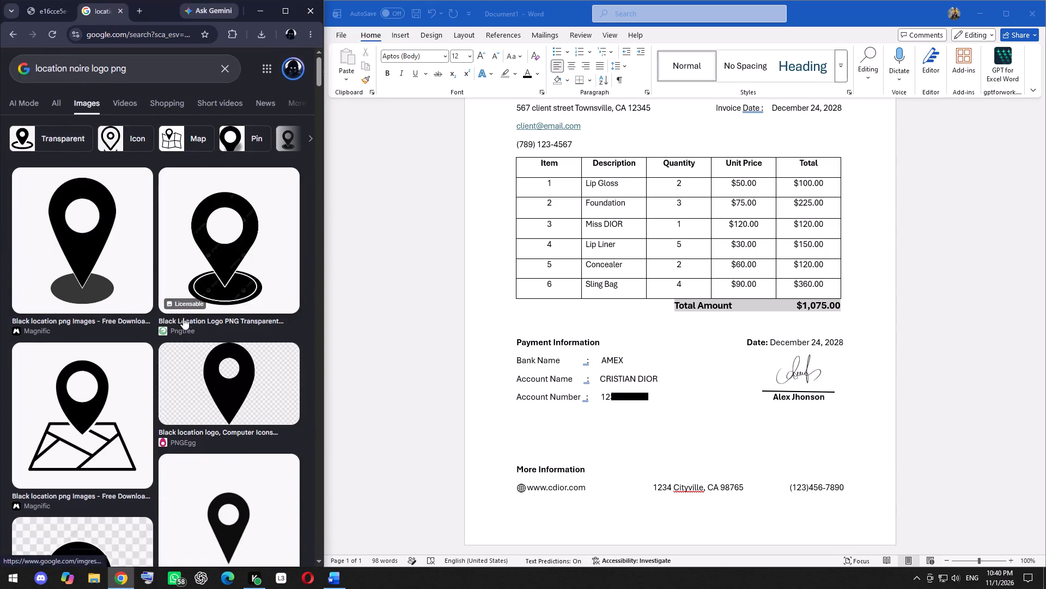
scroll(187, 321, down, 1)
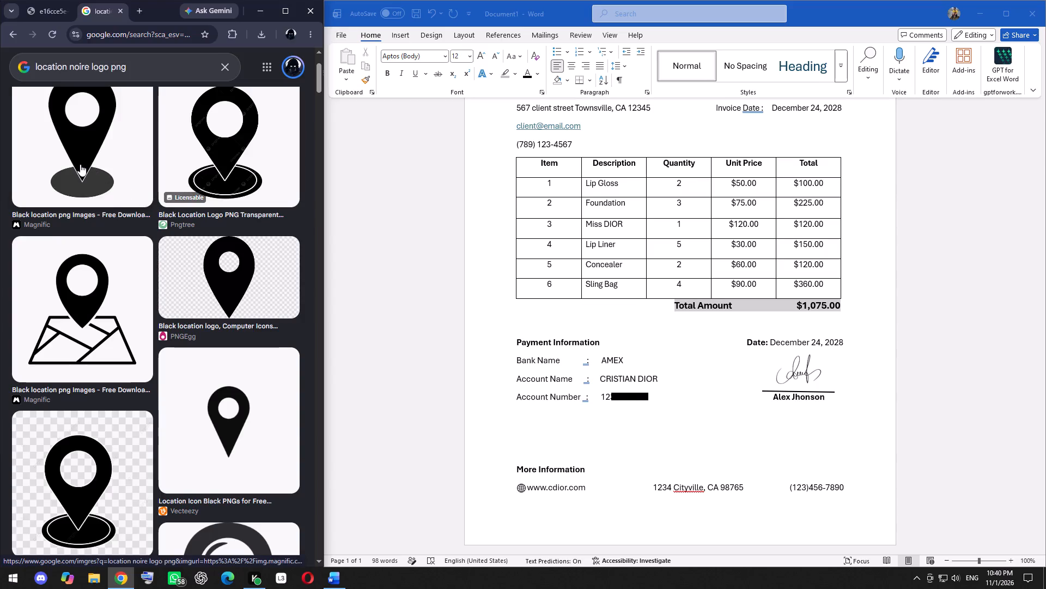
right_click(80, 164)
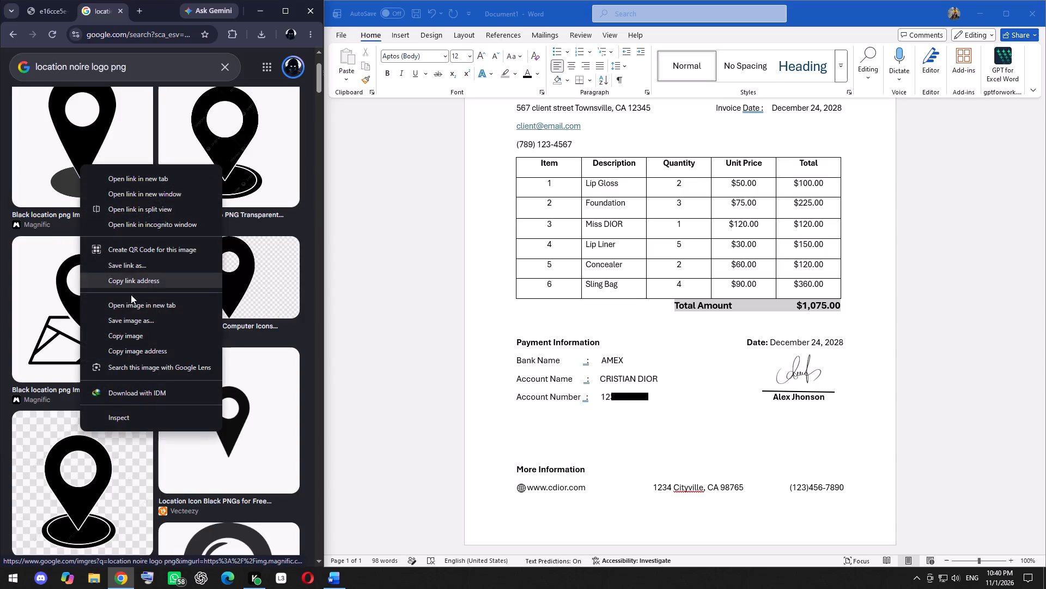
click(131, 318)
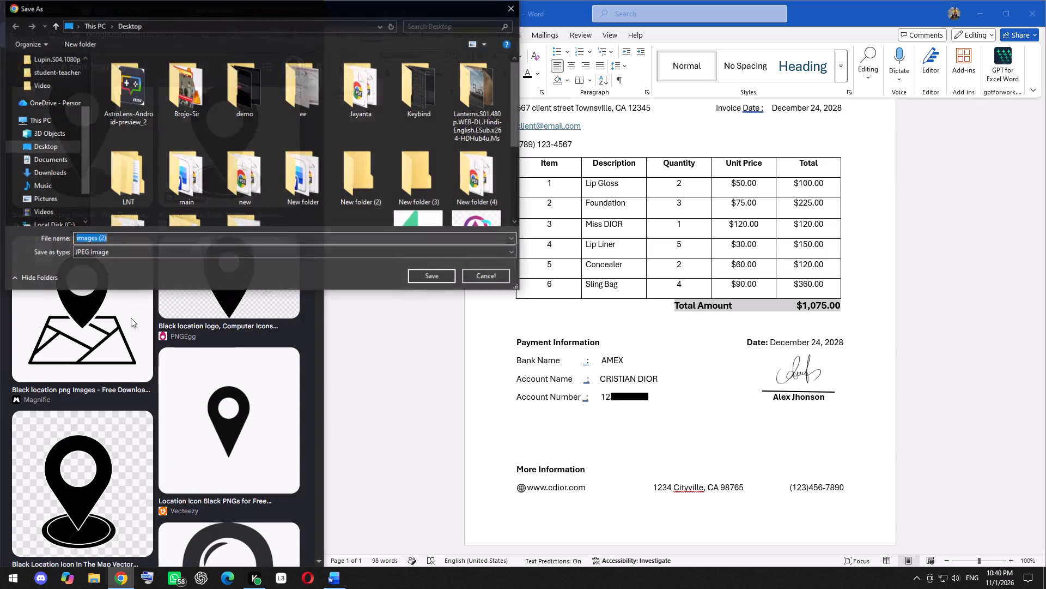
click(435, 273)
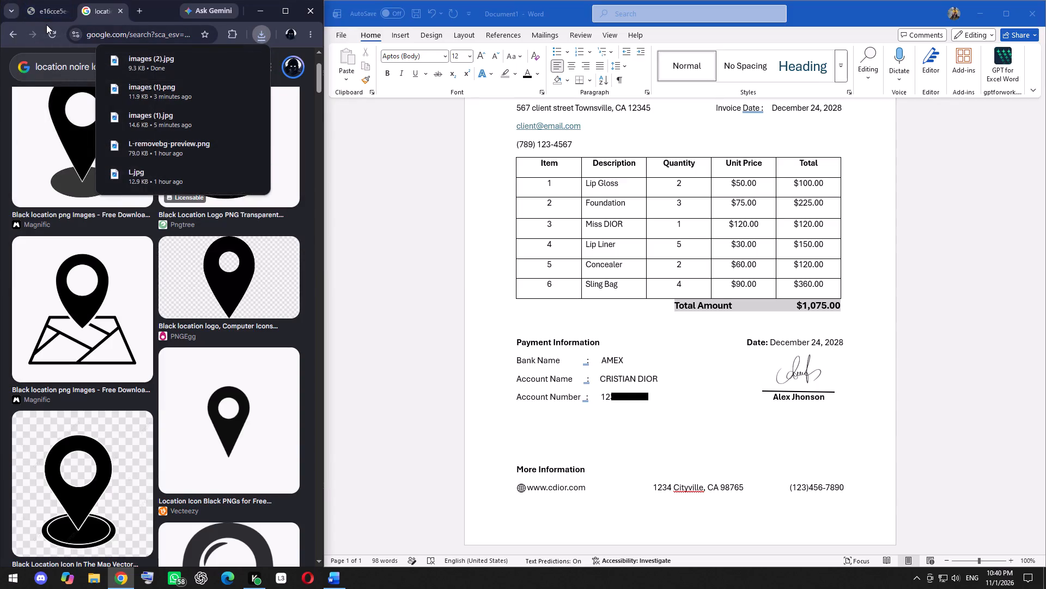
click(46, 7)
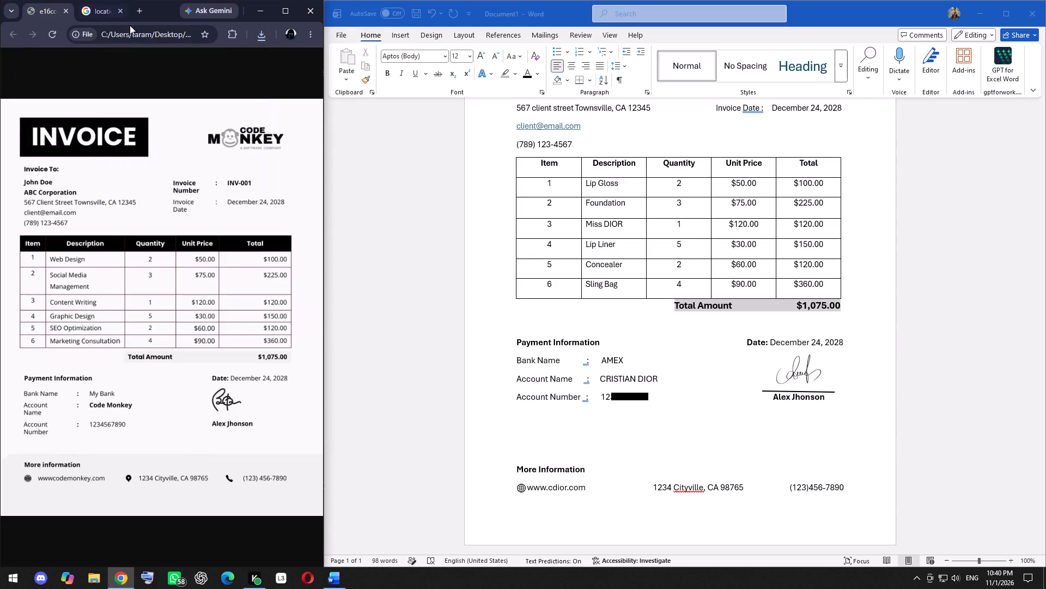
click(393, 32)
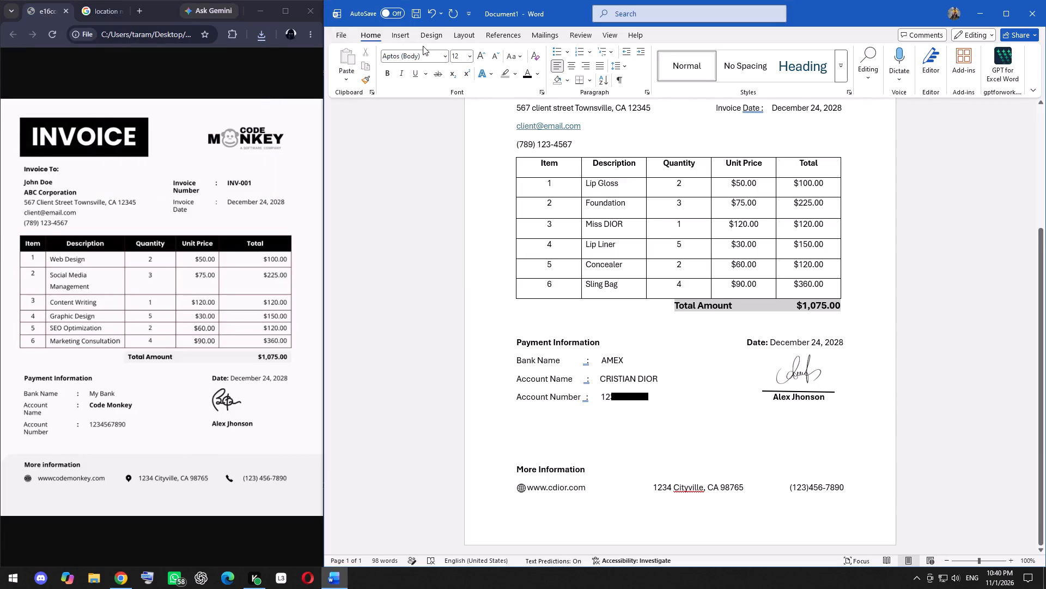
click(404, 35)
click(410, 75)
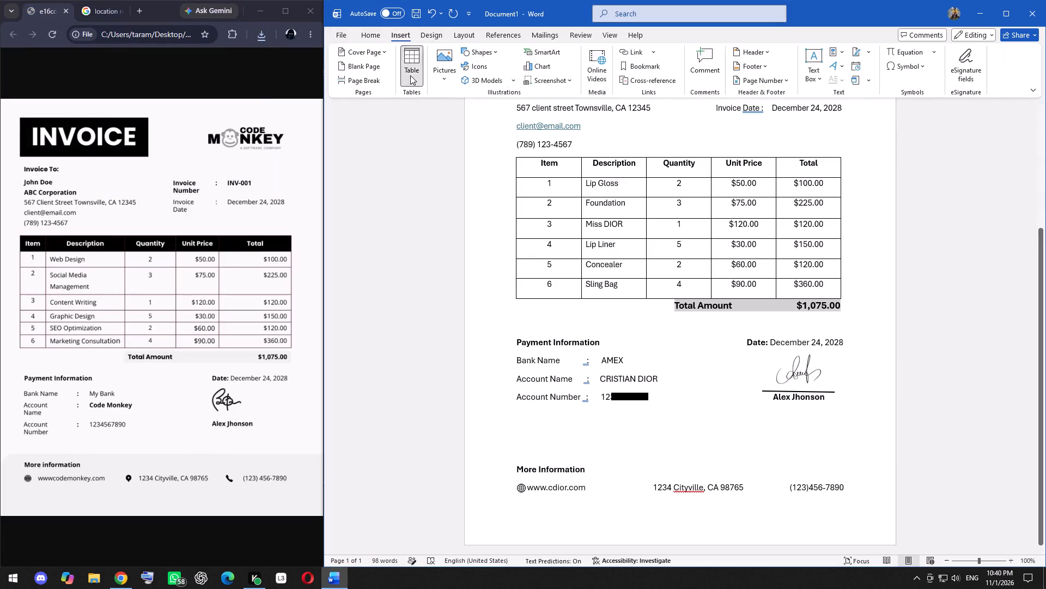
click(346, 178)
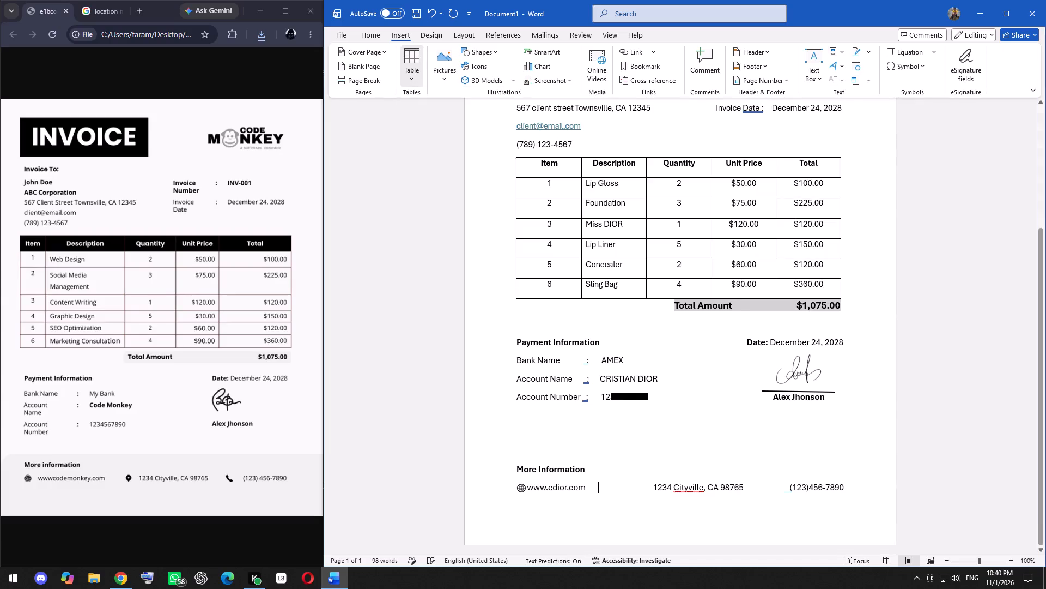
click(438, 77)
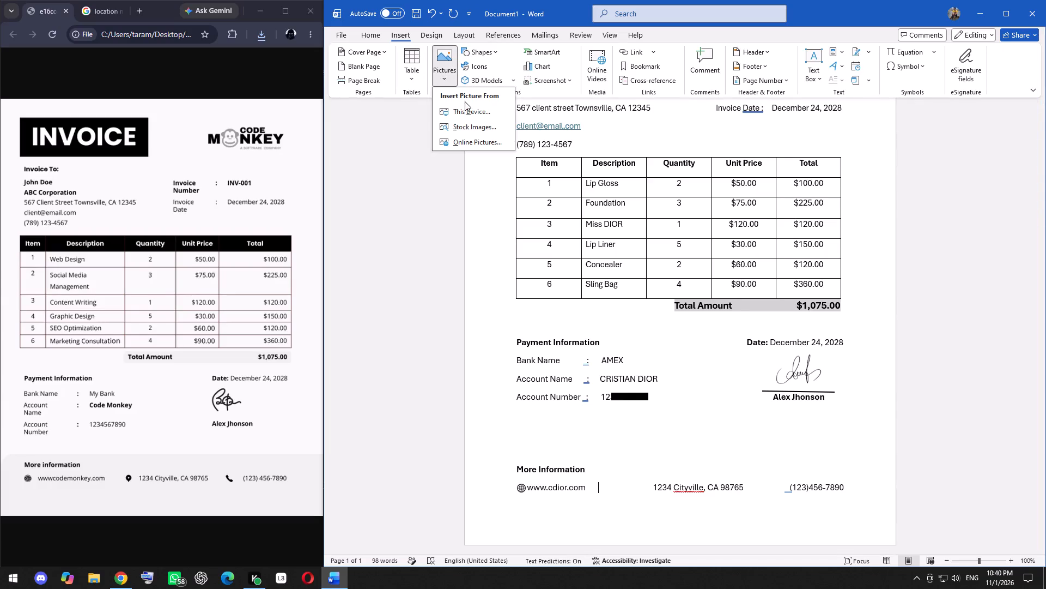
click(465, 118)
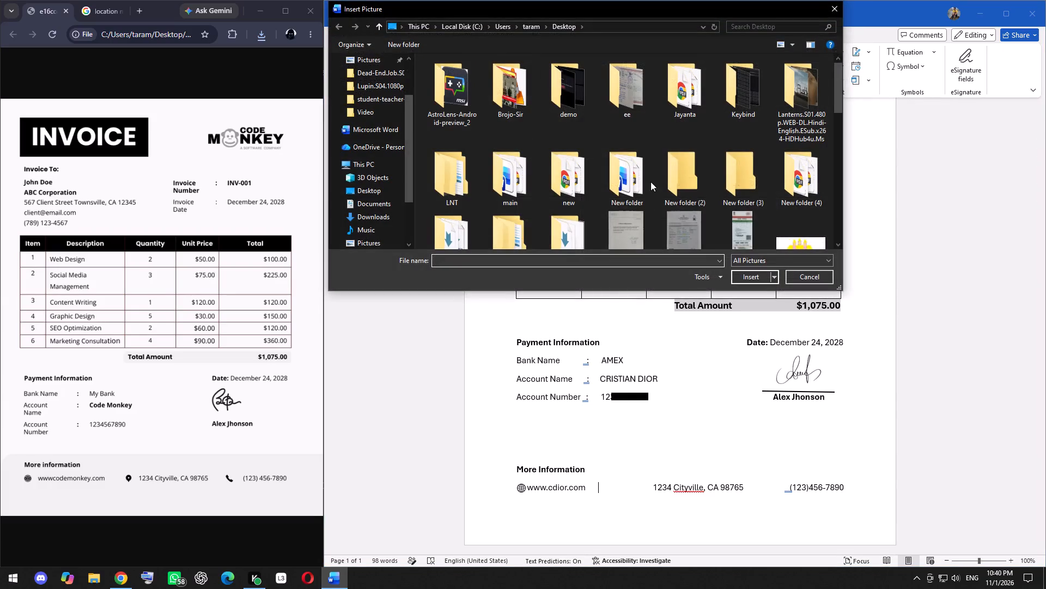
scroll(653, 168, down, 4)
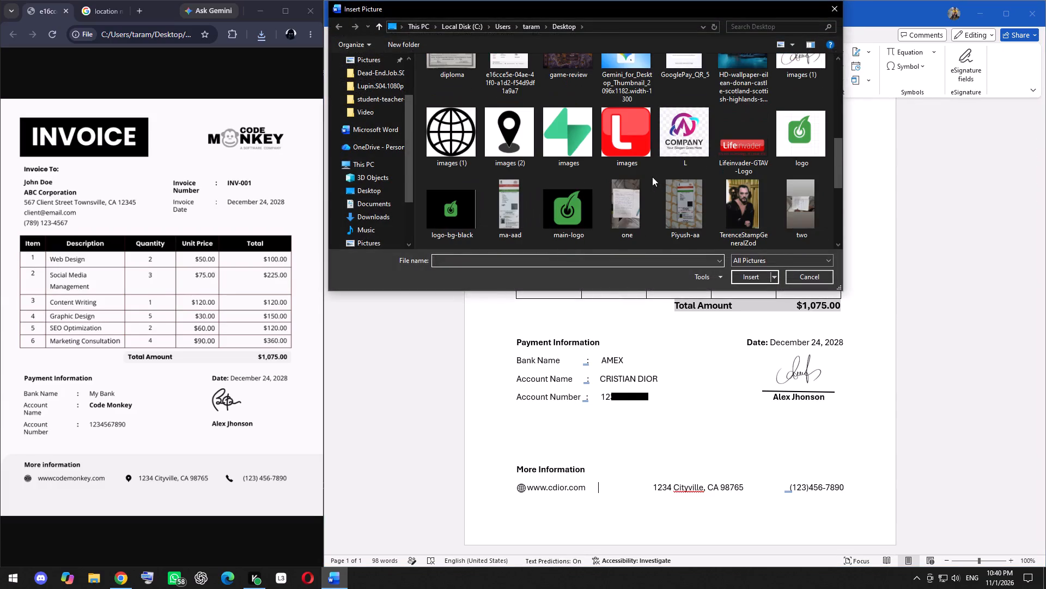
scroll(652, 177, down, 1)
scroll(558, 140, up, 1)
click(518, 93)
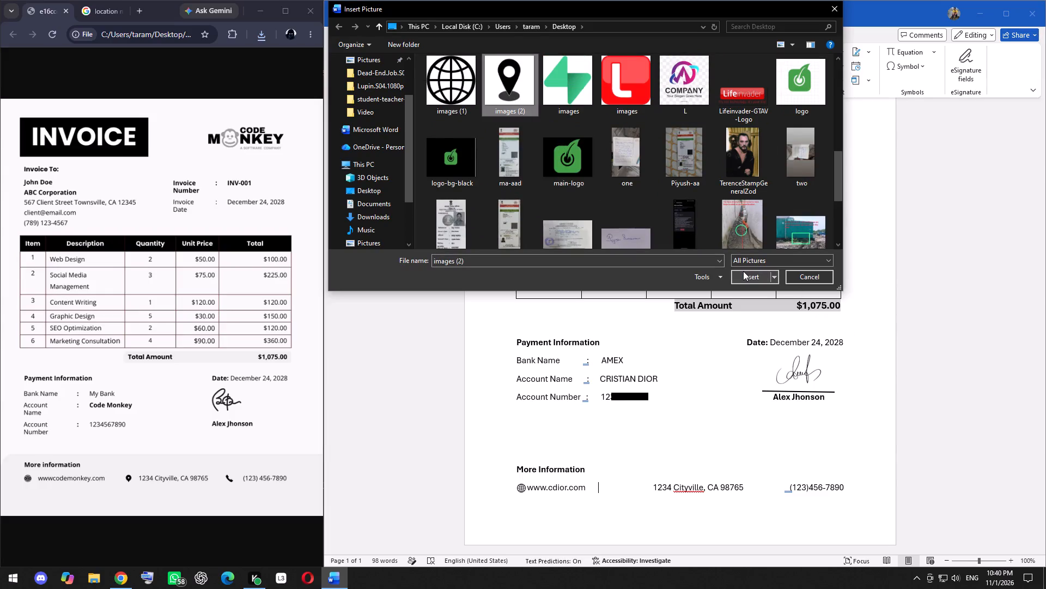
click(491, 264)
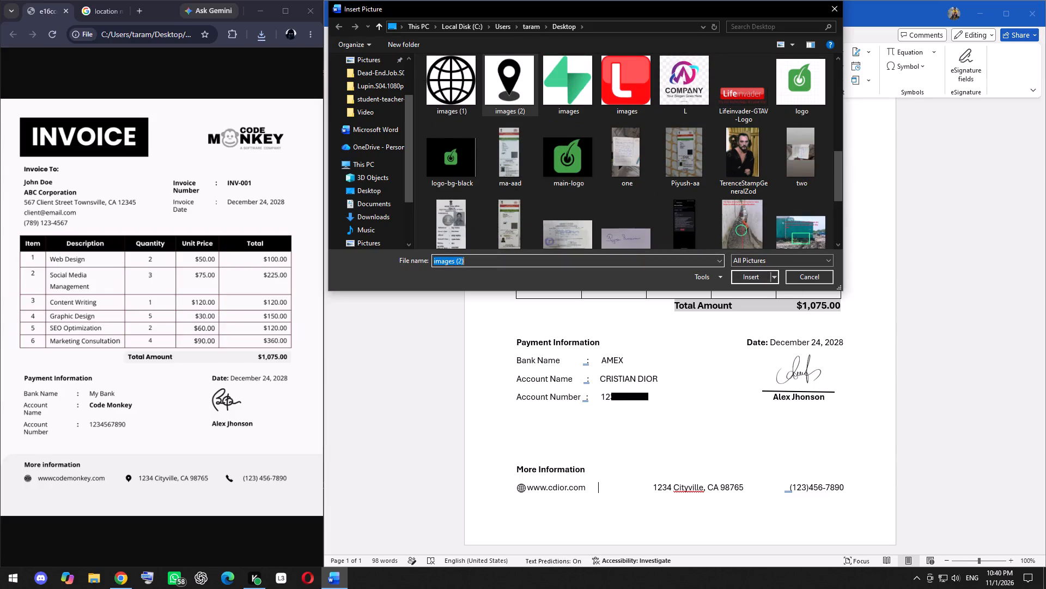
key(BackSpace)
click(490, 87)
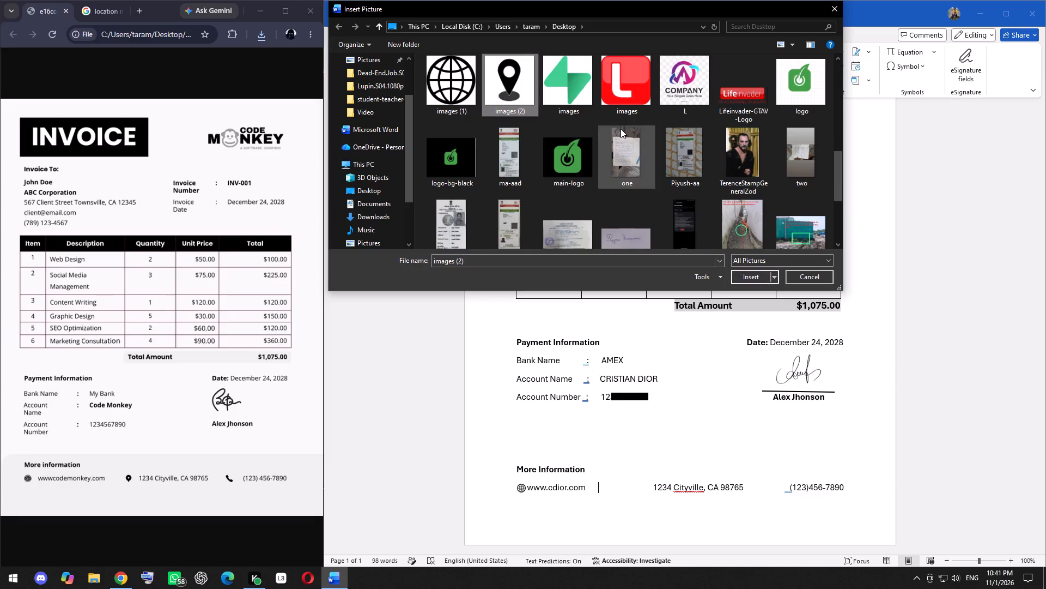
scroll(613, 128, up, 1)
scroll(613, 128, down, 2)
scroll(613, 128, up, 3)
click(637, 148)
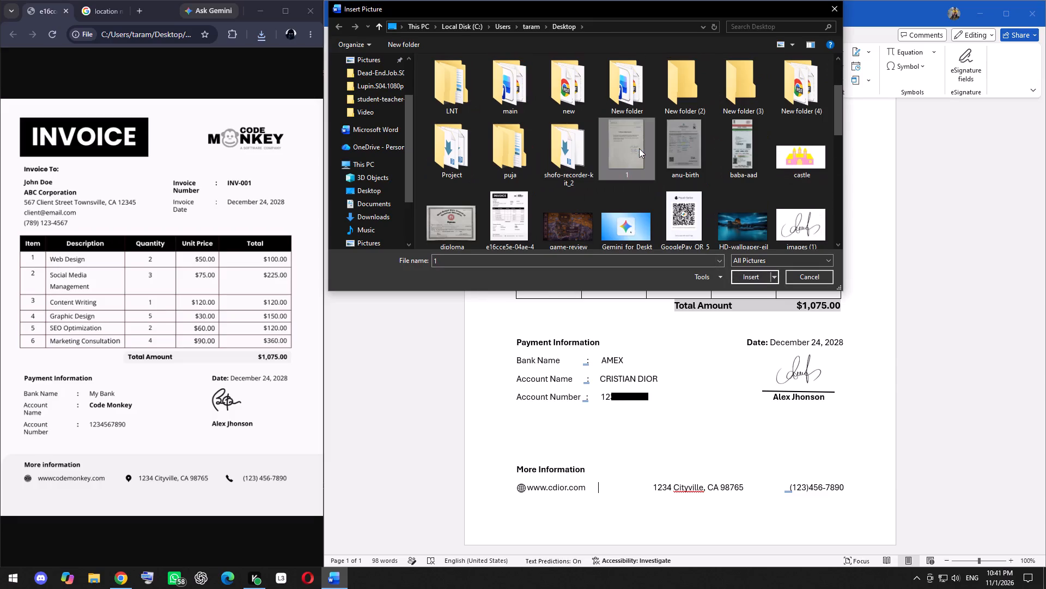
click(639, 148)
click(648, 158)
click(524, 259)
key(BackSpace)
scroll(560, 167, down, 3)
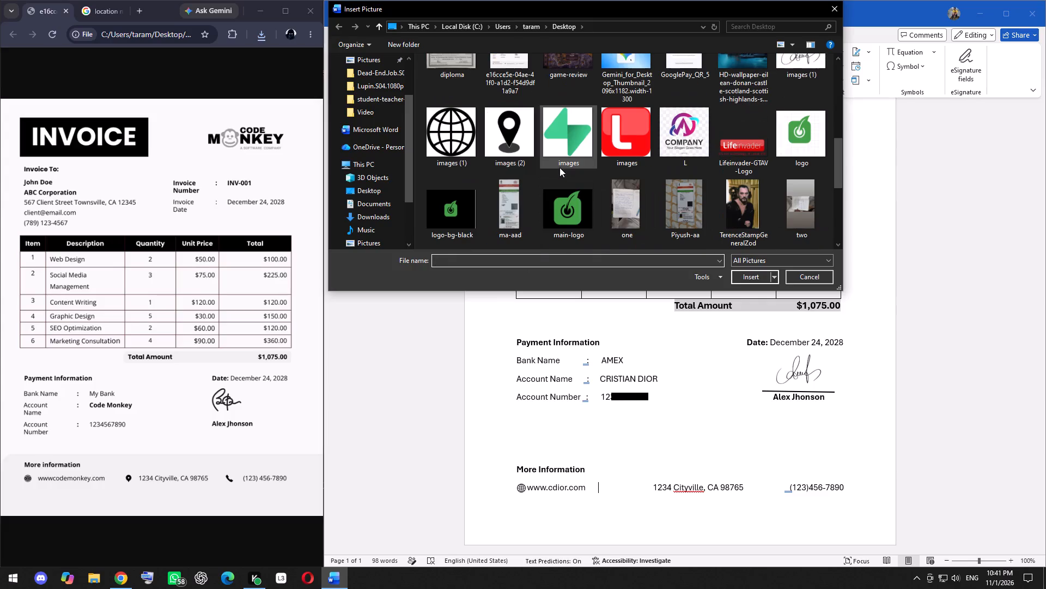
click(509, 134)
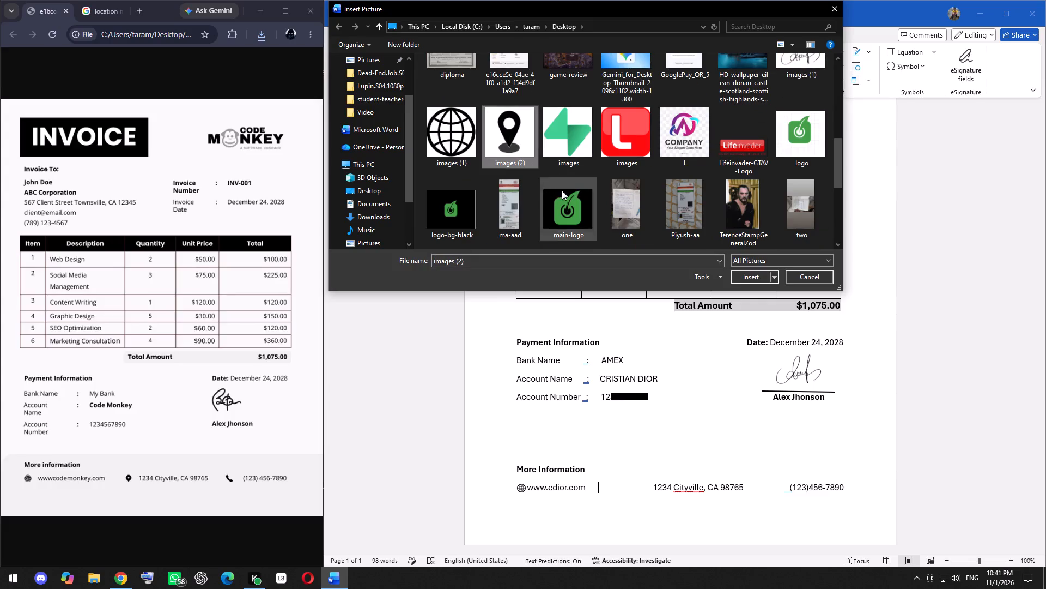
click(746, 271)
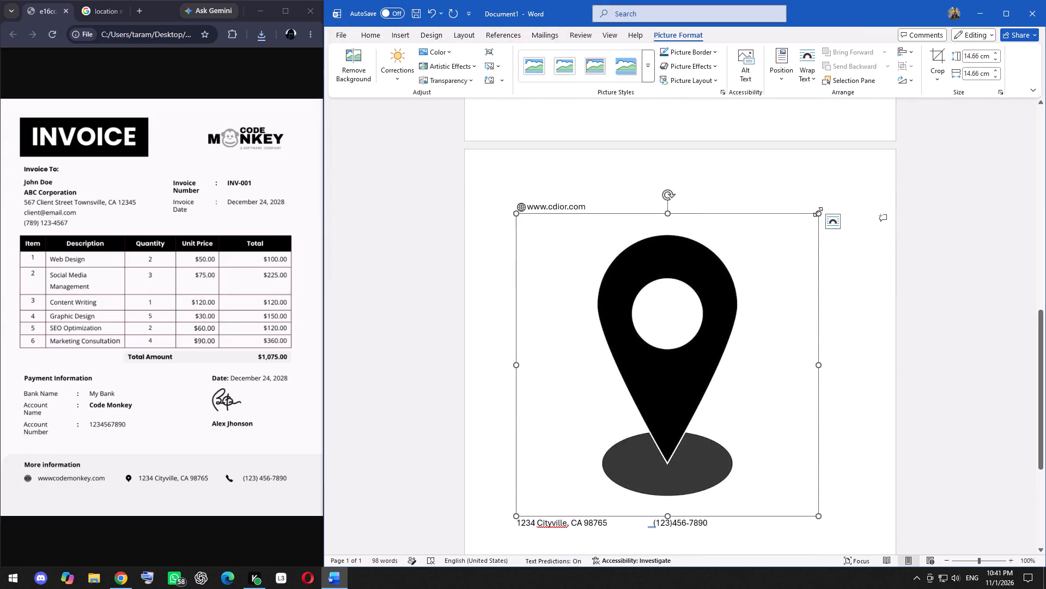
Shrink the location pin picture proportionally to about 0.77 cm by 0.77 cm.
drag(818, 212, 576, 286)
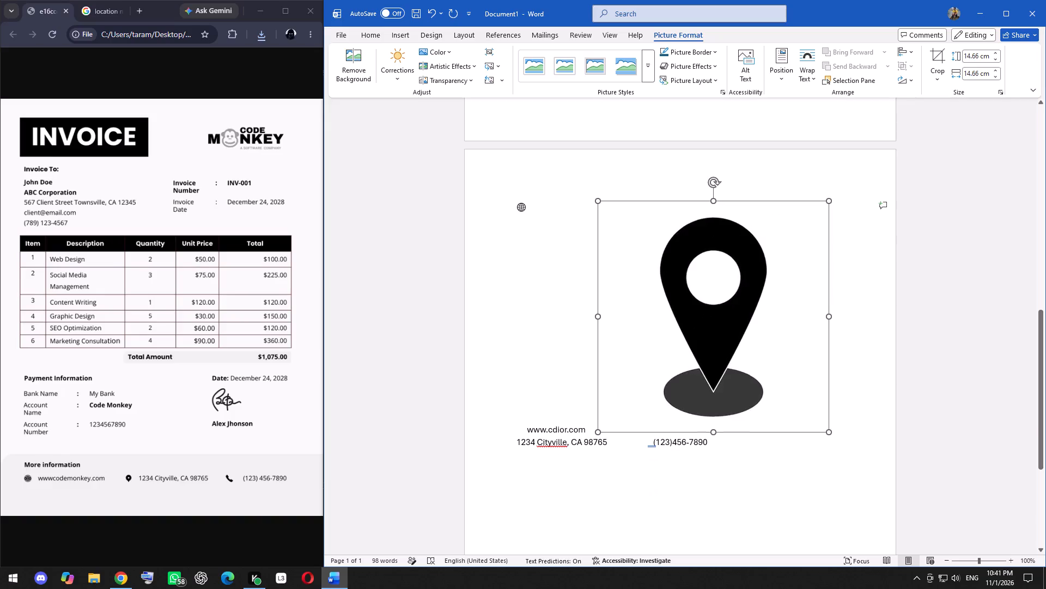
drag(576, 286, 556, 292)
drag(821, 424, 819, 423)
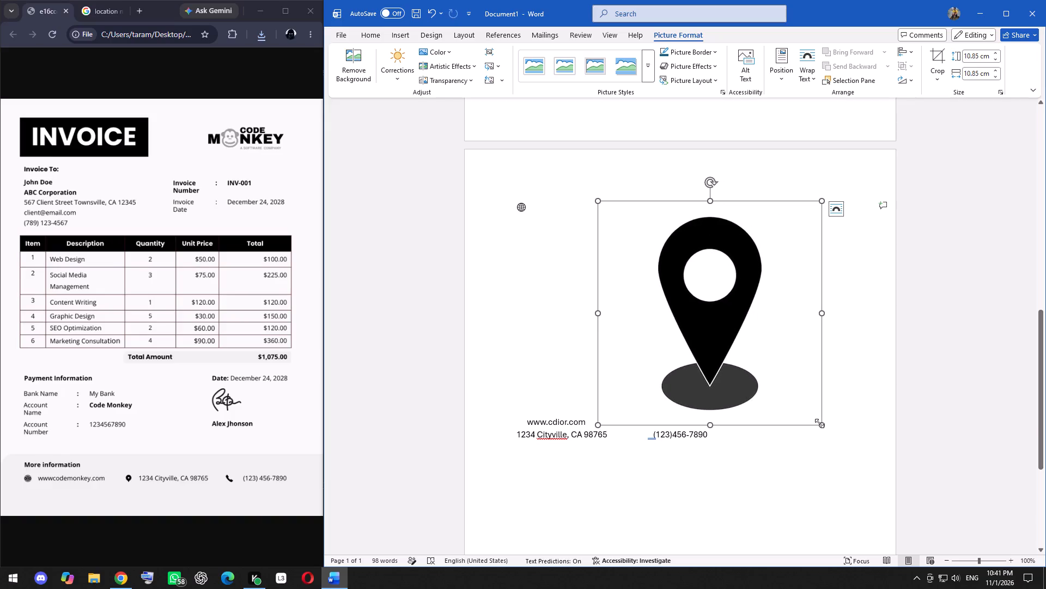
drag(819, 423, 696, 209)
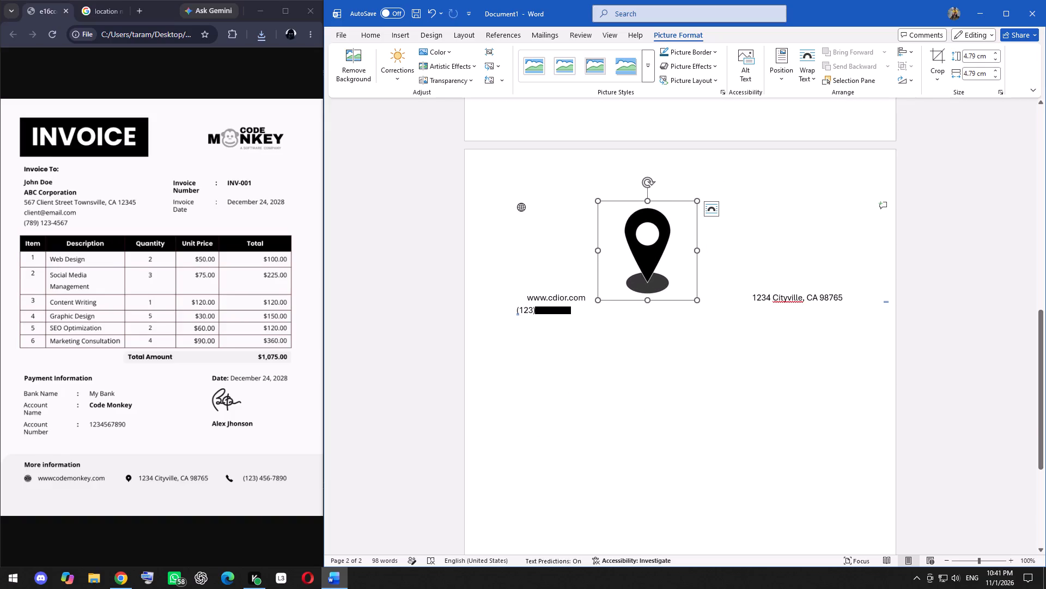
drag(700, 303, 646, 209)
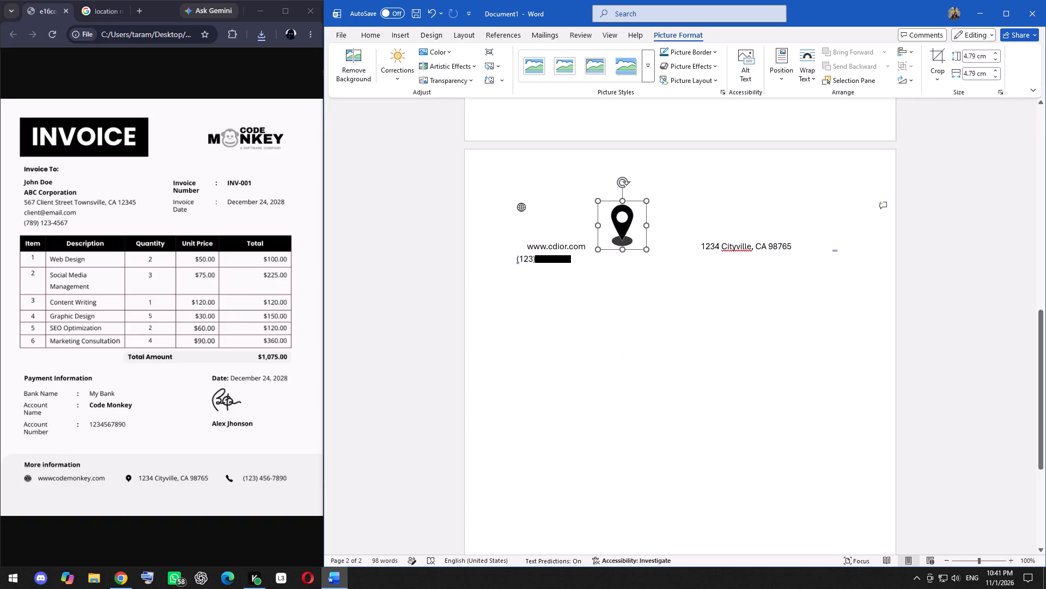
drag(646, 209, 629, 222)
drag(631, 231, 617, 211)
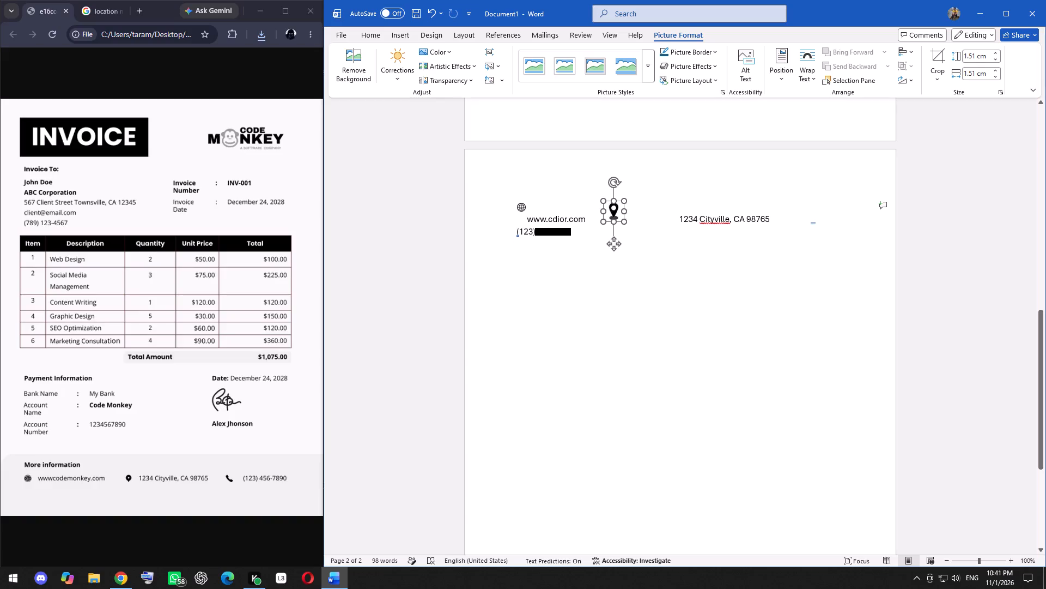
drag(617, 211, 614, 206)
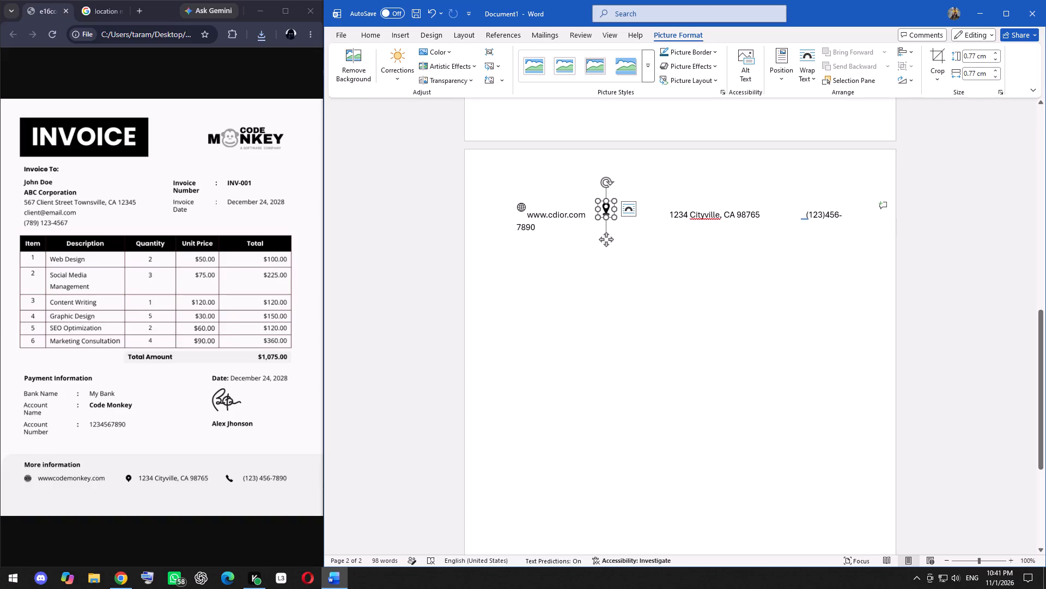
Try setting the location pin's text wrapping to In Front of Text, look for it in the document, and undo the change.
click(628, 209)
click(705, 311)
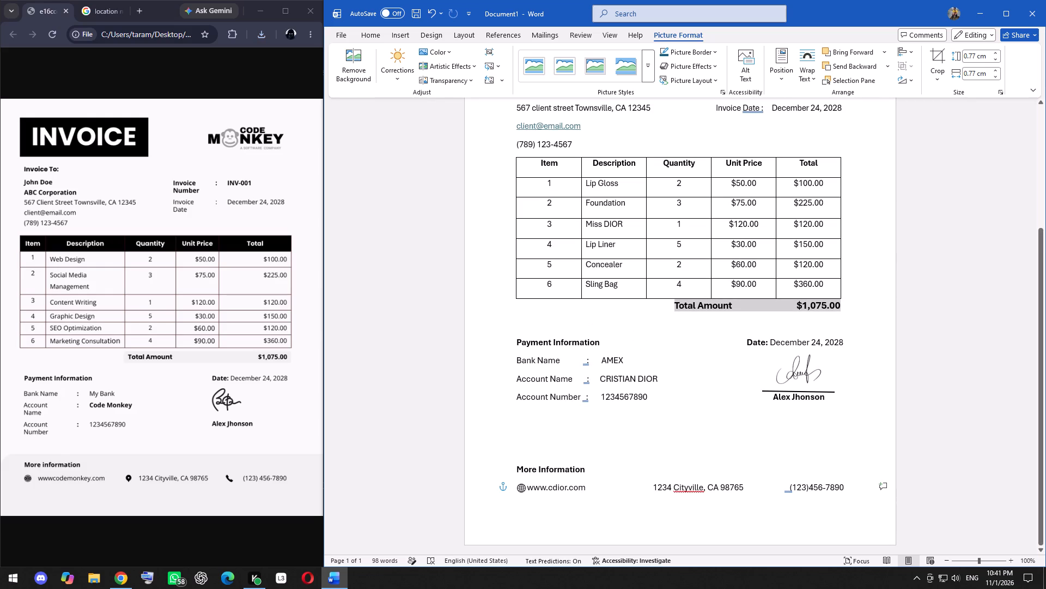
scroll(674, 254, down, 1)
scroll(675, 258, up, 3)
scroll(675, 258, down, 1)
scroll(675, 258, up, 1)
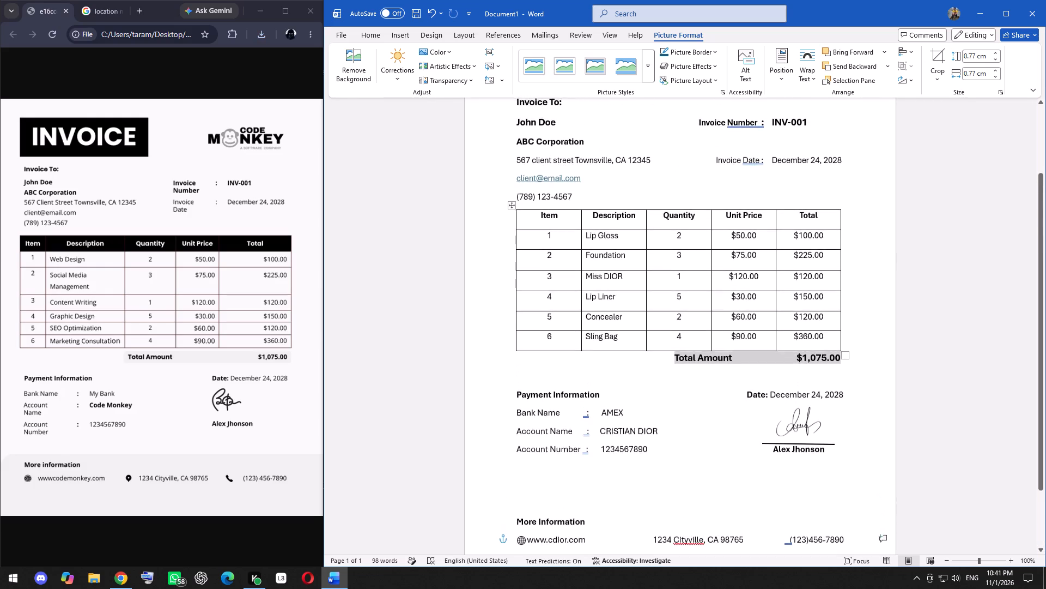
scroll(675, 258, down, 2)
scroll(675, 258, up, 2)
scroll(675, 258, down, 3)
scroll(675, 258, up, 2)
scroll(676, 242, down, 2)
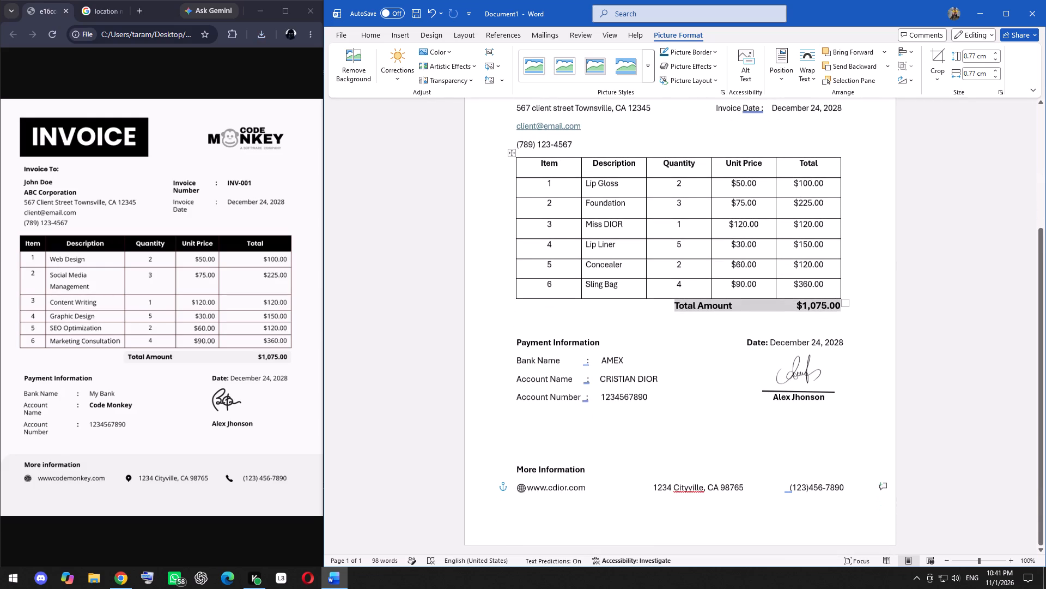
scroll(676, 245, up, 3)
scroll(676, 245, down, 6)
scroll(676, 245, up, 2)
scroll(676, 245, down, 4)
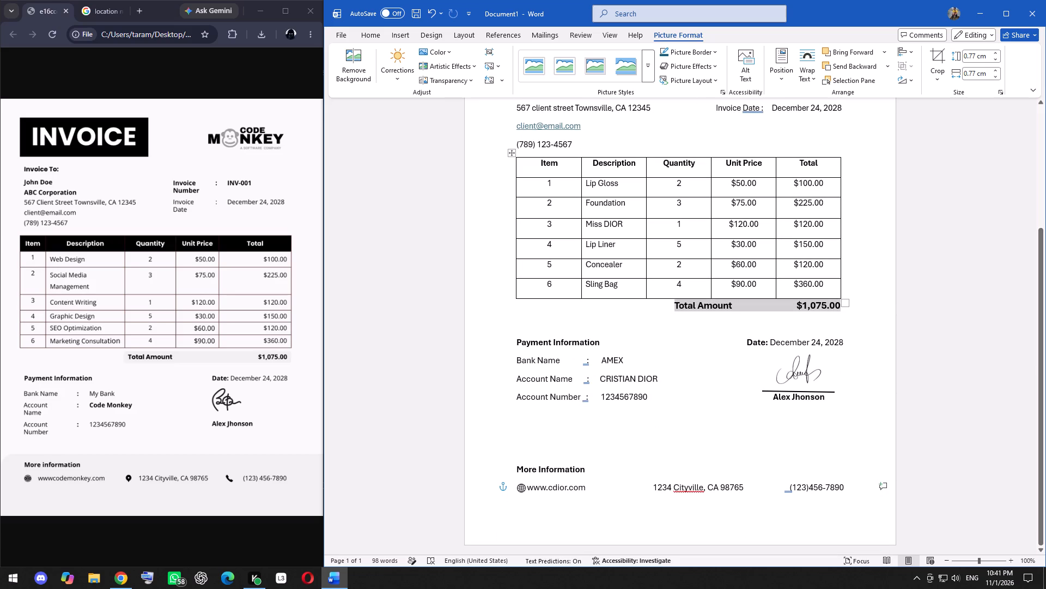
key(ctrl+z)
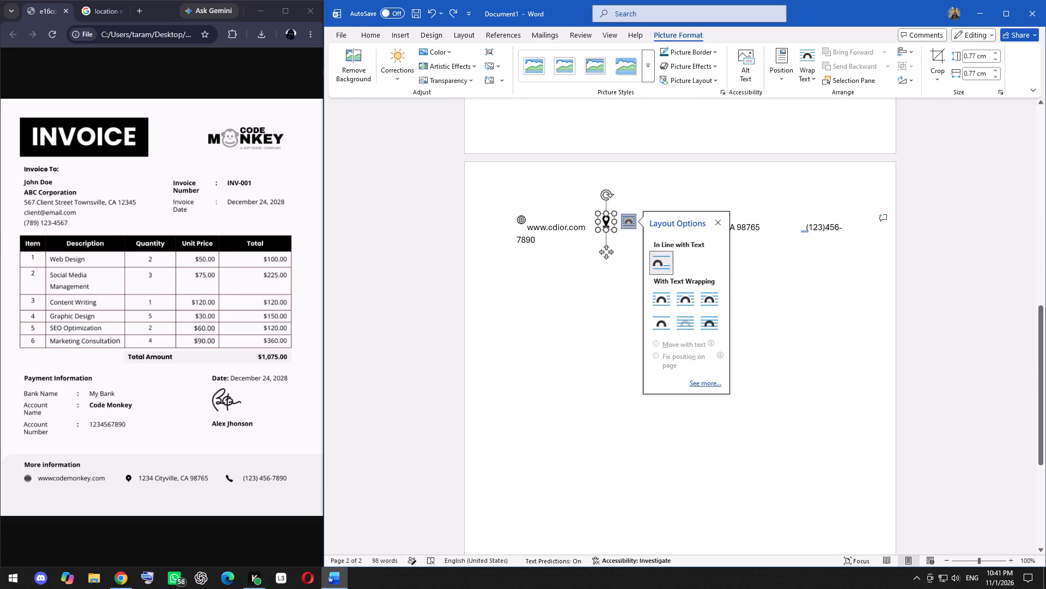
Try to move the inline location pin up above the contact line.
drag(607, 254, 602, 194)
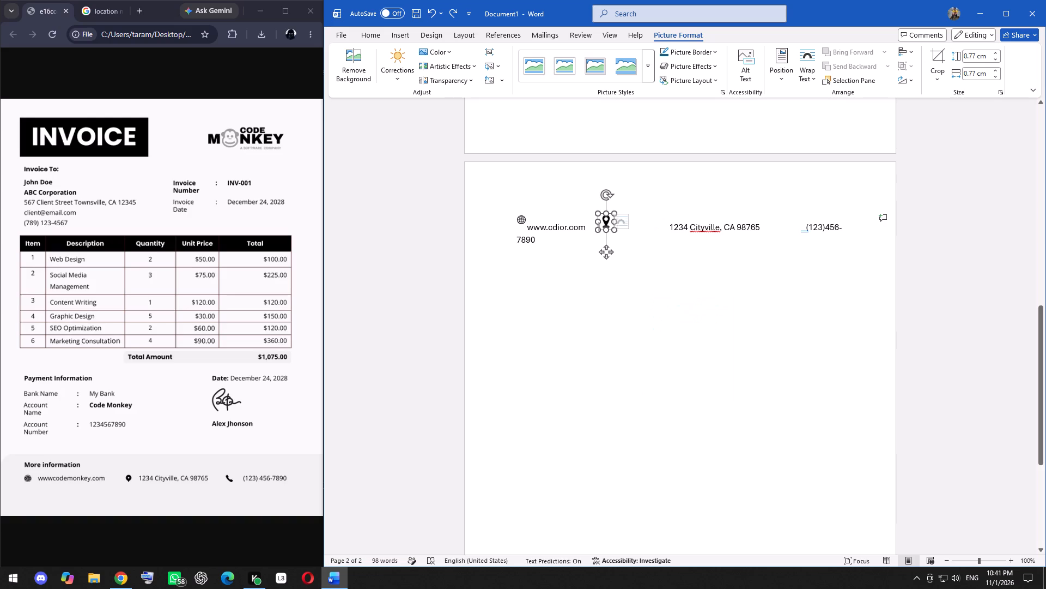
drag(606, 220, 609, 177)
Set the location pin's text wrapping to In Front of Text and locate it in the document.
click(628, 219)
click(706, 322)
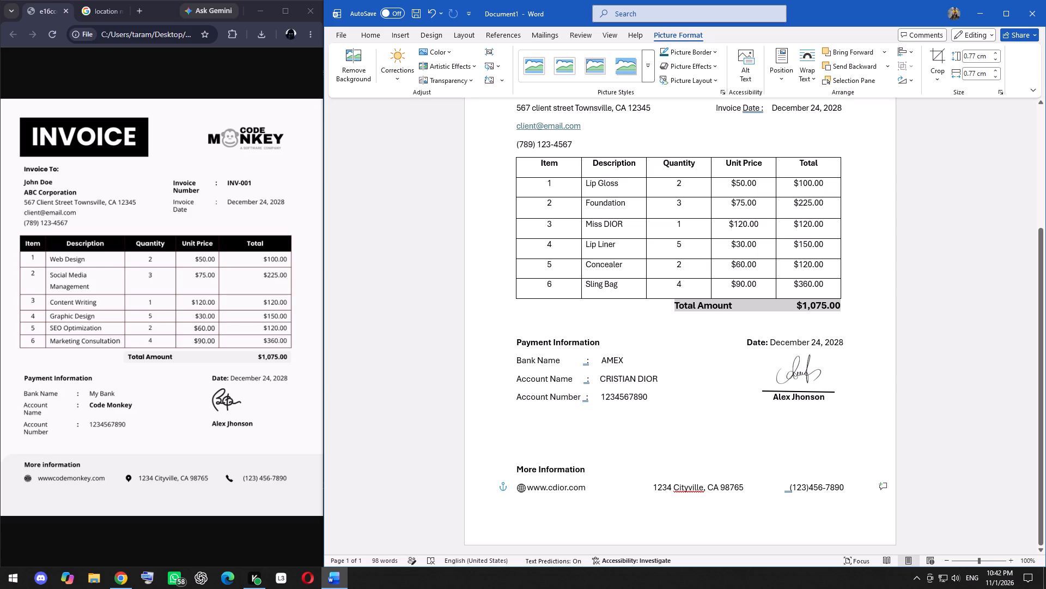
scroll(650, 372, down, 6)
scroll(653, 377, up, 1)
scroll(661, 329, up, 1)
scroll(661, 329, down, 1)
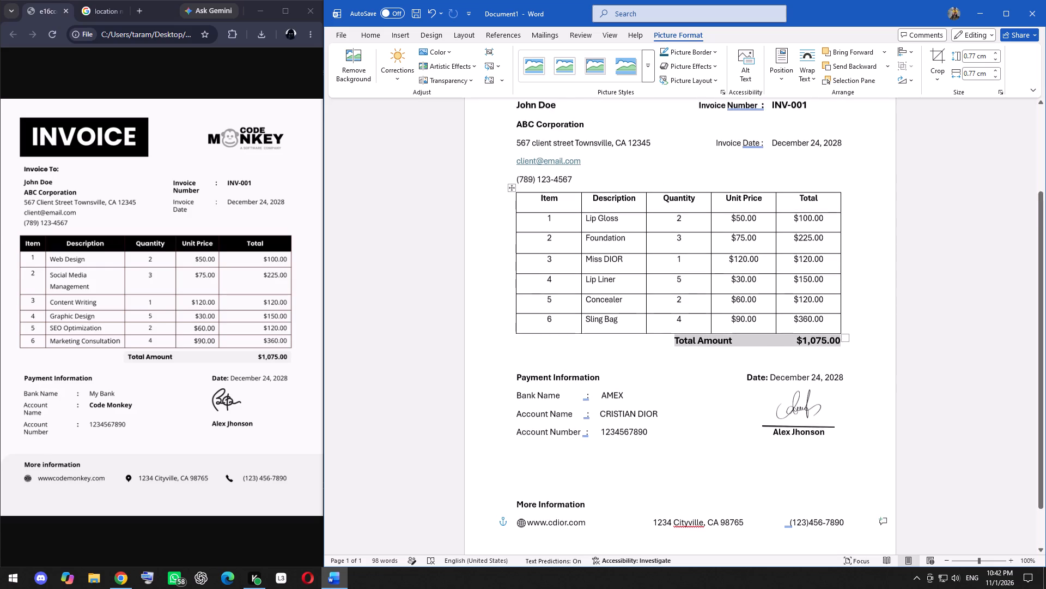
scroll(661, 329, up, 6)
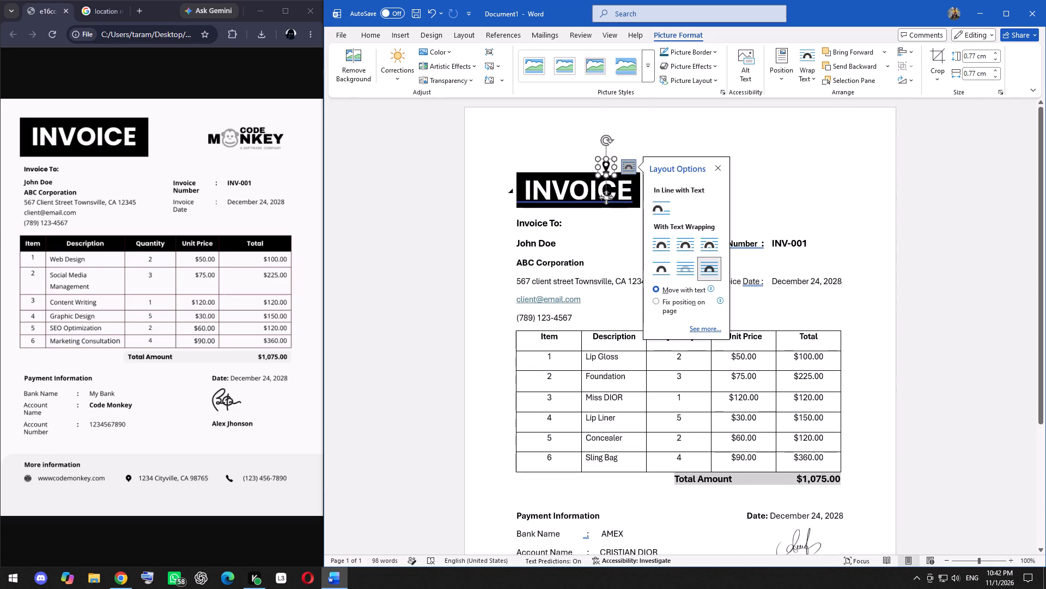
Move the location pin from the INVOICE heading down to just before the 1234 Cityville address under More Information.
drag(607, 168, 631, 520)
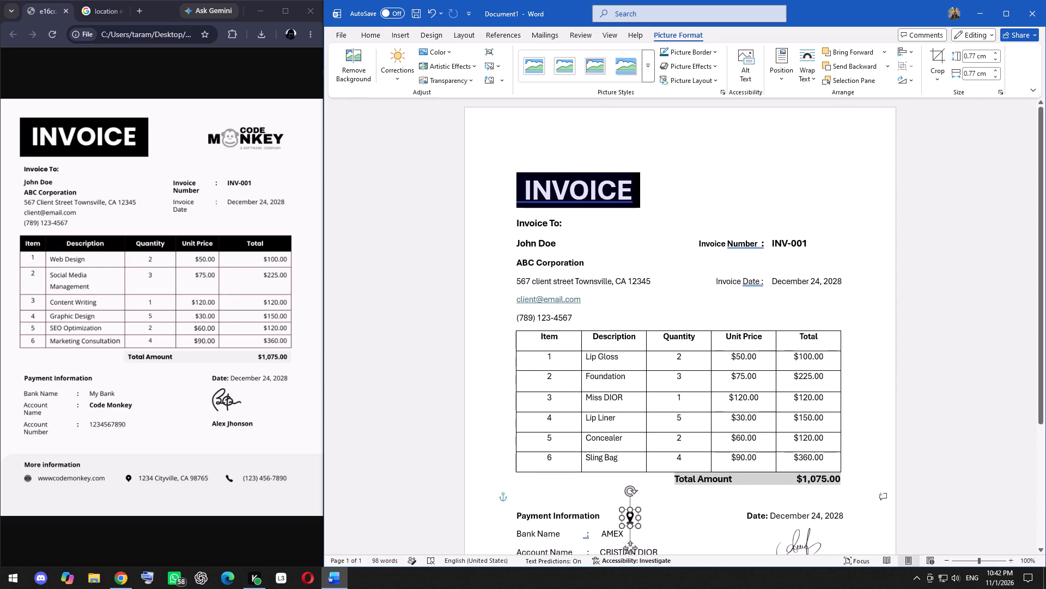
drag(631, 520, 686, 539)
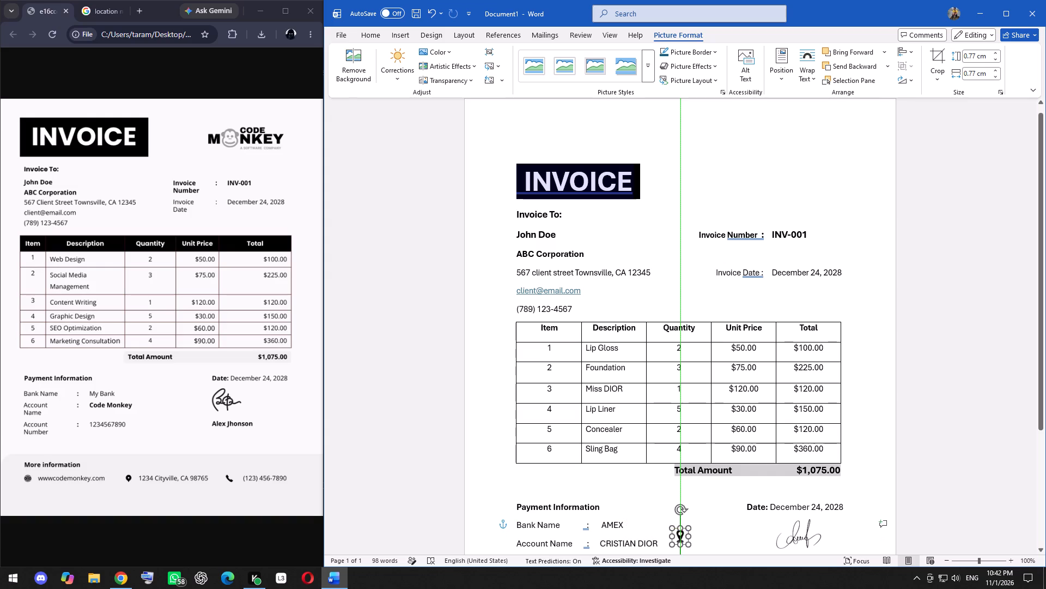
drag(686, 539, 750, 536)
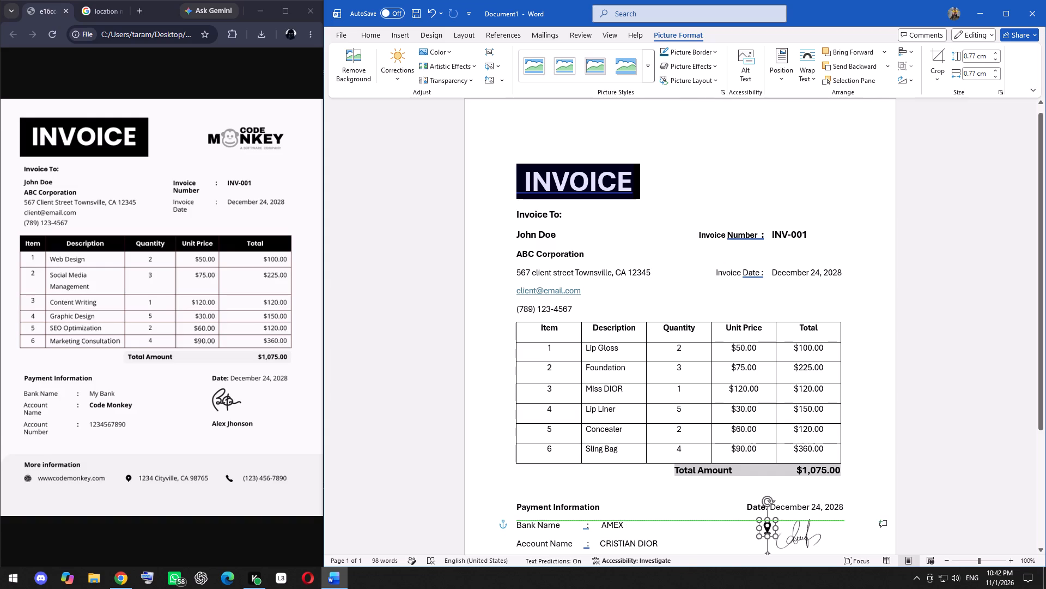
drag(750, 536, 727, 539)
drag(1045, 344, 1045, 369)
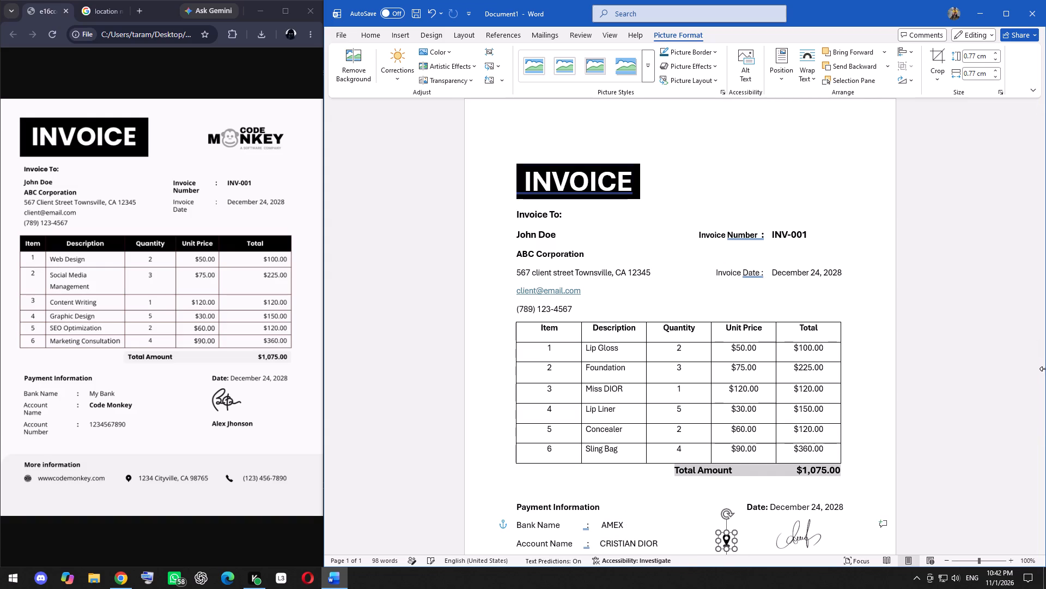
drag(1045, 369, 1045, 368)
drag(1039, 334, 1045, 453)
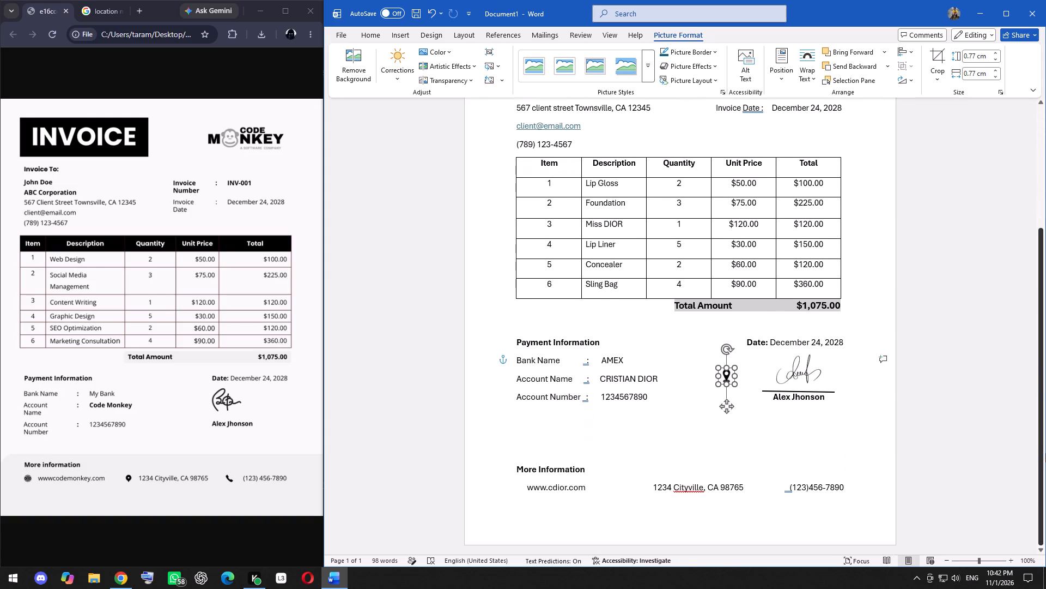
drag(1045, 453, 1045, 461)
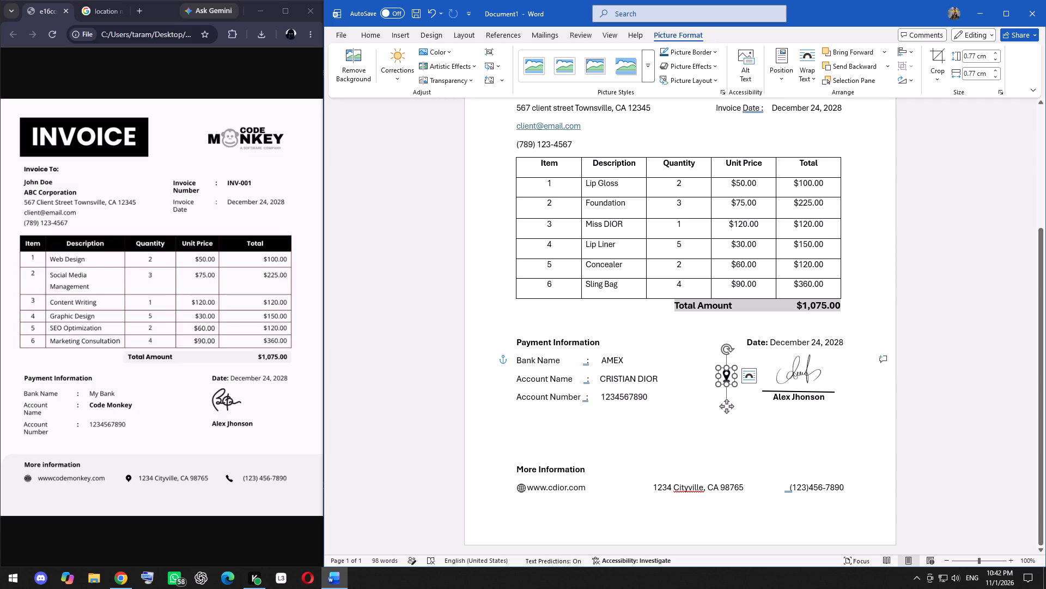
drag(728, 375, 665, 441)
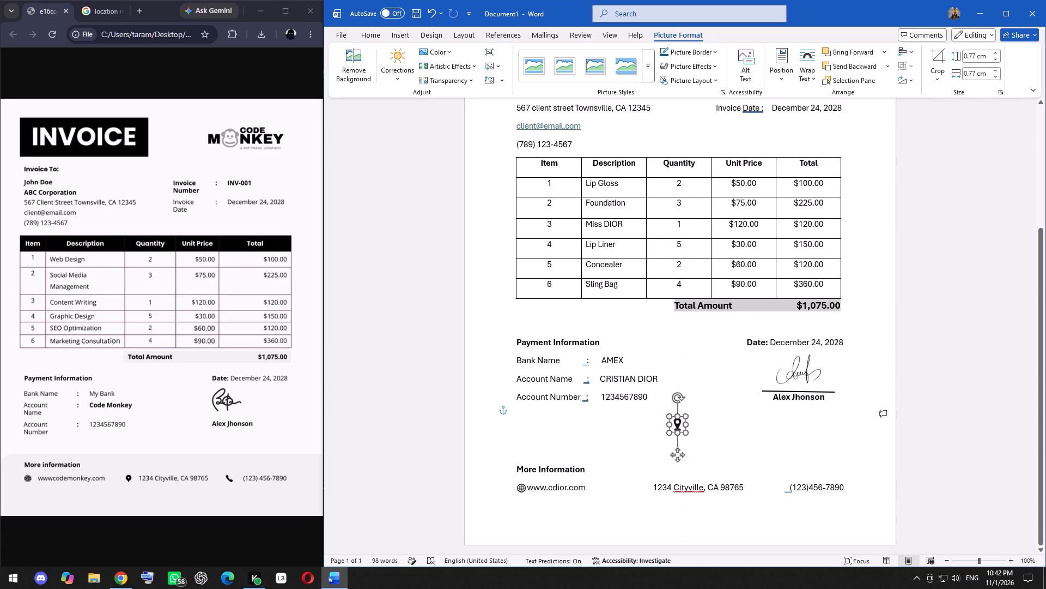
drag(665, 441, 646, 485)
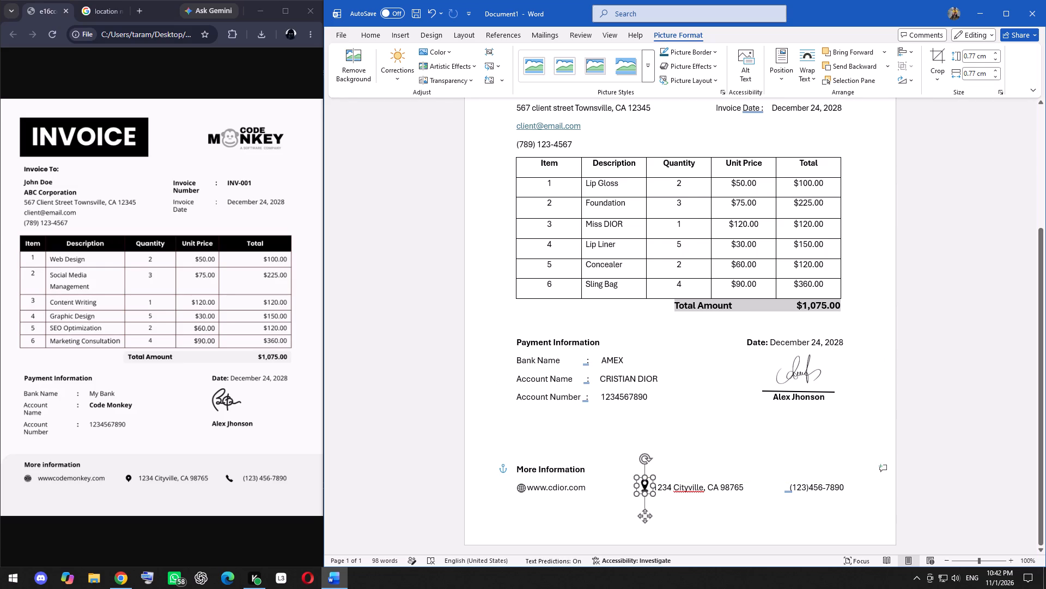
drag(646, 485, 646, 483)
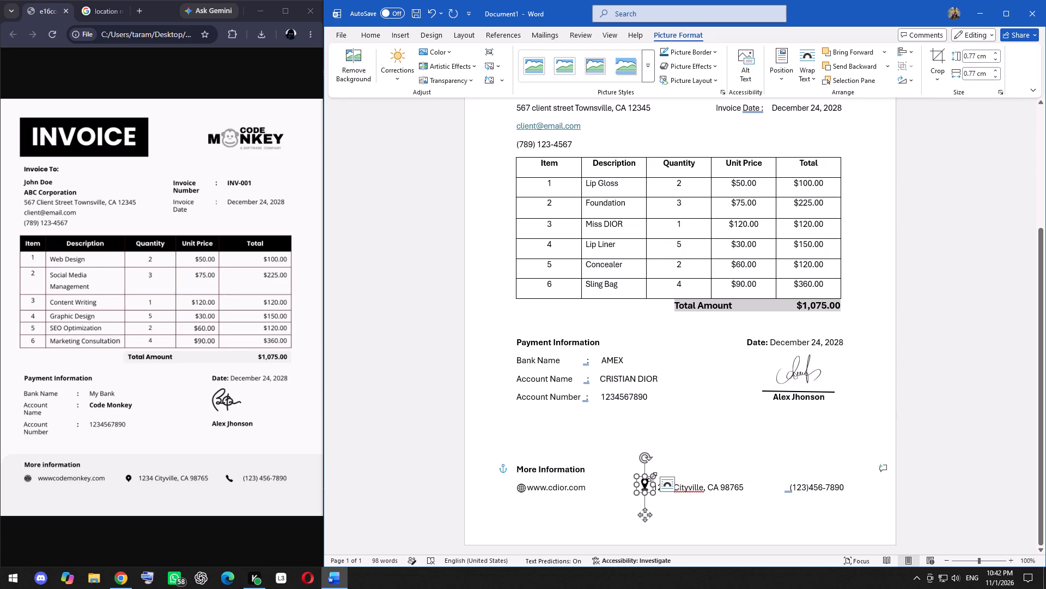
Shrink the location pin to about 0.66 cm by 0.66 cm and fine-tune its position beside the 1234 Cityville address.
click(652, 477)
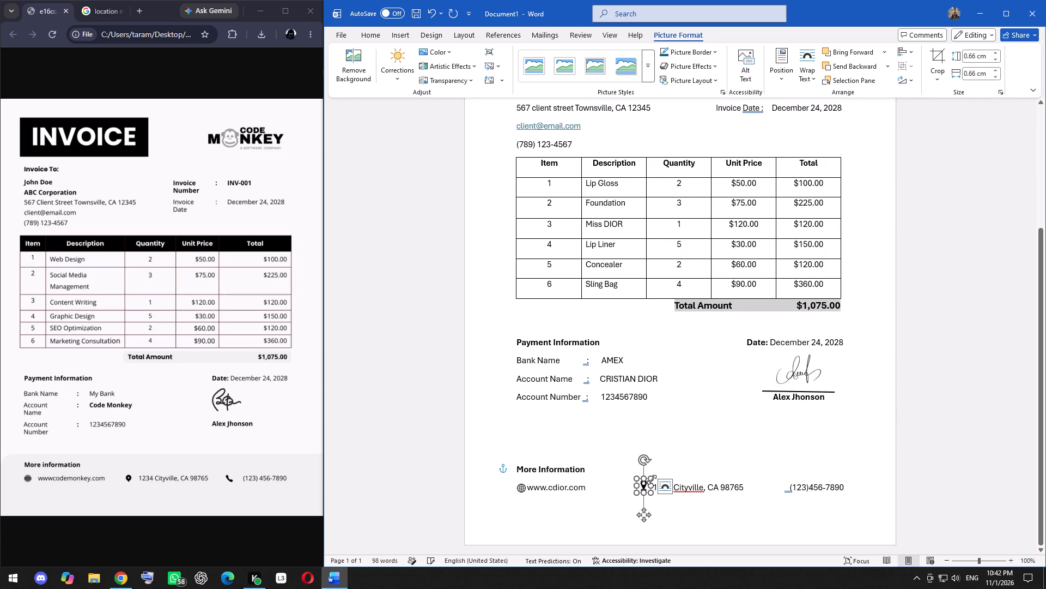
drag(642, 485, 643, 488)
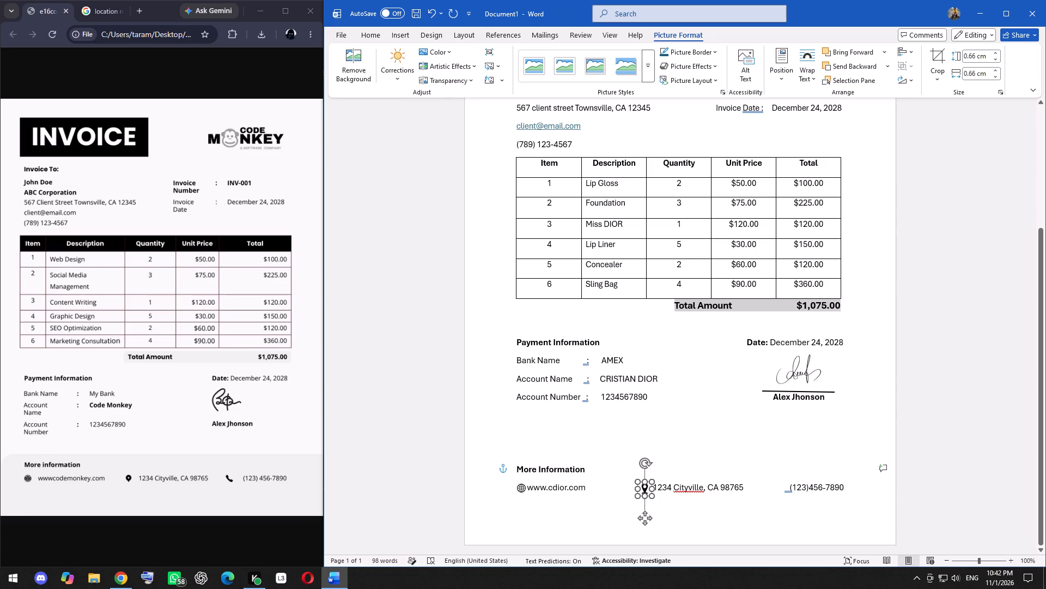
drag(643, 488, 646, 481)
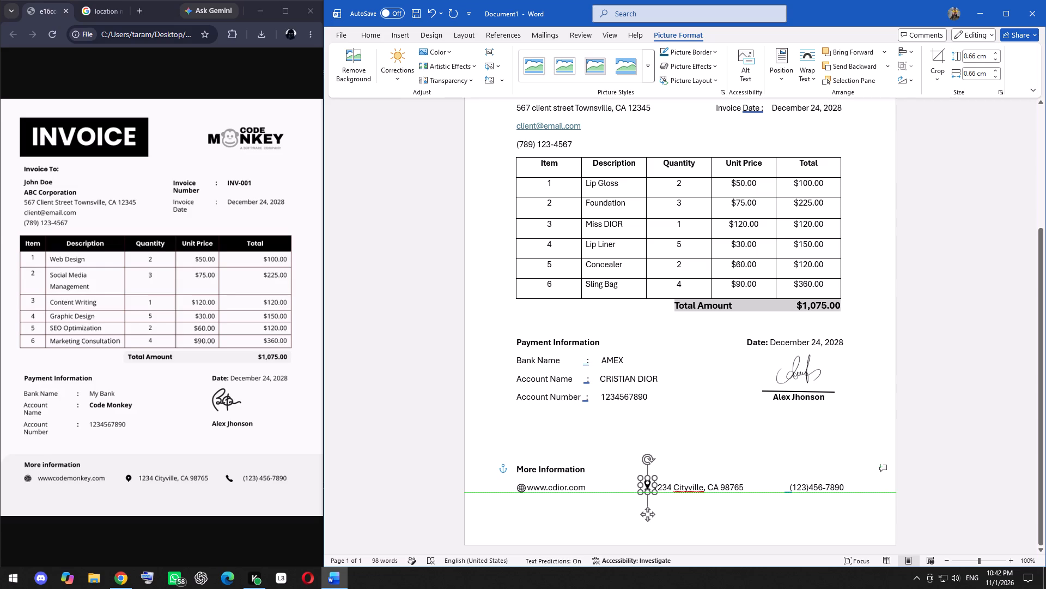
drag(646, 481, 646, 480)
click(707, 460)
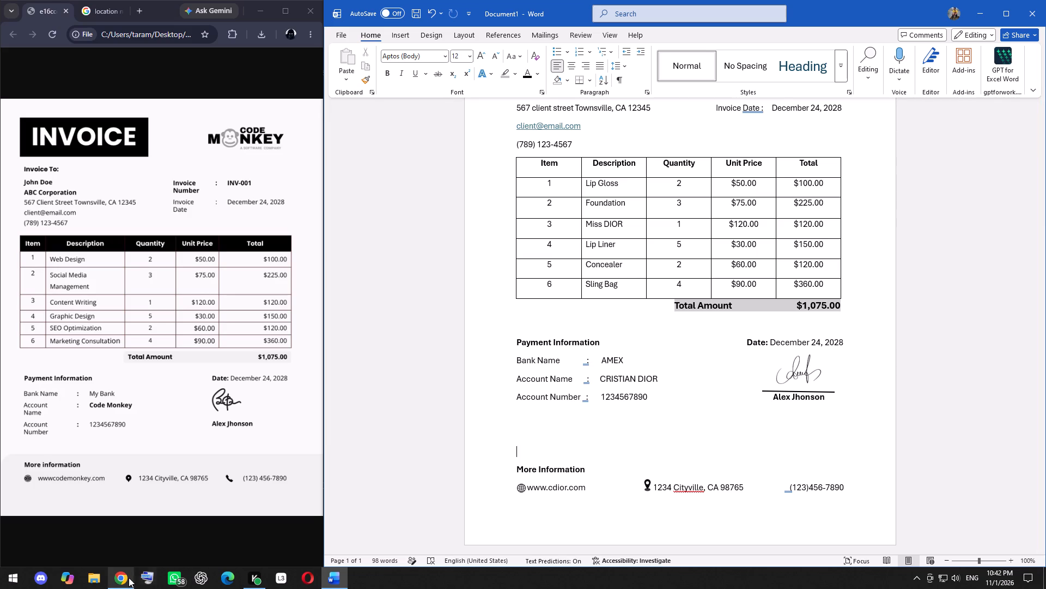
In Chrome, replace the location logo search with an image search for "call logo noire".
click(118, 5)
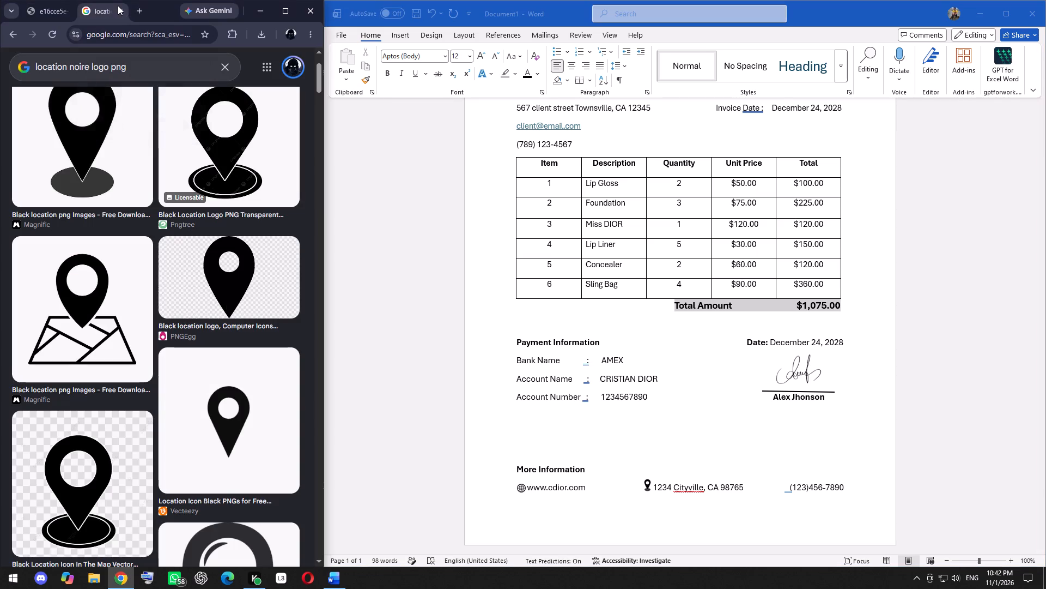
click(120, 6)
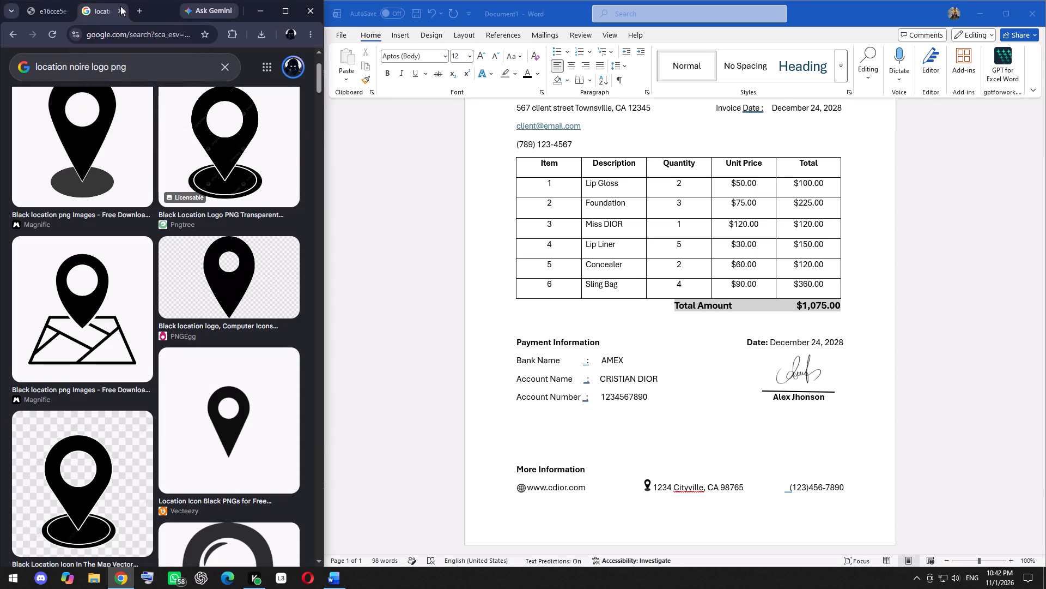
click(119, 11)
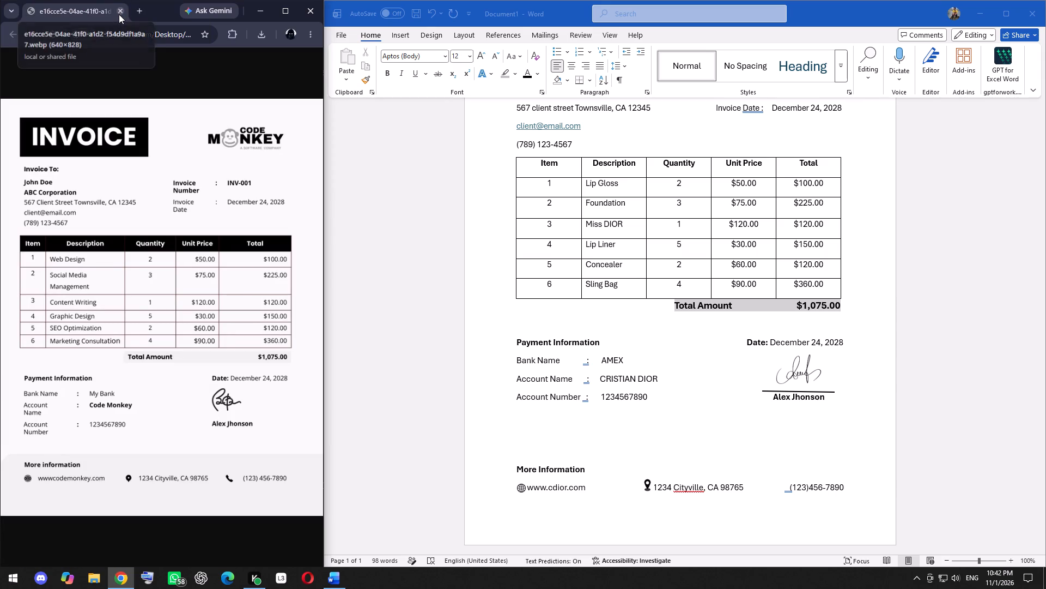
click(139, 6)
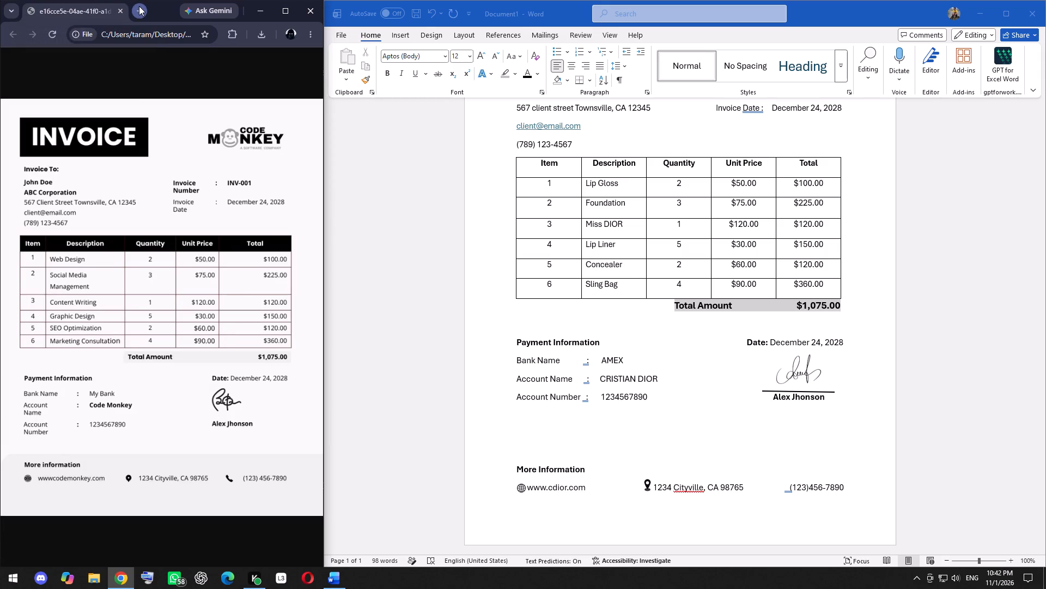
text(call lo)
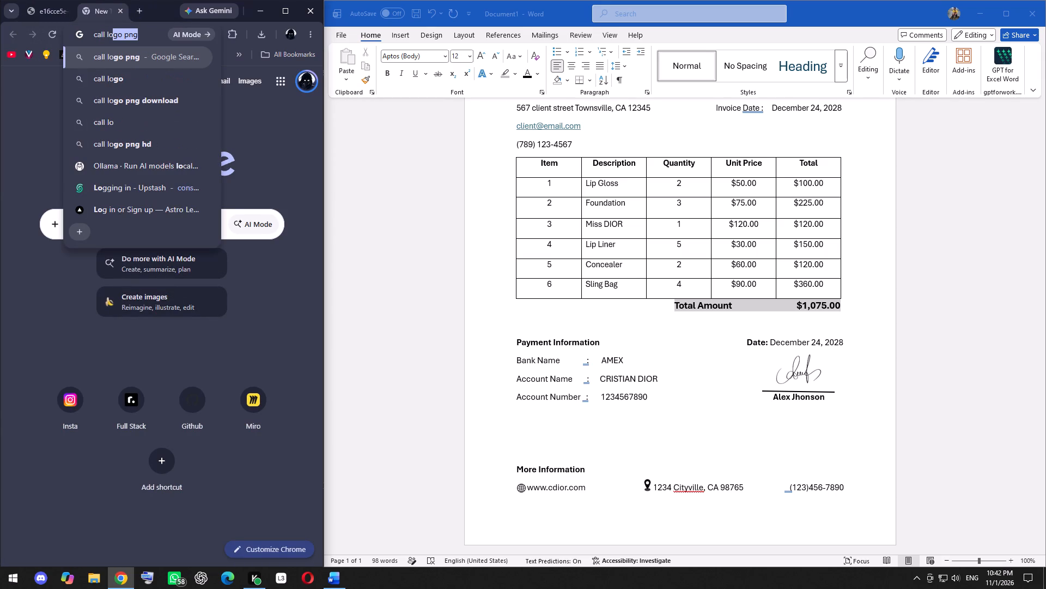
text(go no)
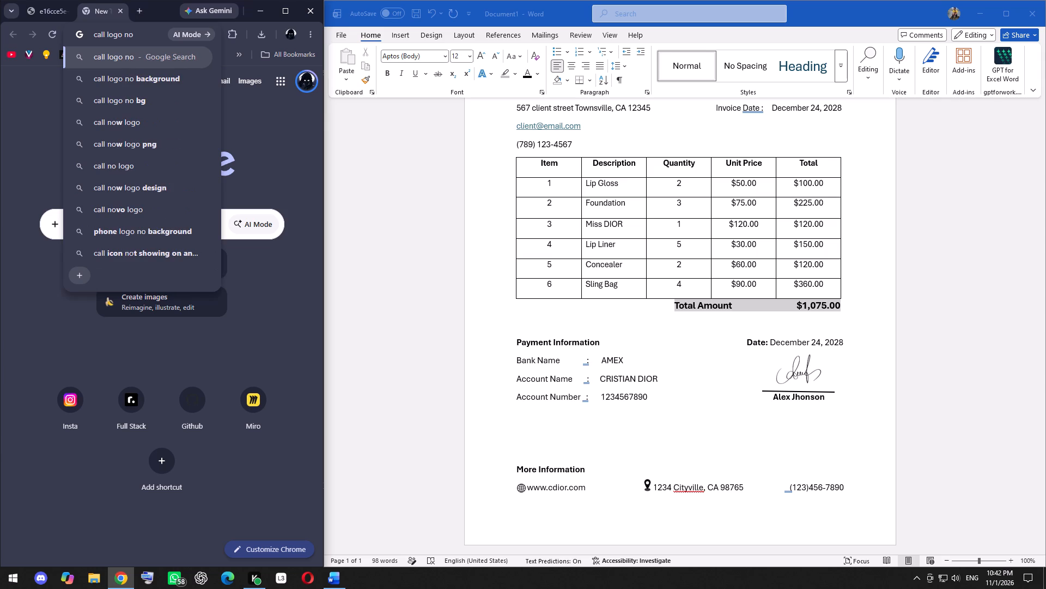
text(ire)
key(Return)
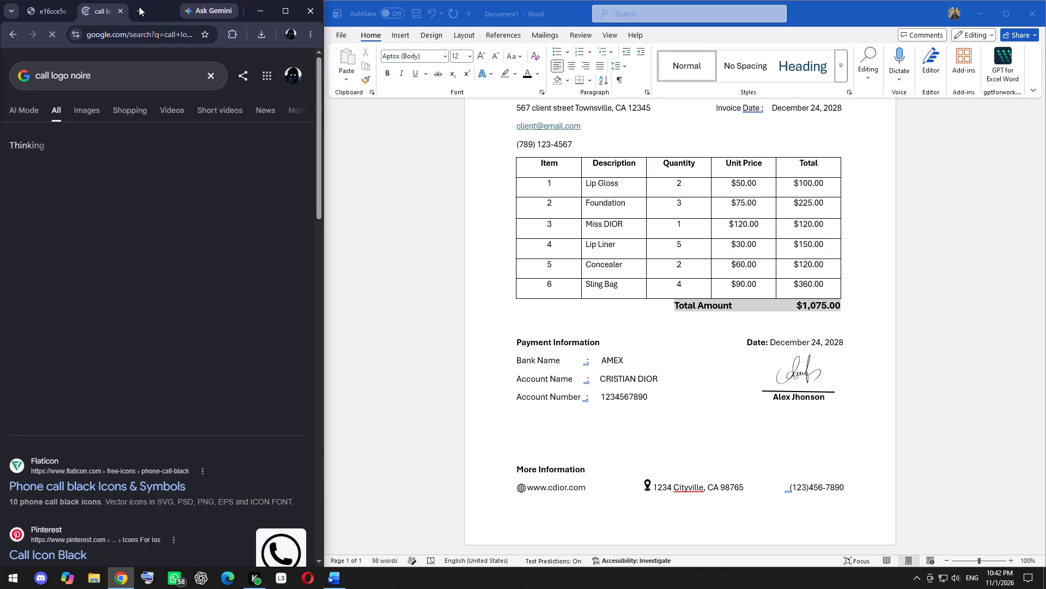
click(83, 105)
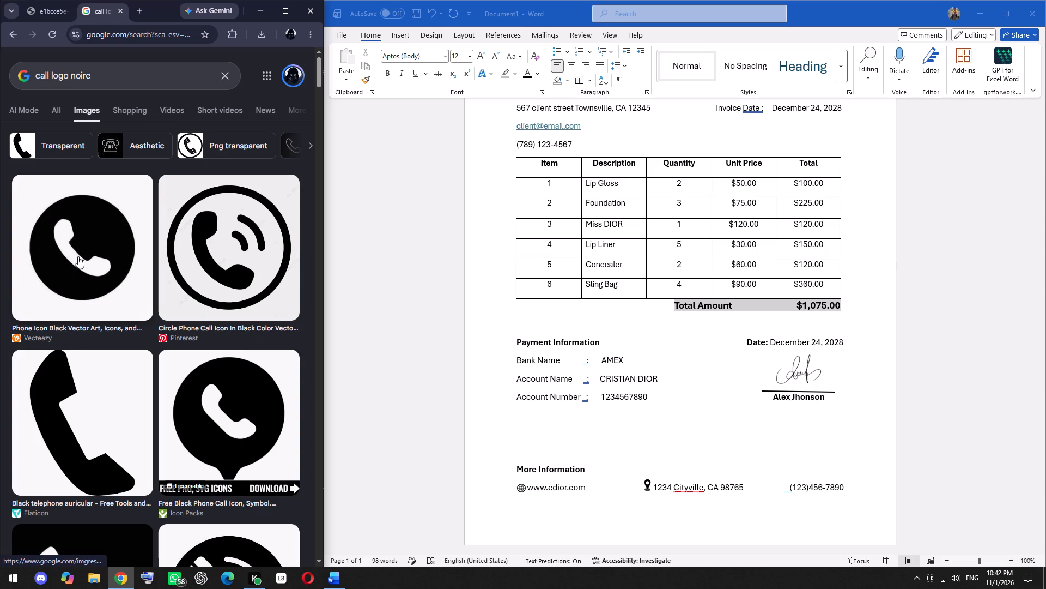
Save the plain black telephone handset image to the Desktop as the PNG "images (2)" and return to the invoice template.
right_click(78, 431)
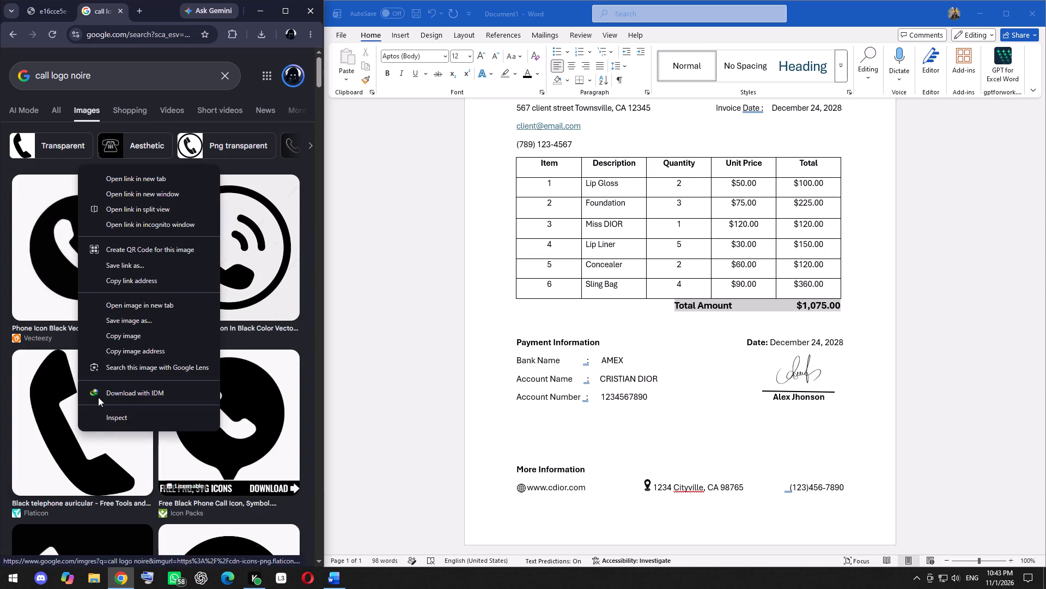
click(115, 323)
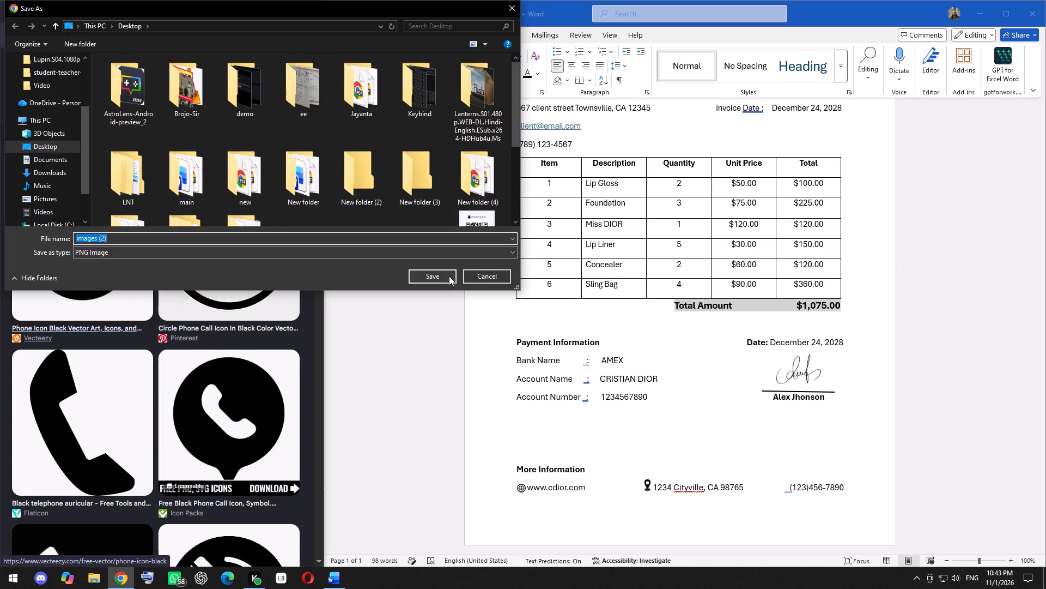
click(448, 275)
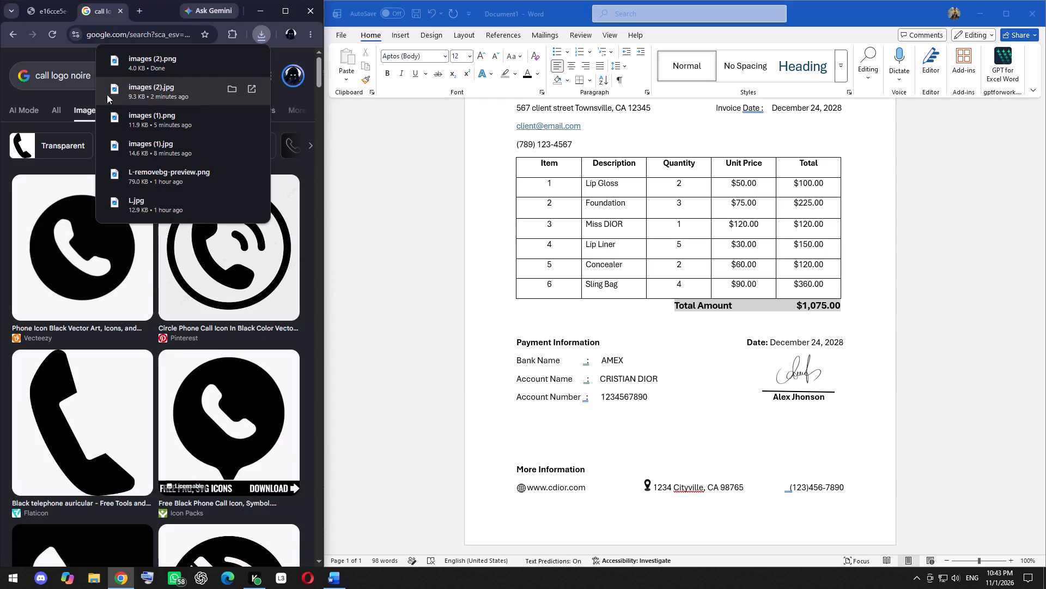
click(43, 6)
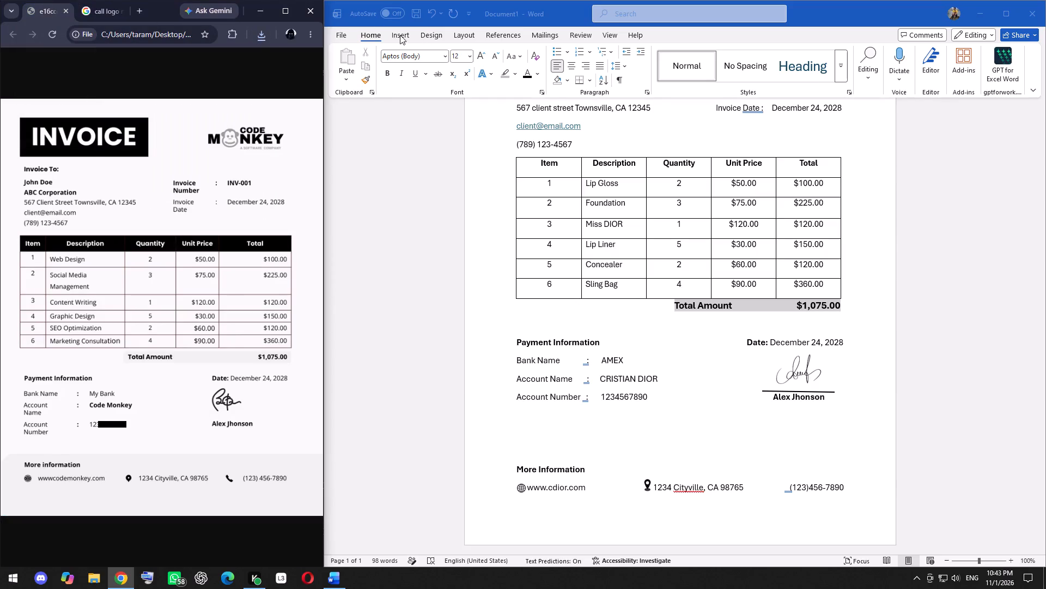
In Word, insert the handset picture "images (2)" from the Desktop on the blank line above More Information.
click(406, 31)
click(403, 34)
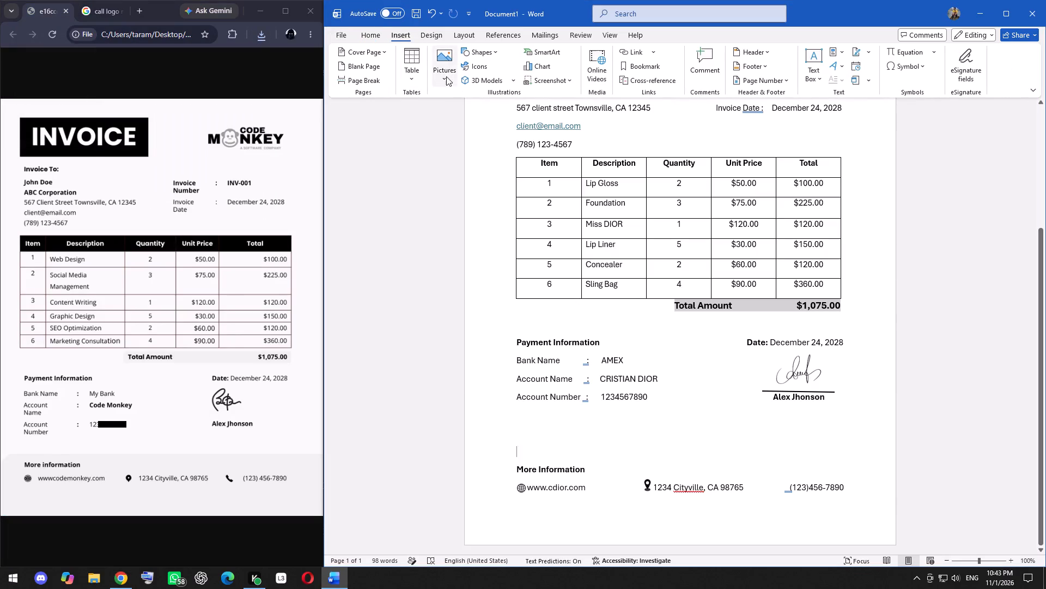
click(446, 78)
click(466, 107)
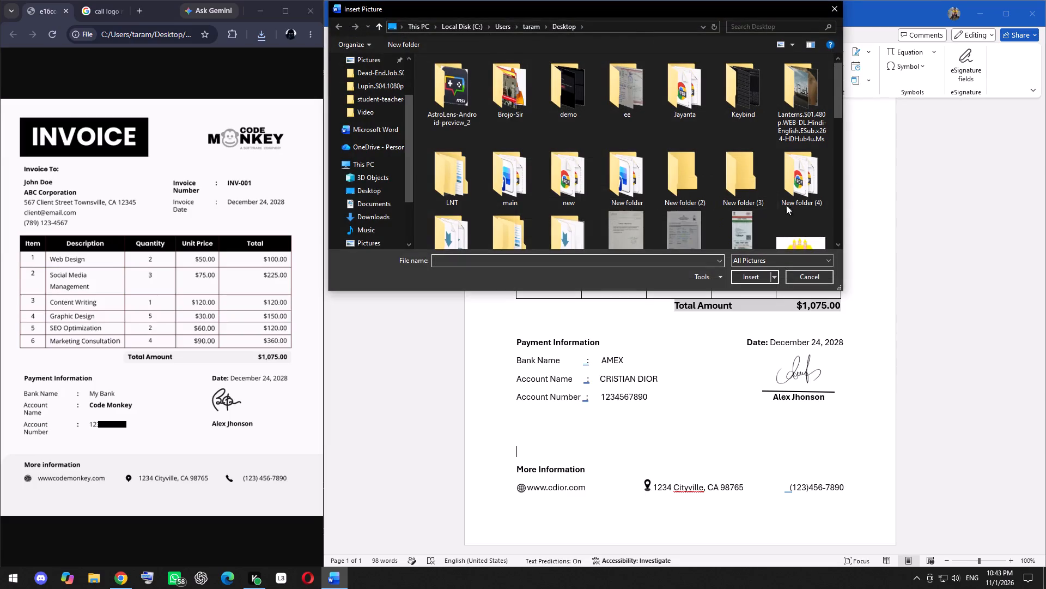
click(371, 187)
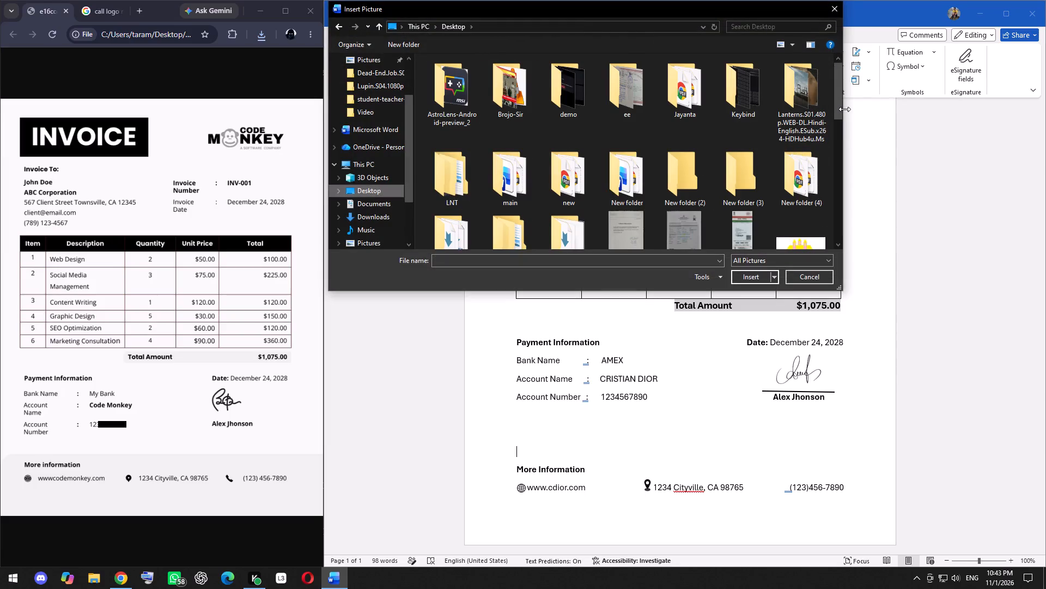
drag(836, 113, 843, 190)
click(563, 126)
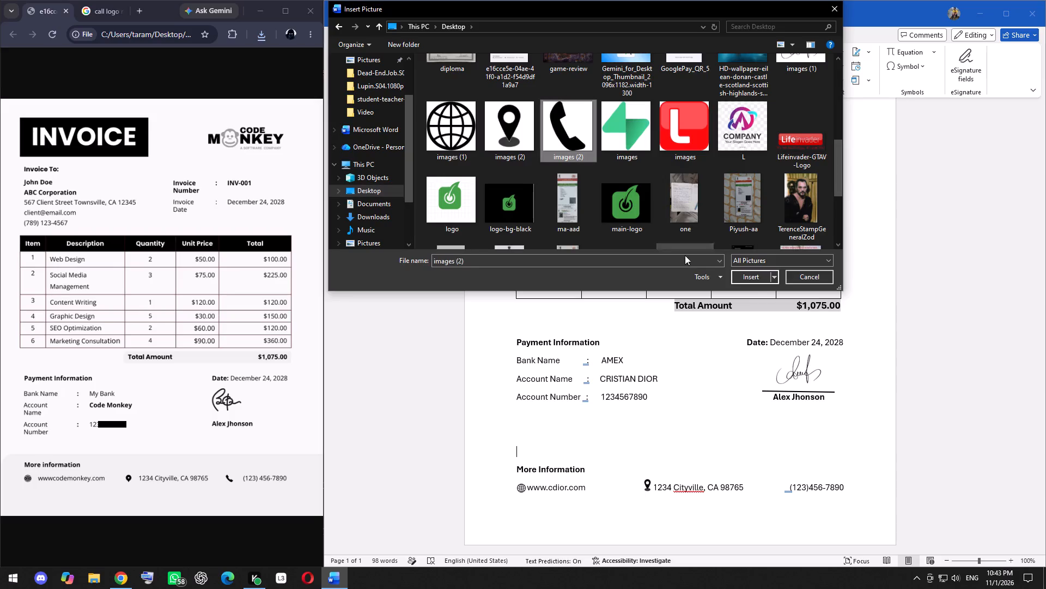
click(751, 274)
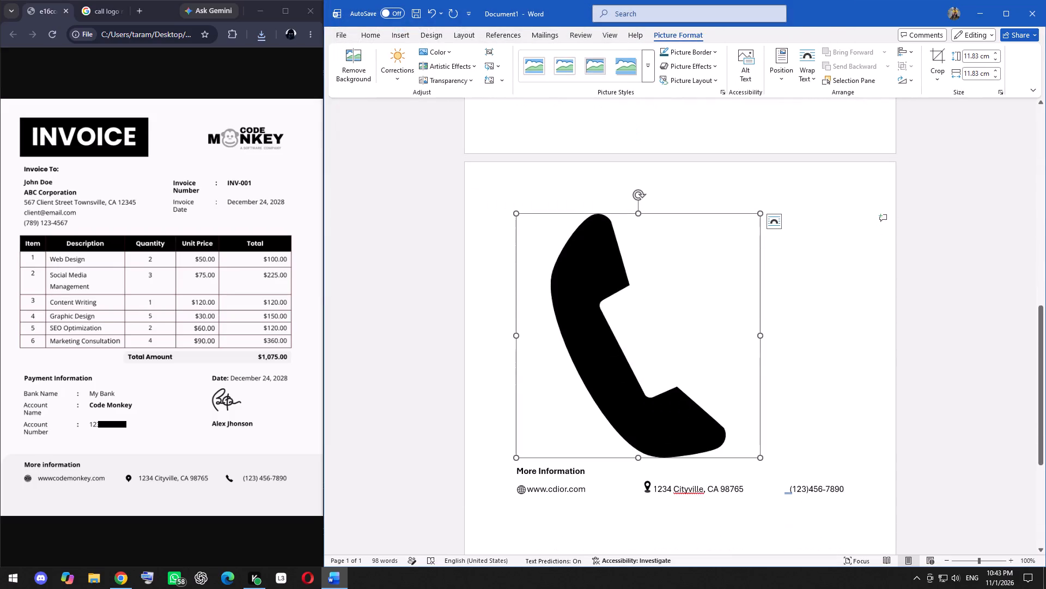
Shrink the handset picture above More Information proportionally to about 0.48 cm by 0.48 cm, keeping it upright.
drag(759, 456, 684, 324)
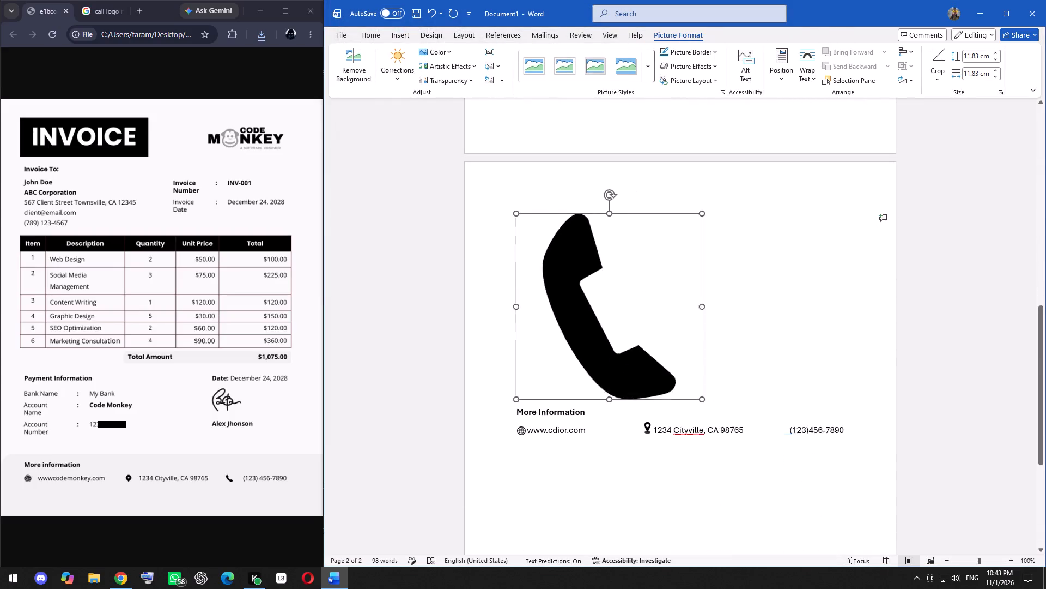
drag(684, 324, 533, 193)
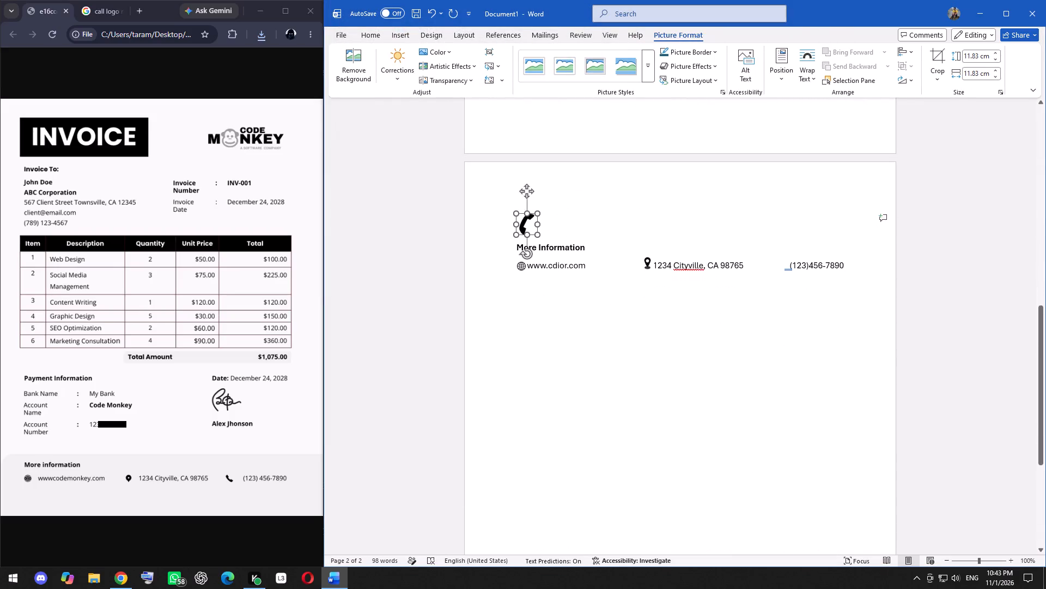
drag(533, 193, 510, 194)
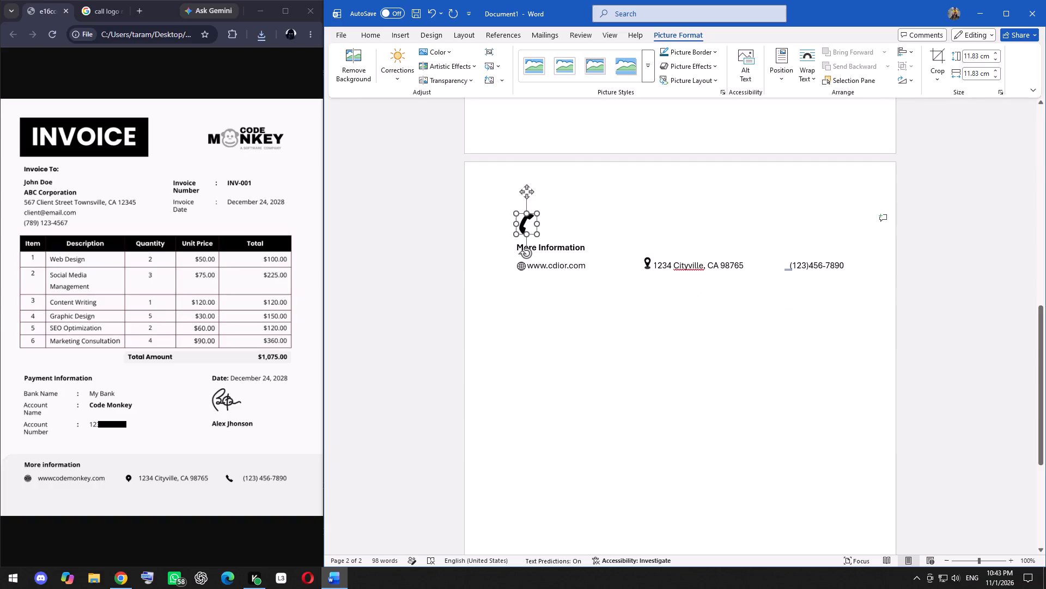
drag(510, 194, 569, 191)
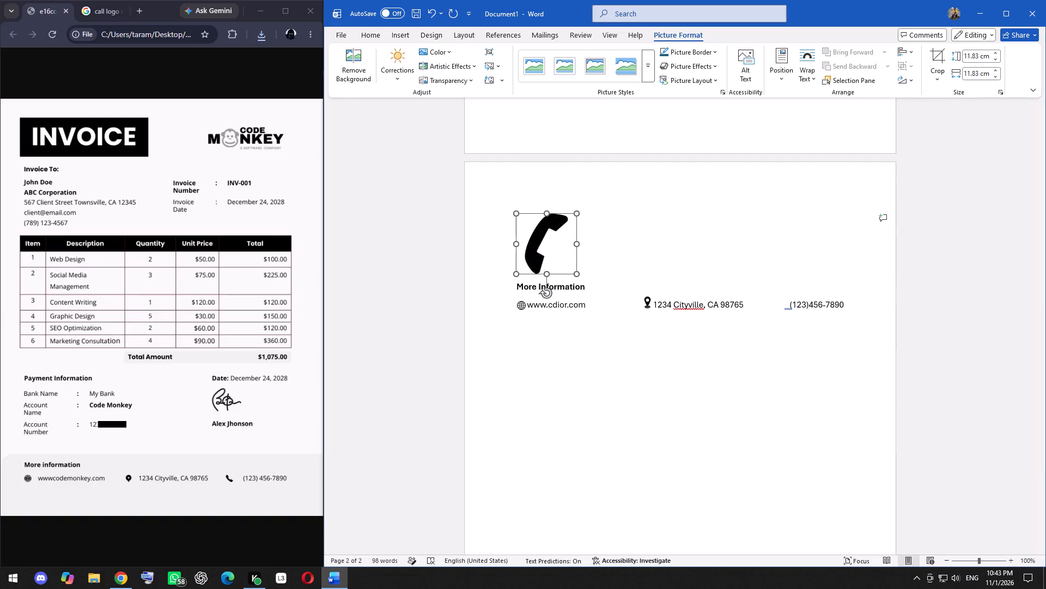
drag(569, 191, 449, 266)
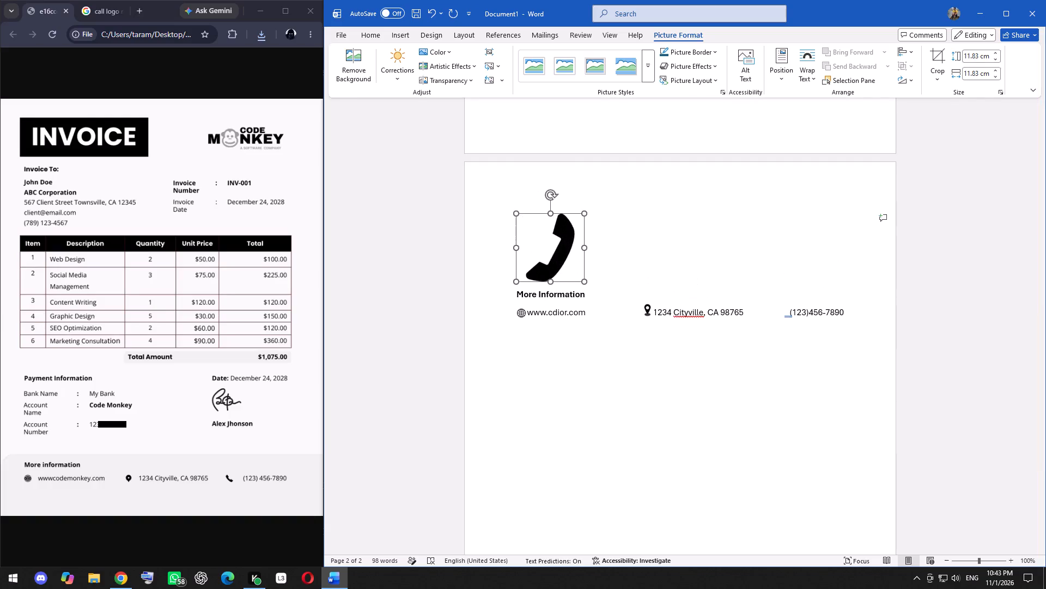
drag(449, 266, 479, 234)
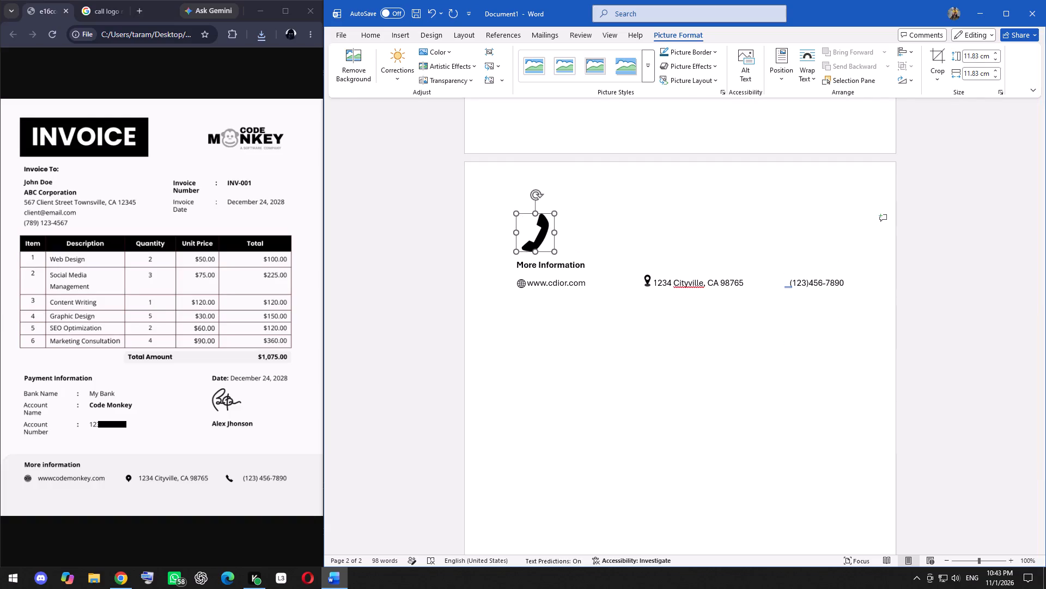
drag(479, 234, 521, 231)
scroll(569, 217, down, 1)
scroll(569, 215, up, 3)
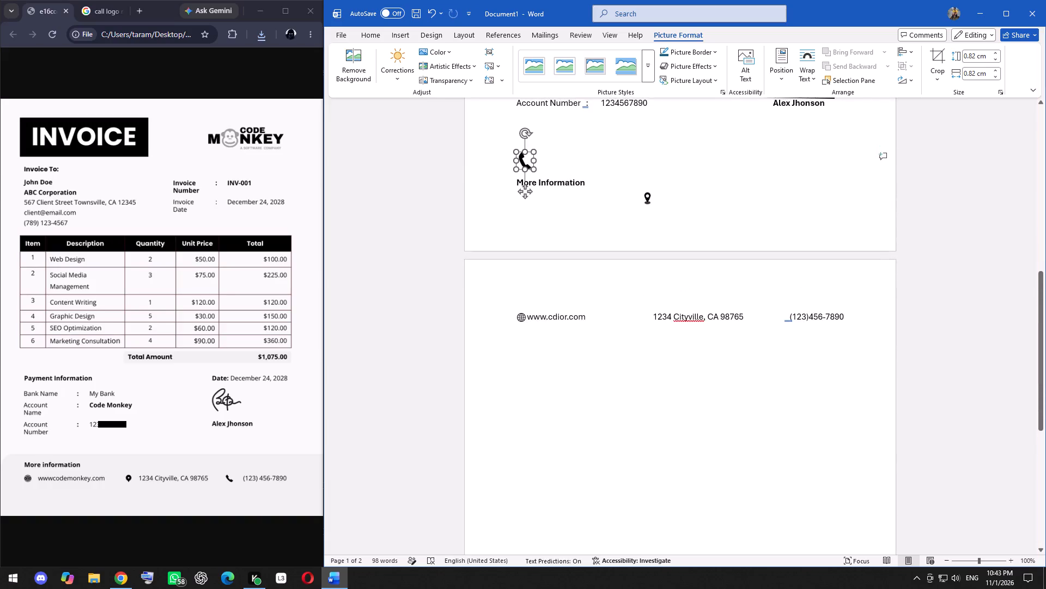
scroll(570, 191, down, 1)
scroll(570, 191, up, 2)
scroll(570, 191, down, 2)
scroll(570, 191, up, 2)
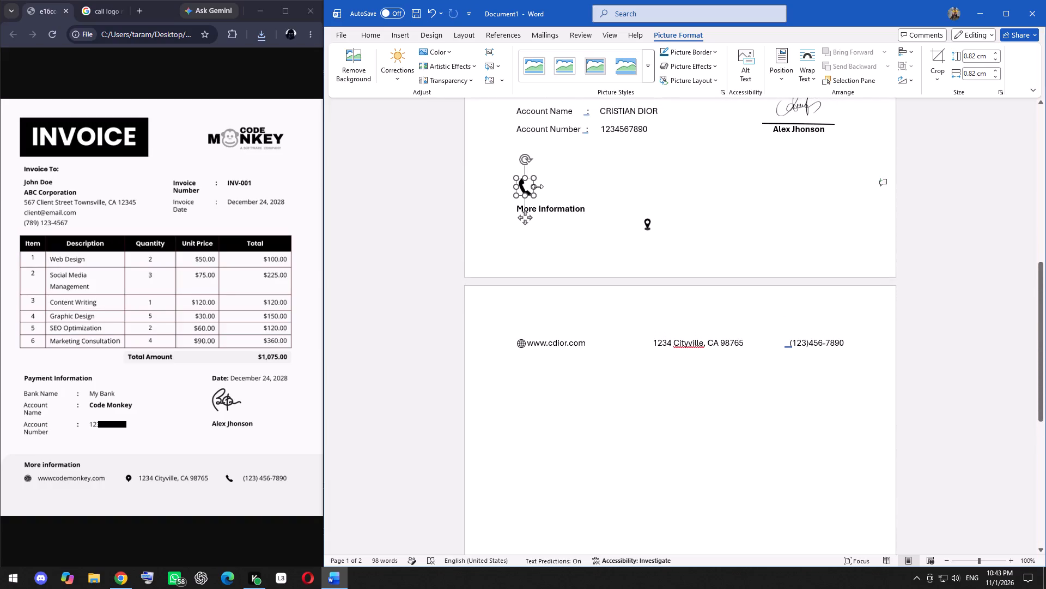
drag(535, 194, 528, 187)
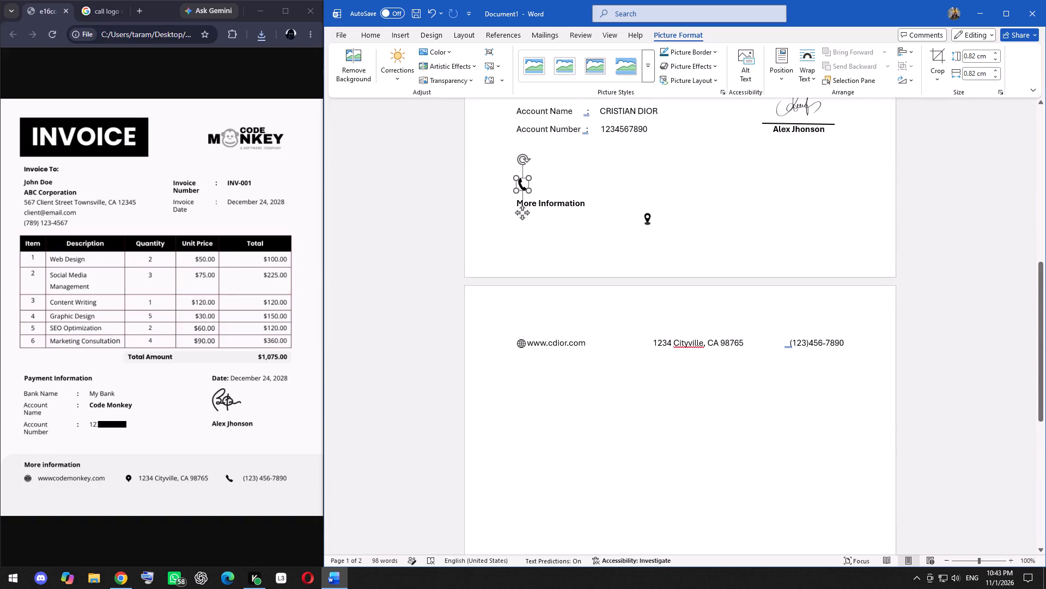
drag(528, 187, 526, 183)
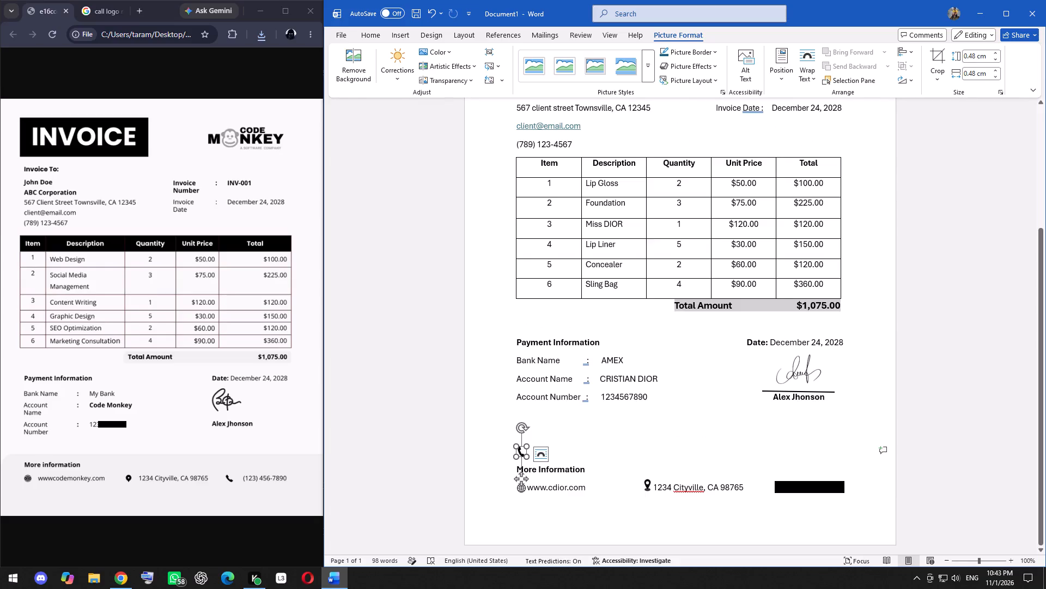
Set the small handset picture's text wrapping to In Front of Text.
drag(521, 450, 544, 454)
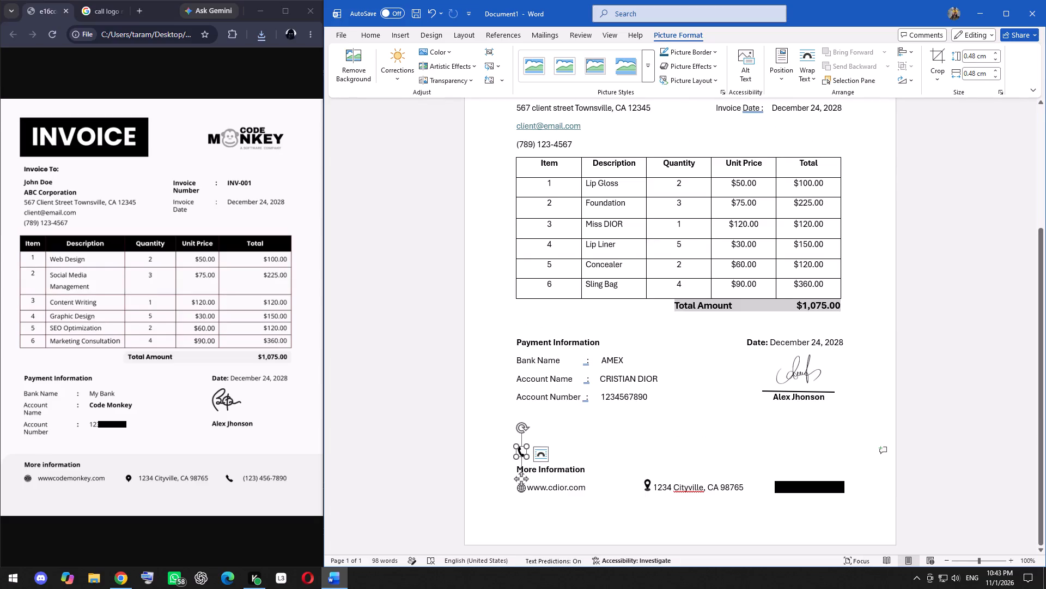
click(538, 453)
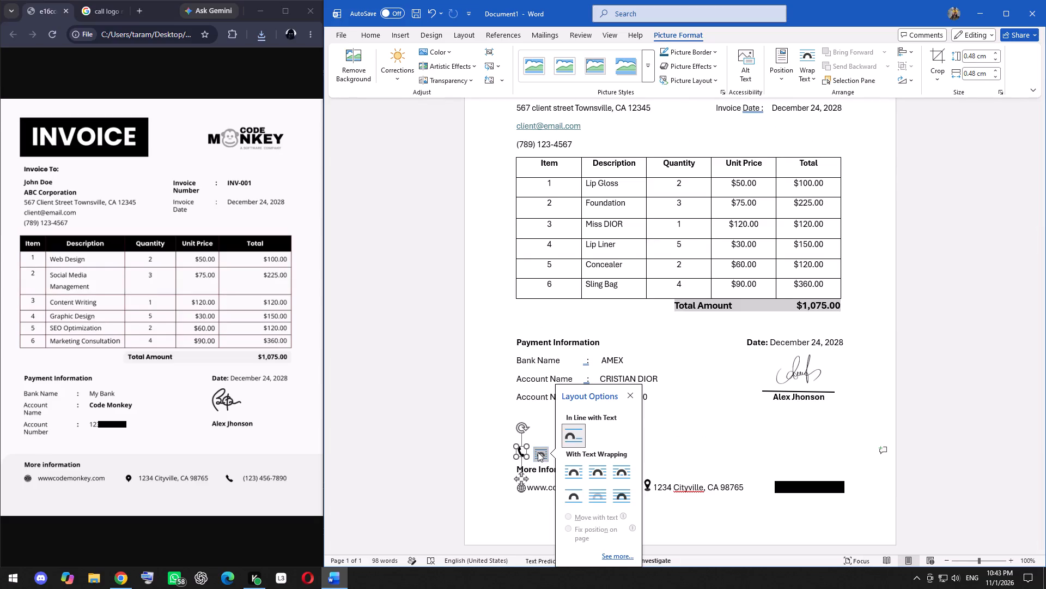
click(621, 492)
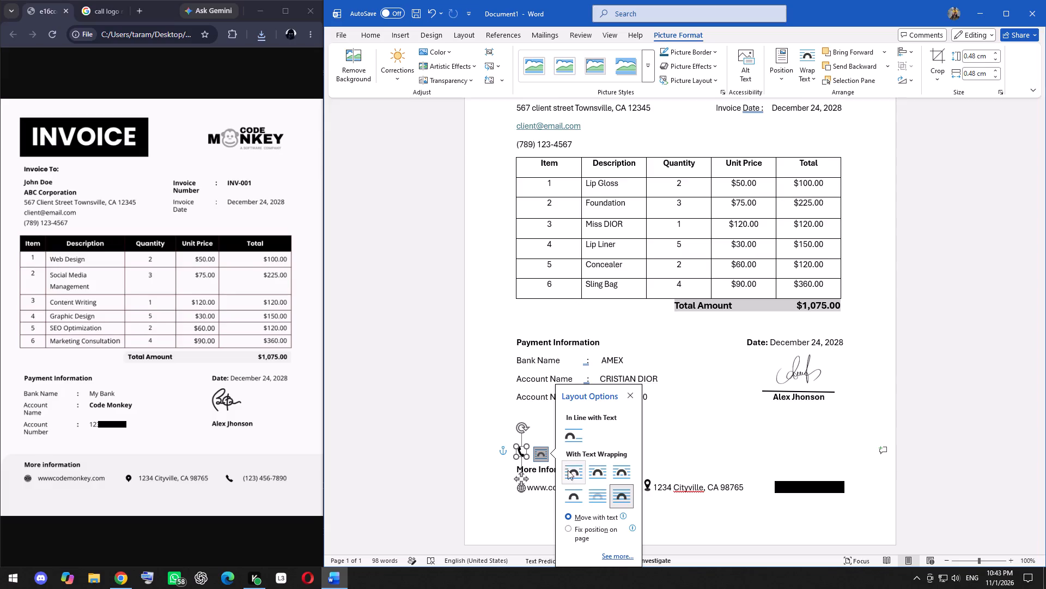
click(625, 491)
click(624, 490)
click(673, 436)
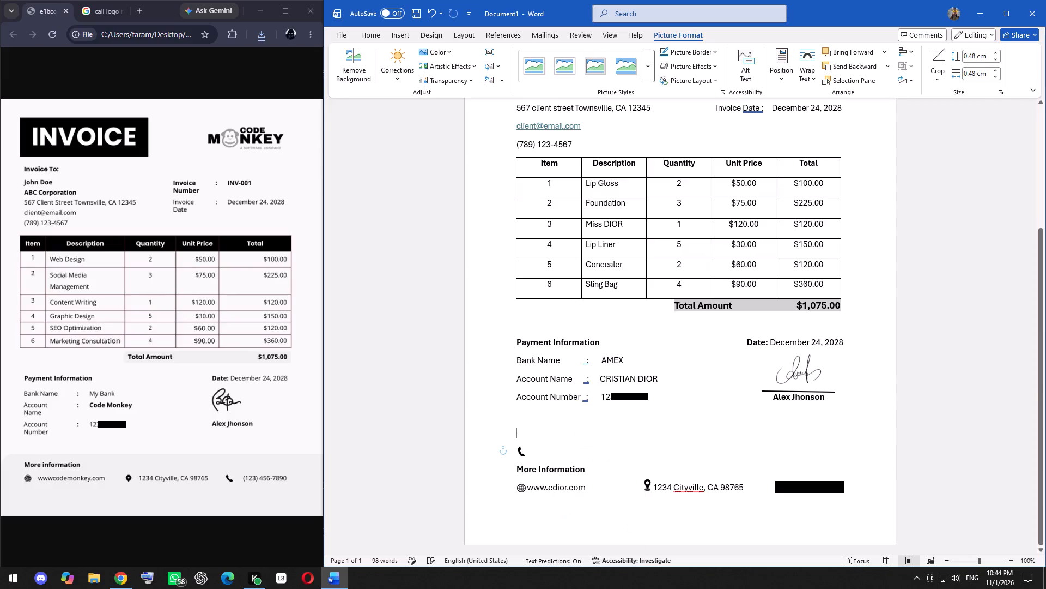
Move the handset icon down to the contact line, directly before the phone number.
drag(520, 451, 554, 454)
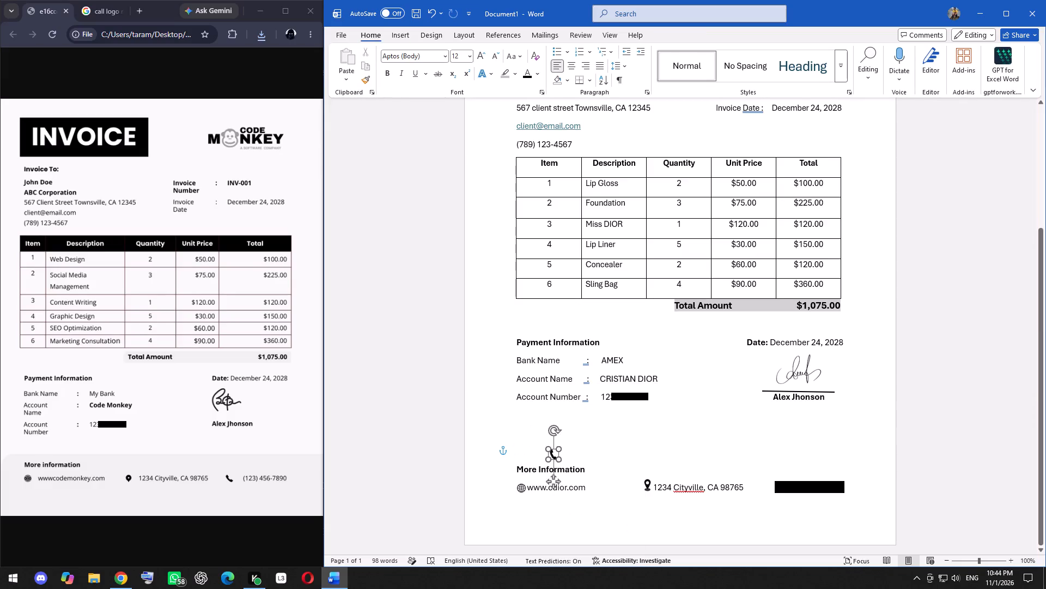
drag(554, 454, 768, 492)
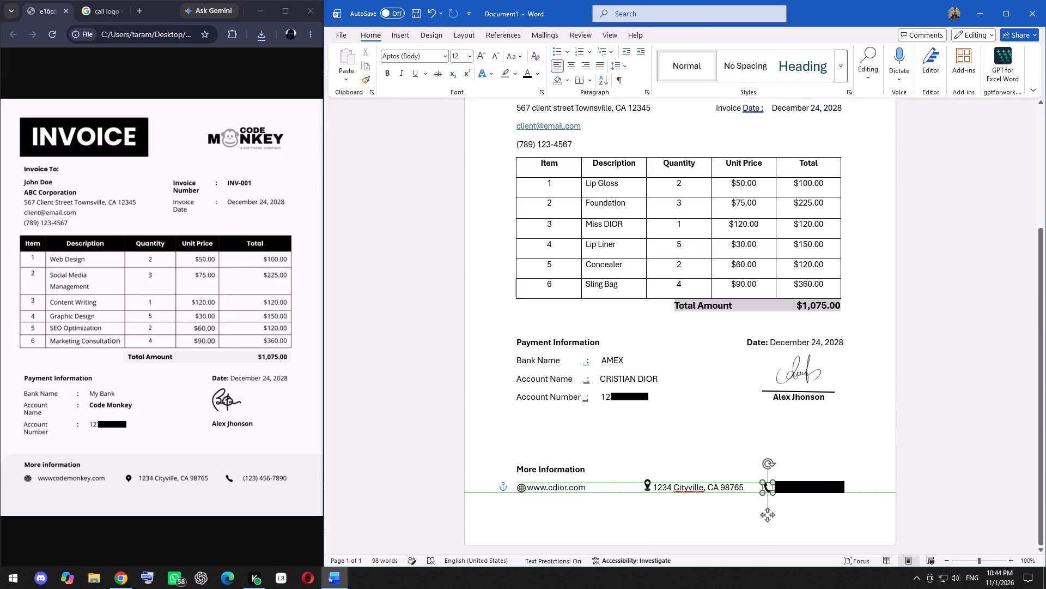
drag(768, 492, 778, 492)
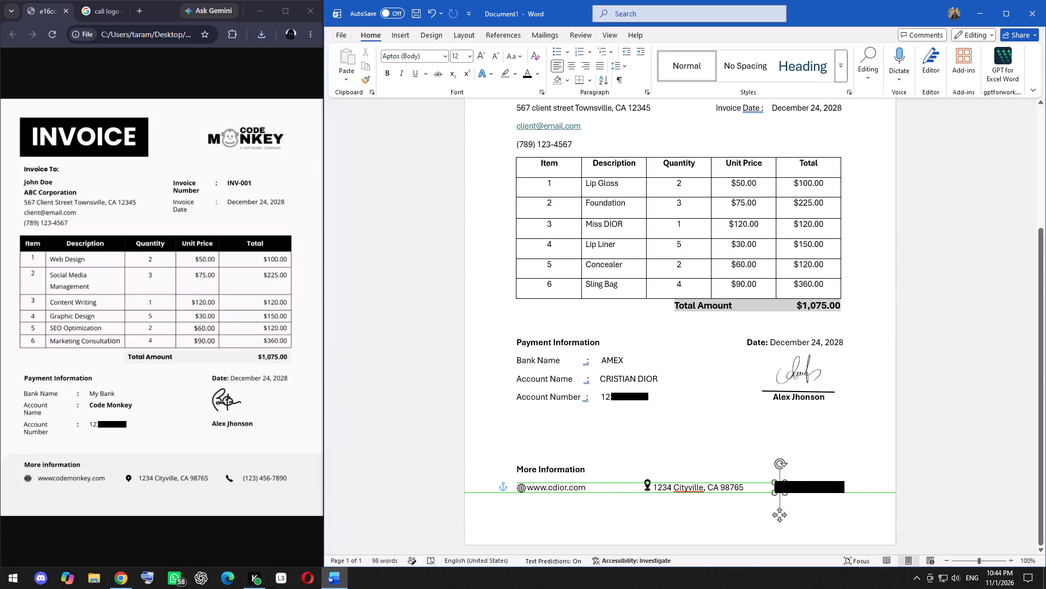
drag(778, 492, 782, 492)
click(793, 419)
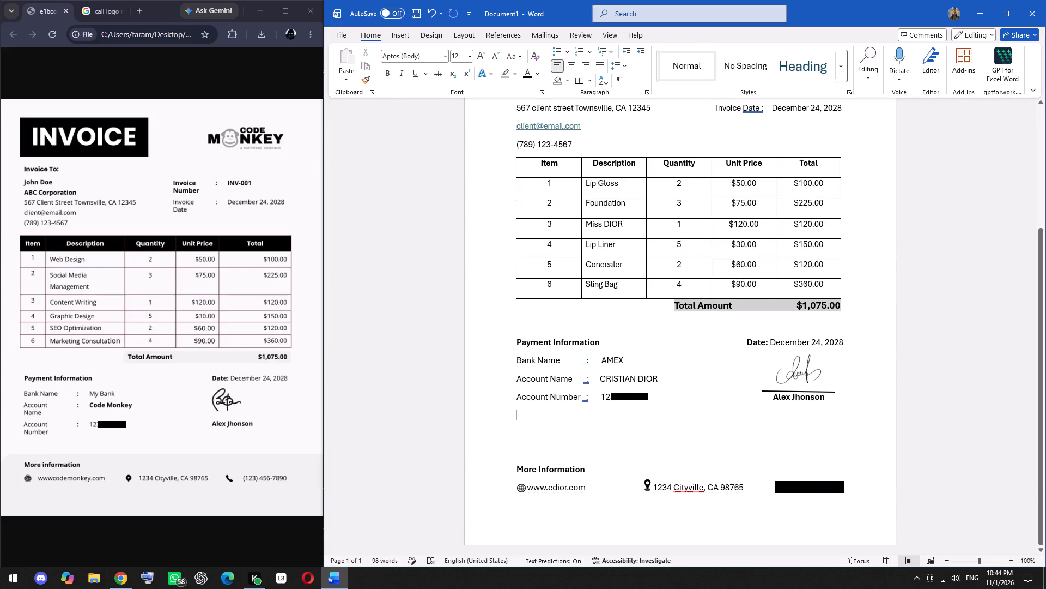
Shorten the "Invoice Number" label beside the client details to "Invoice No.".
scroll(652, 390, up, 7)
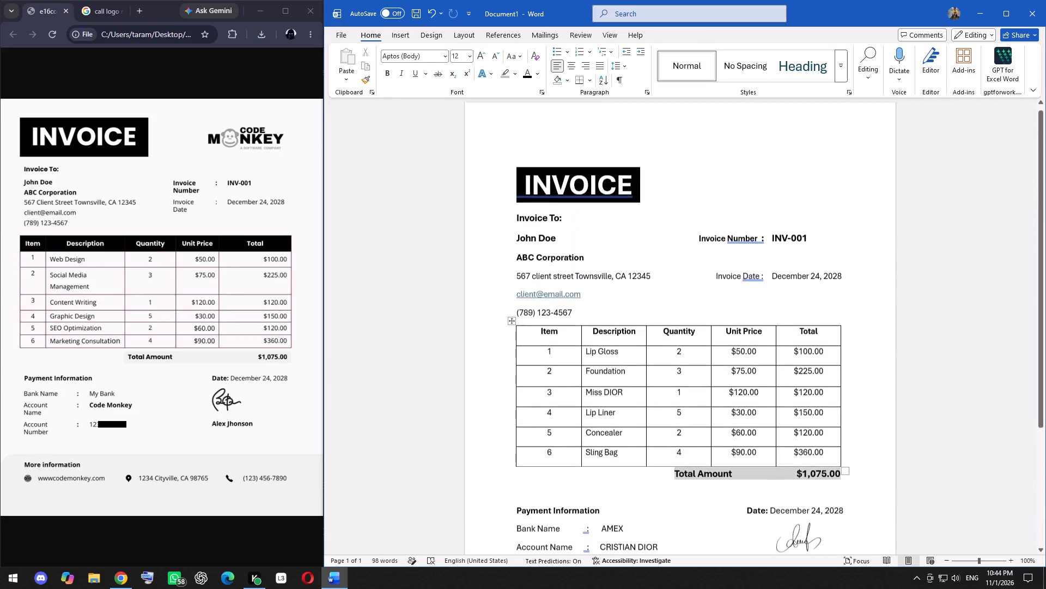
scroll(660, 398, down, 6)
scroll(660, 398, up, 5)
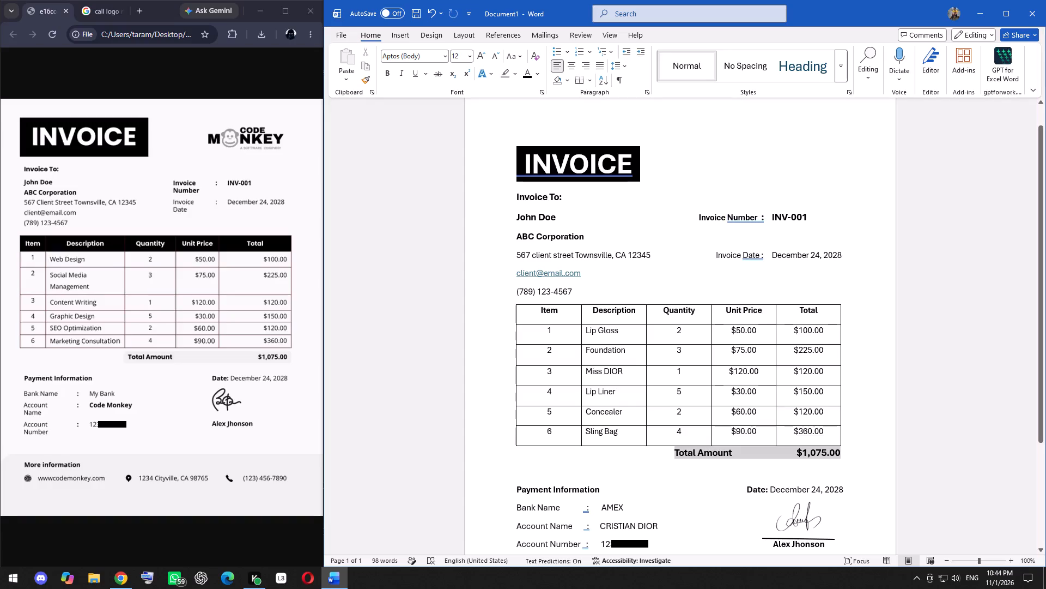
click(756, 217)
click(758, 217)
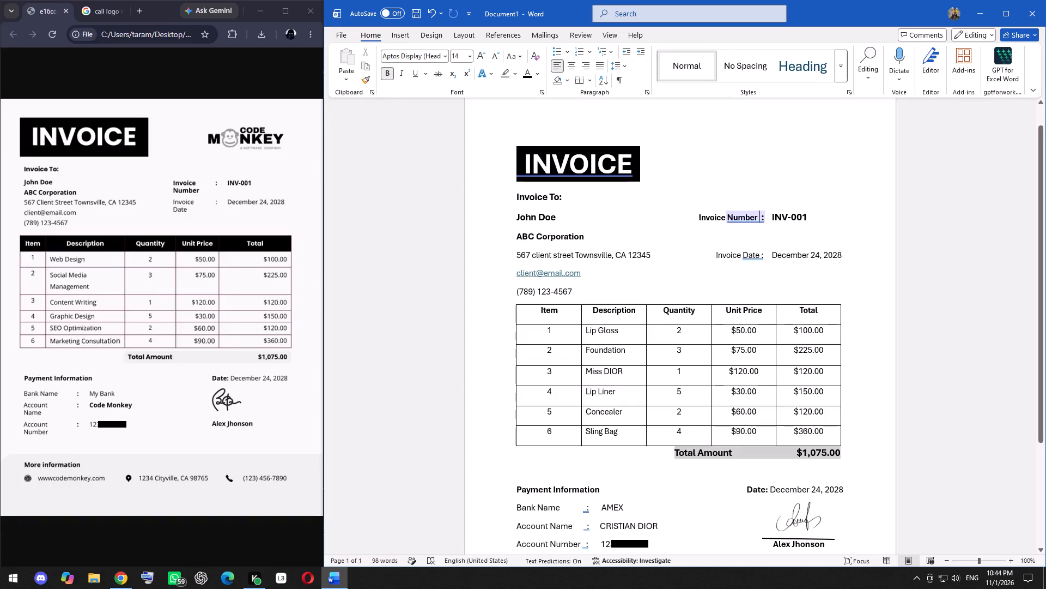
key(BackSpace)
key(BackSpace)
key(BackSpace)
key(BackSpace)
key(BackSpace)
key(BackSpace)
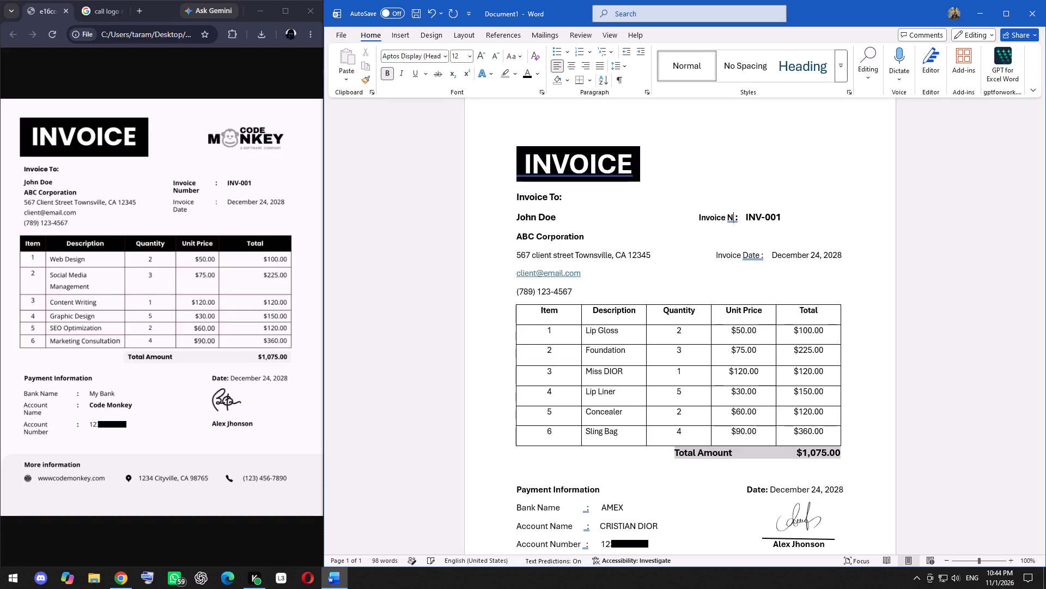
key(o)
key(period)
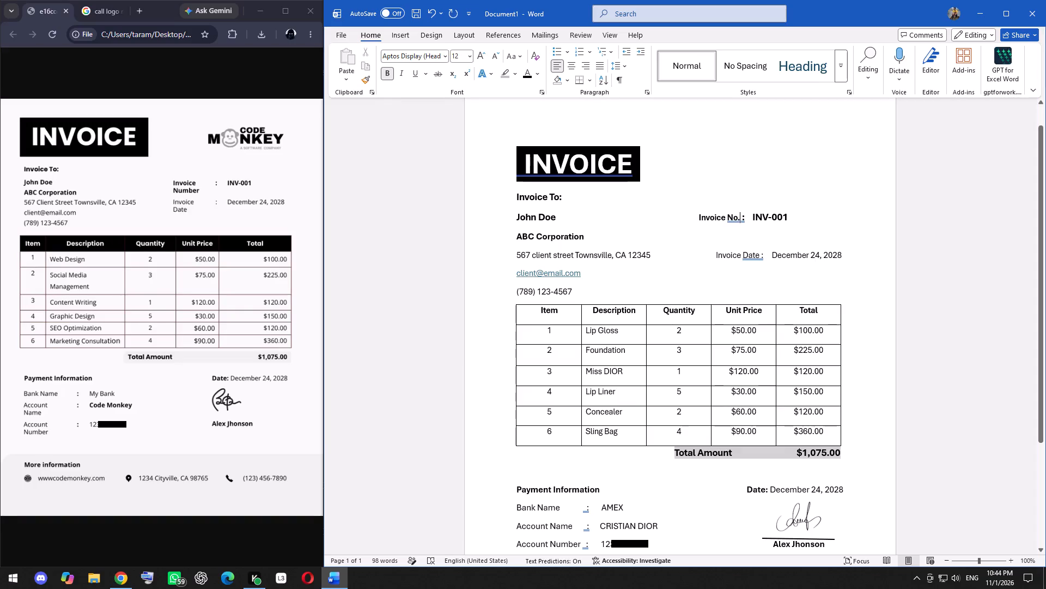
Add spaces before "Invoice No." and before its colon to align the label and INV-001 with the Invoice Date line.
click(696, 217)
key(space)
key(space)
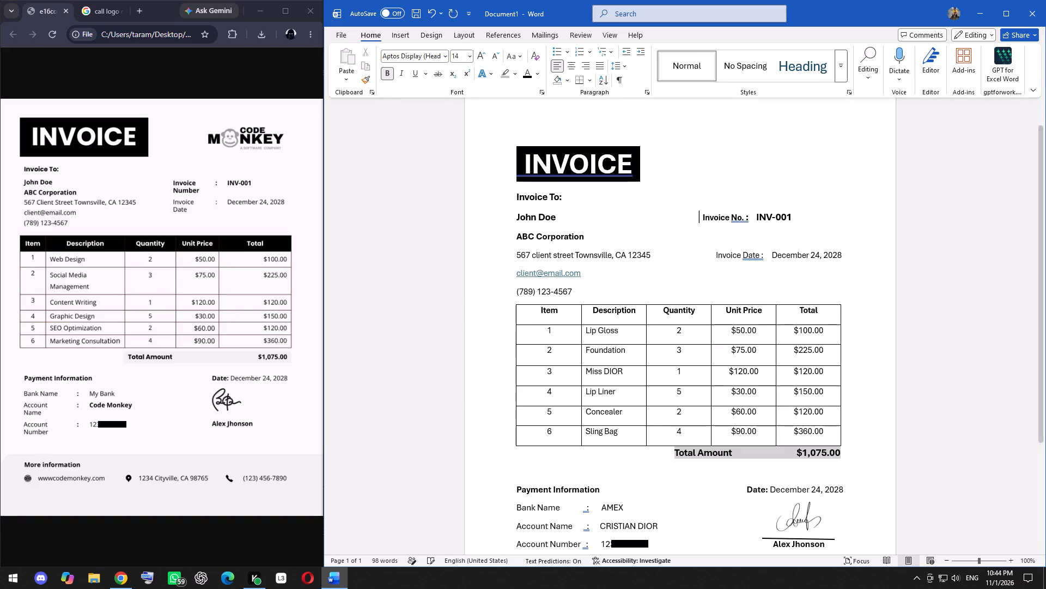
key(space)
key(space)
key(space)
key(space)
key(space)
key(space)
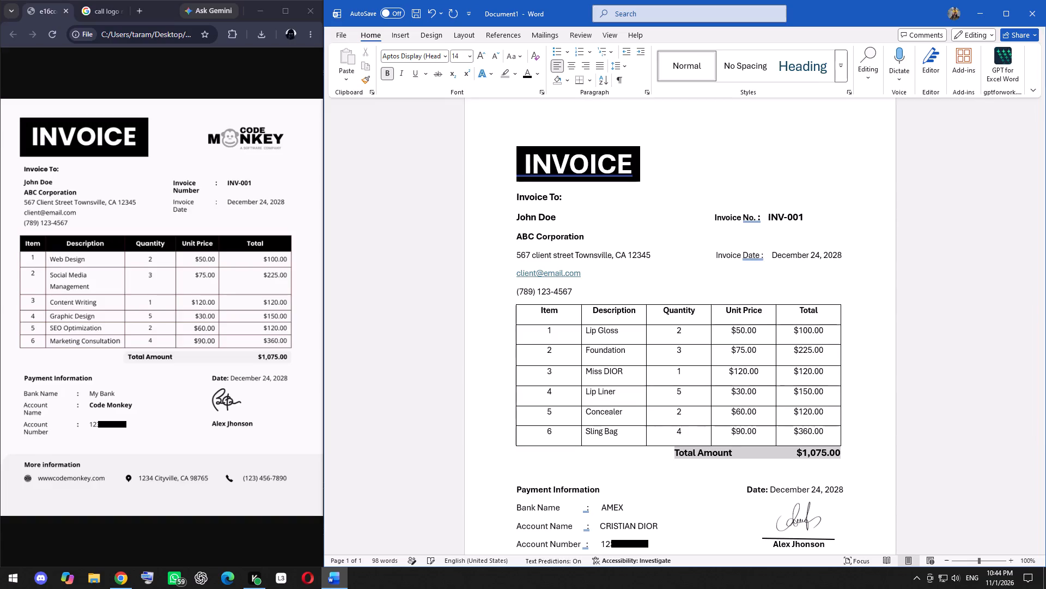
key(space)
key(space)
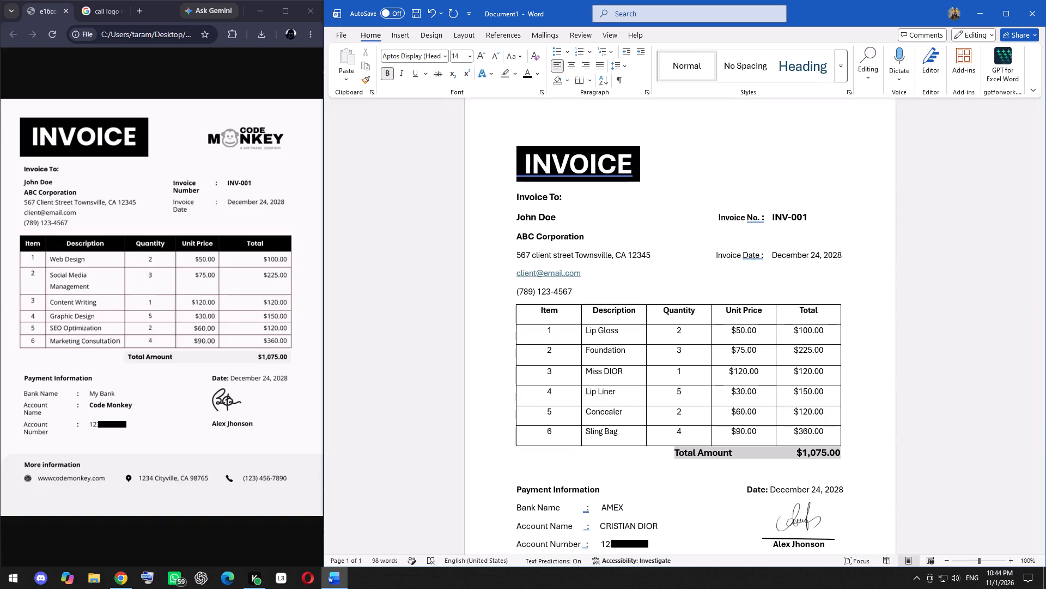
key(BackSpace)
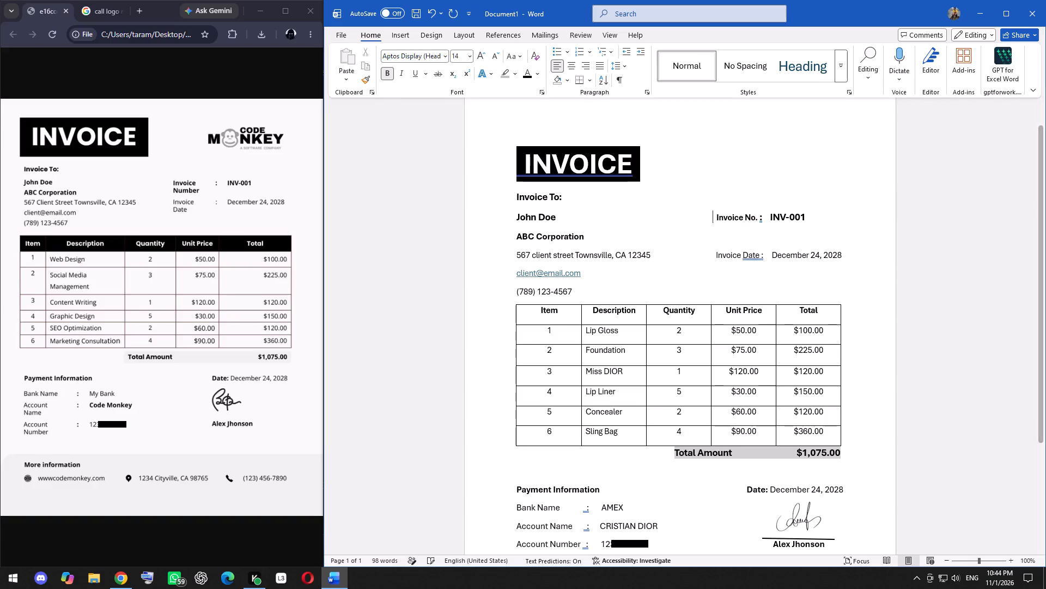
scroll(752, 272, down, 3)
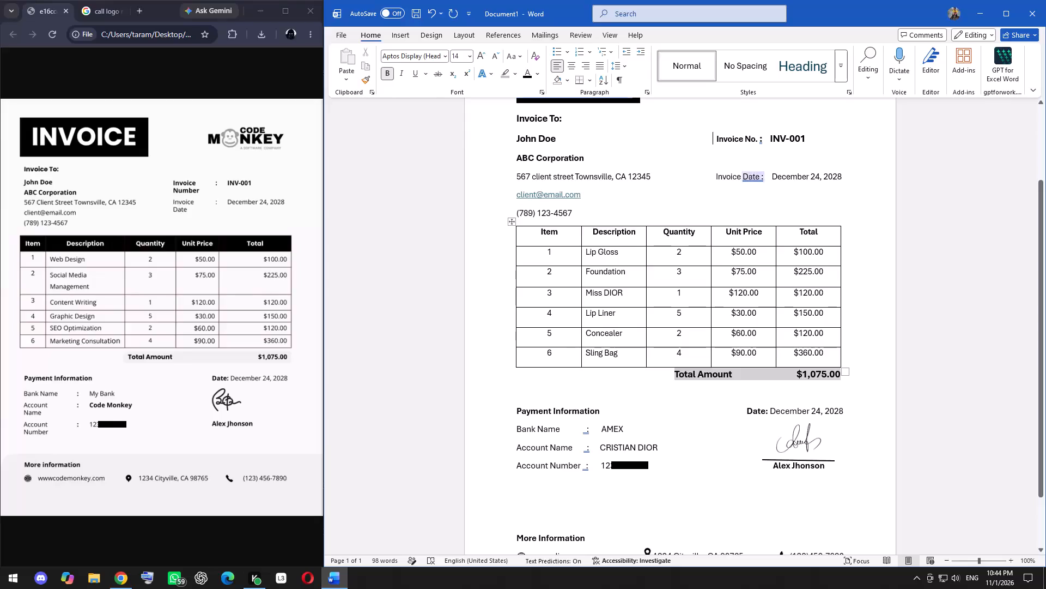
click(757, 140)
key(space)
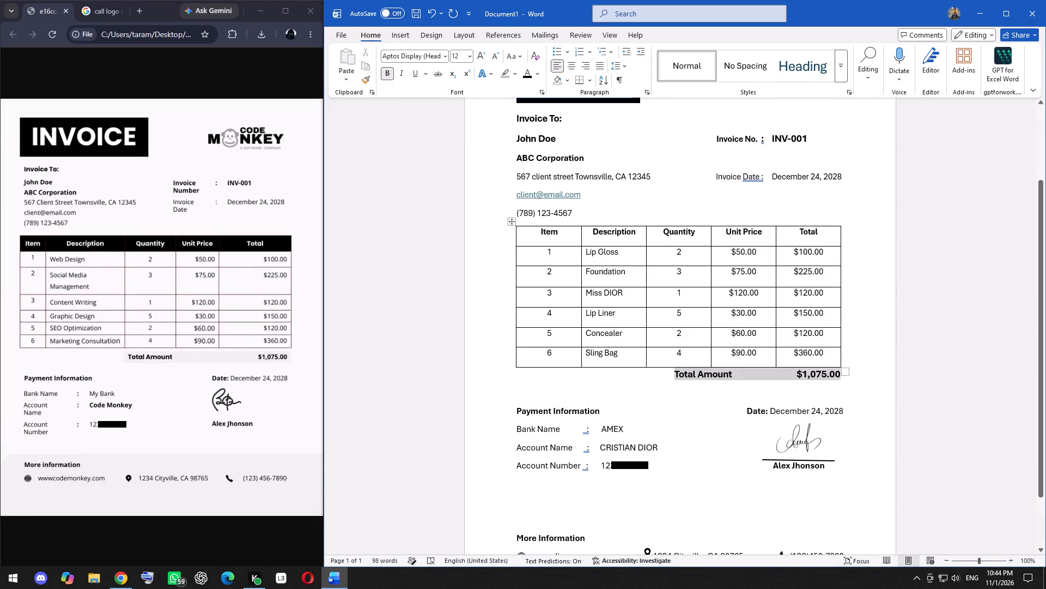
Browse the stock icon library for an element to add to the invoice.
scroll(717, 388, down, 3)
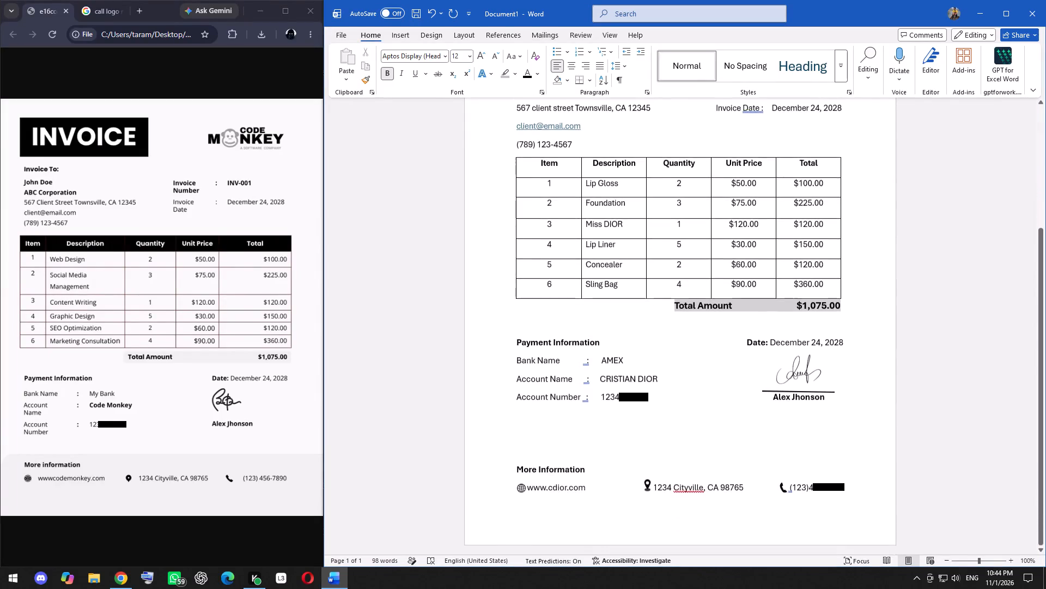
scroll(716, 388, down, 1)
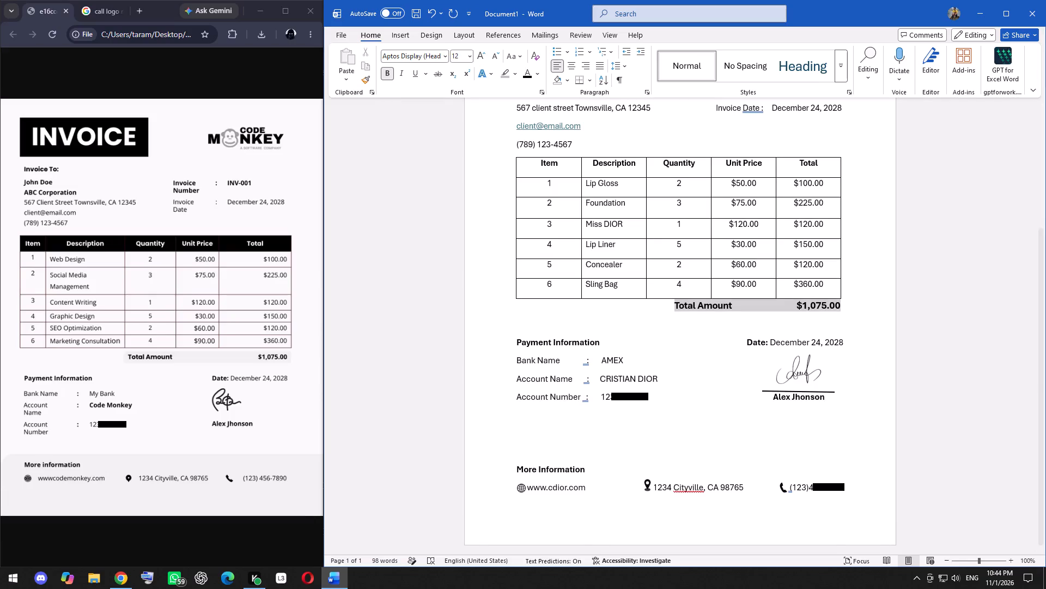
click(402, 29)
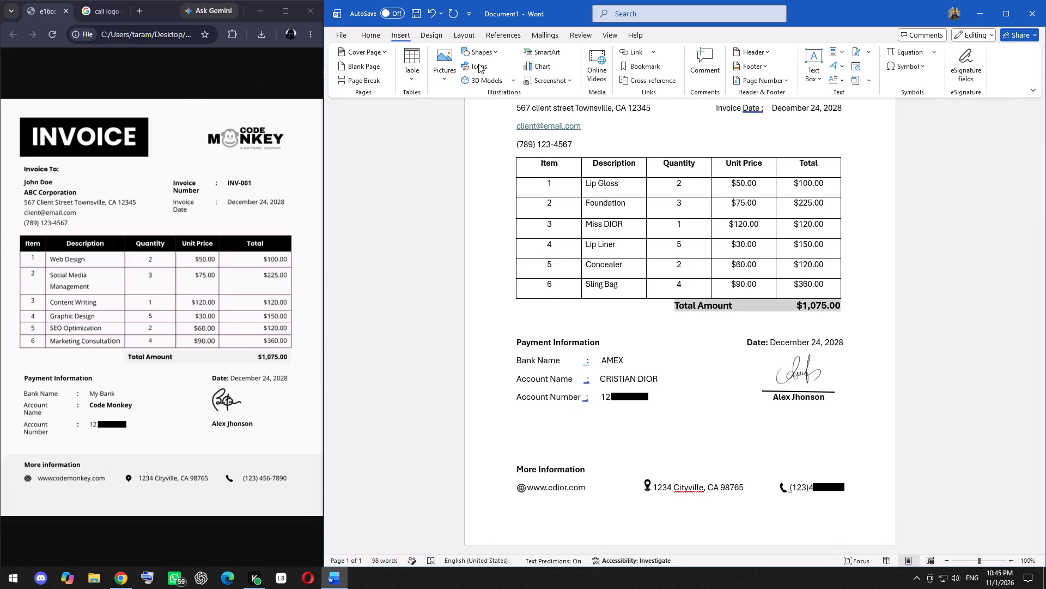
click(478, 64)
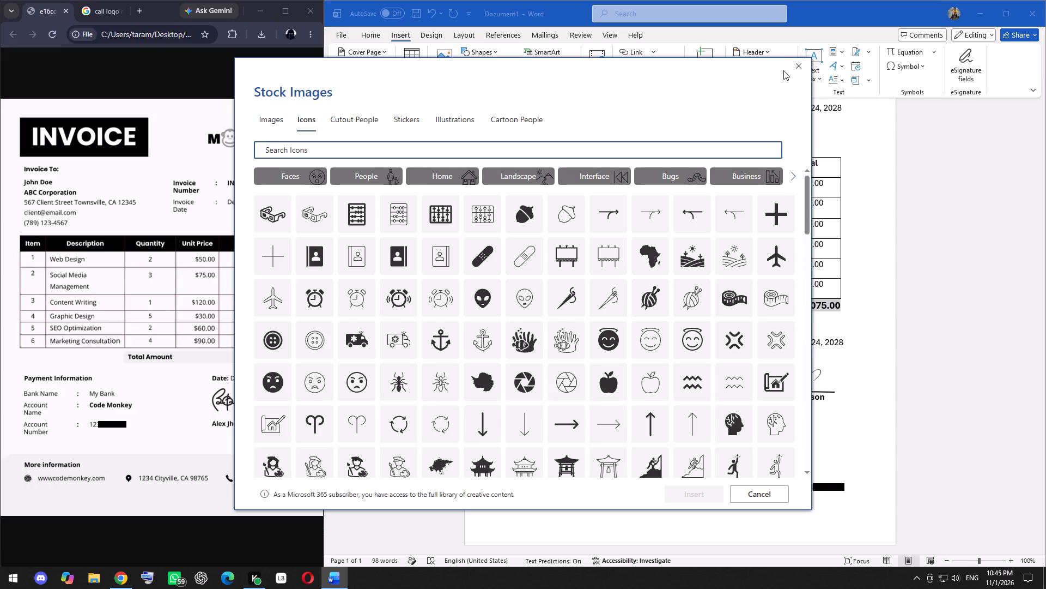
scroll(537, 296, down, 2)
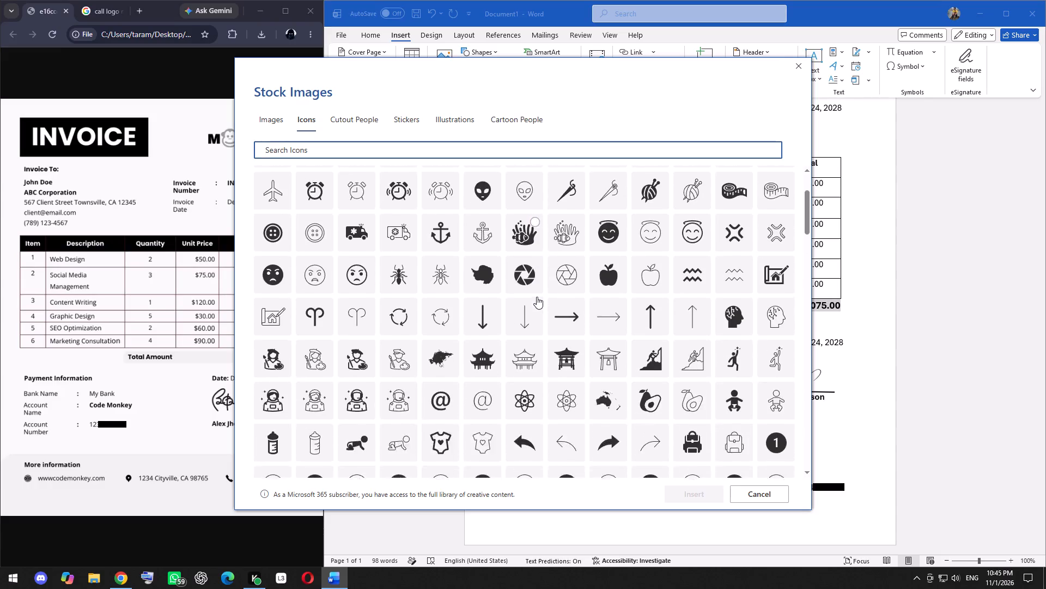
scroll(537, 297, down, 1)
scroll(537, 297, up, 1)
scroll(537, 297, down, 1)
scroll(537, 297, up, 1)
scroll(537, 297, down, 10)
scroll(537, 297, up, 2)
scroll(537, 297, down, 1)
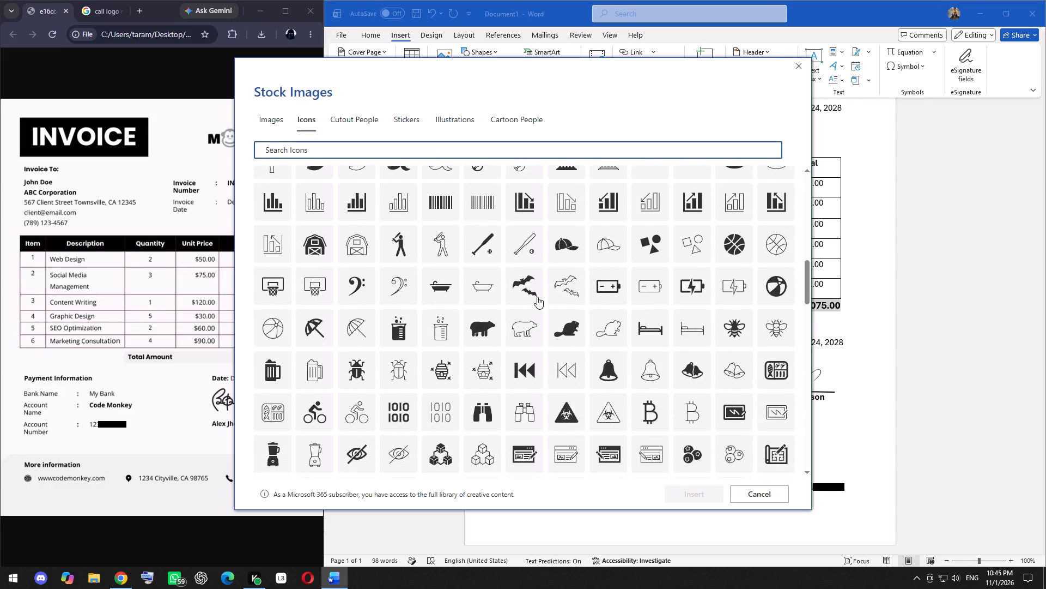
scroll(537, 297, down, 1)
scroll(537, 297, up, 1)
scroll(537, 297, down, 13)
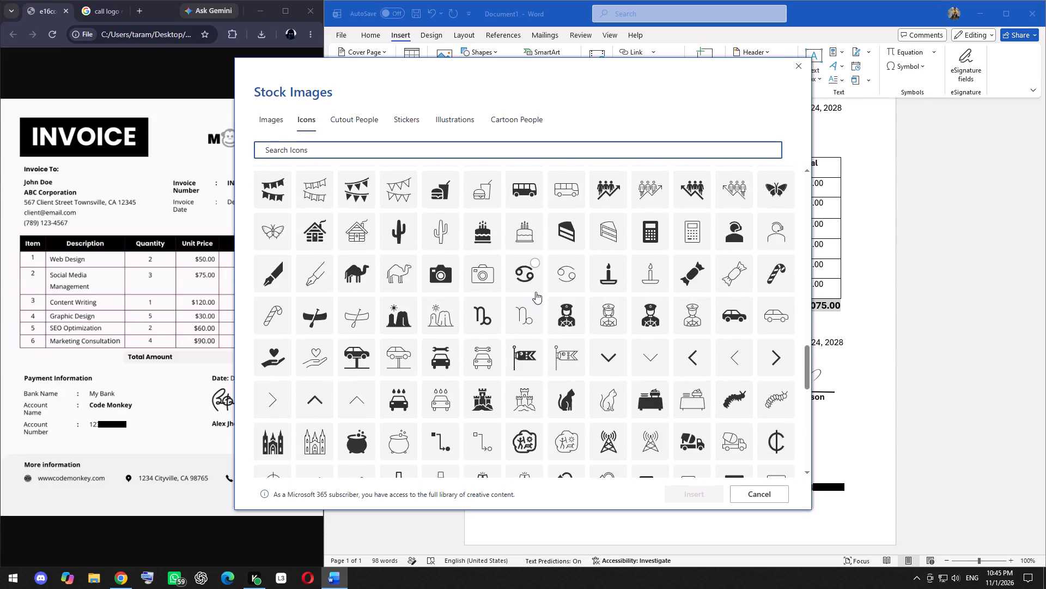
scroll(536, 292, down, 3)
scroll(536, 292, up, 2)
scroll(536, 292, down, 7)
scroll(533, 291, up, 2)
scroll(533, 291, down, 1)
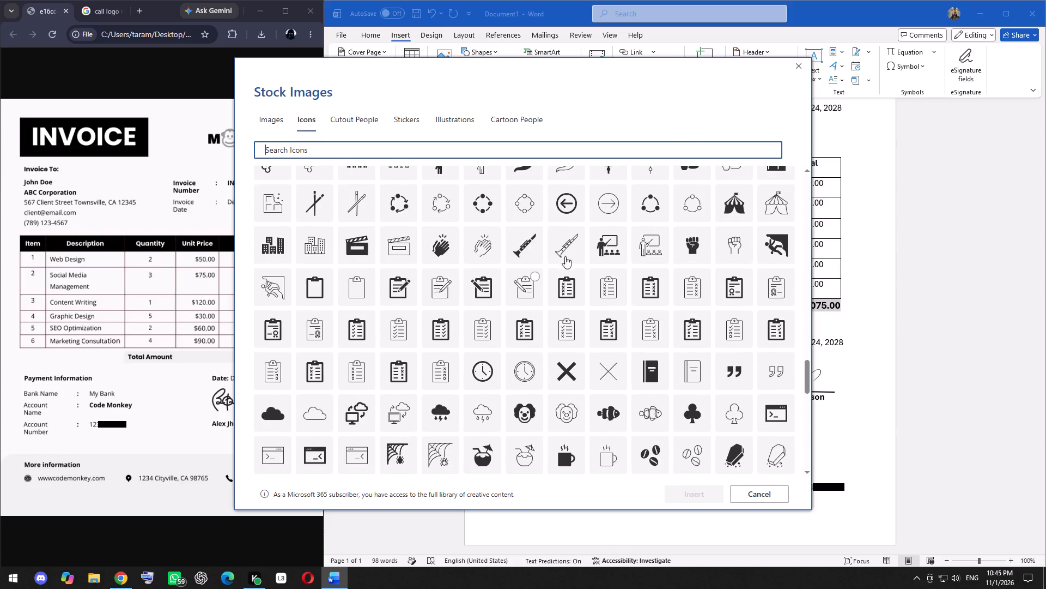
click(800, 59)
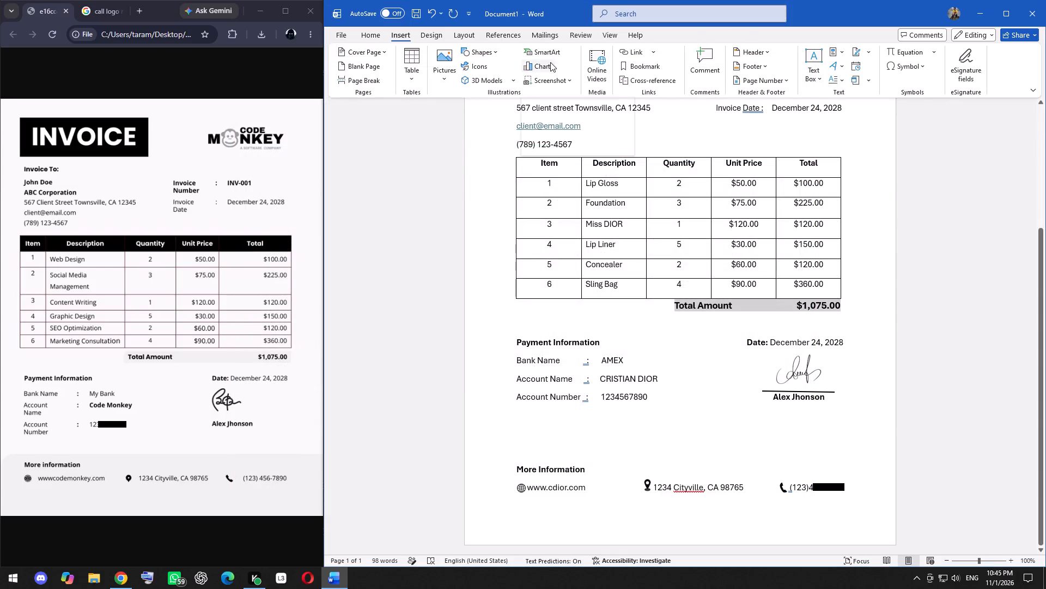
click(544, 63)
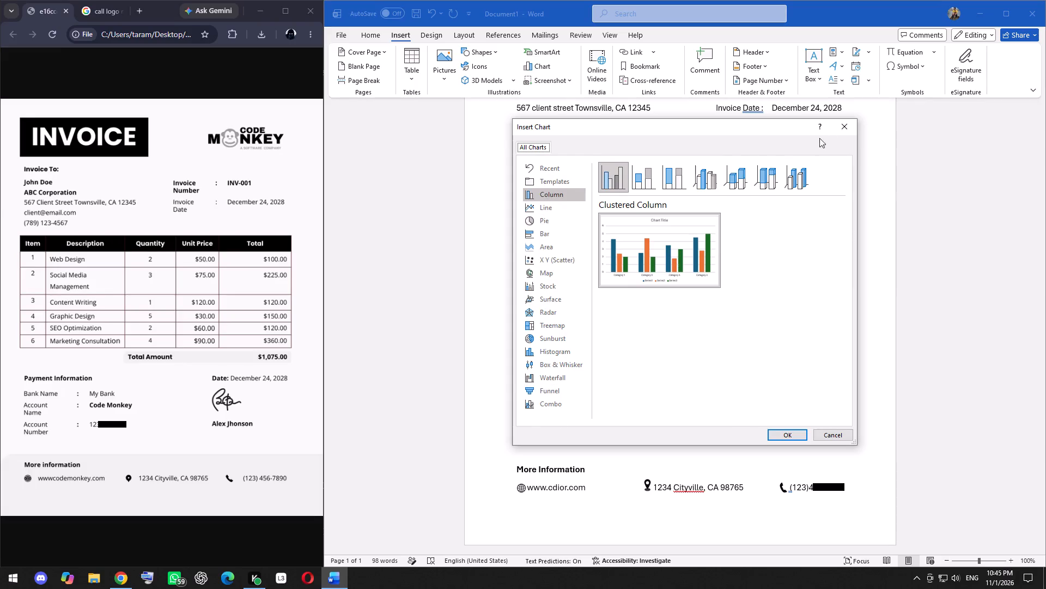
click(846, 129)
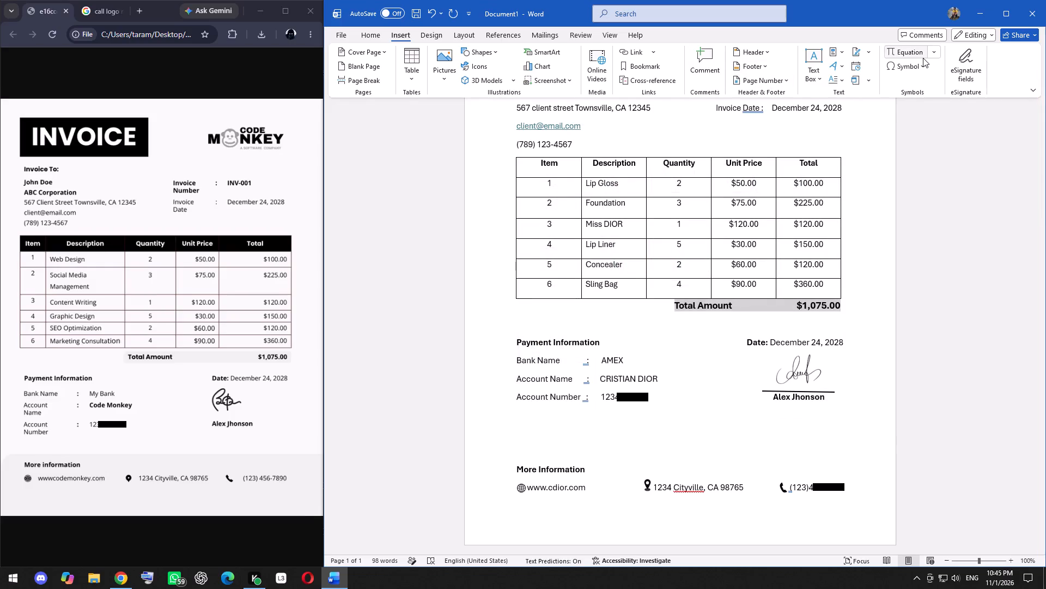
Draw a rounded rectangle about 21.3 cm wide and 6.46 cm high across the page bottom, over the More Information section.
click(492, 50)
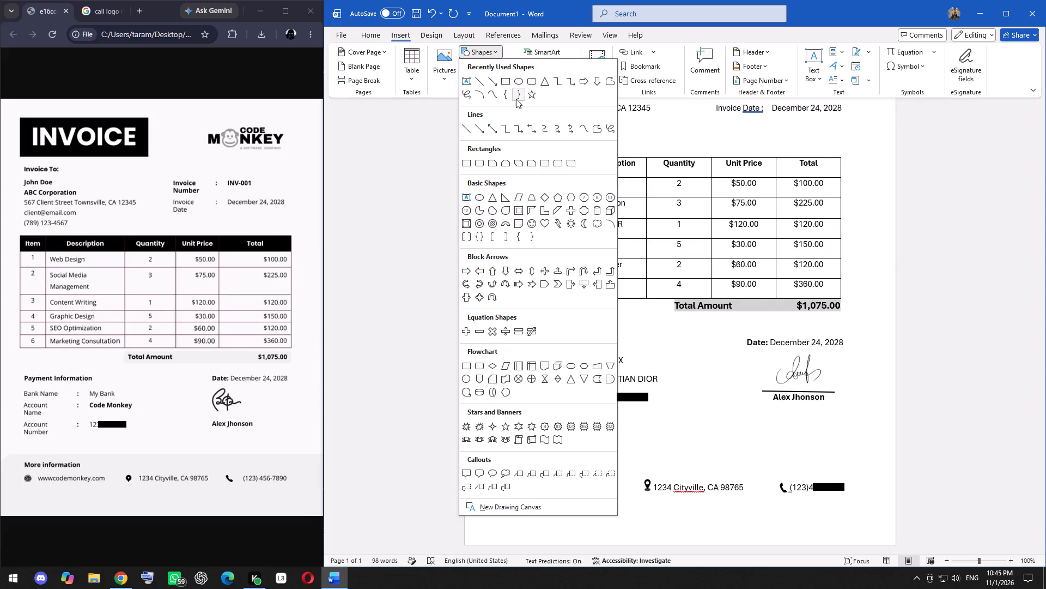
click(532, 78)
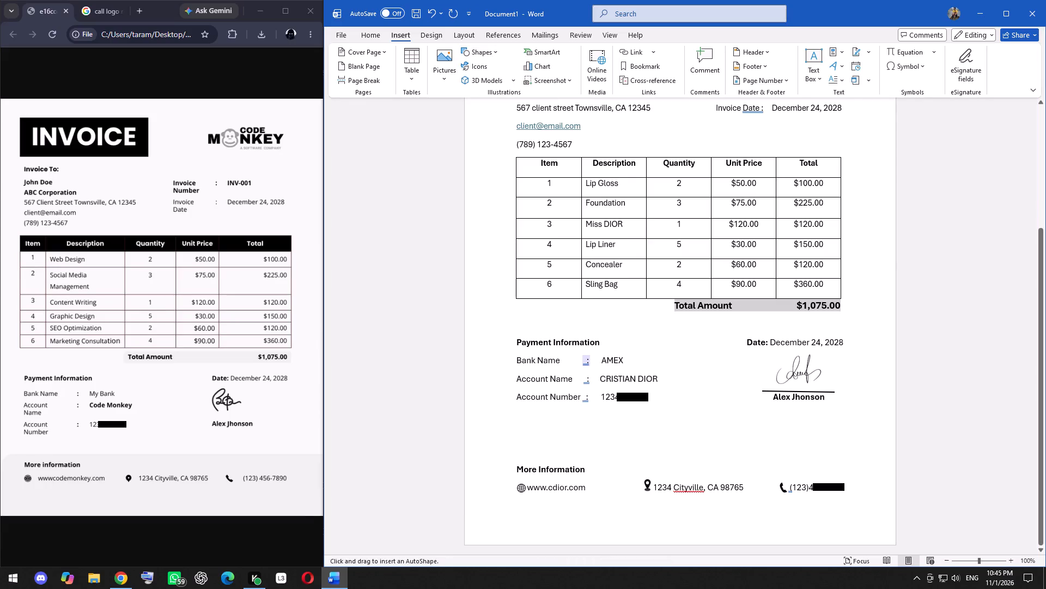
drag(467, 422, 530, 490)
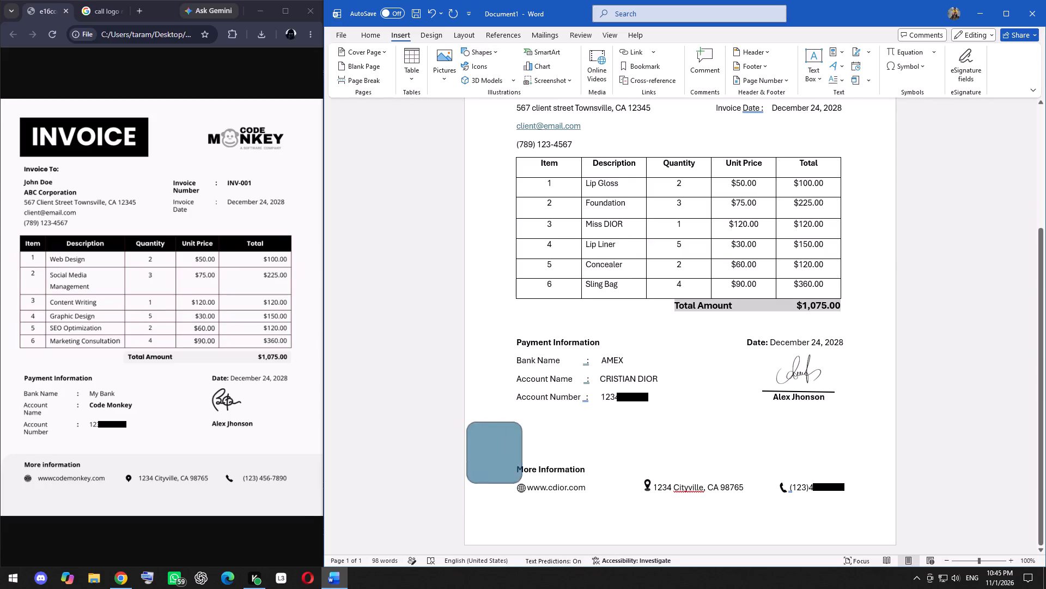
drag(530, 490, 899, 546)
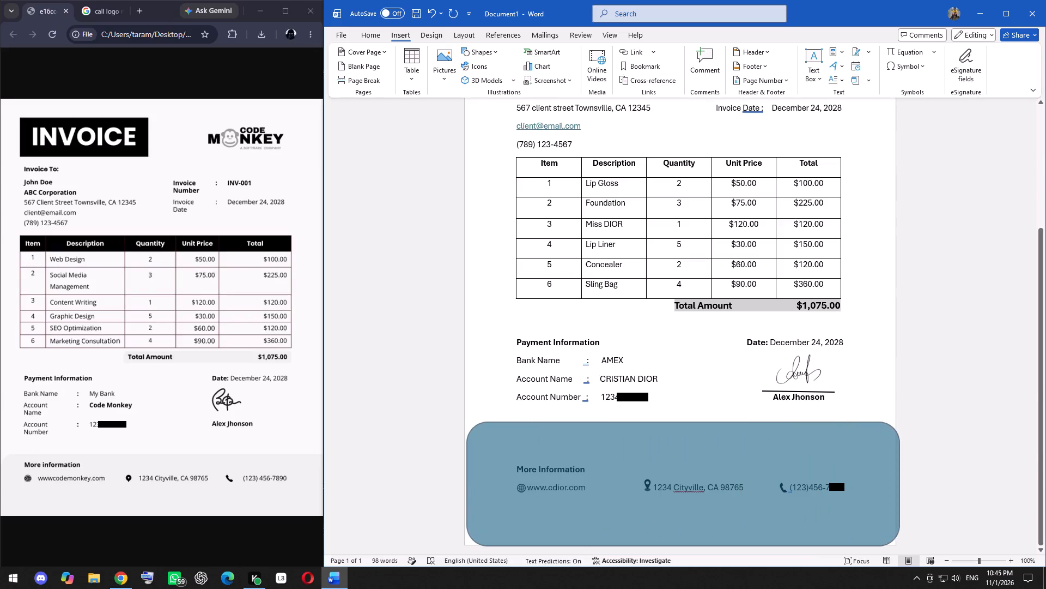
drag(899, 546, 905, 555)
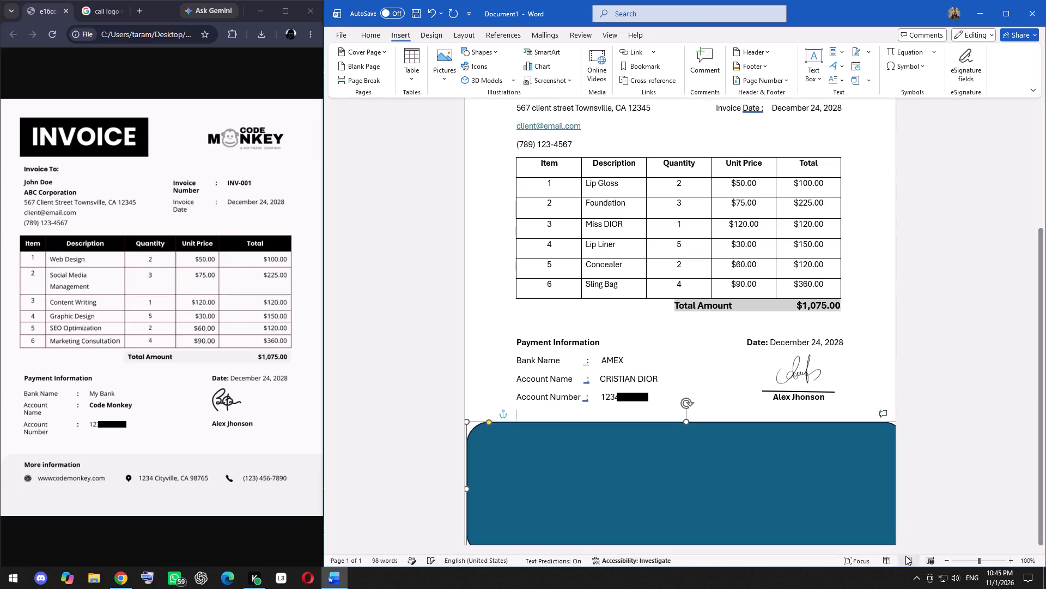
Reposition the rounded rectangle so it is centred across the page width, with its upper edge just above the More Information heading.
drag(850, 497, 841, 495)
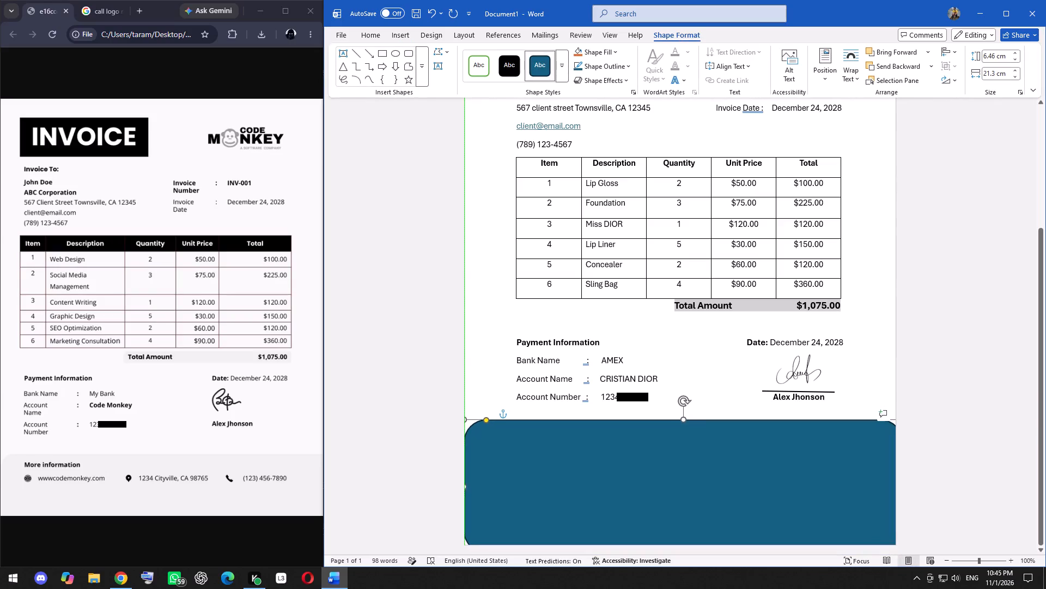
drag(841, 495, 856, 506)
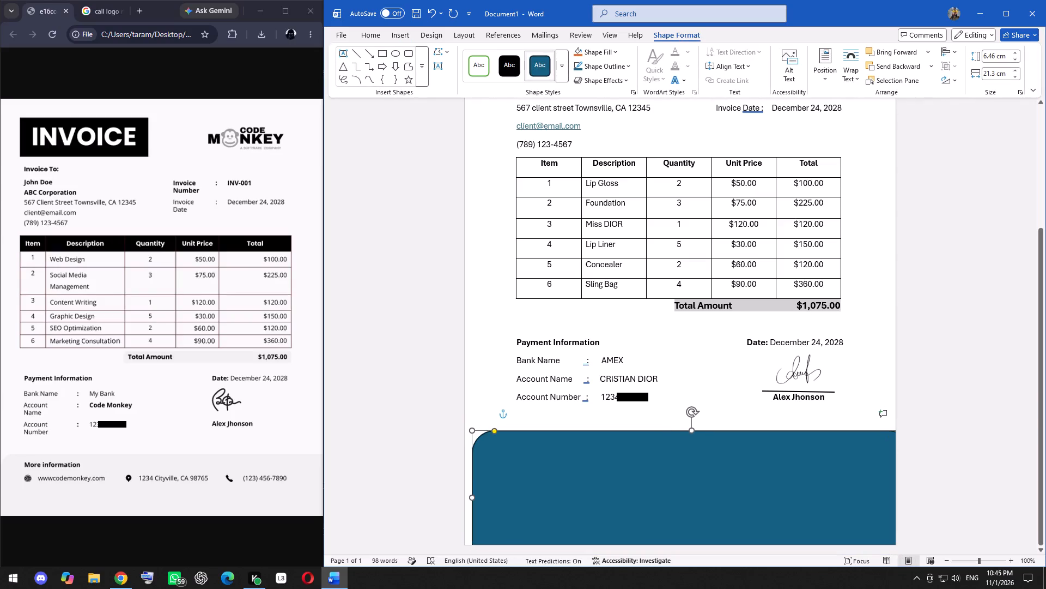
drag(856, 506, 845, 505)
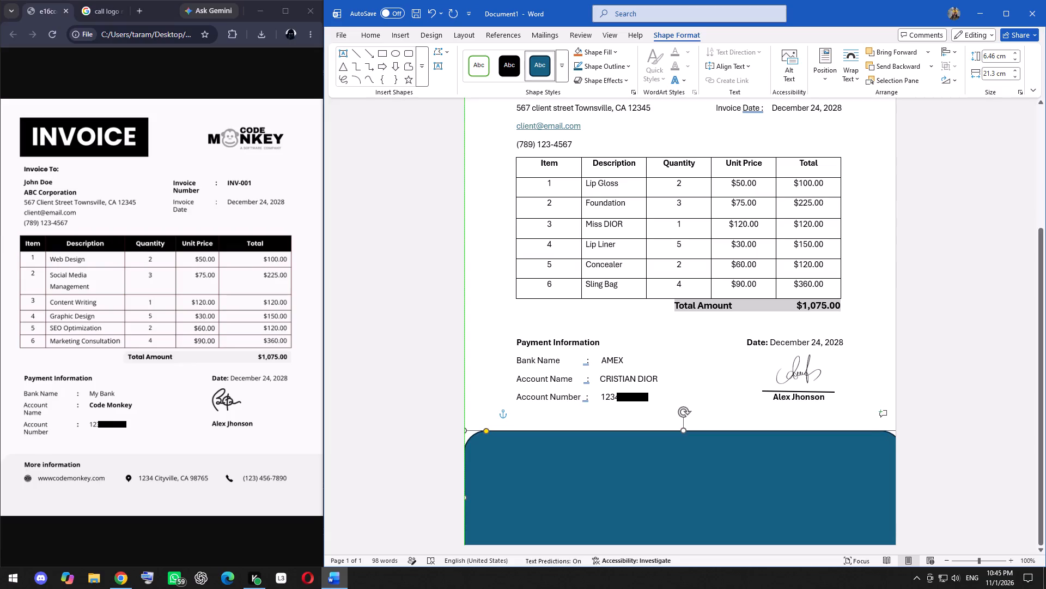
drag(845, 505, 849, 509)
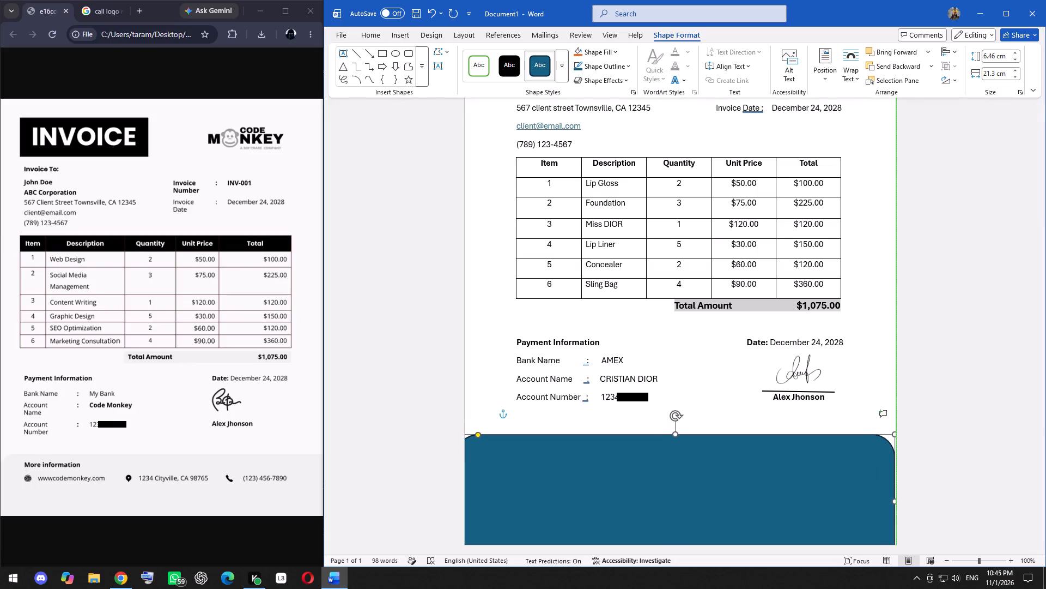
drag(851, 486, 866, 488)
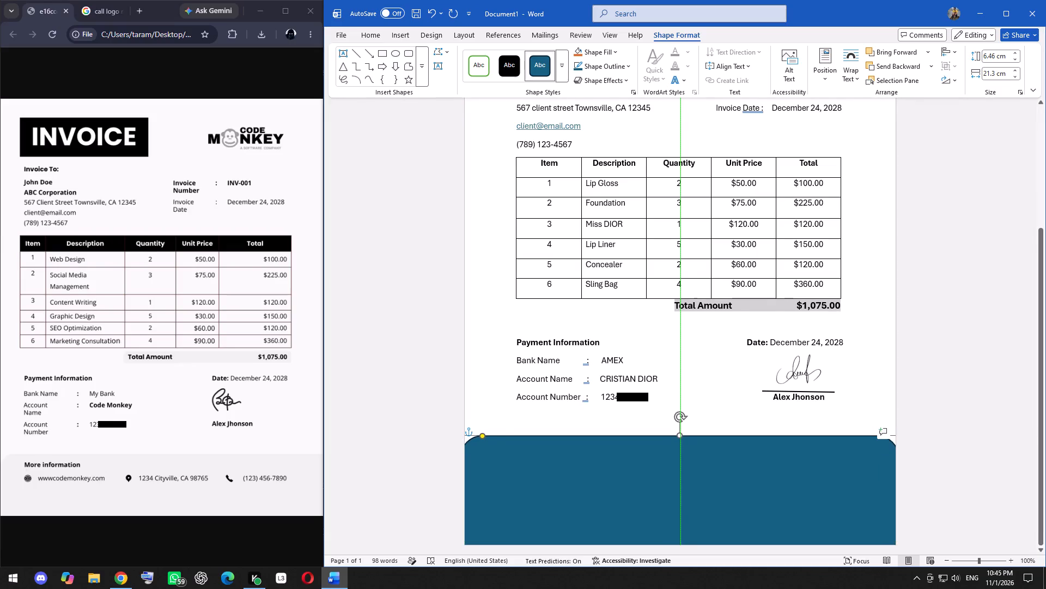
drag(866, 488, 855, 486)
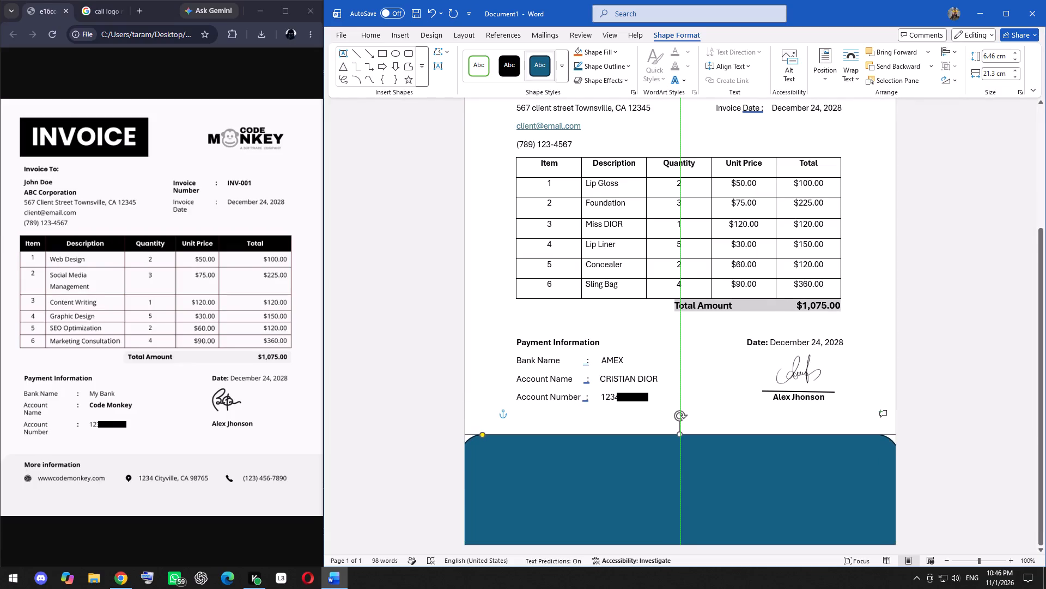
drag(855, 486, 855, 496)
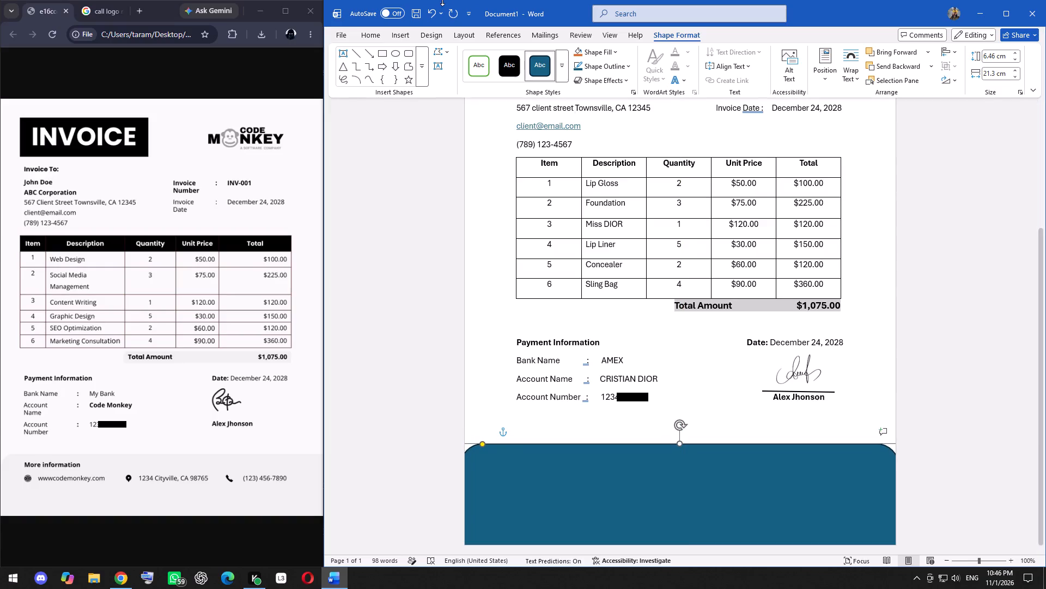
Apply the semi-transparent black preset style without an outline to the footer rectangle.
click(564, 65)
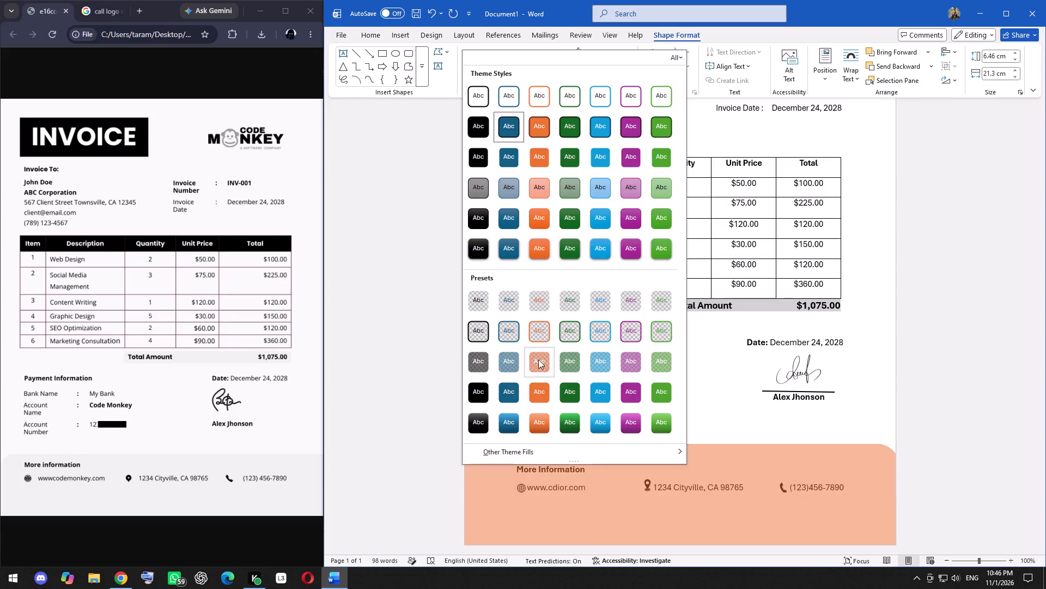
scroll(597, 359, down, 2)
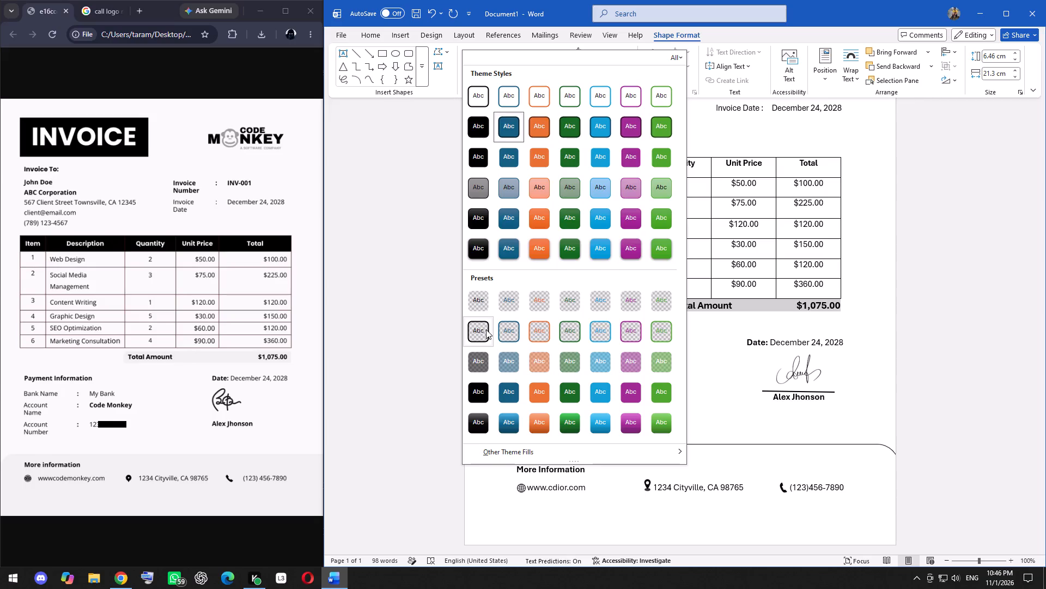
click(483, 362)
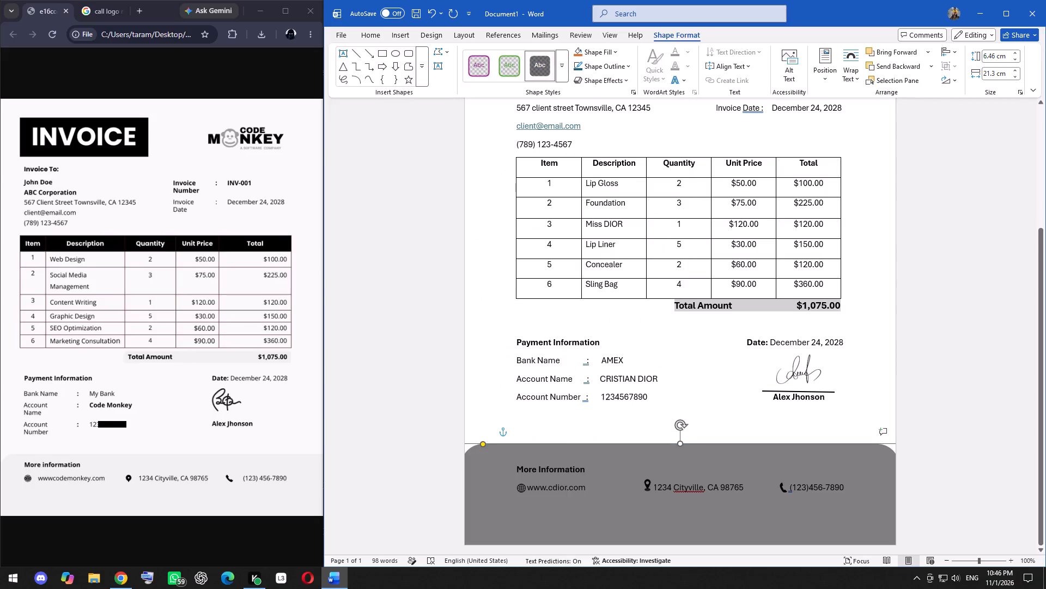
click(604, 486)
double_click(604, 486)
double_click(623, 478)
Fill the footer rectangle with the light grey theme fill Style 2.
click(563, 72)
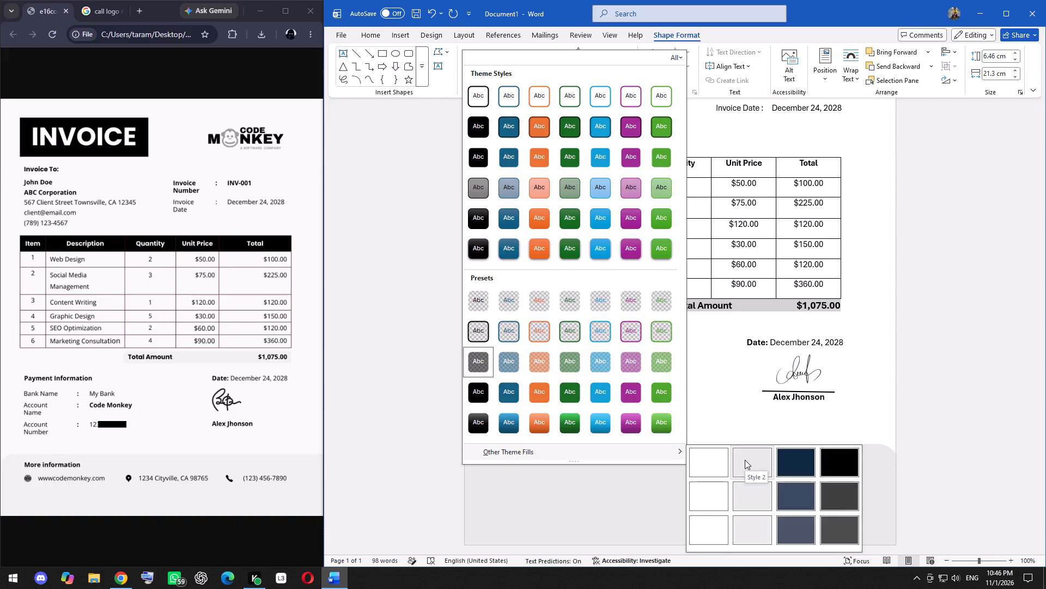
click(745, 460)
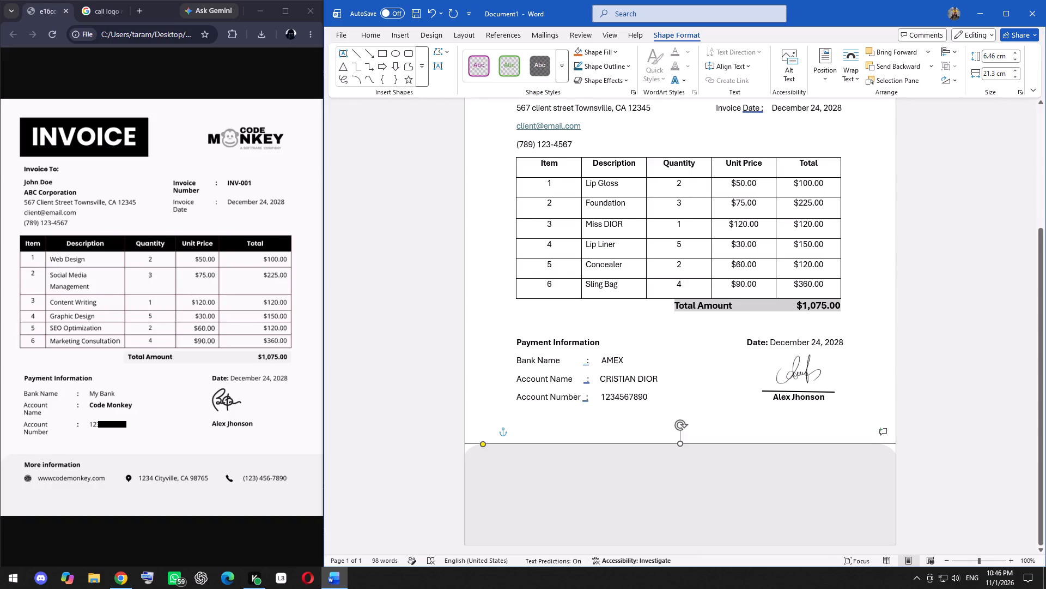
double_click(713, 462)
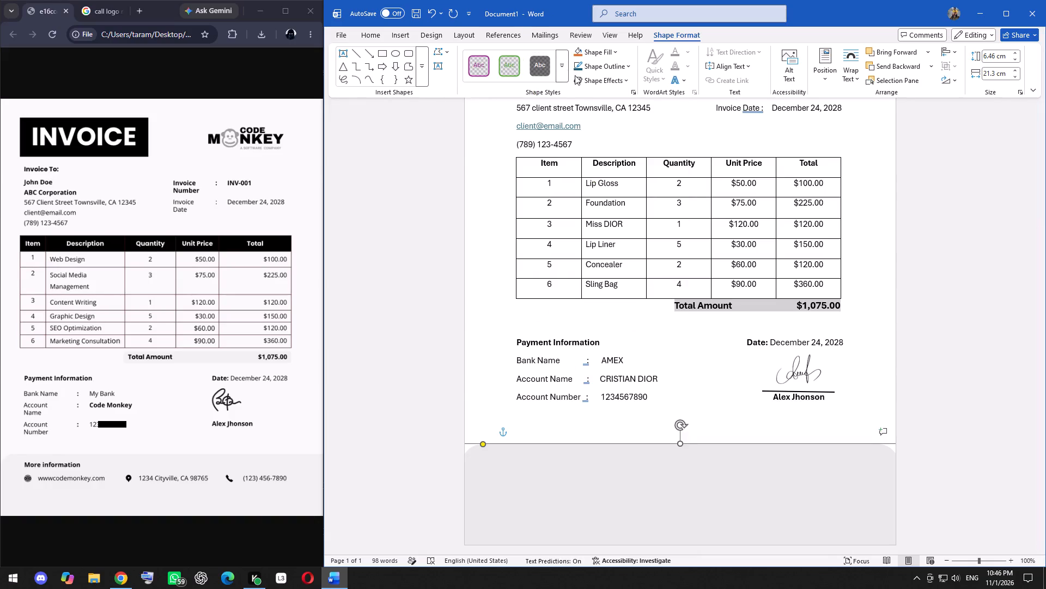
Apply the semi-transparent black preset style to the footer rectangle again, replacing the light grey theme fill.
click(564, 67)
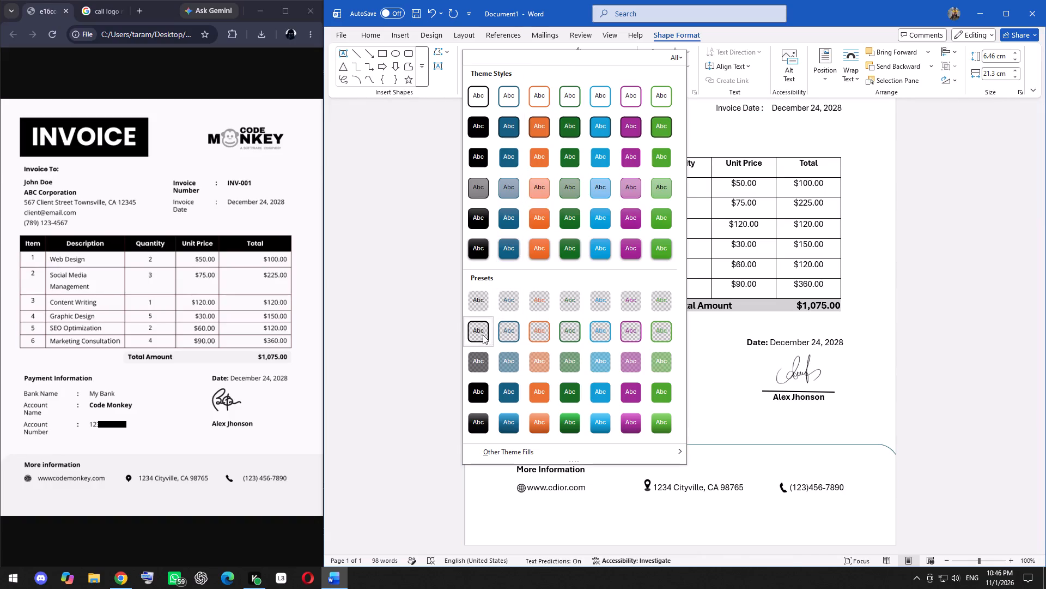
scroll(483, 335, down, 6)
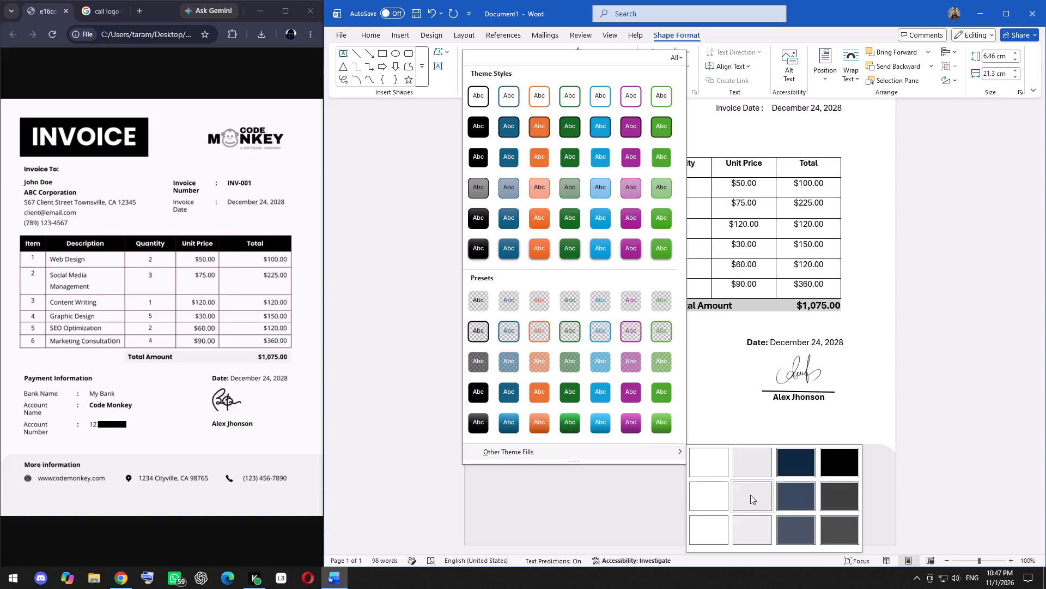
right_click(476, 365)
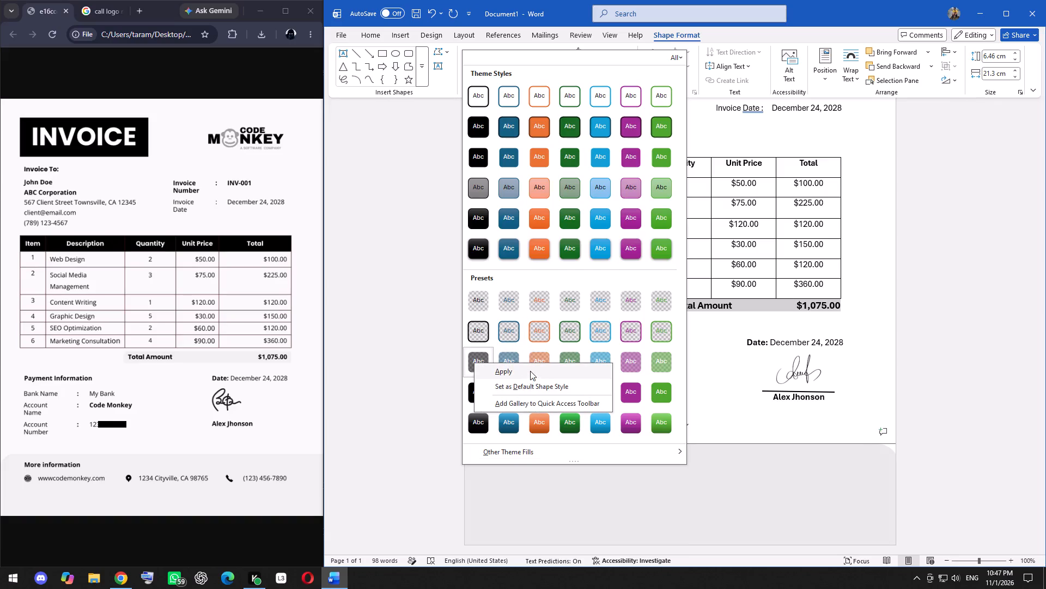
click(530, 371)
Fill the footer rectangle with the light grey theme colour two shades below white.
right_click(628, 497)
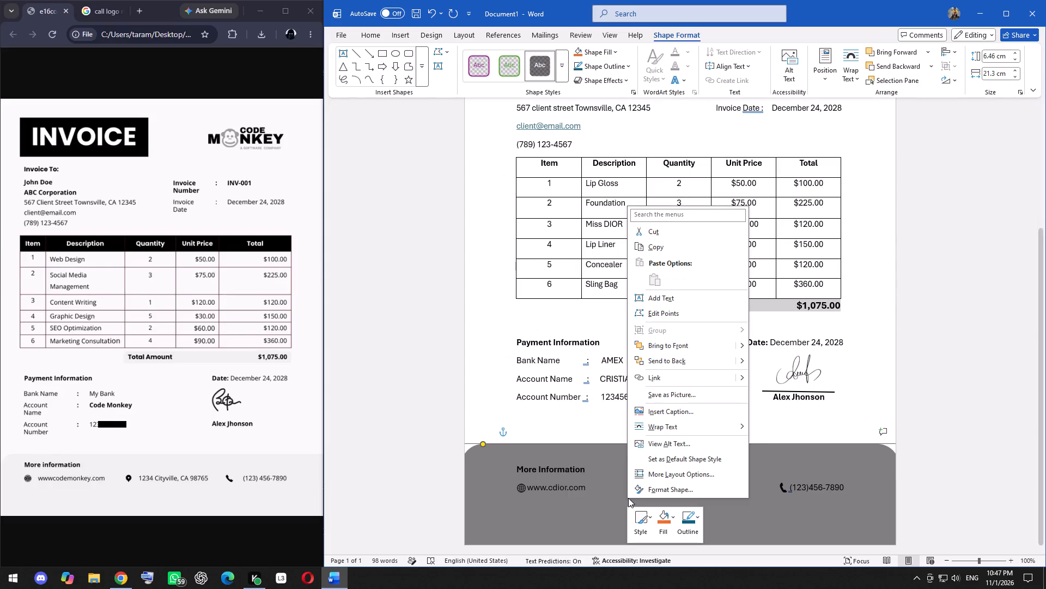
click(669, 513)
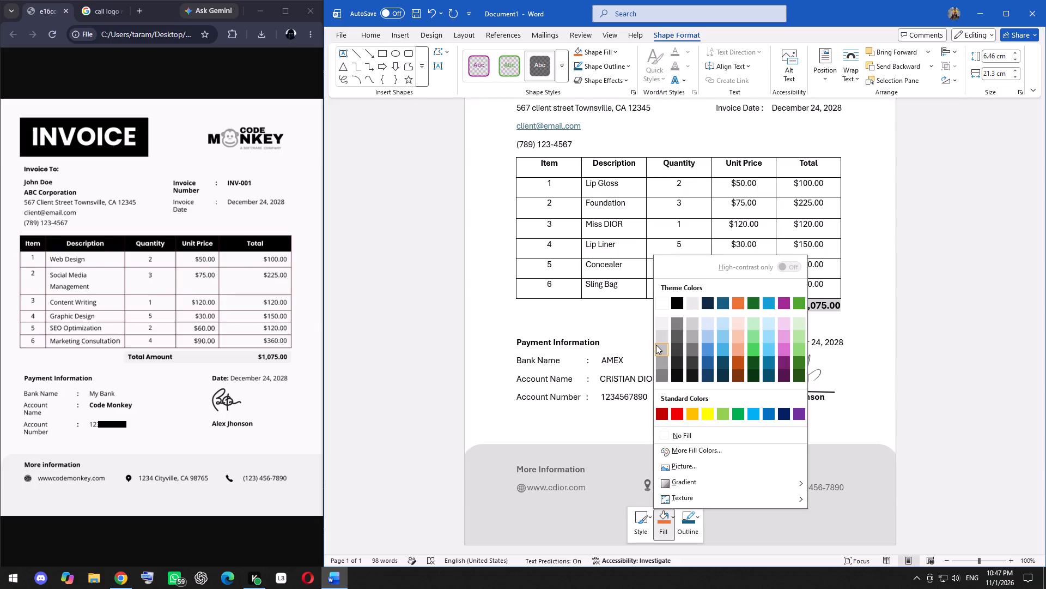
click(660, 339)
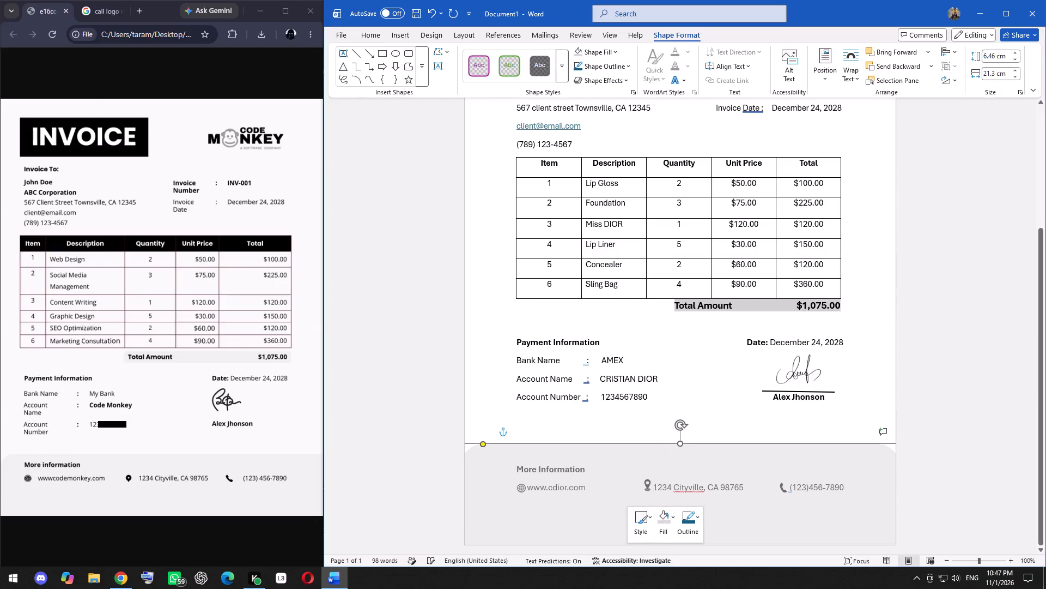
Move the footer rectangle down slightly, keeping it centred with its upper edge just above the More Information heading, and deselect it.
drag(661, 466, 663, 479)
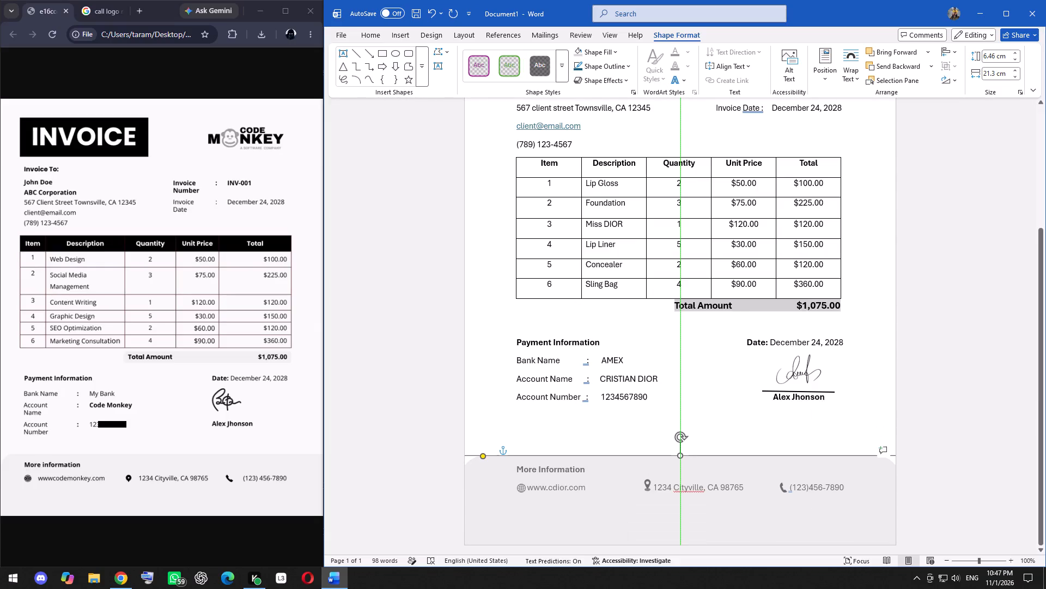
drag(663, 479, 664, 475)
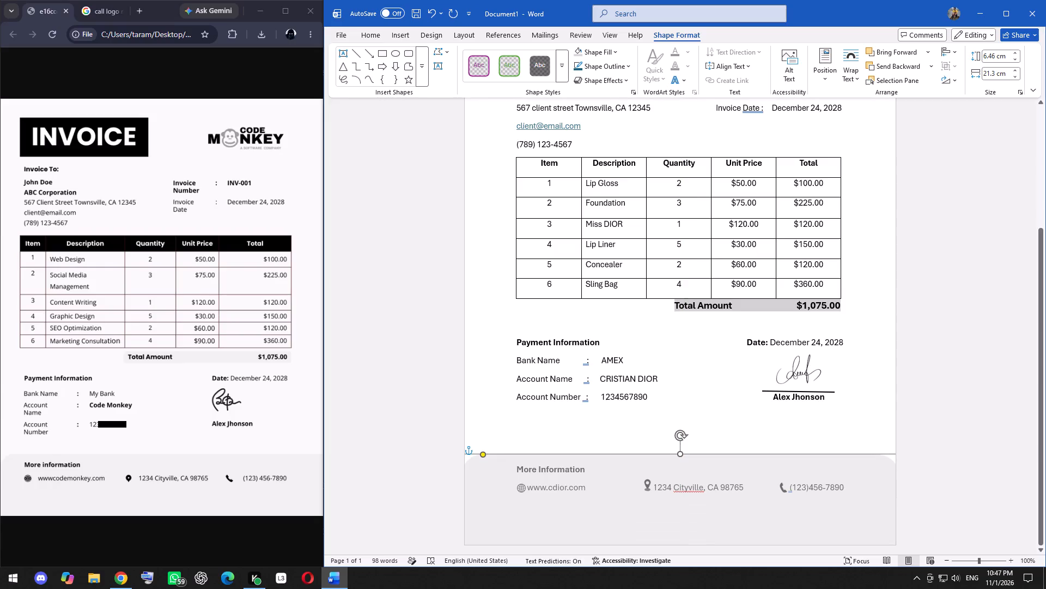
scroll(732, 374, up, 2)
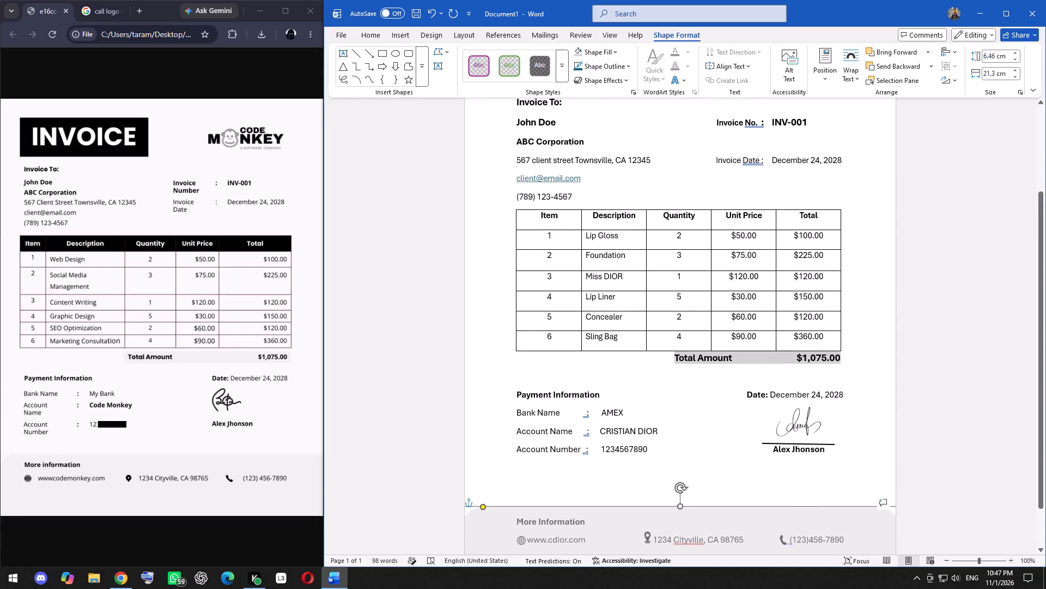
scroll(727, 354, down, 1)
click(880, 410)
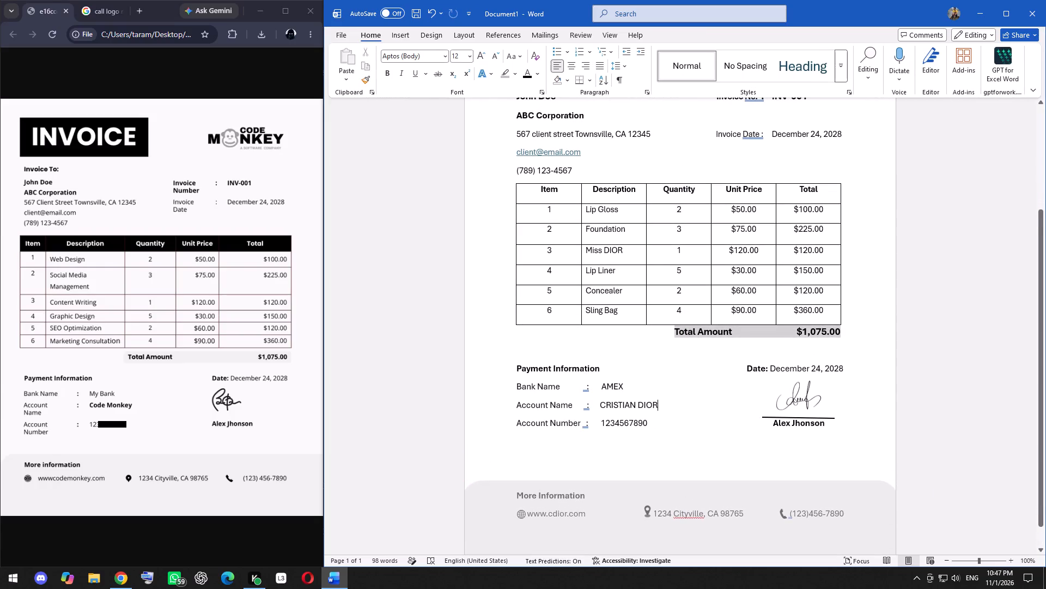
Switch to Chrome, close the call logo search tab, and search Google for "dior logo png" in a new tab.
scroll(703, 352, up, 8)
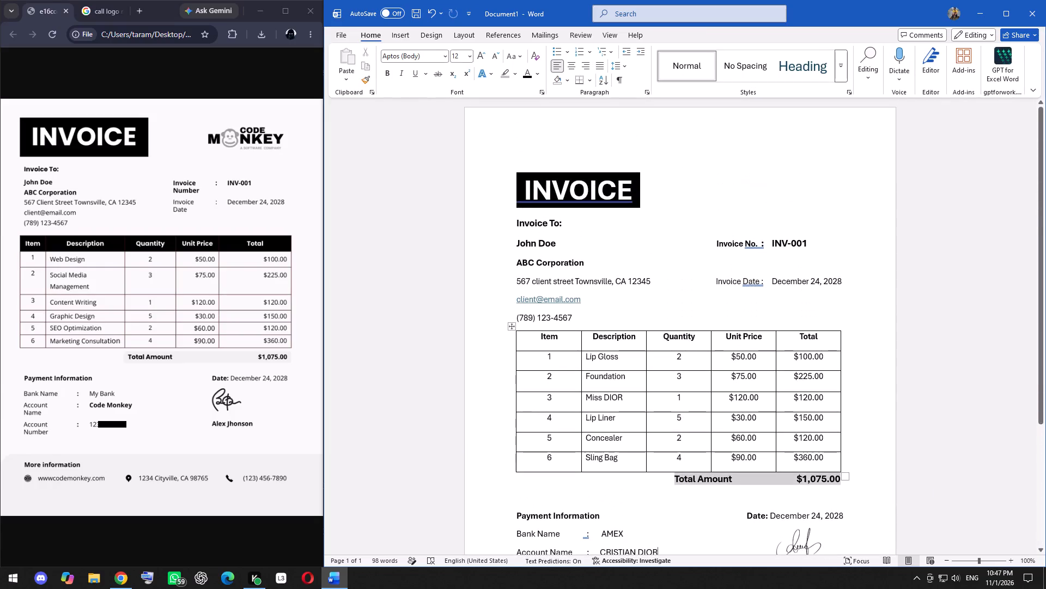
scroll(706, 353, up, 2)
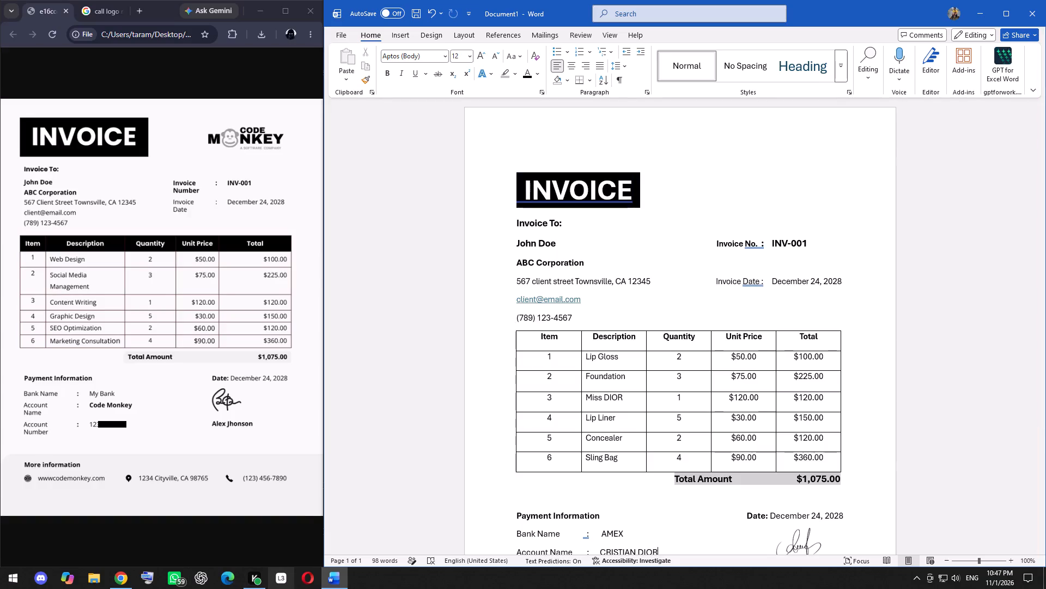
click(119, 7)
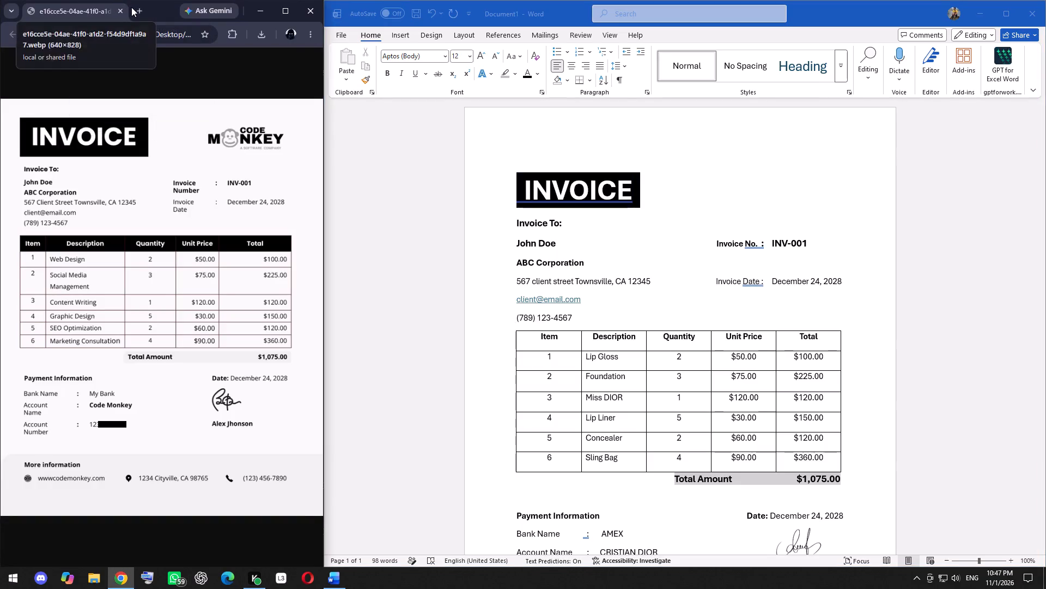
click(138, 8)
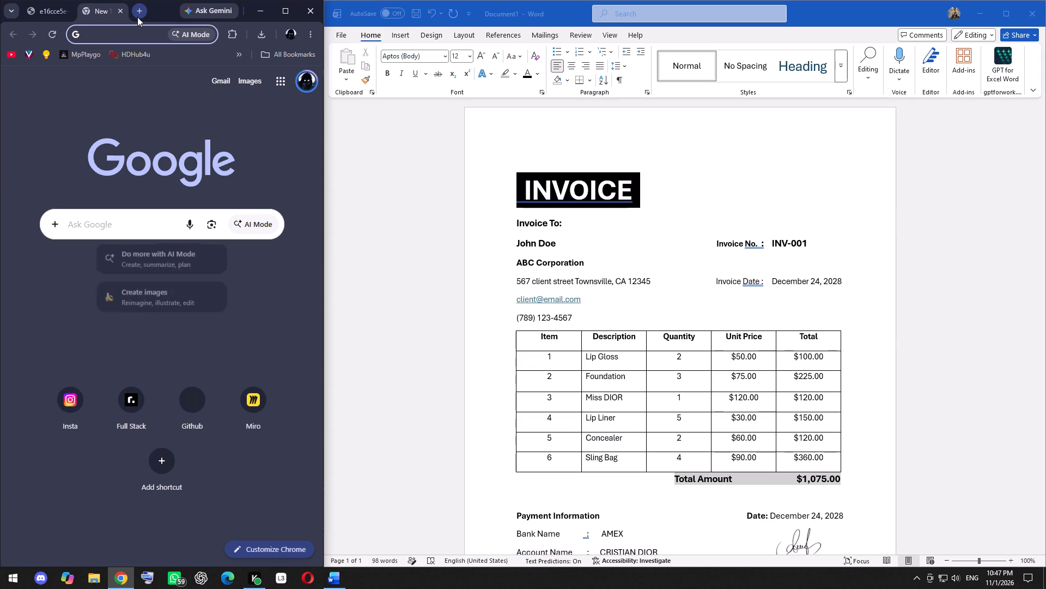
click(115, 222)
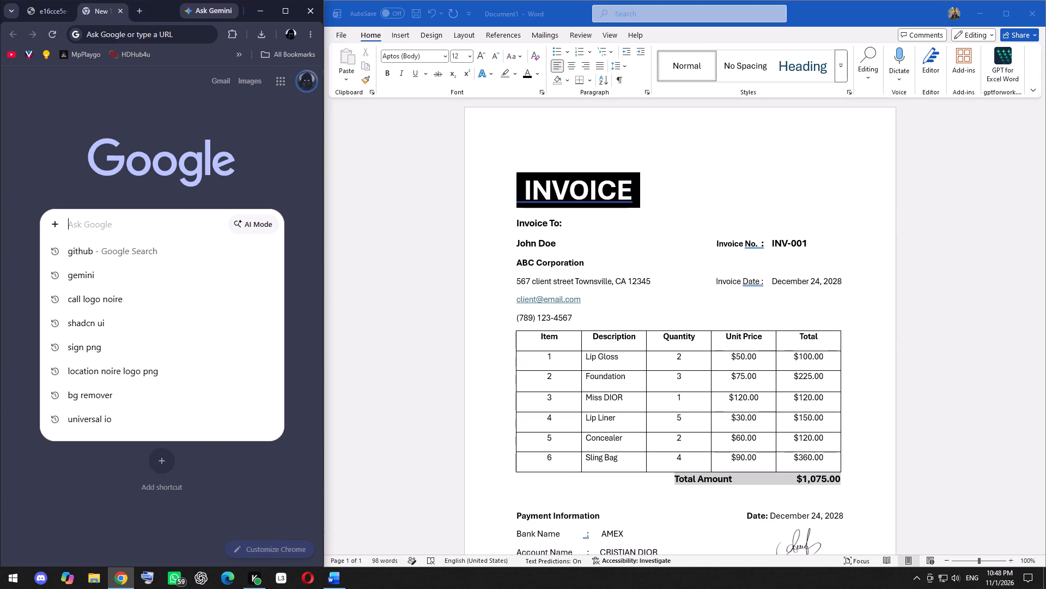
text(dior l)
text(go)
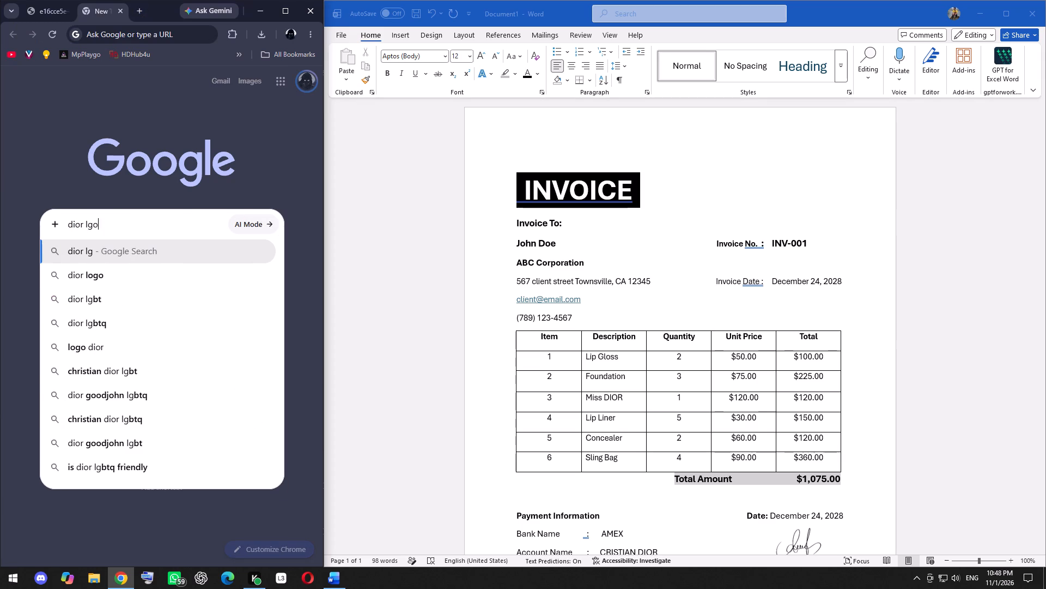
key(space)
key(BackSpace)
key(BackSpace)
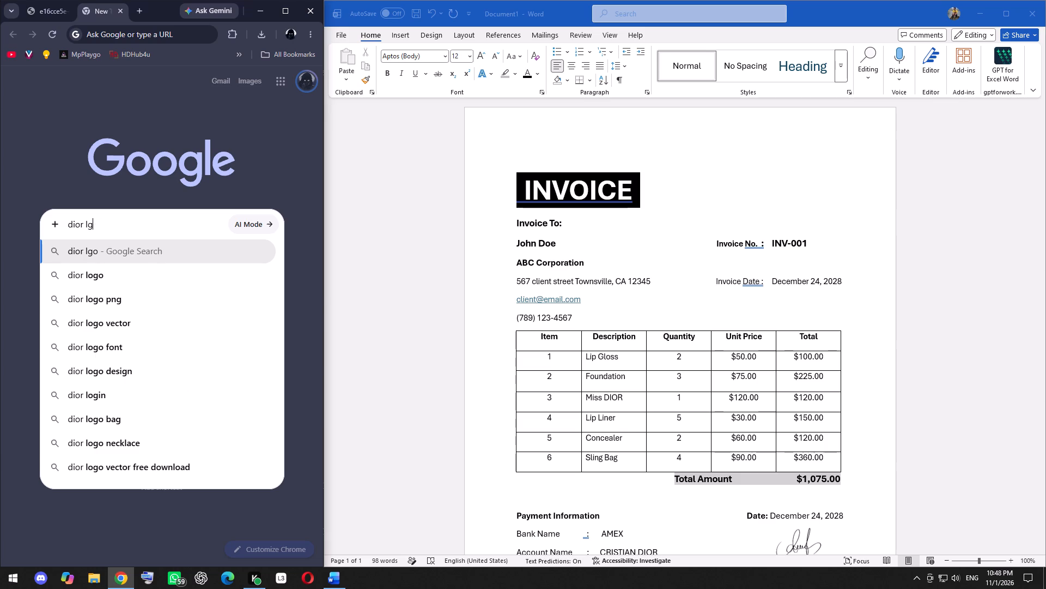
key(BackSpace)
key(o)
text(go png)
key(Return)
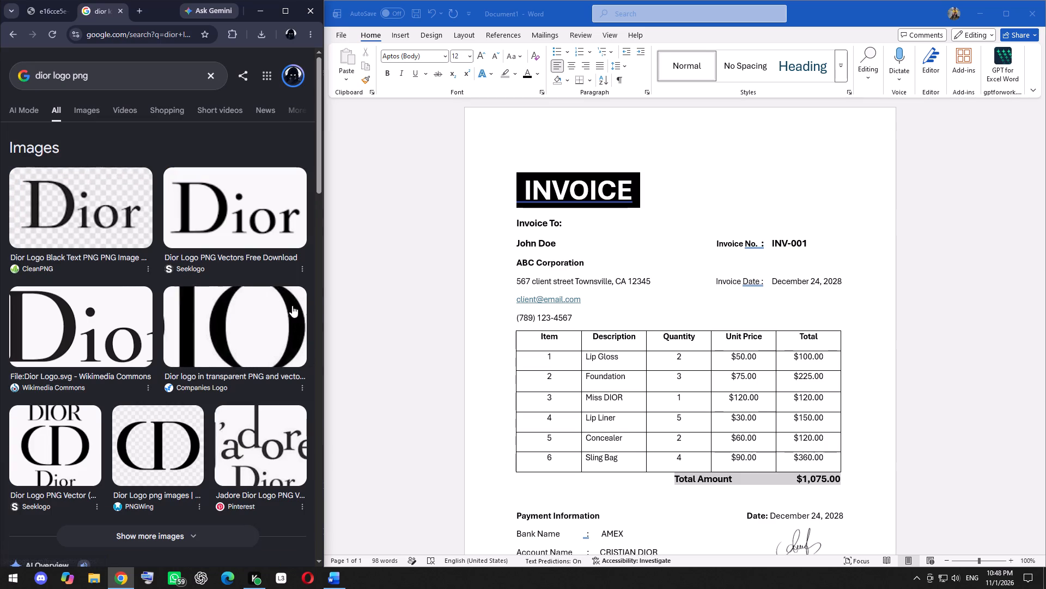
Save the black Dior logo with overlapping staggered letters from the Google image results, and close the search tab.
scroll(205, 345, down, 1)
scroll(204, 346, up, 2)
scroll(203, 348, down, 1)
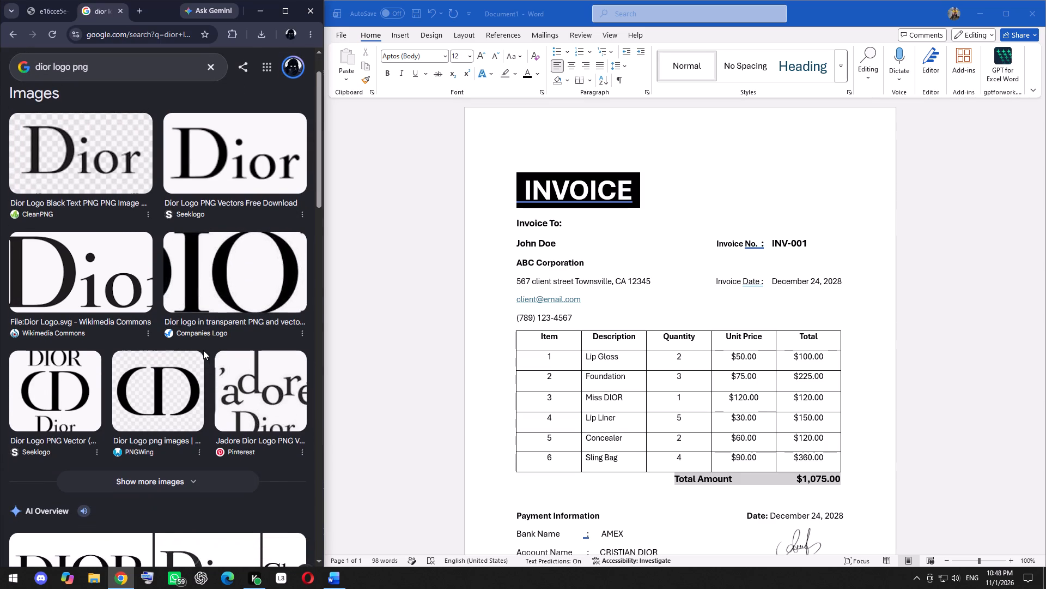
scroll(203, 353, up, 1)
scroll(203, 353, down, 1)
scroll(203, 352, up, 2)
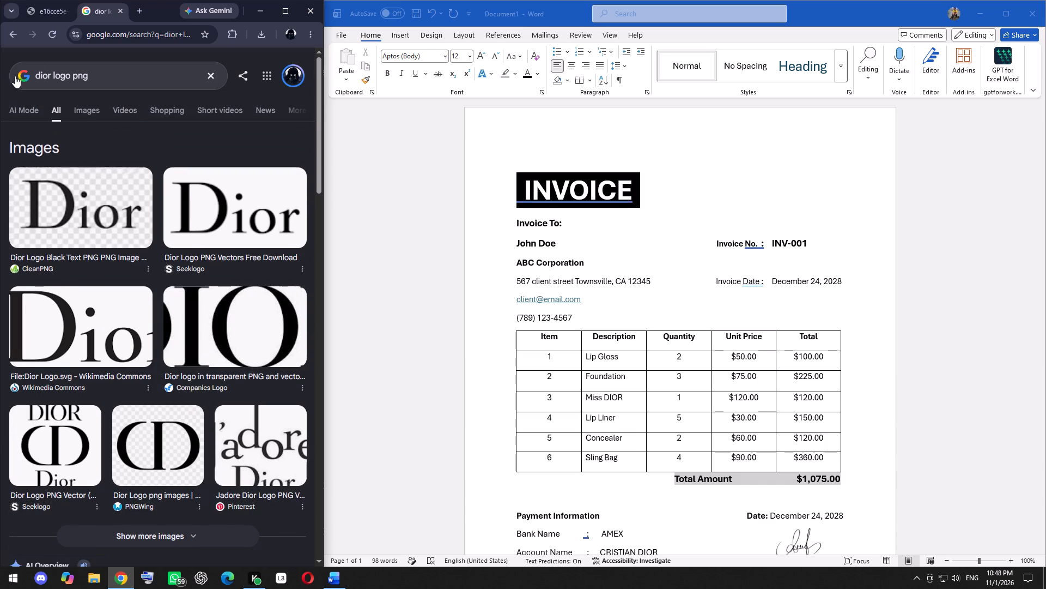
click(87, 104)
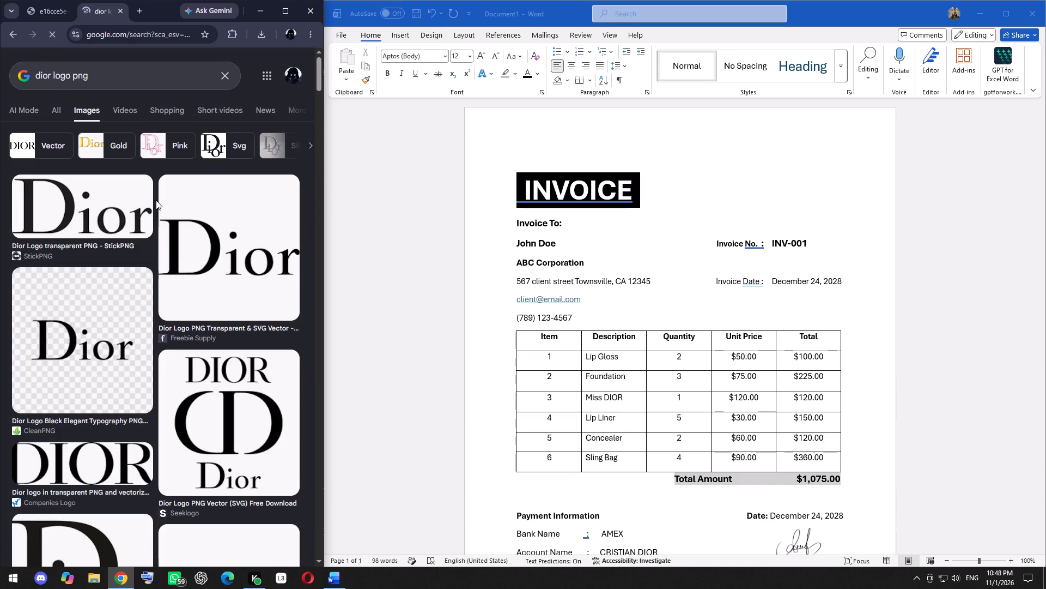
scroll(171, 365, up, 3)
scroll(165, 365, down, 1)
scroll(164, 365, up, 1)
scroll(163, 365, down, 5)
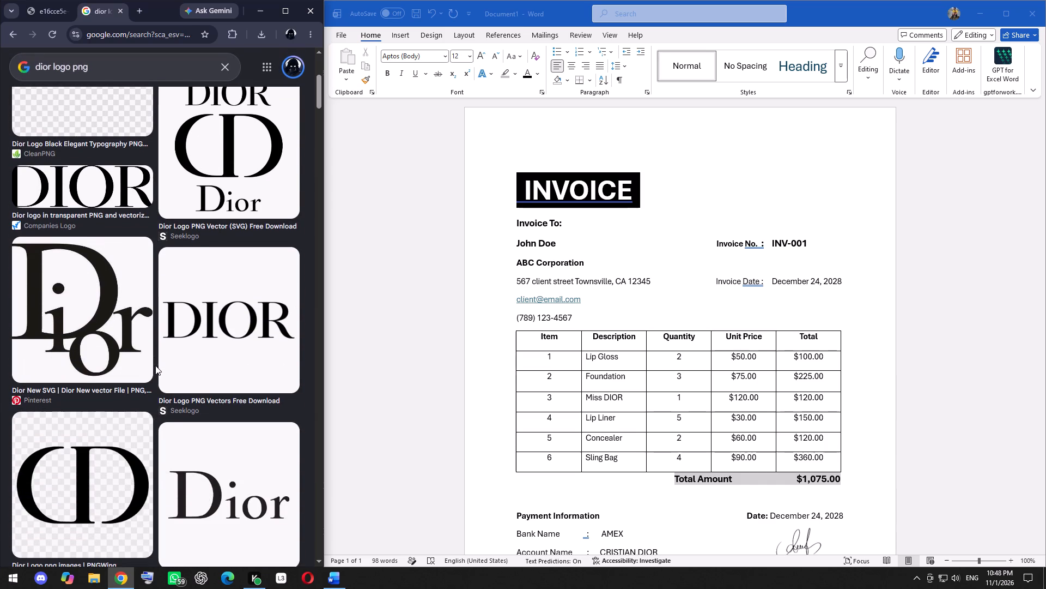
right_click(79, 312)
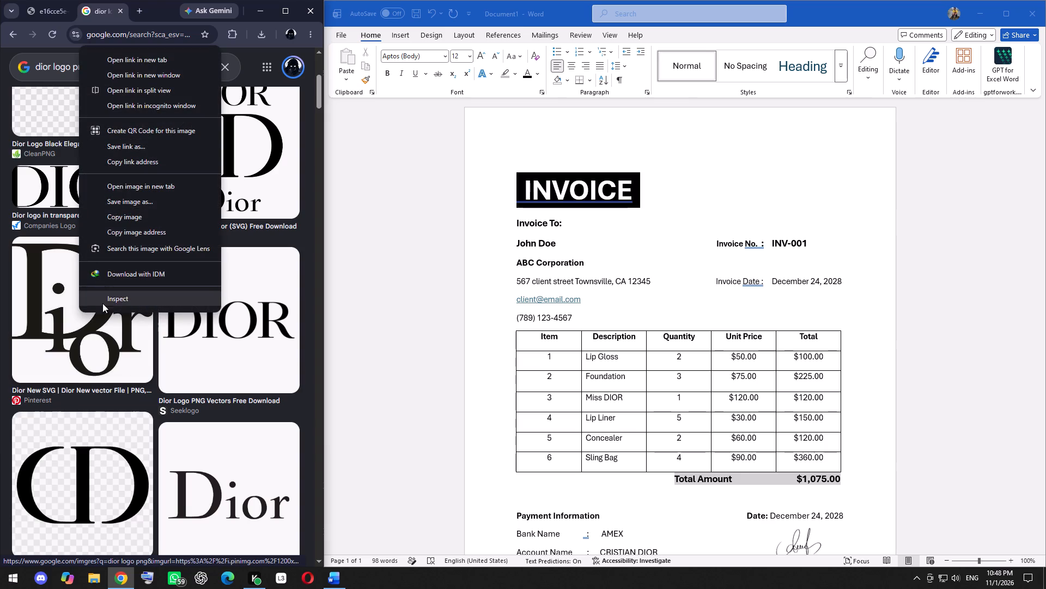
click(127, 201)
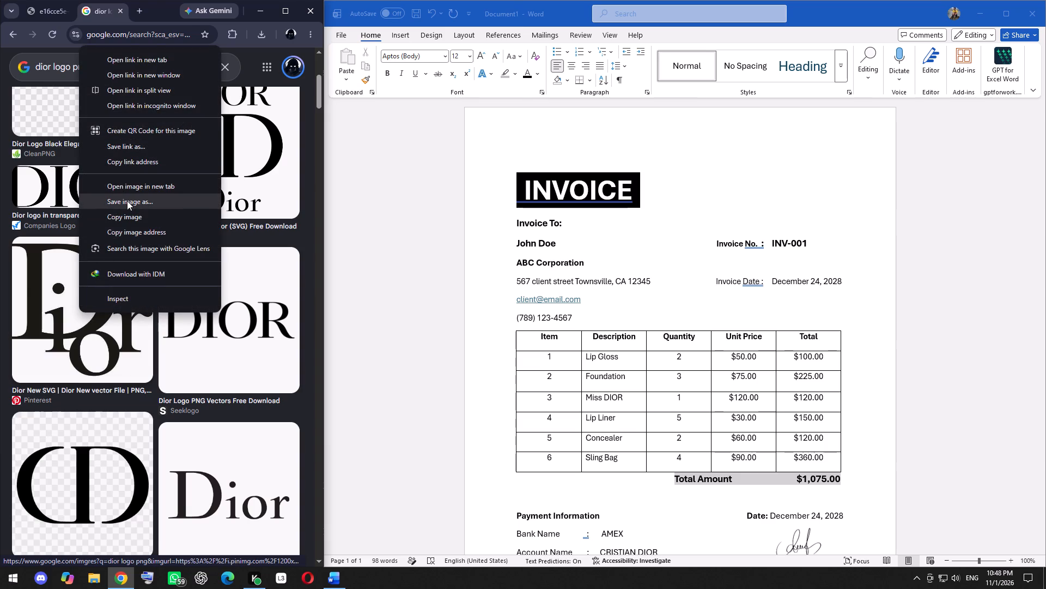
click(448, 278)
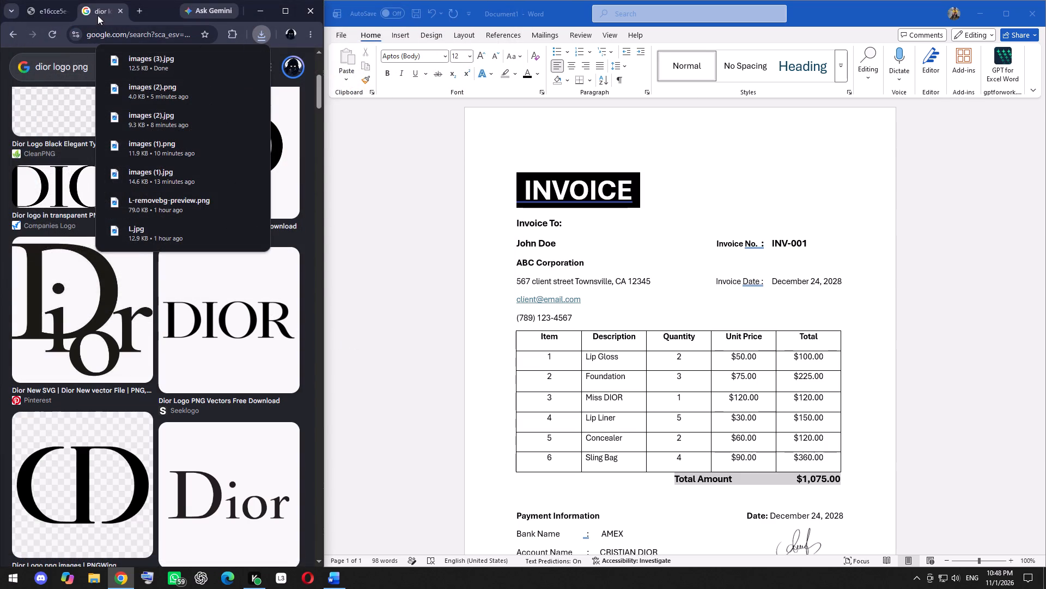
click(121, 5)
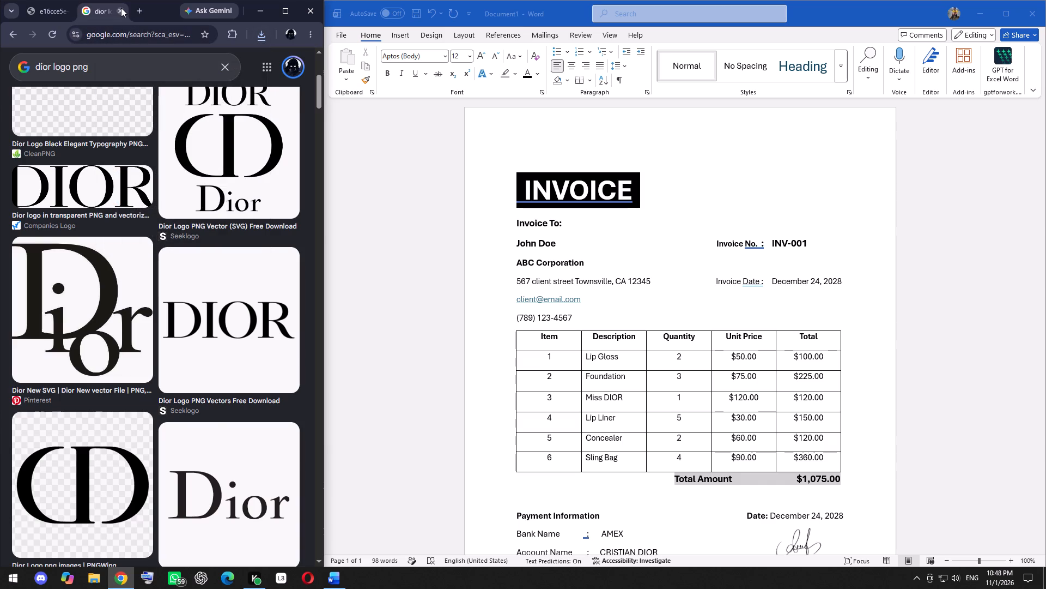
click(121, 8)
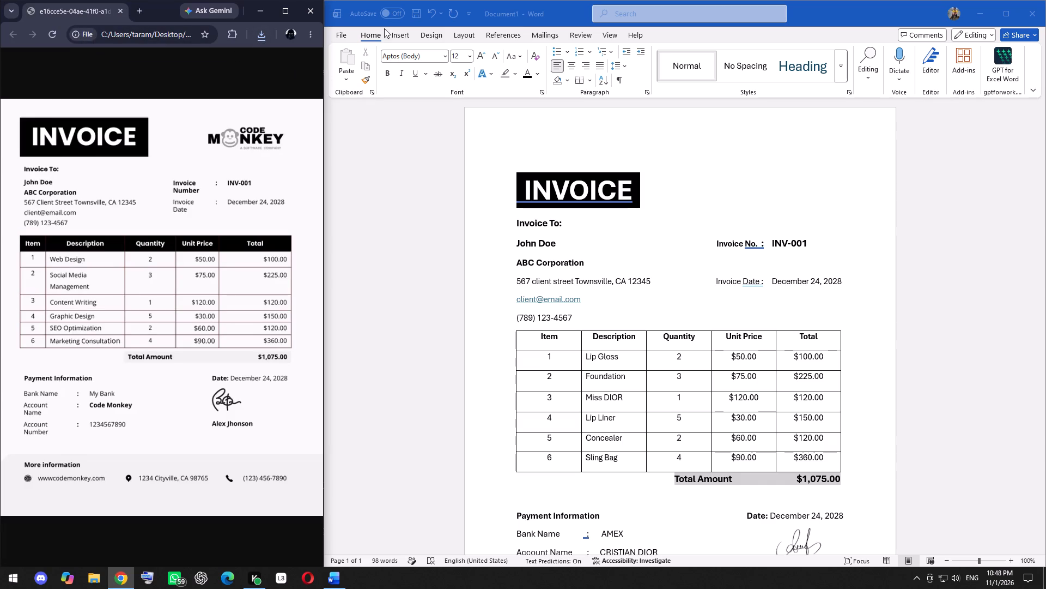
Switch to Word and insert the saved Dior logo picture, images (3), from the Desktop folder.
click(402, 29)
click(403, 32)
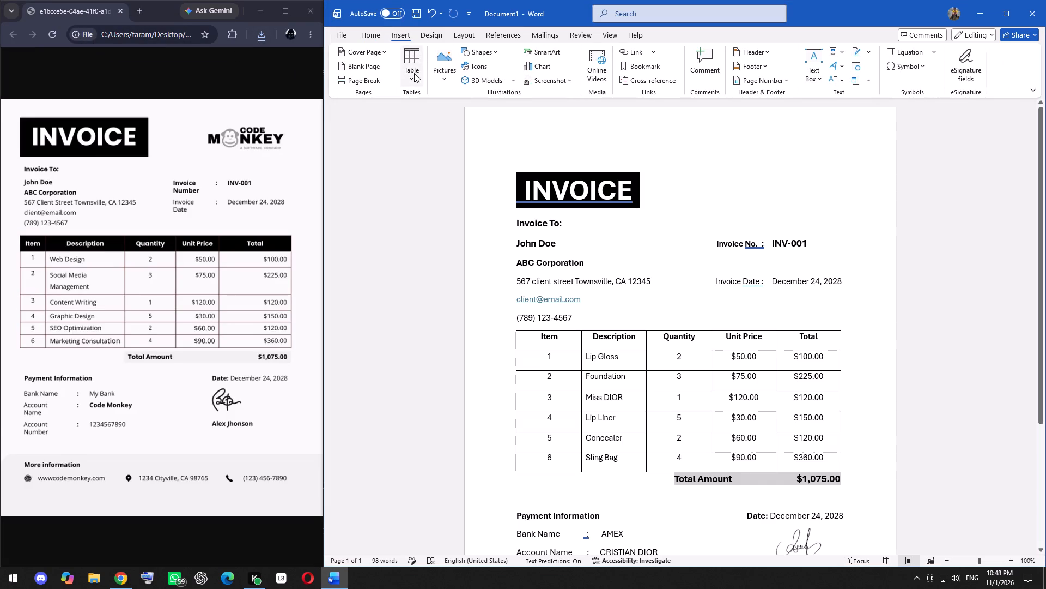
click(441, 71)
click(468, 109)
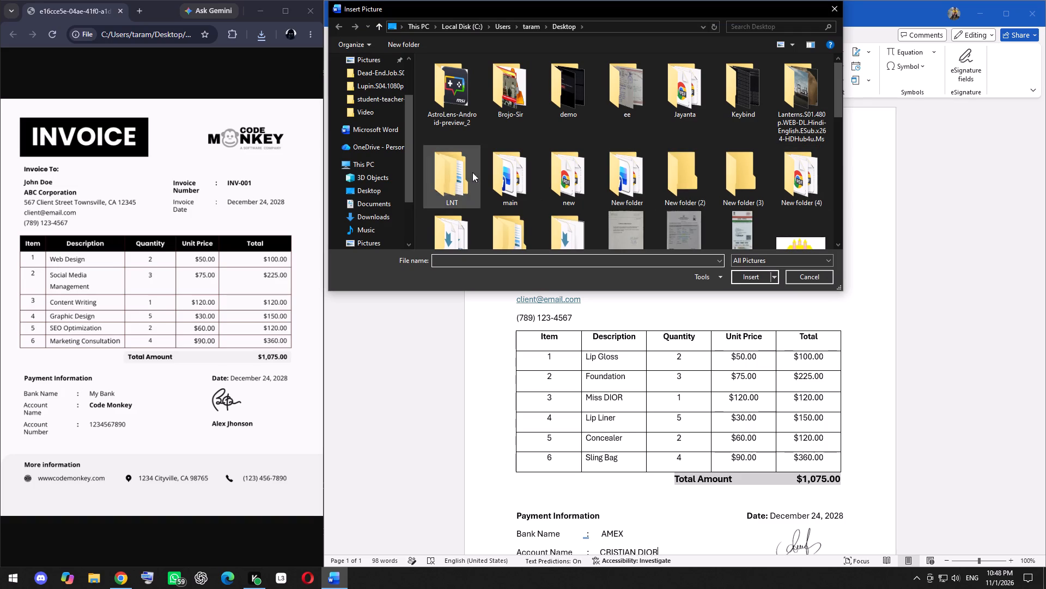
scroll(627, 146, down, 5)
scroll(627, 147, up, 2)
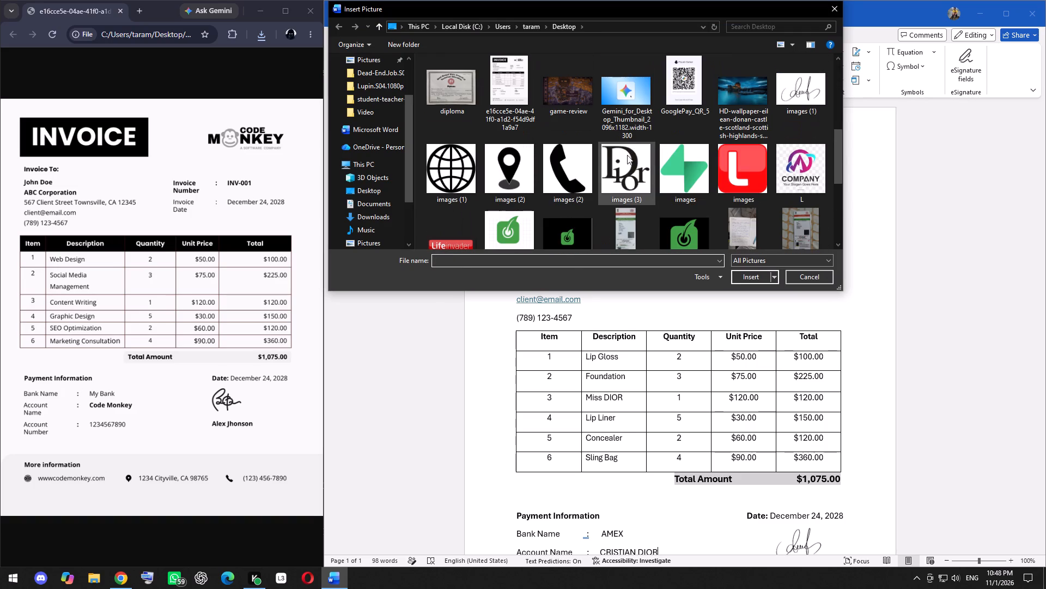
click(629, 161)
click(758, 274)
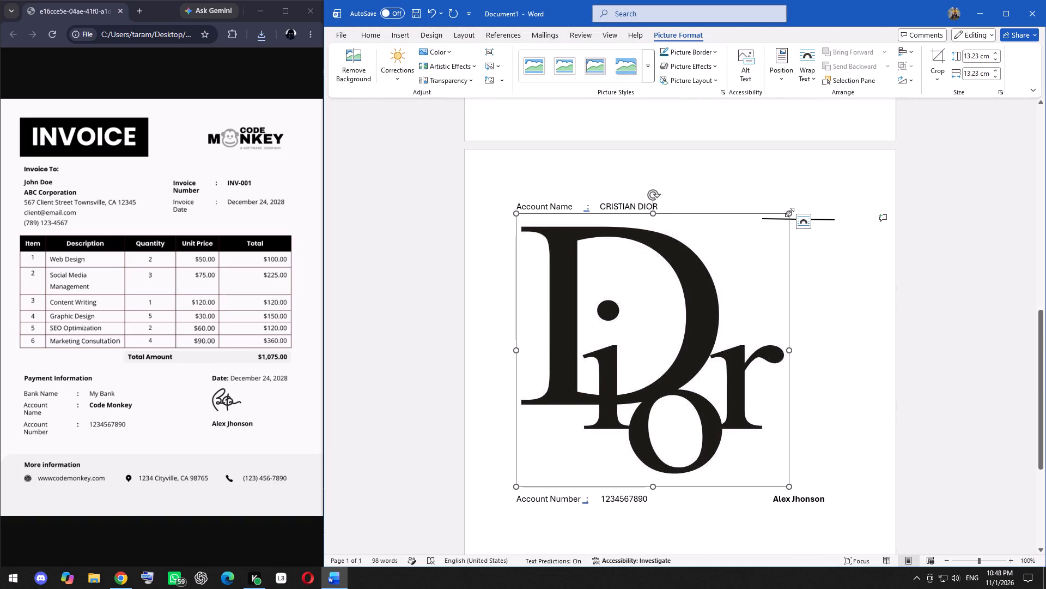
Shrink the inserted Dior logo to about 11.11 cm square and set its text wrapping to In Front of Text.
drag(789, 212, 580, 257)
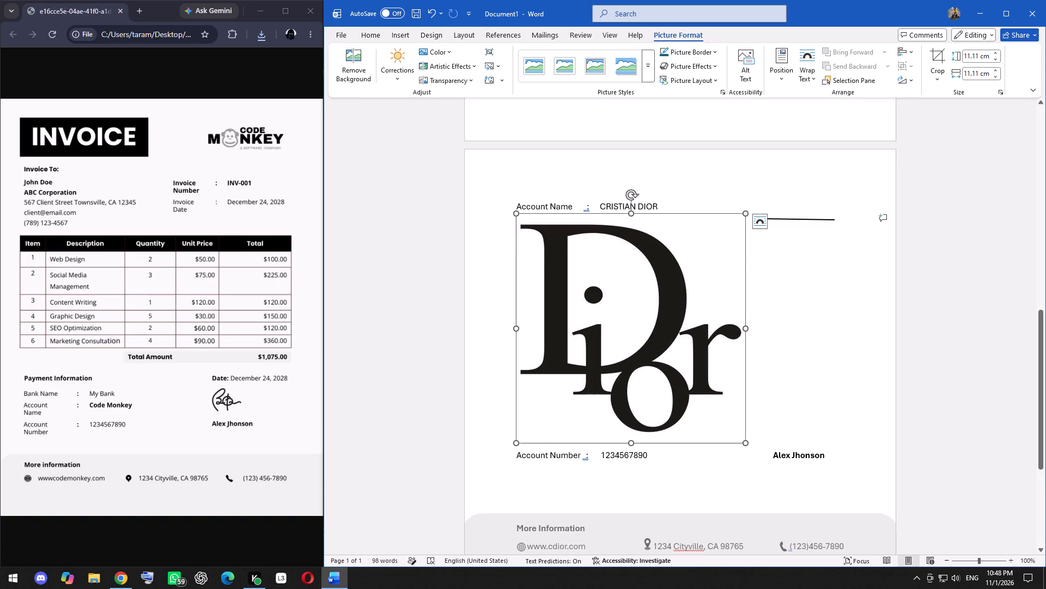
click(761, 216)
click(840, 324)
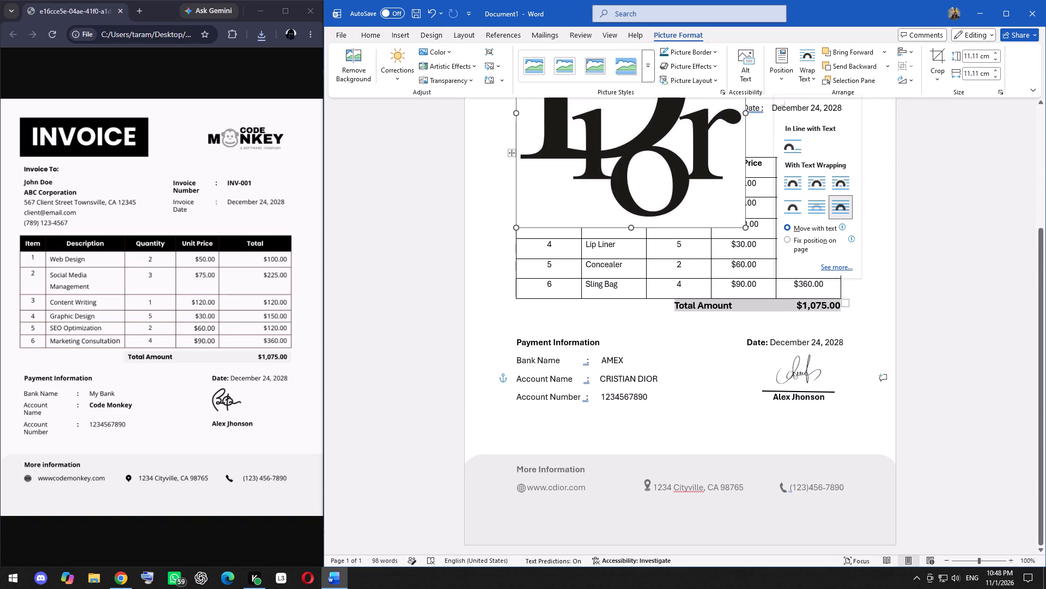
Shift the Dior logo over the item table and shrink it to about 4.42 cm square.
drag(746, 224, 785, 389)
drag(784, 392, 777, 384)
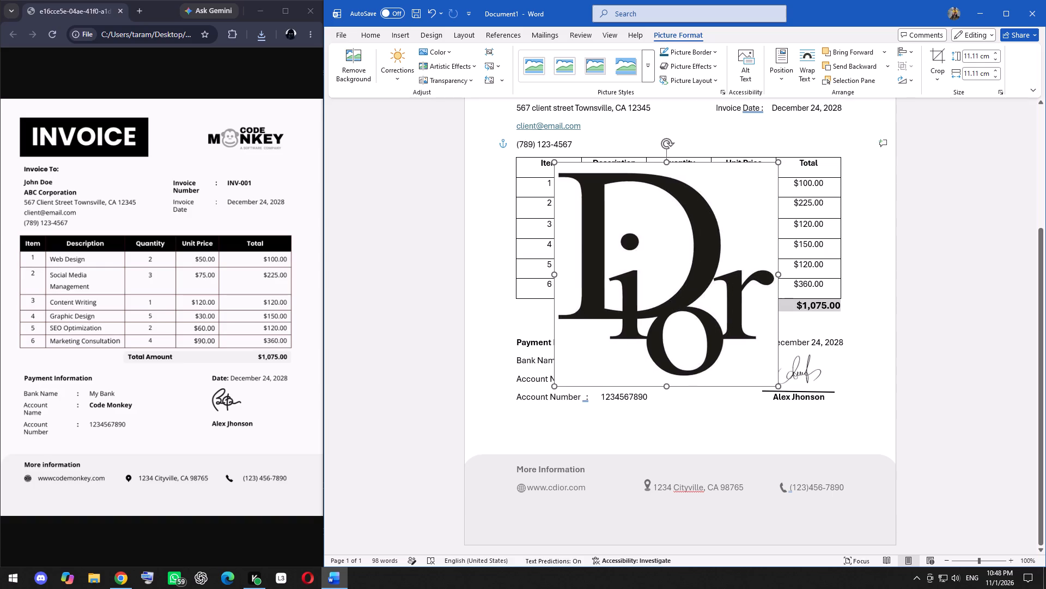
drag(777, 384, 644, 250)
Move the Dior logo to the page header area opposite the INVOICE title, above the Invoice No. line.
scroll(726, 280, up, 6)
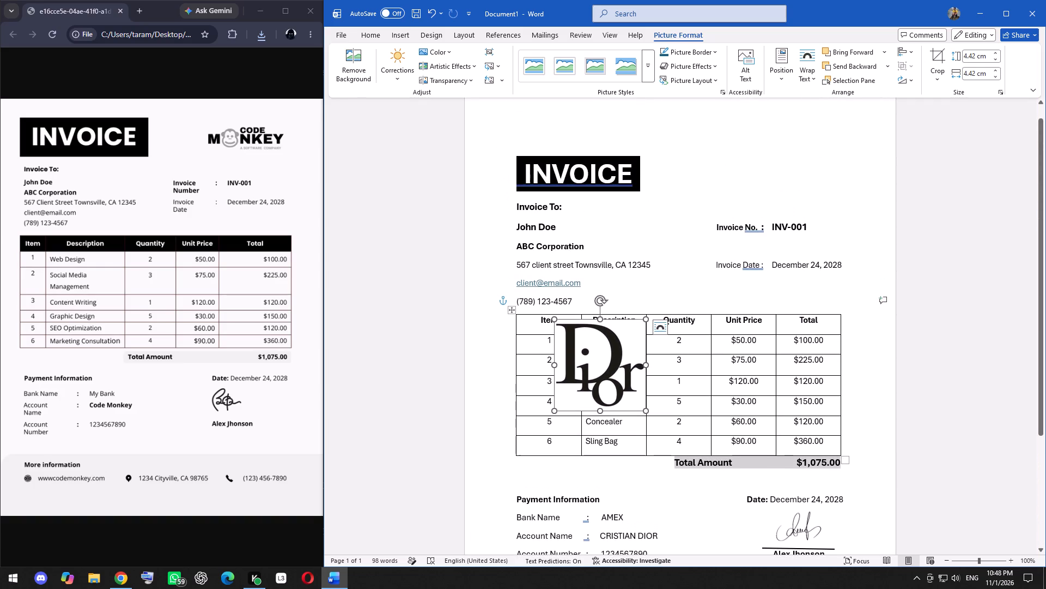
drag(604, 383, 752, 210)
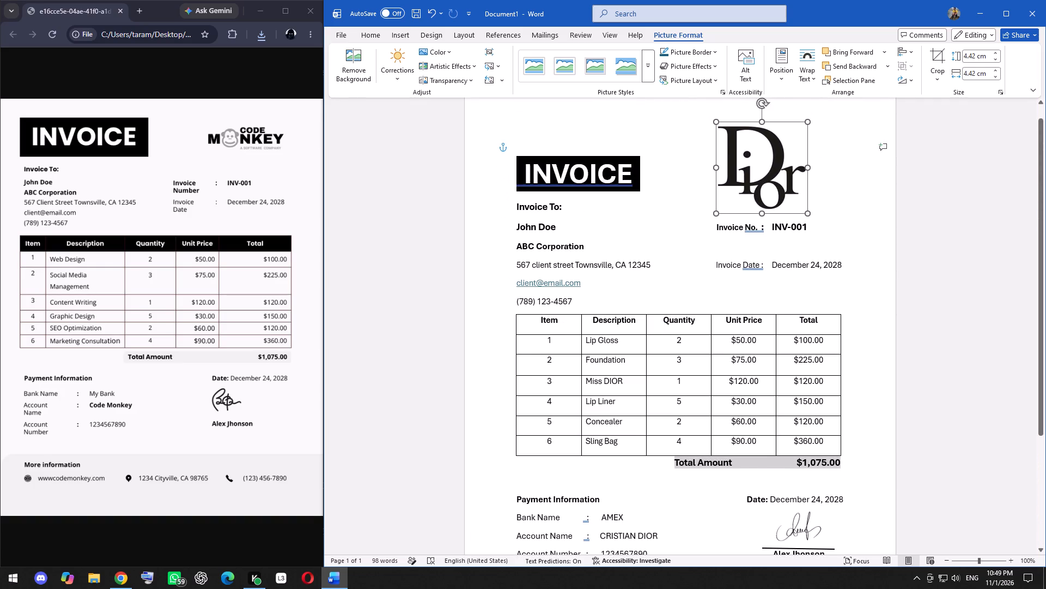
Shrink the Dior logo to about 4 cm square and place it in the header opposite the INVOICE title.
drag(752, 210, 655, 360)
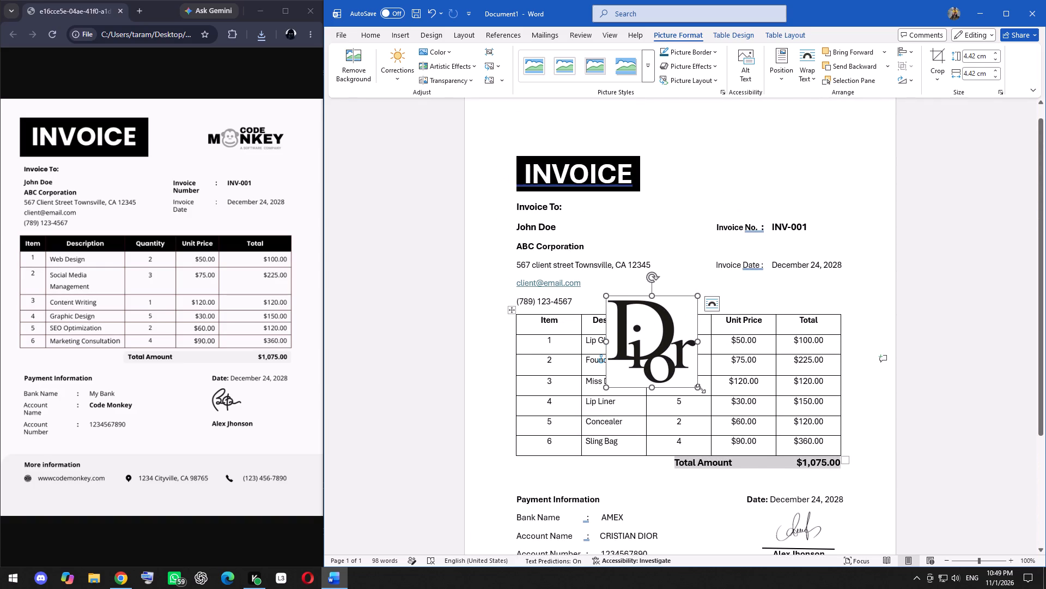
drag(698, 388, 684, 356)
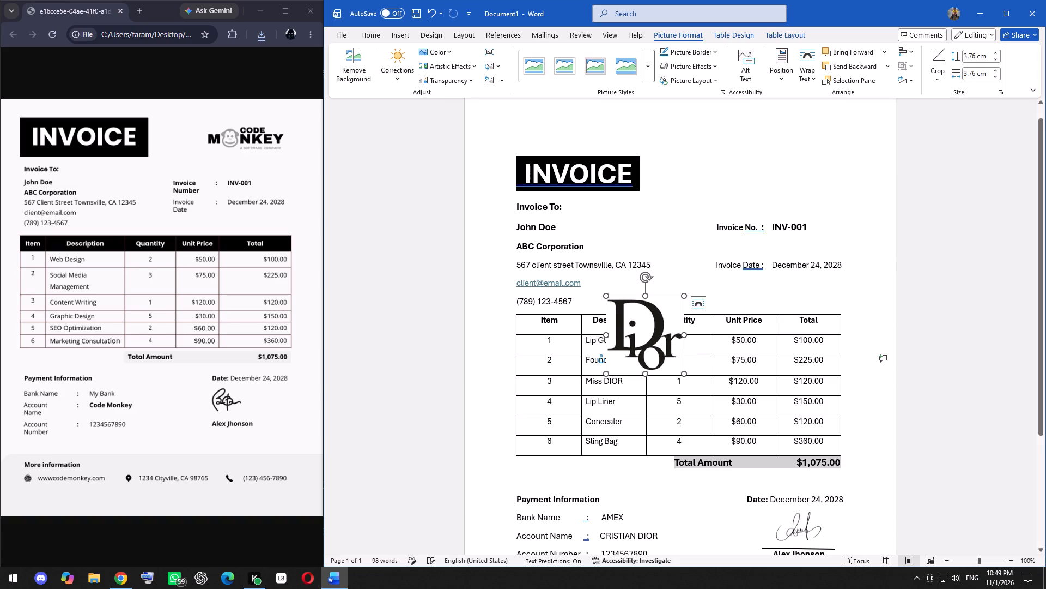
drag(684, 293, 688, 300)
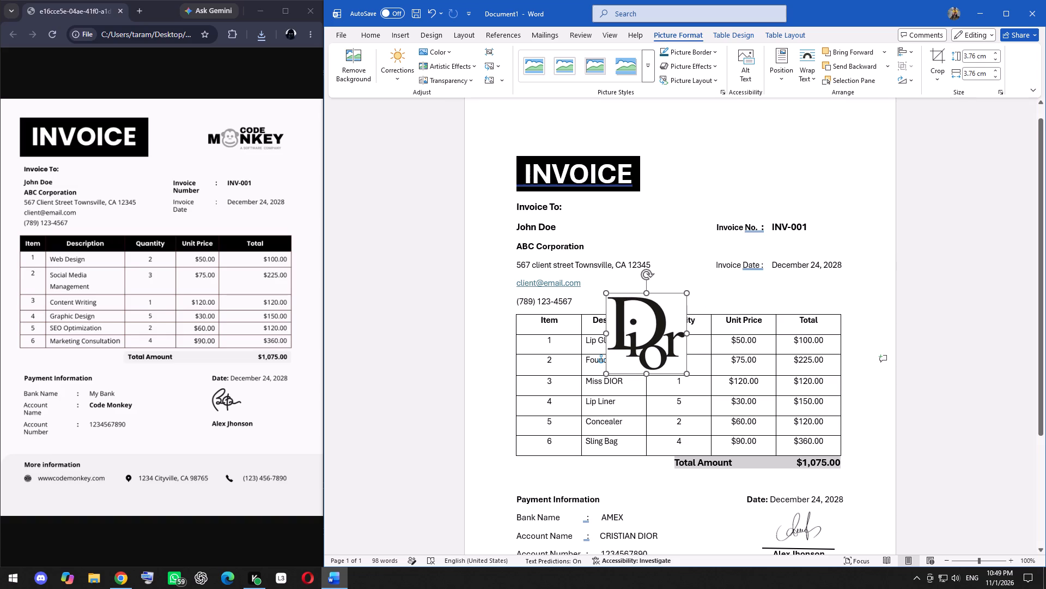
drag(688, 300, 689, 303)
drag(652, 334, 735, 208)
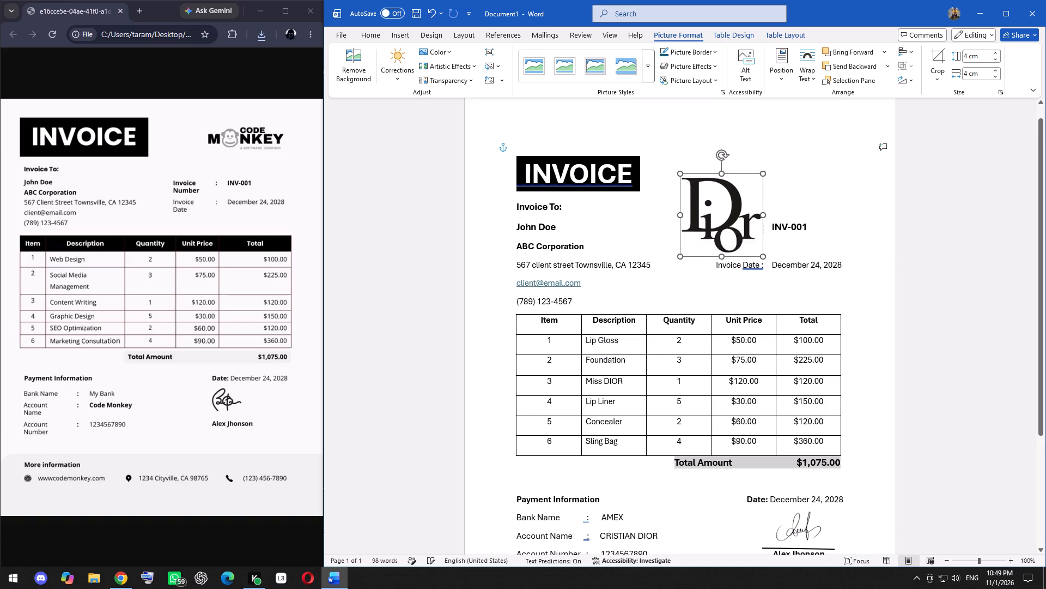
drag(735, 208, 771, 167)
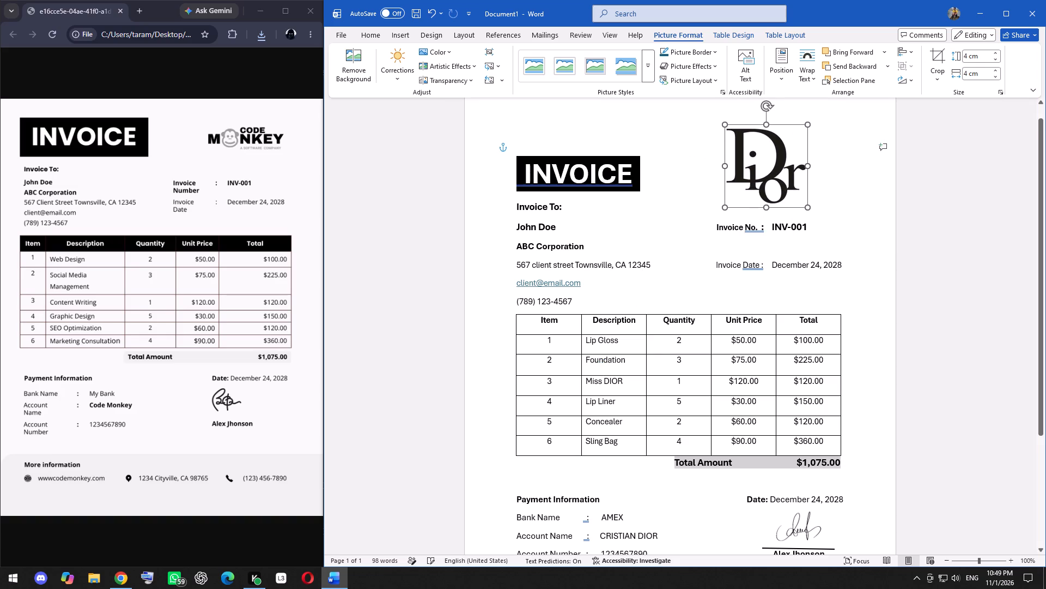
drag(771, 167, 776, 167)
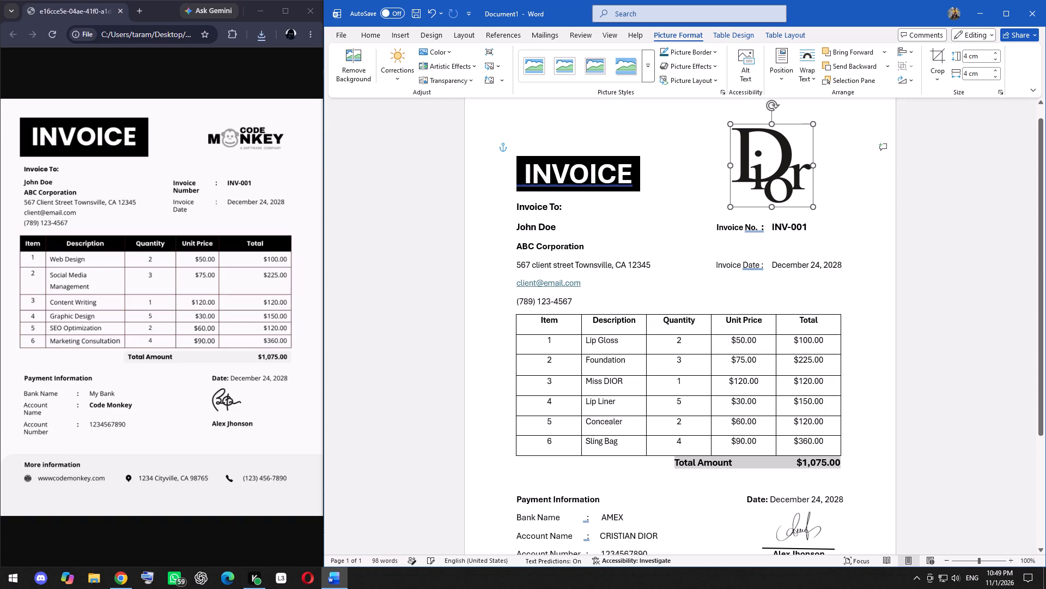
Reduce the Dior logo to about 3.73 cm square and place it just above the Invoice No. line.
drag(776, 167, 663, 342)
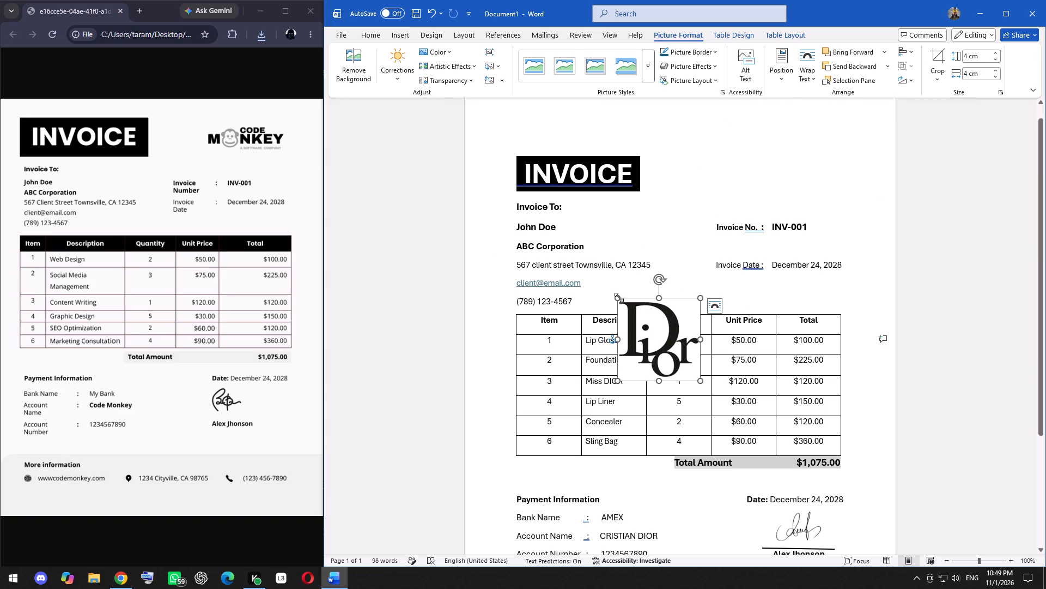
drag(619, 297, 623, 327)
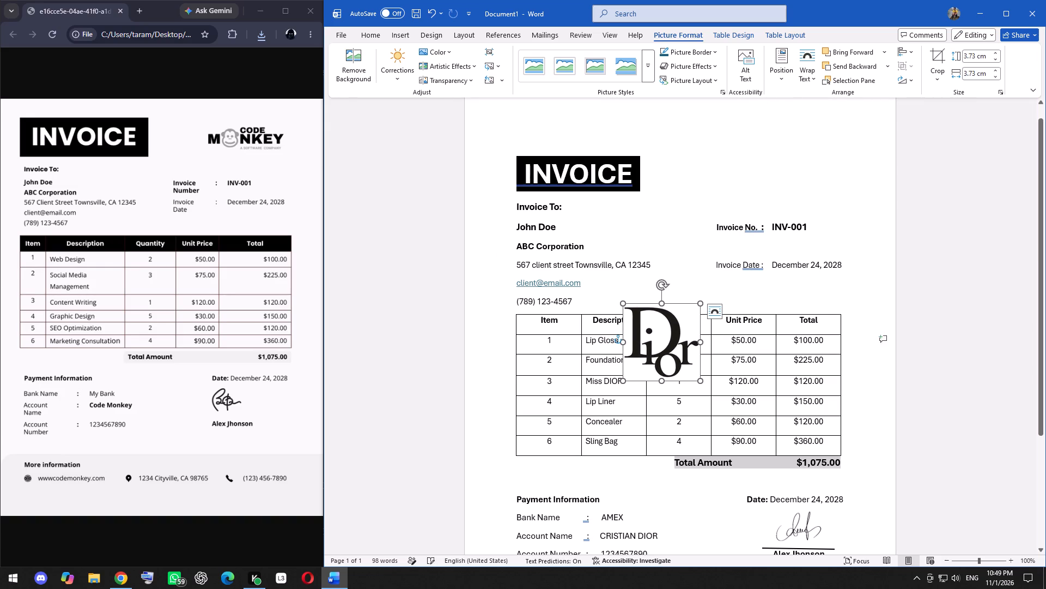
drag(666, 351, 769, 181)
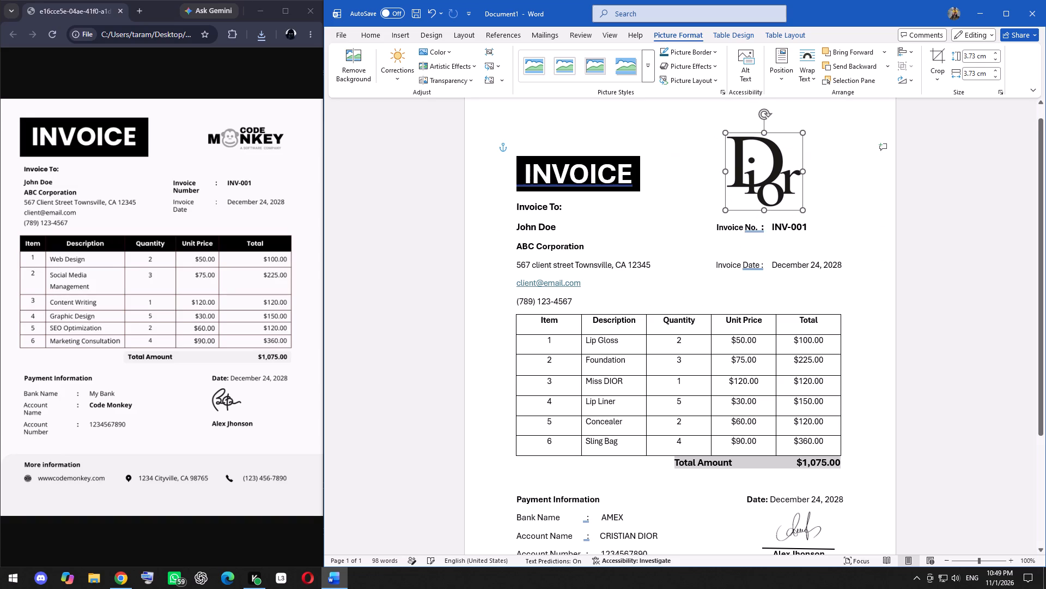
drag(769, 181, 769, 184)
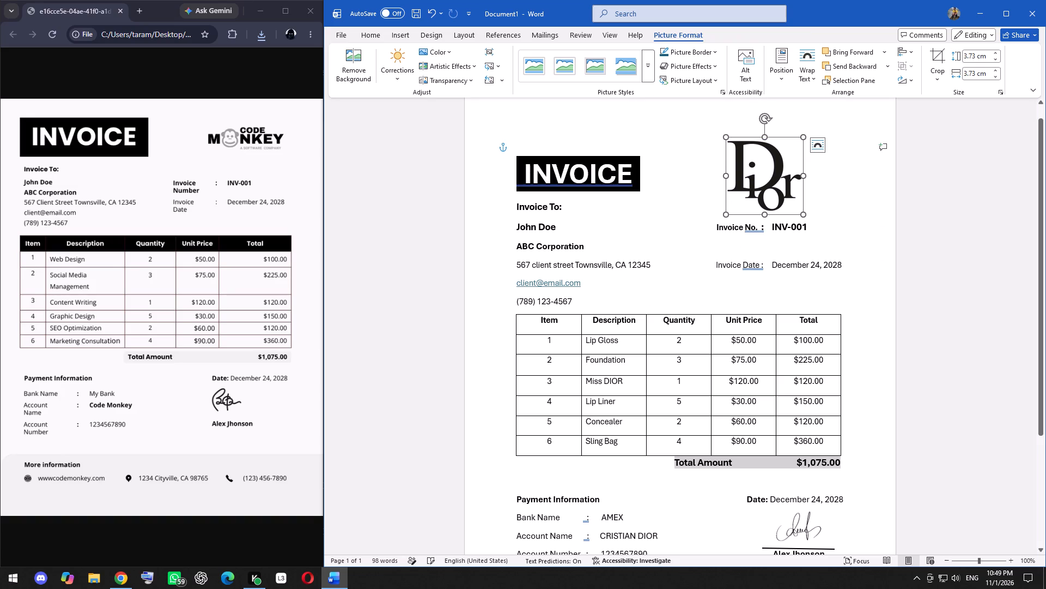
Reduce the Dior logo to about 3.28 cm square and reposition it in the header opposite the INVOICE title.
drag(803, 212, 794, 157)
drag(770, 172, 788, 167)
right_click(788, 167)
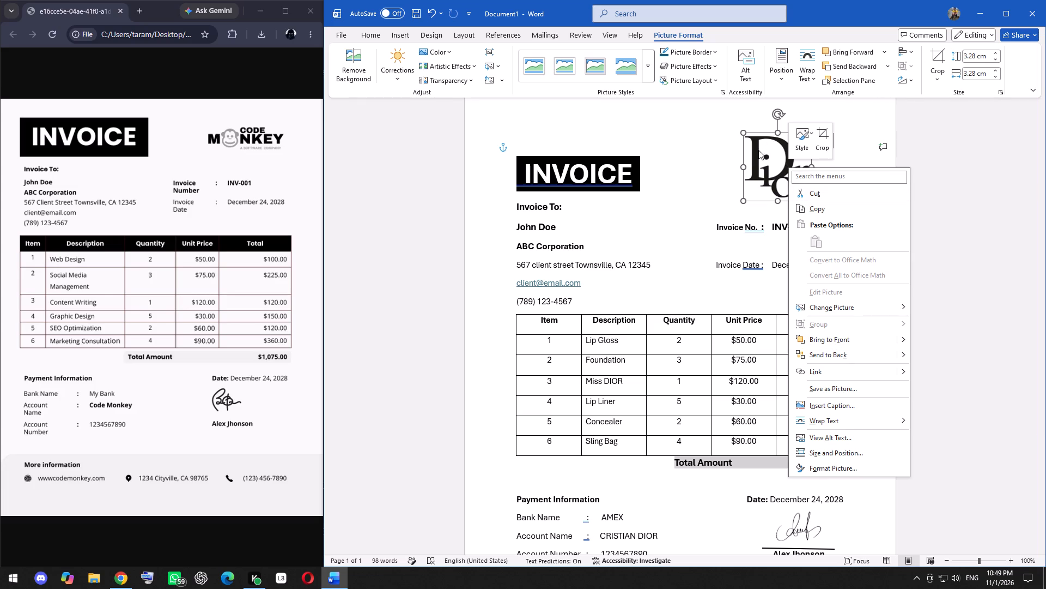
Switch to Chrome and search Google Images for dior logo png.
click(141, 7)
click(144, 231)
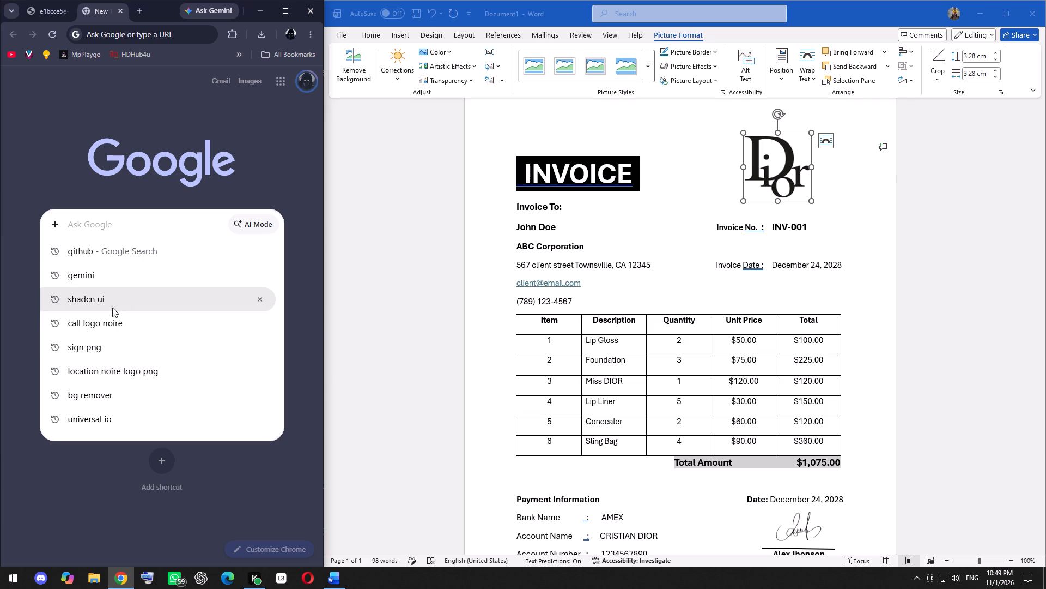
text(dio)
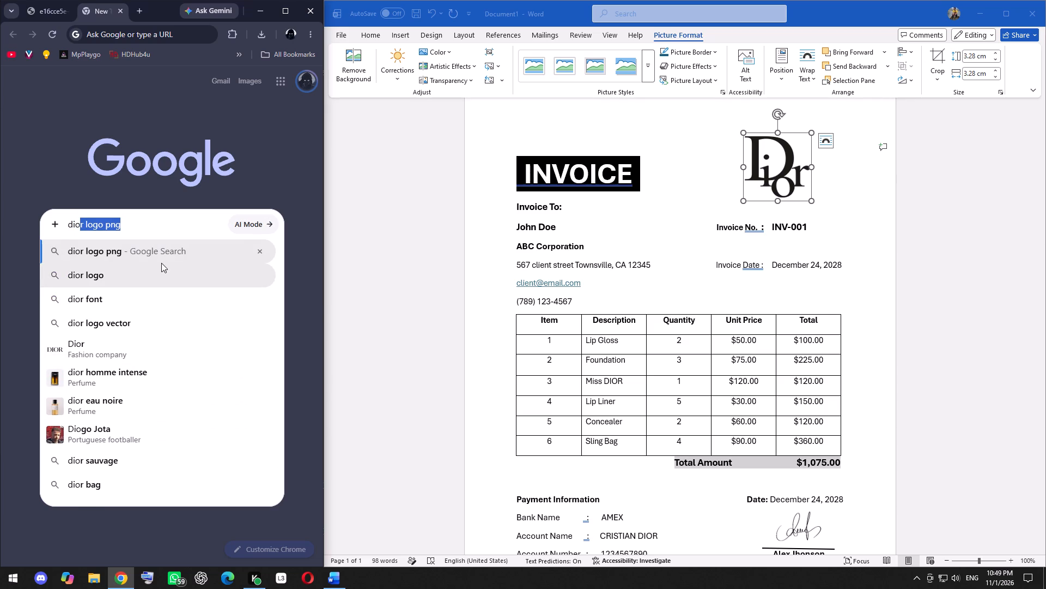
key(Return)
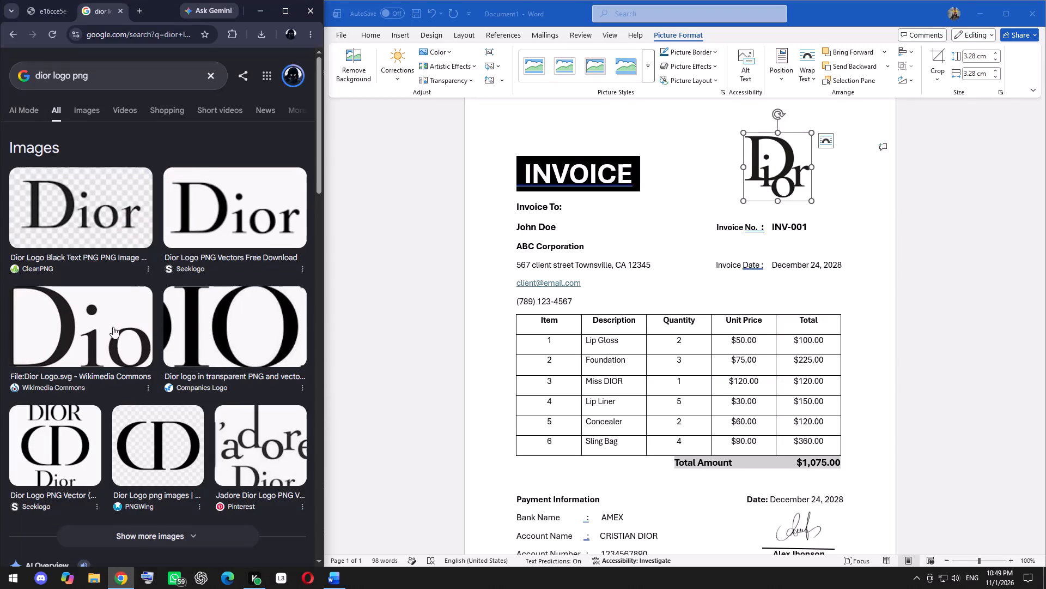
click(75, 106)
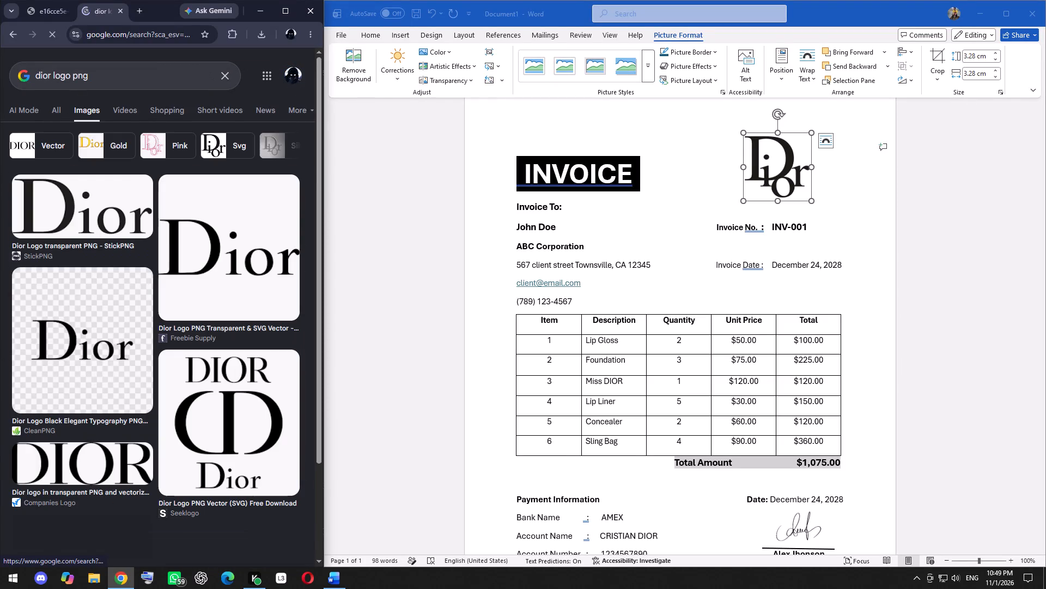
Browse the image results for an alternative Dior logo suited to the invoice header.
scroll(151, 345, down, 1)
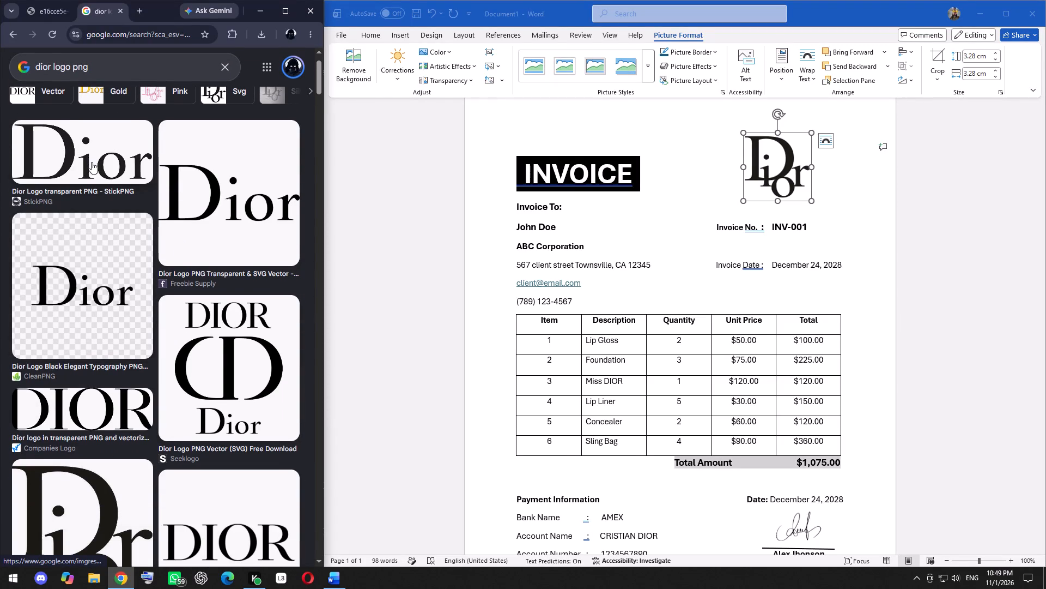
scroll(115, 242, down, 5)
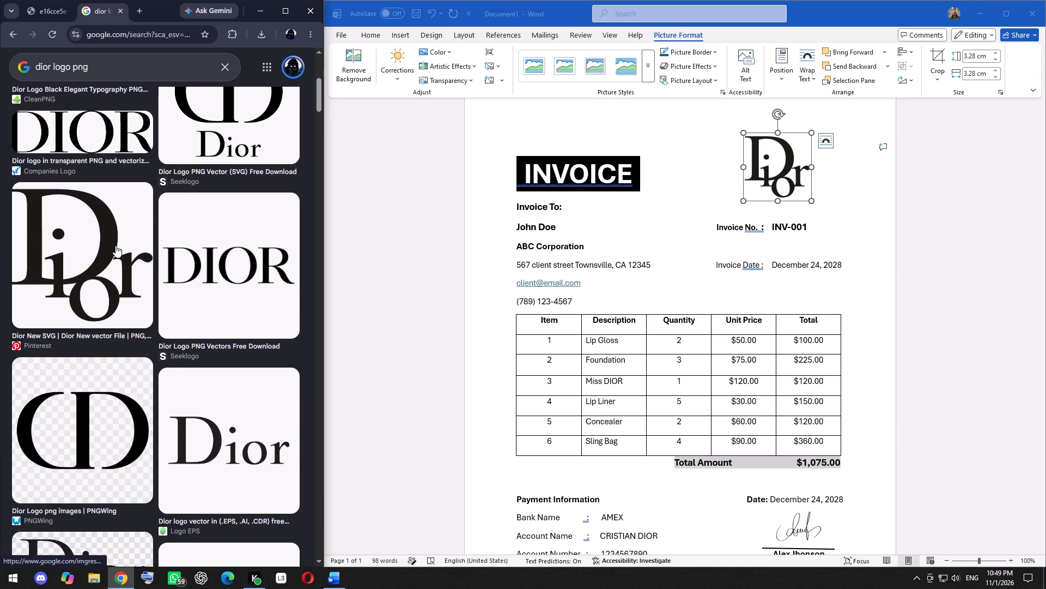
scroll(115, 245, down, 4)
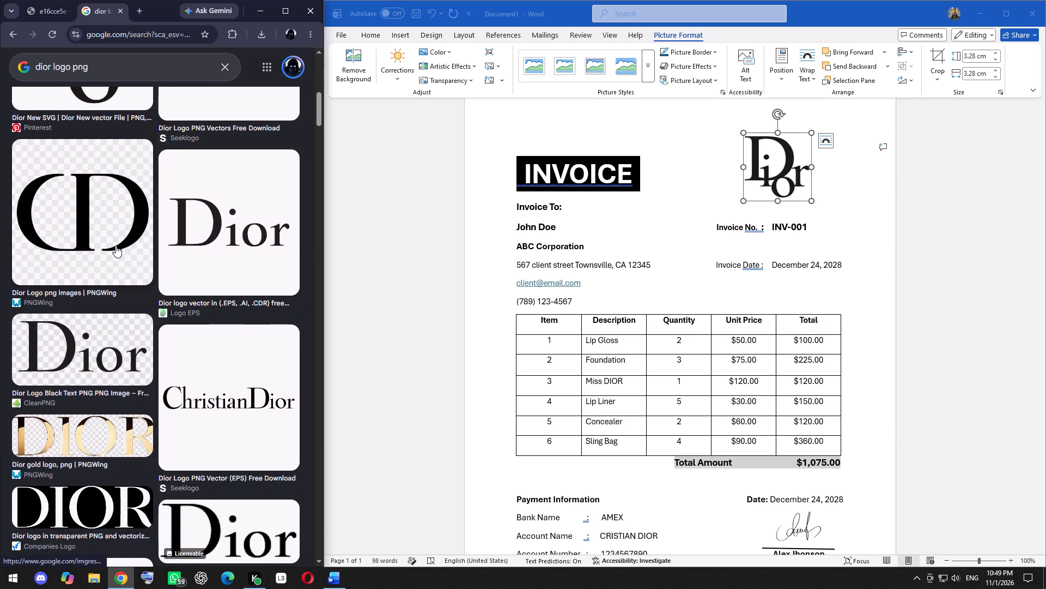
scroll(115, 245, down, 1)
scroll(115, 245, up, 1)
scroll(115, 245, down, 1)
scroll(116, 244, up, 1)
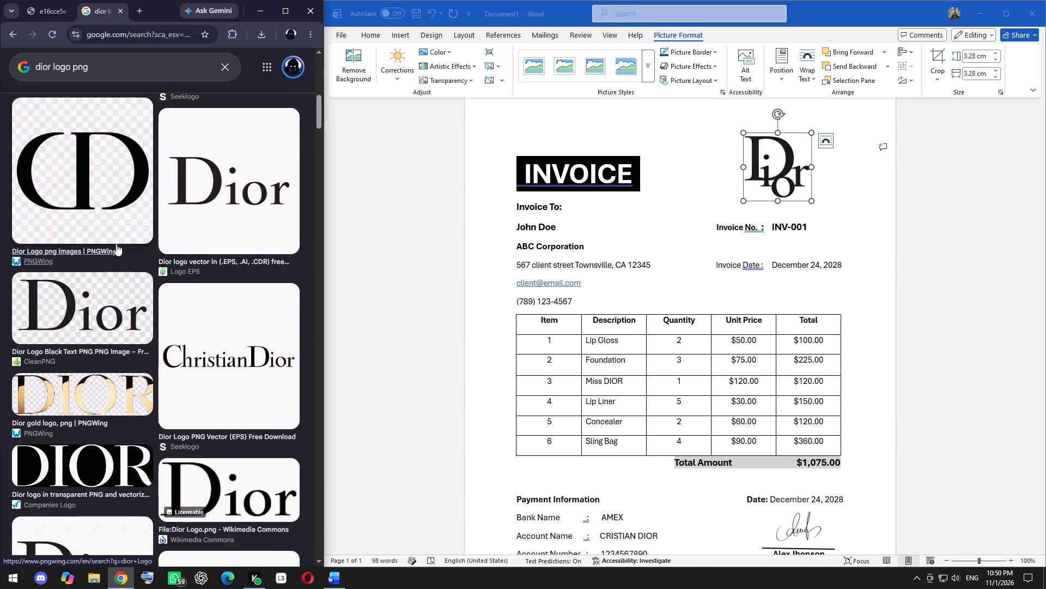
scroll(116, 244, down, 2)
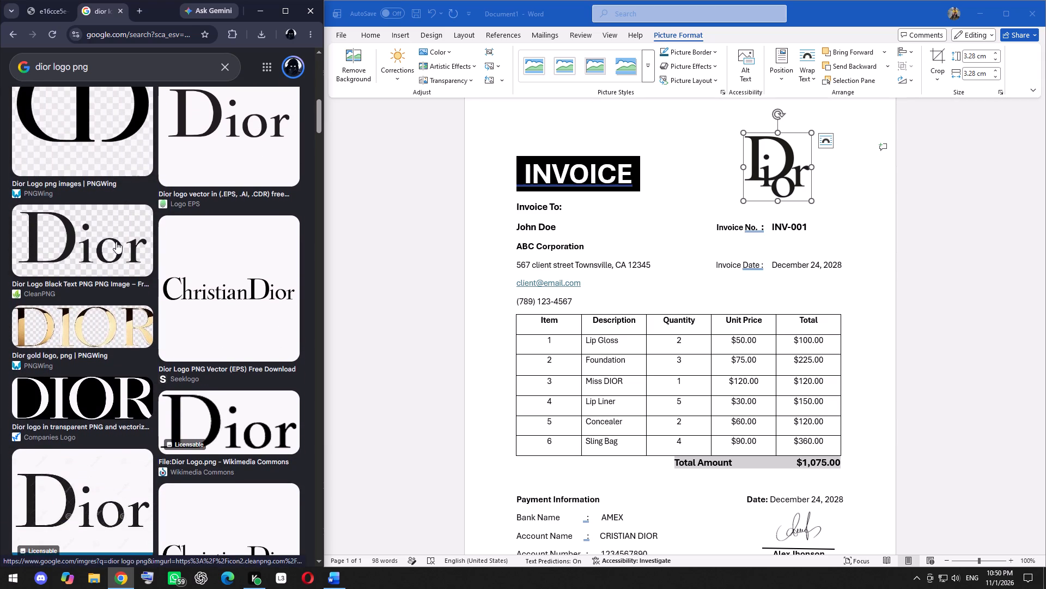
scroll(116, 242, down, 9)
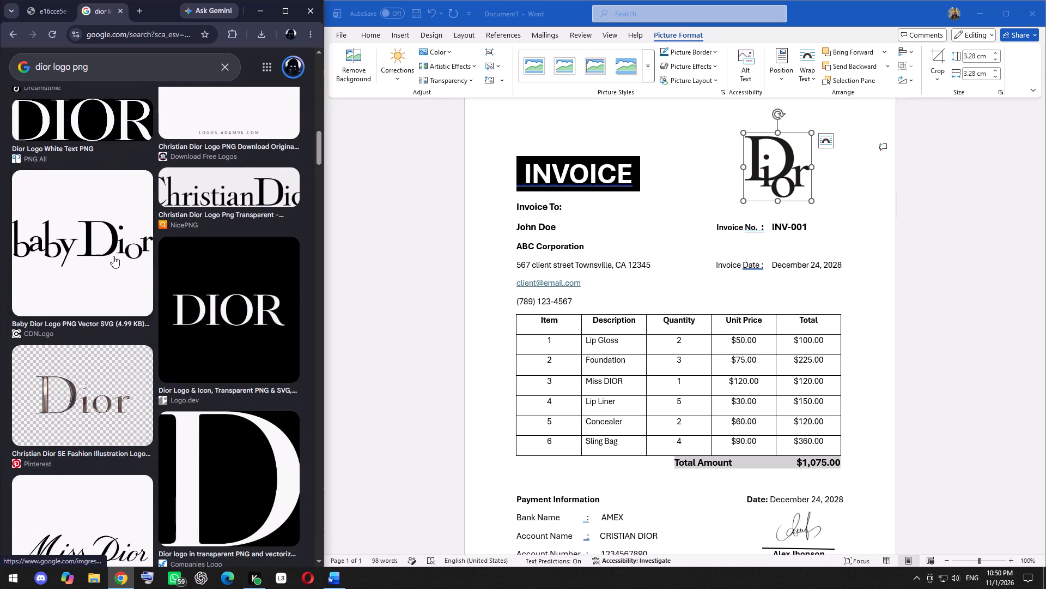
scroll(113, 257, down, 1)
scroll(113, 257, up, 1)
scroll(113, 257, down, 2)
scroll(113, 257, up, 2)
scroll(113, 257, down, 3)
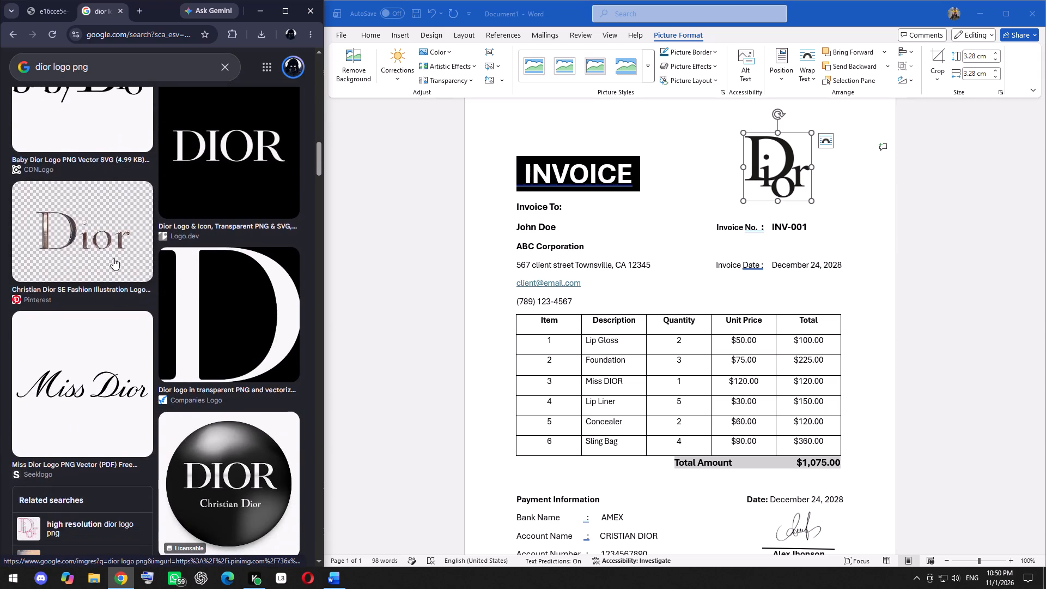
scroll(113, 258, down, 2)
scroll(113, 258, up, 3)
scroll(113, 258, down, 4)
scroll(113, 258, up, 3)
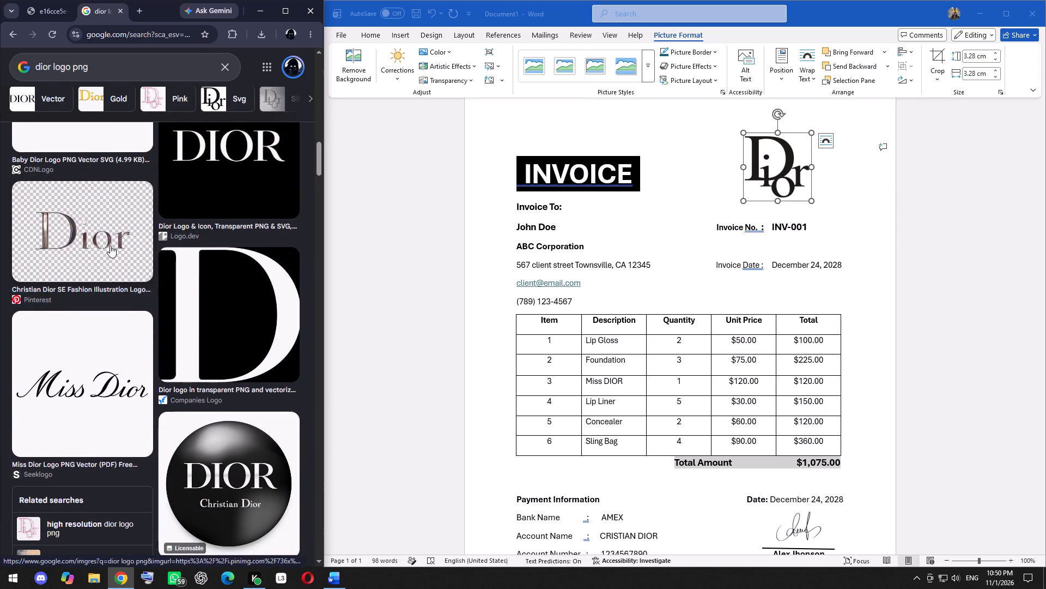
scroll(114, 253, up, 11)
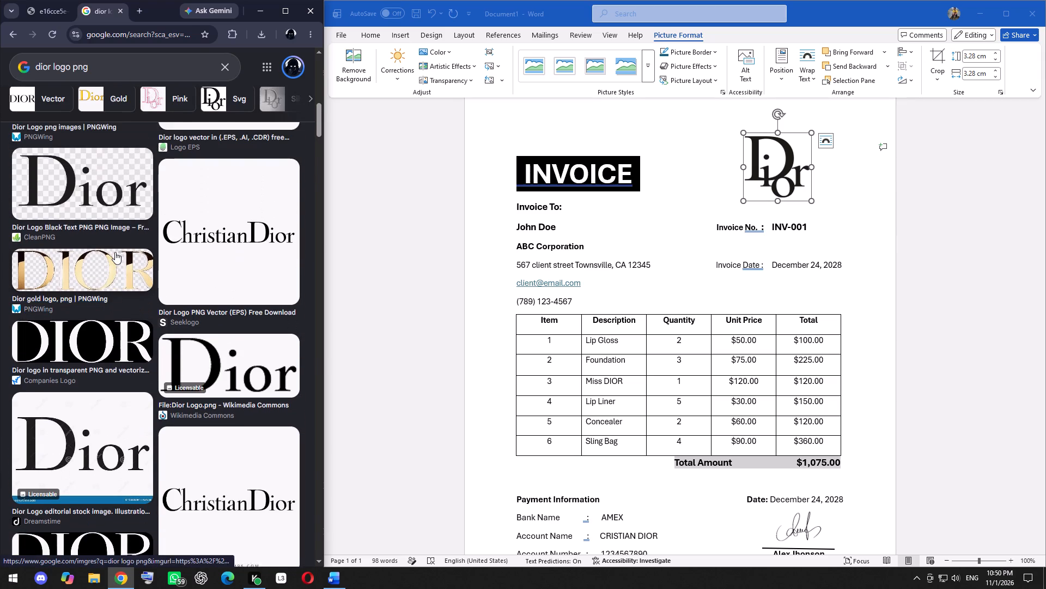
scroll(115, 253, down, 2)
scroll(115, 253, up, 1)
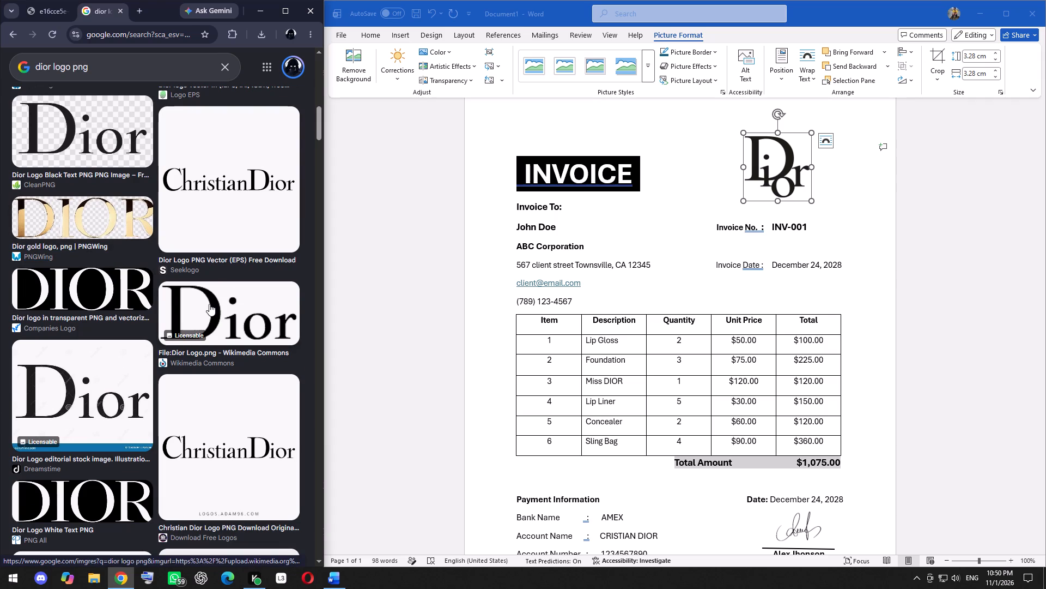
scroll(212, 281, up, 4)
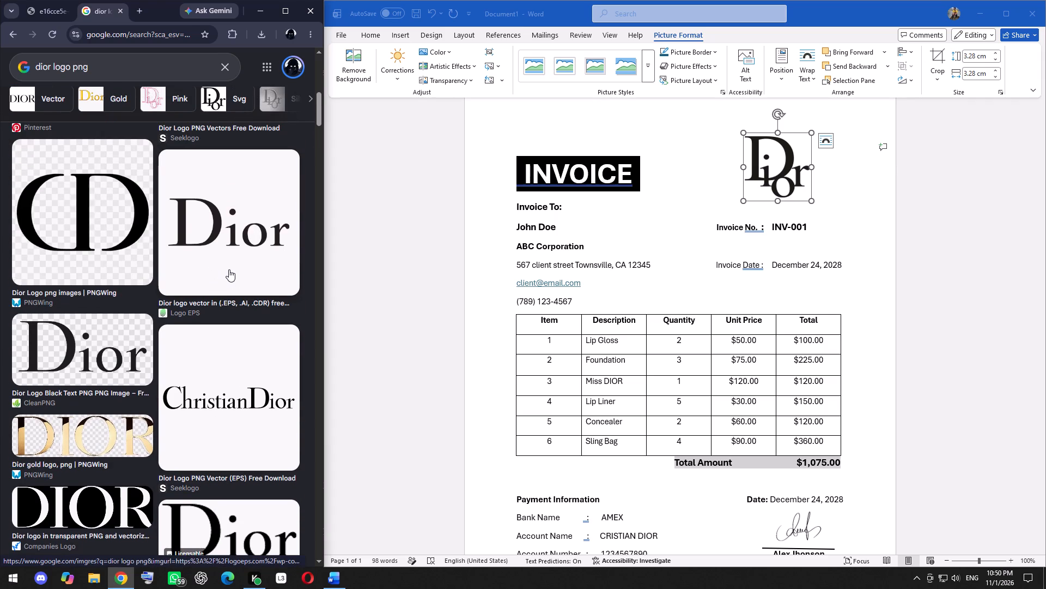
Save the black Dior wordmark image from the Logo EPS result to the Desktop as PNG image images (3).
right_click(229, 269)
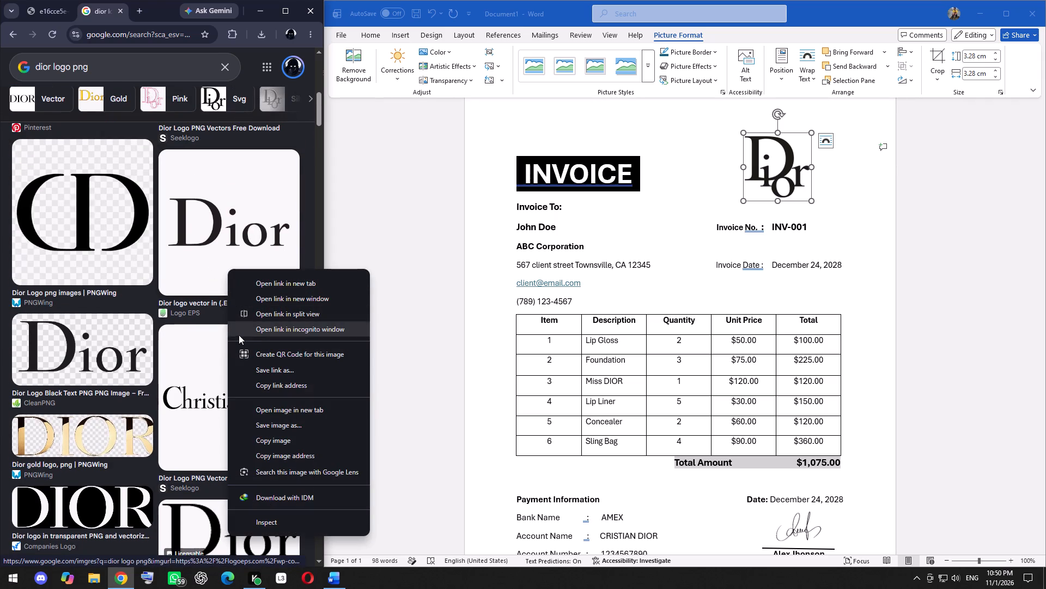
click(267, 425)
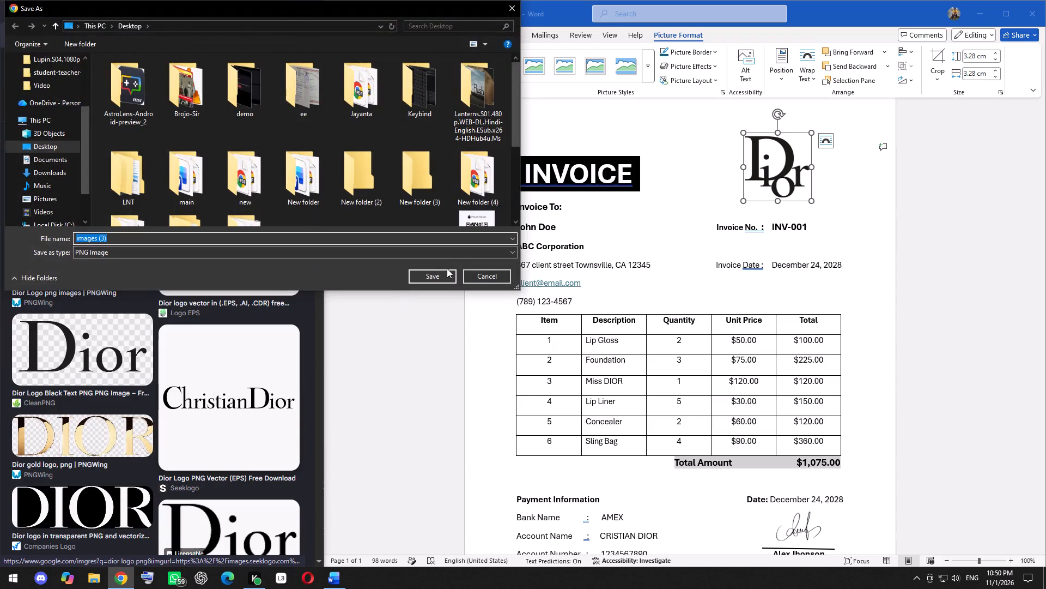
click(446, 275)
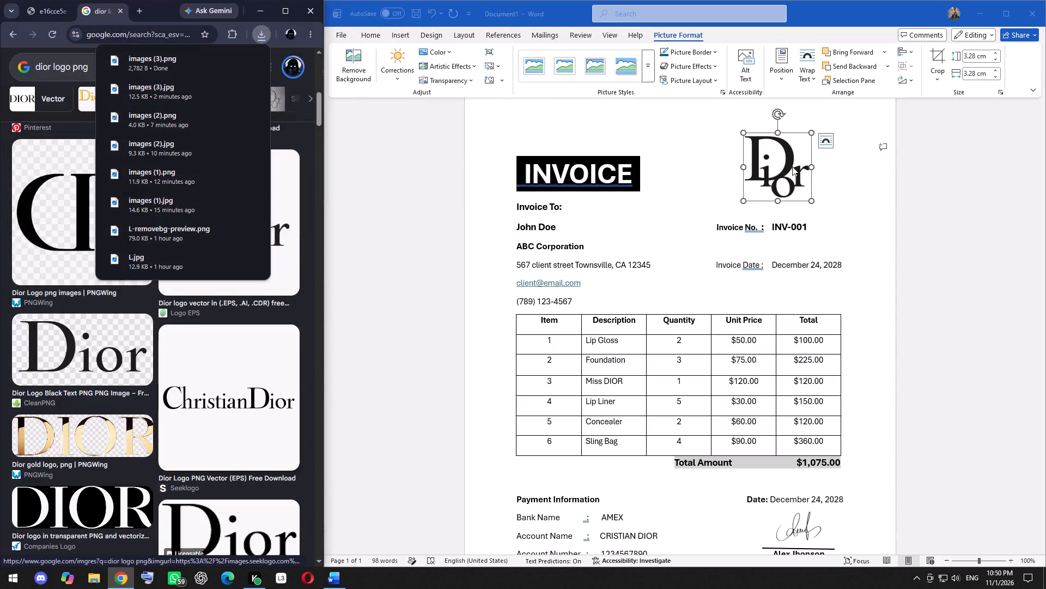
Bring the reference invoice template back into view in Chrome.
right_click(792, 166)
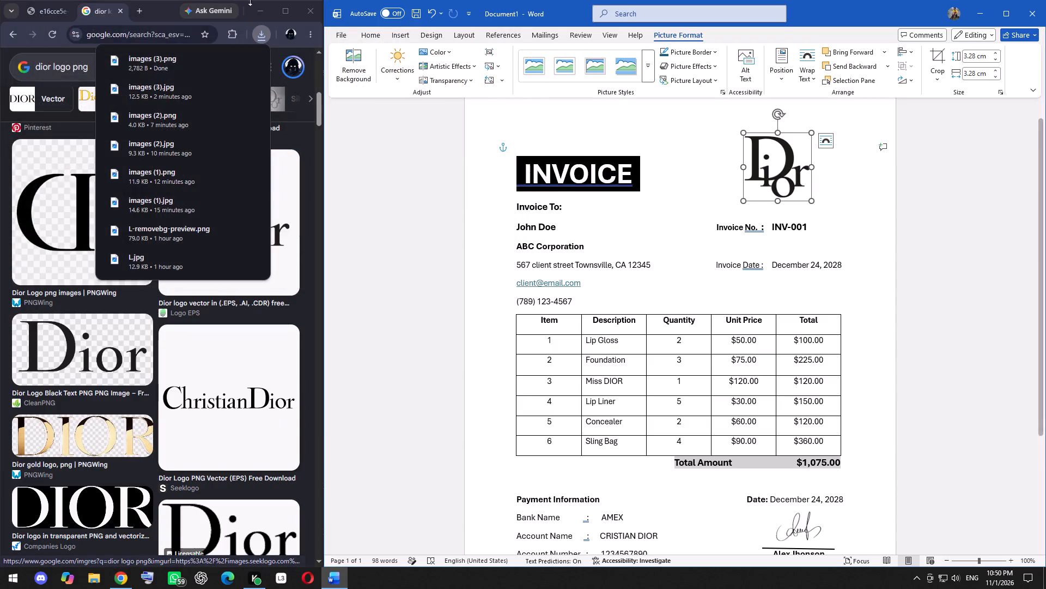
click(41, 4)
Replace the header's Dior logo picture in the Word invoice with the images (3) Dior wordmark file from the Desktop.
right_click(785, 180)
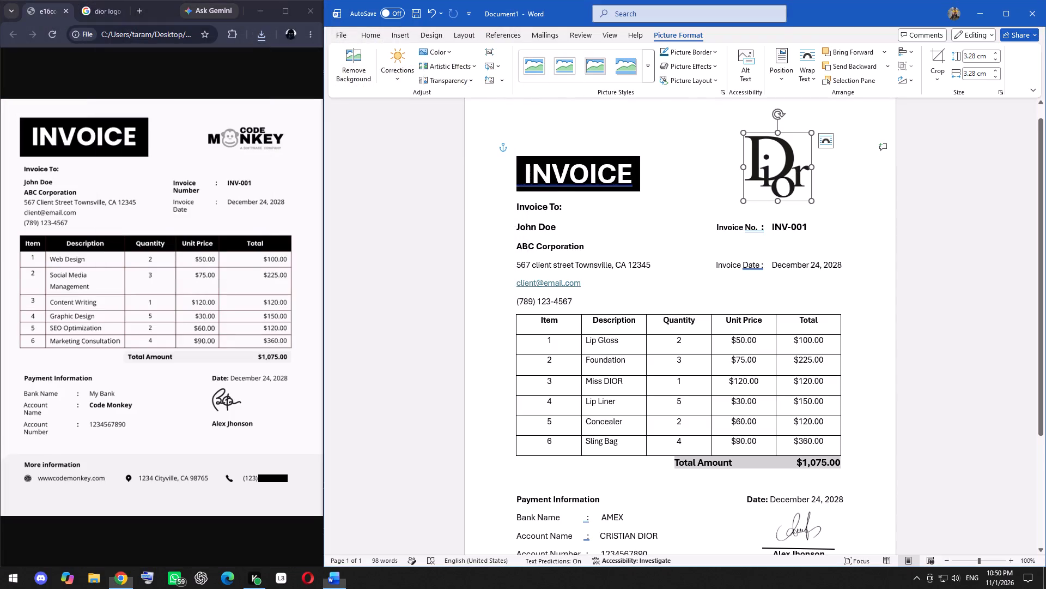
right_click(787, 177)
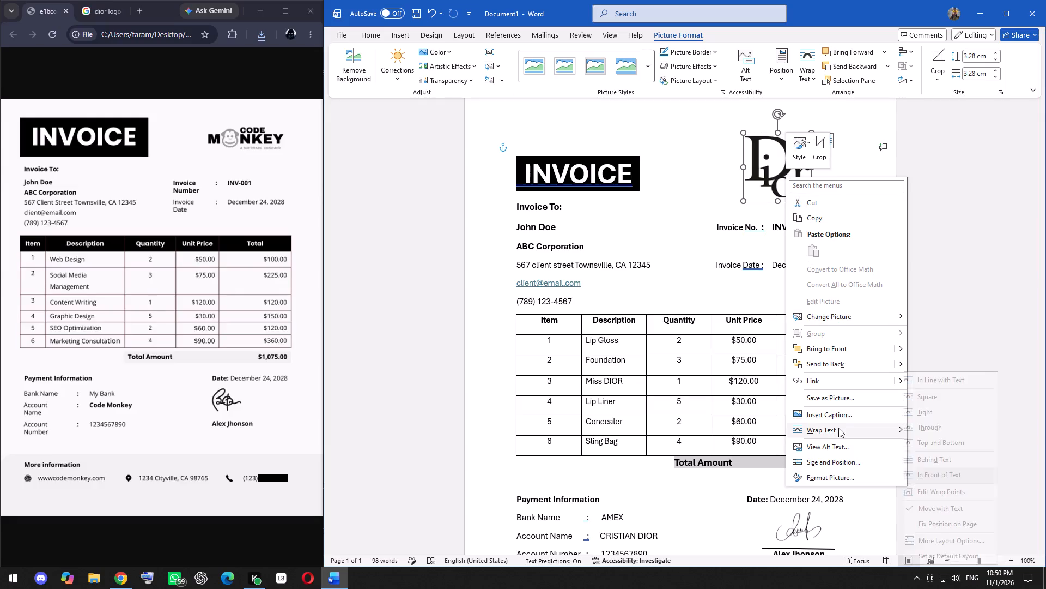
click(829, 312)
click(970, 316)
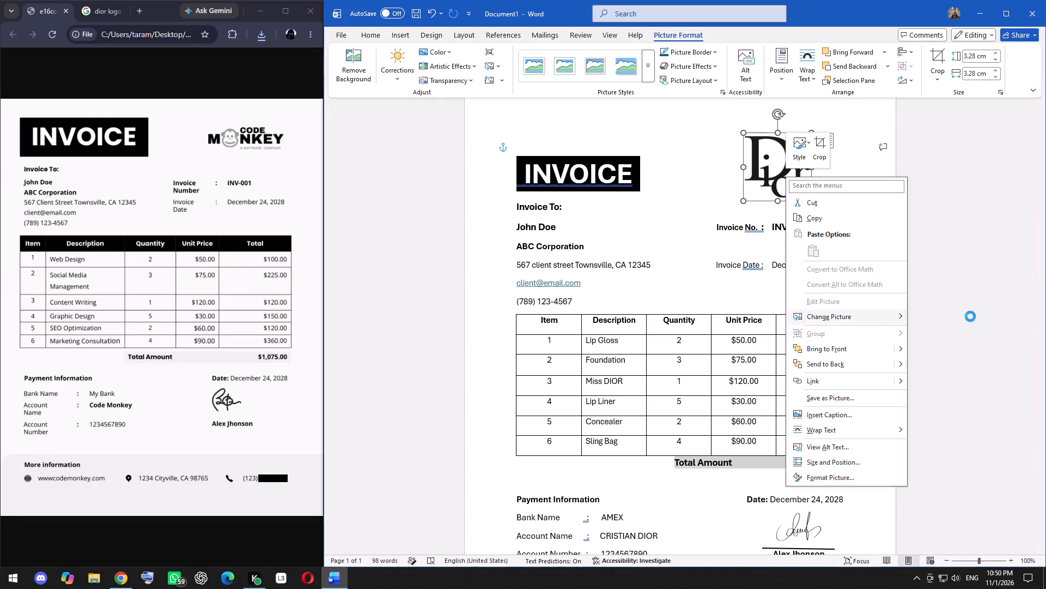
scroll(741, 176, down, 3)
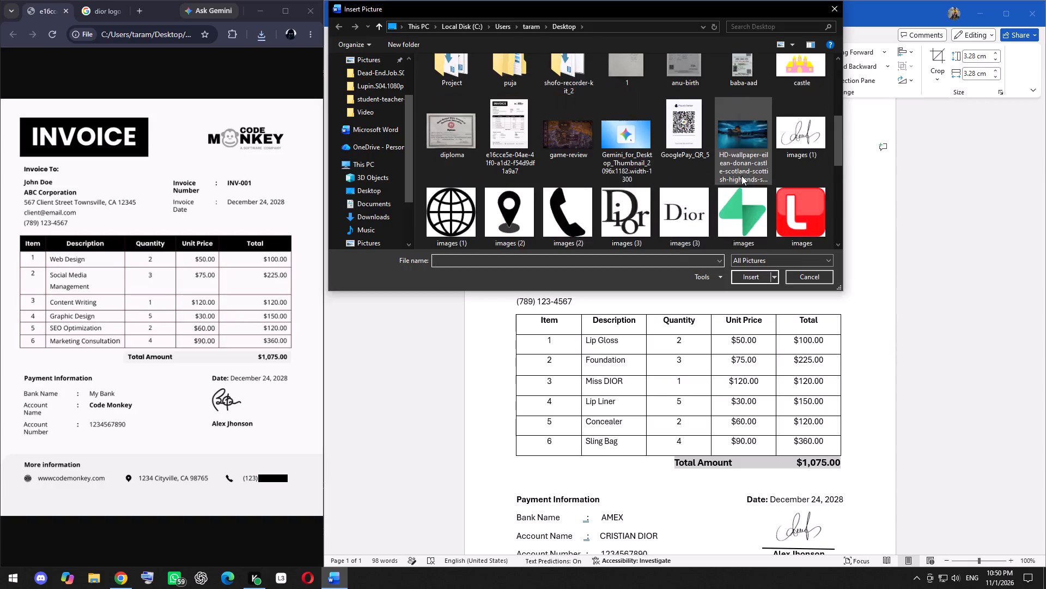
scroll(741, 176, down, 1)
click(688, 143)
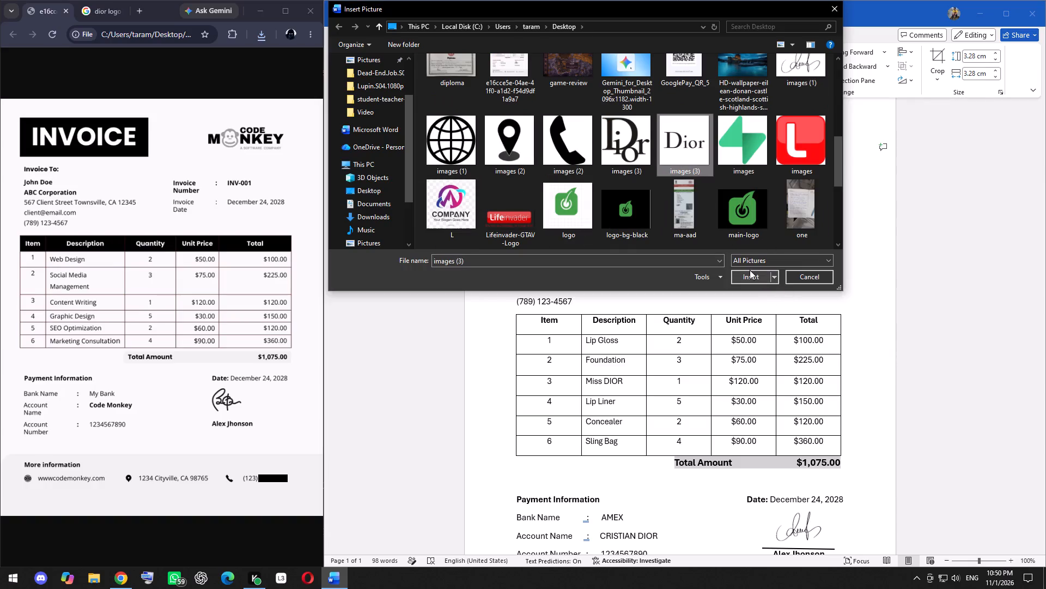
click(751, 274)
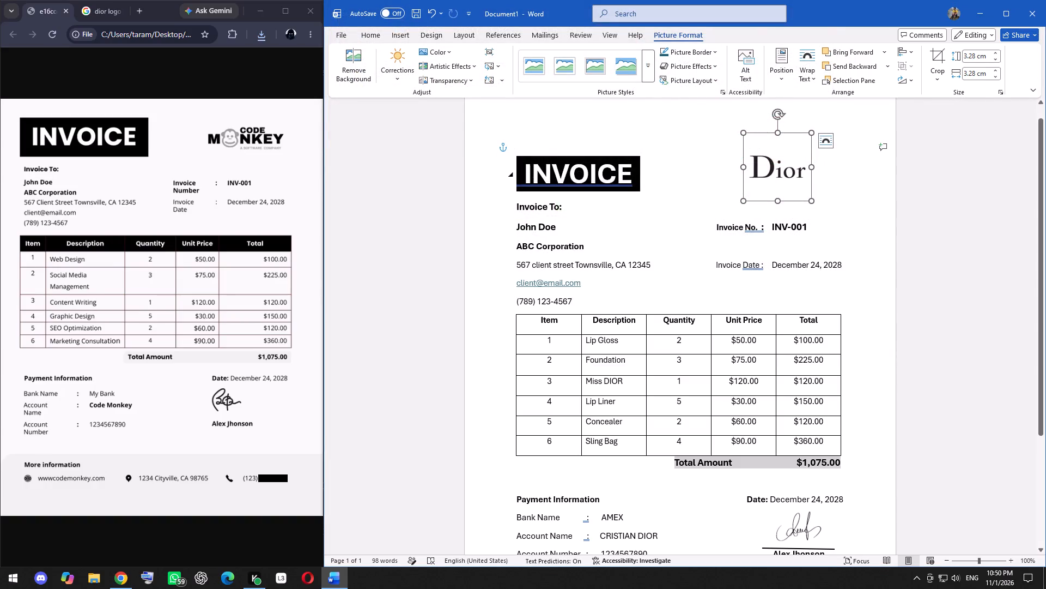
Resize the Dior wordmark to about 5.9 cm wide and 4.8 cm high, and position it level with the INVOICE heading.
drag(744, 201, 689, 197)
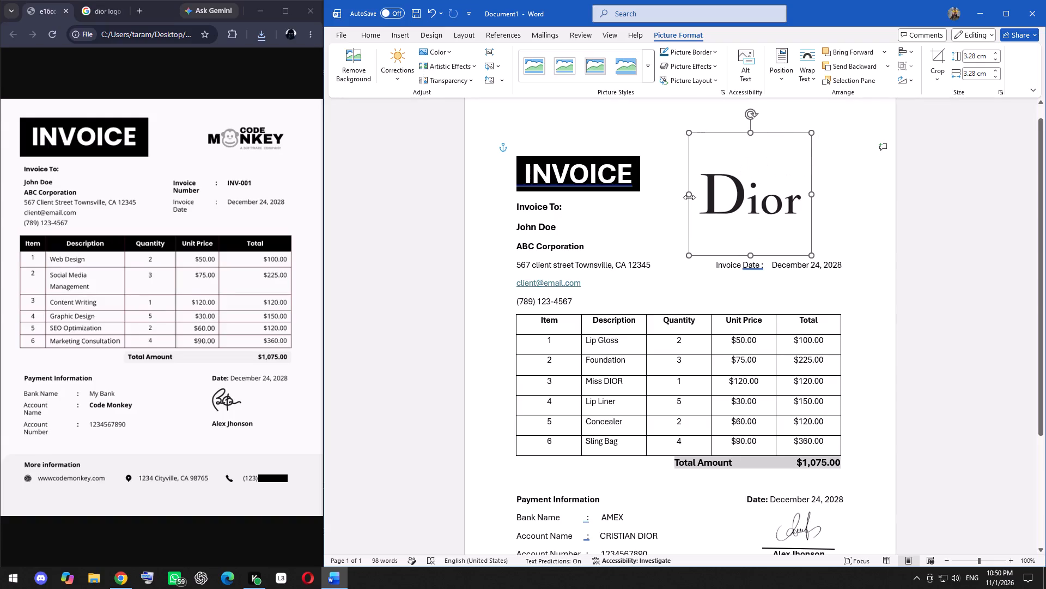
drag(751, 210, 782, 188)
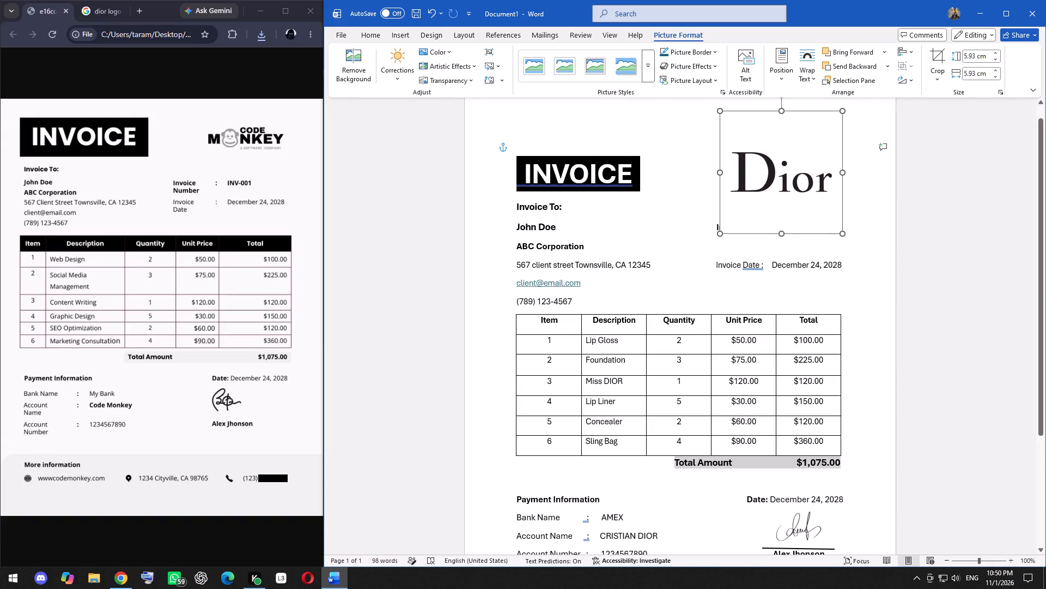
drag(782, 188, 789, 190)
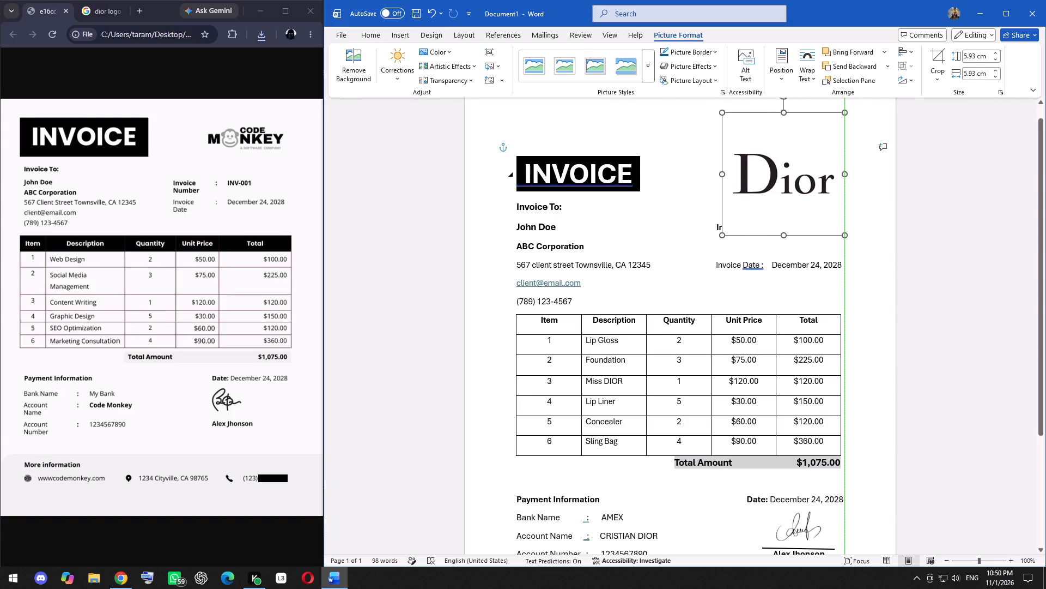
drag(789, 190, 792, 189)
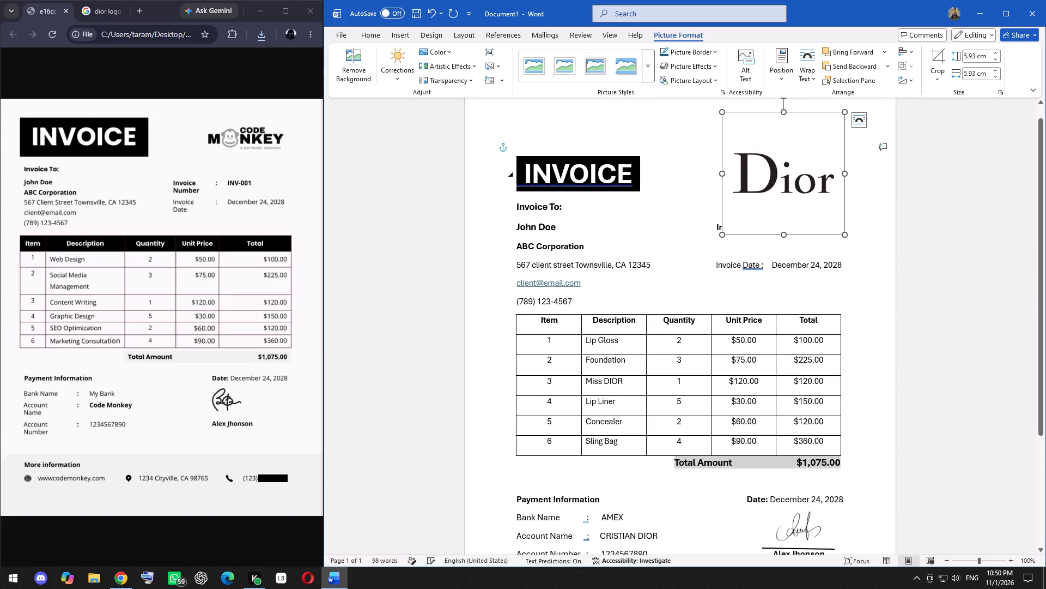
drag(784, 232, 783, 218)
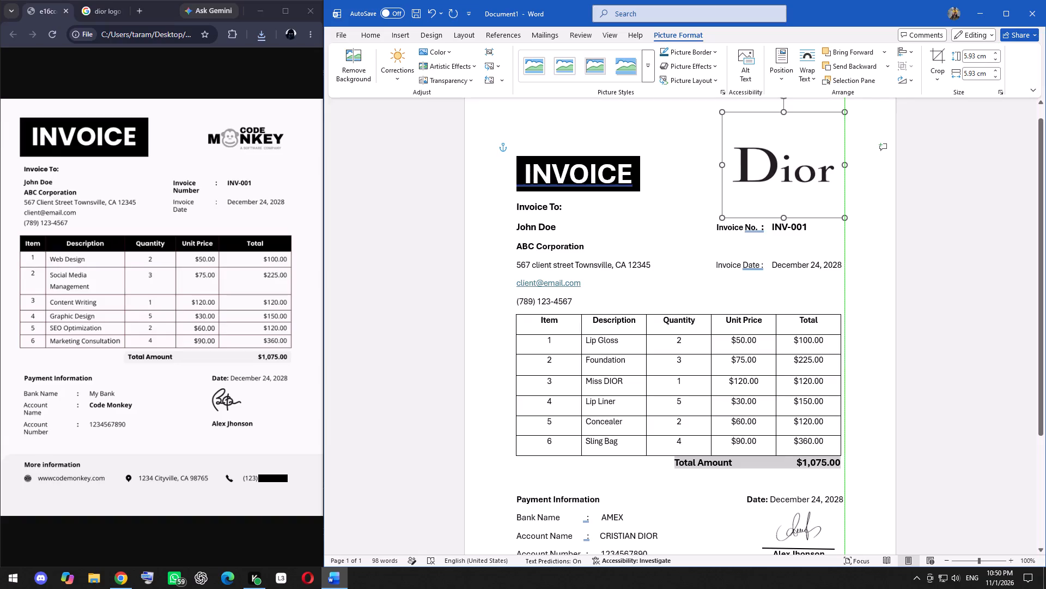
drag(783, 218, 784, 210)
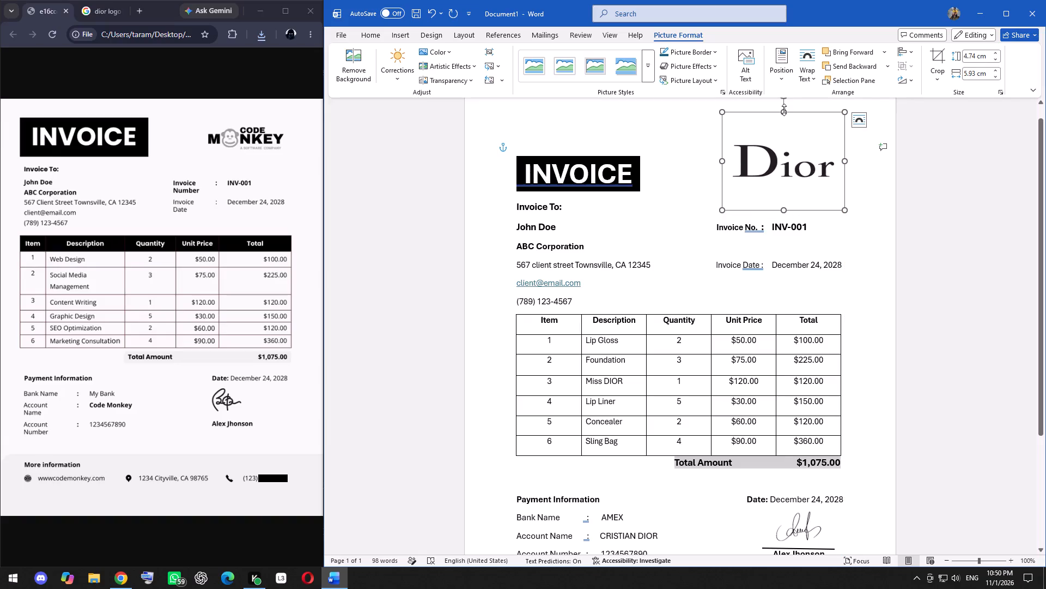
drag(784, 110, 790, 125)
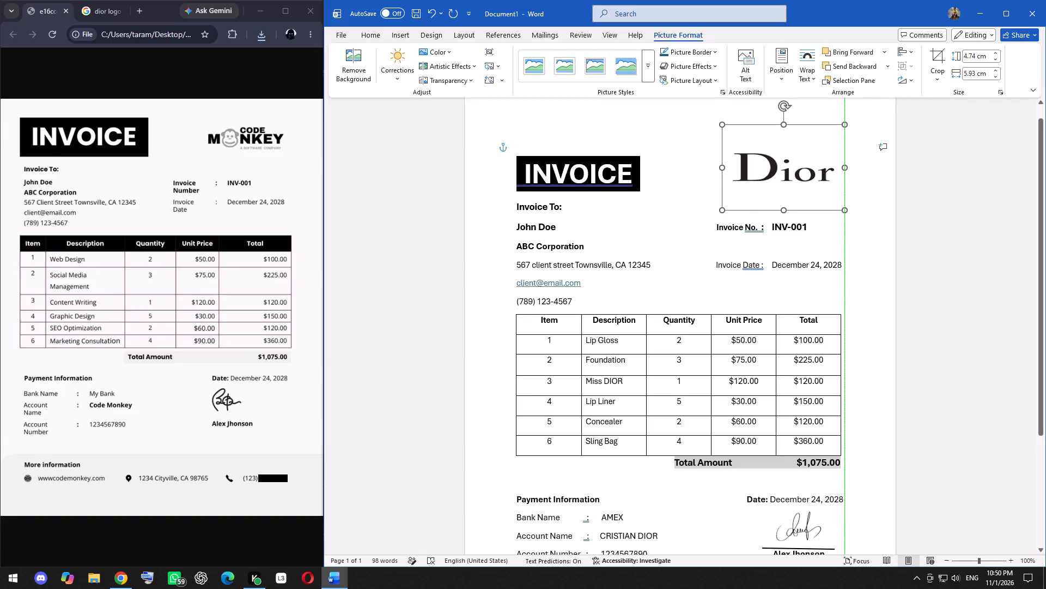
drag(790, 125, 790, 112)
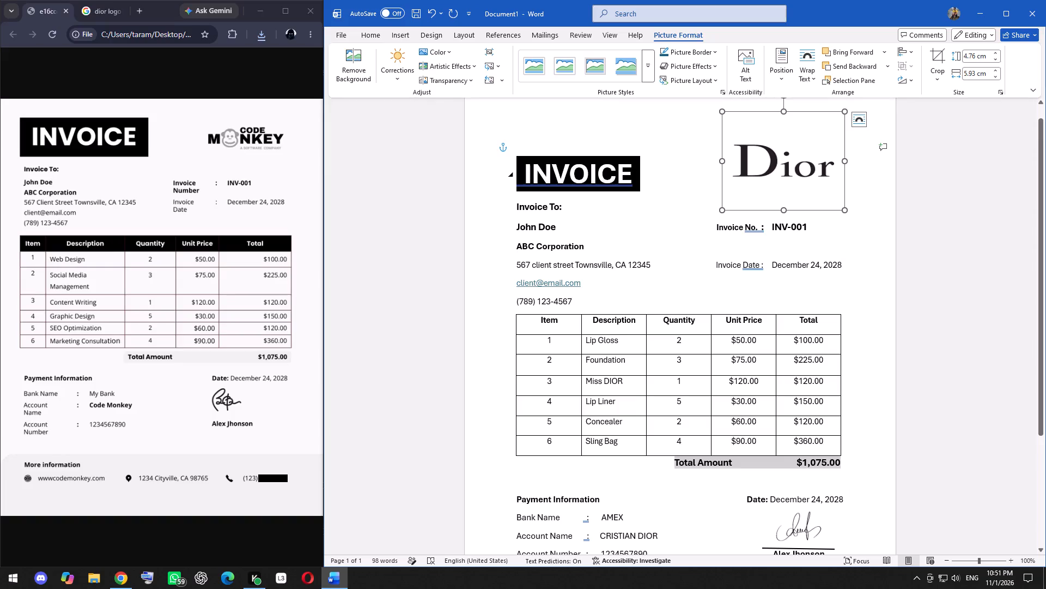
drag(788, 166, 789, 174)
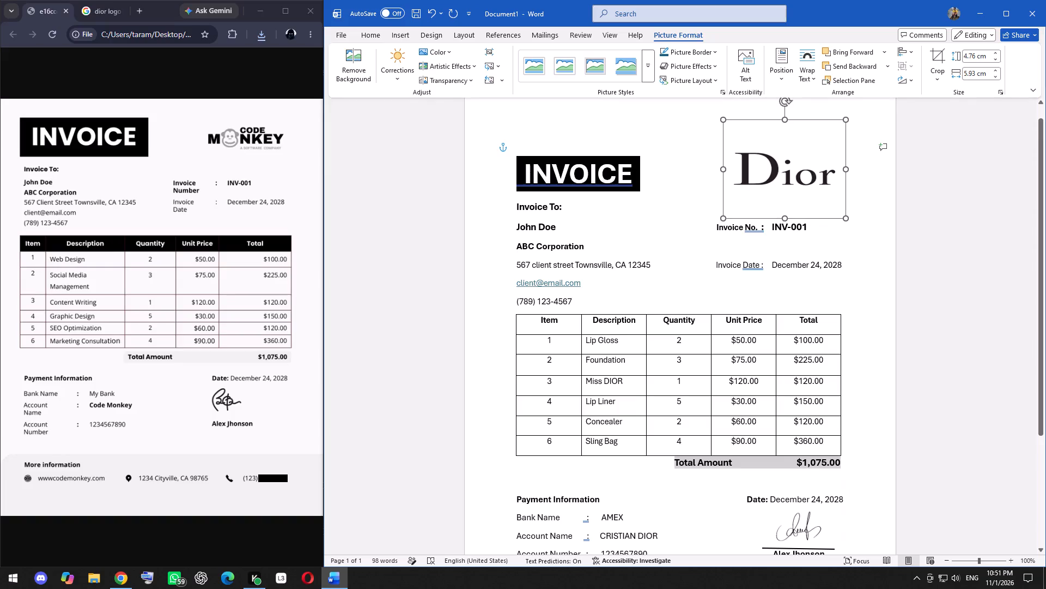
drag(789, 174, 790, 178)
click(783, 306)
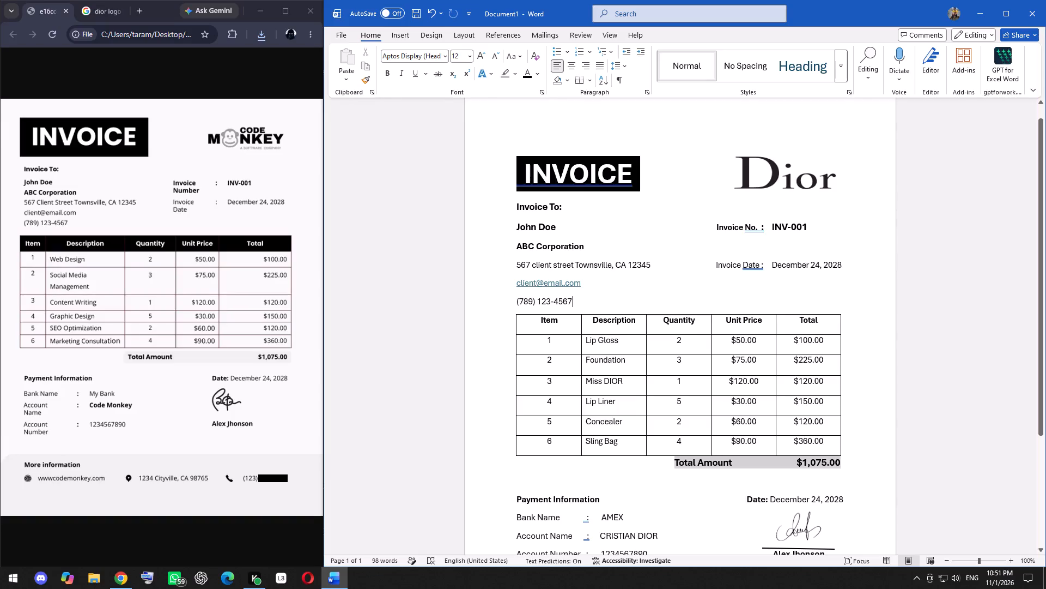
Stretch the Dior wordmark slightly wider and fine-tune its sides so it lines up with the table's right edge above the invoice details.
click(795, 175)
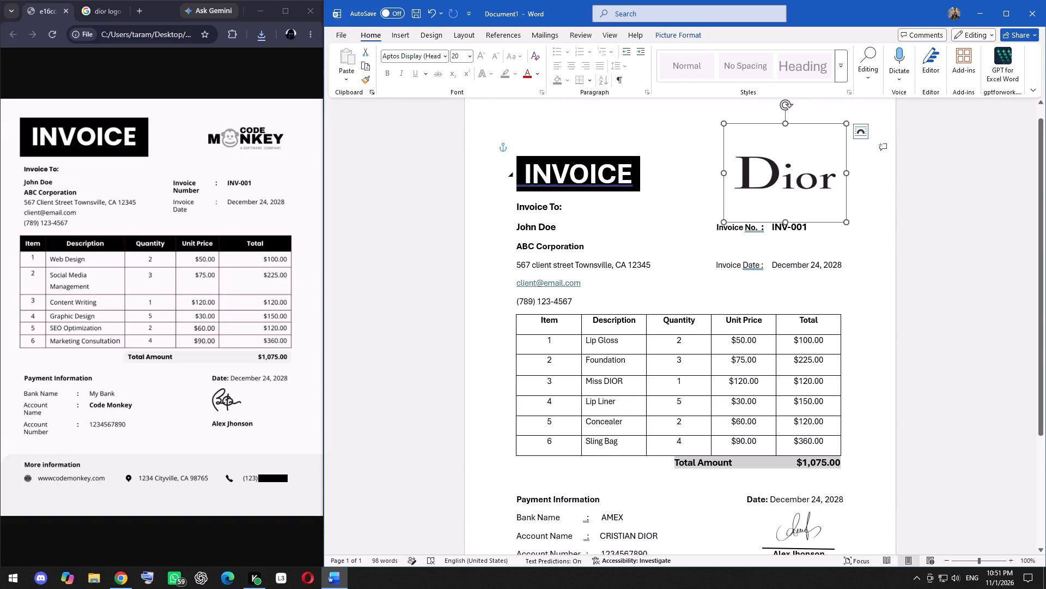
drag(845, 172, 861, 172)
click(848, 277)
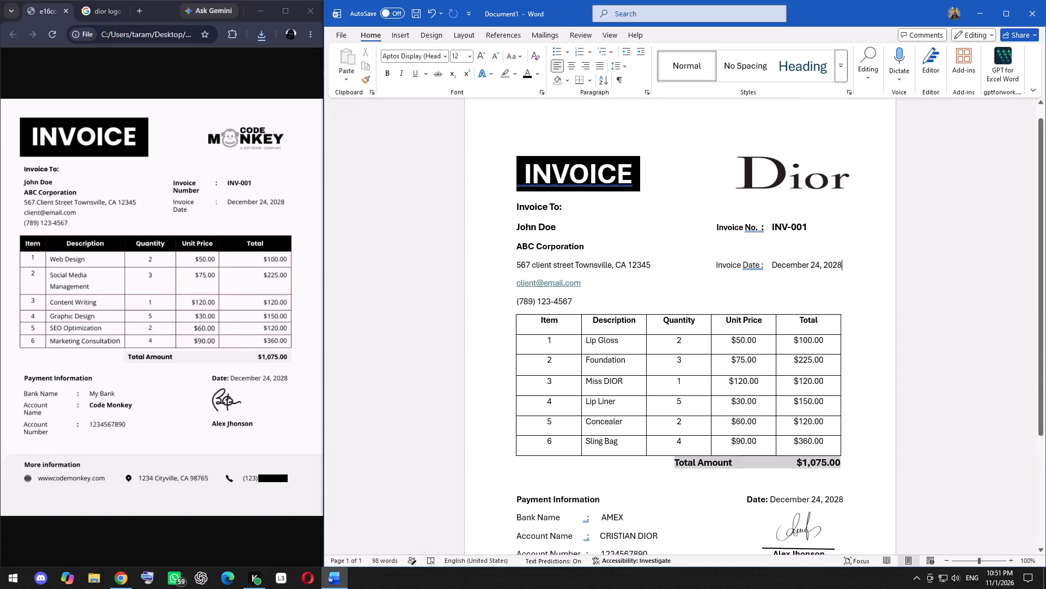
scroll(788, 273, up, 2)
scroll(788, 273, down, 2)
scroll(788, 273, up, 2)
scroll(788, 273, down, 1)
scroll(788, 273, up, 1)
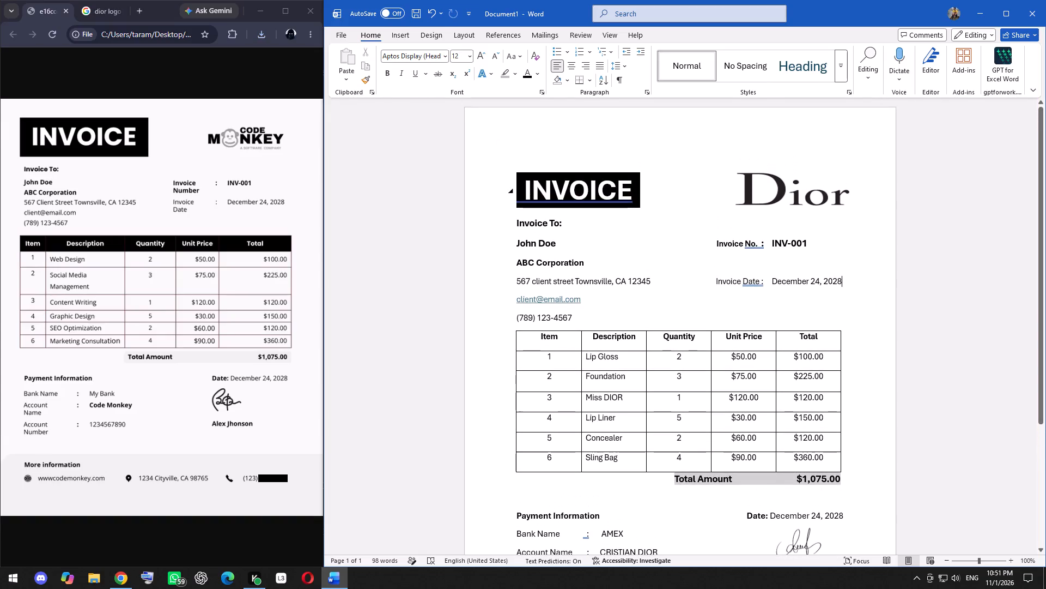
click(818, 193)
drag(818, 192, 810, 192)
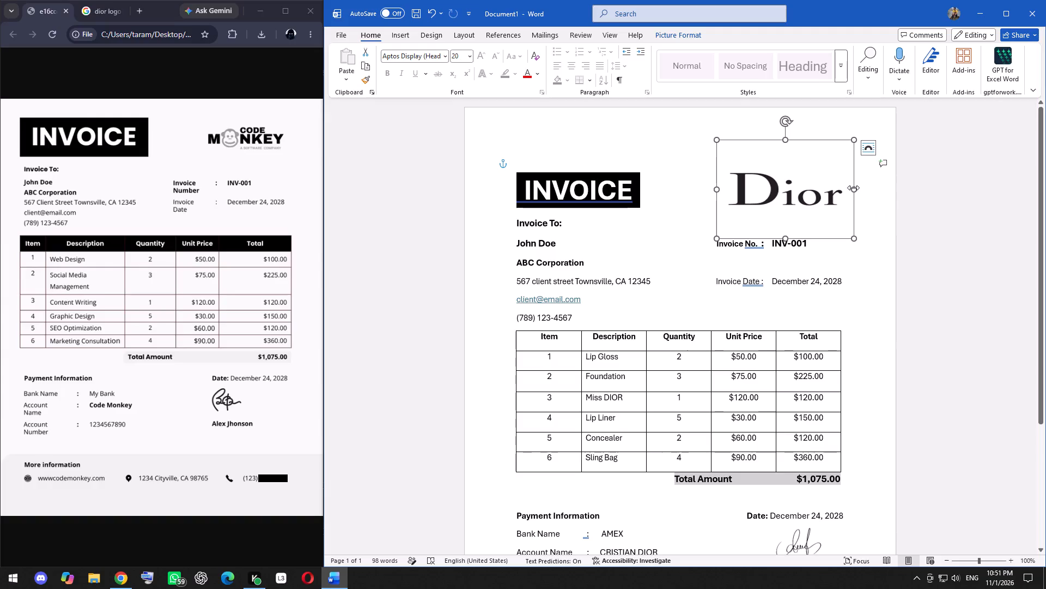
click(853, 188)
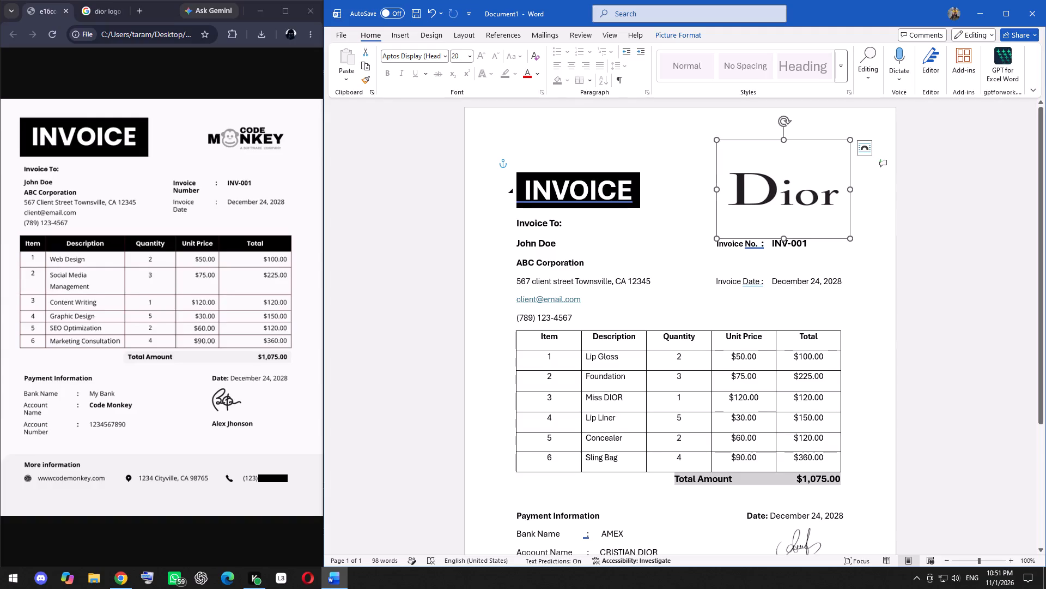
drag(716, 188, 722, 187)
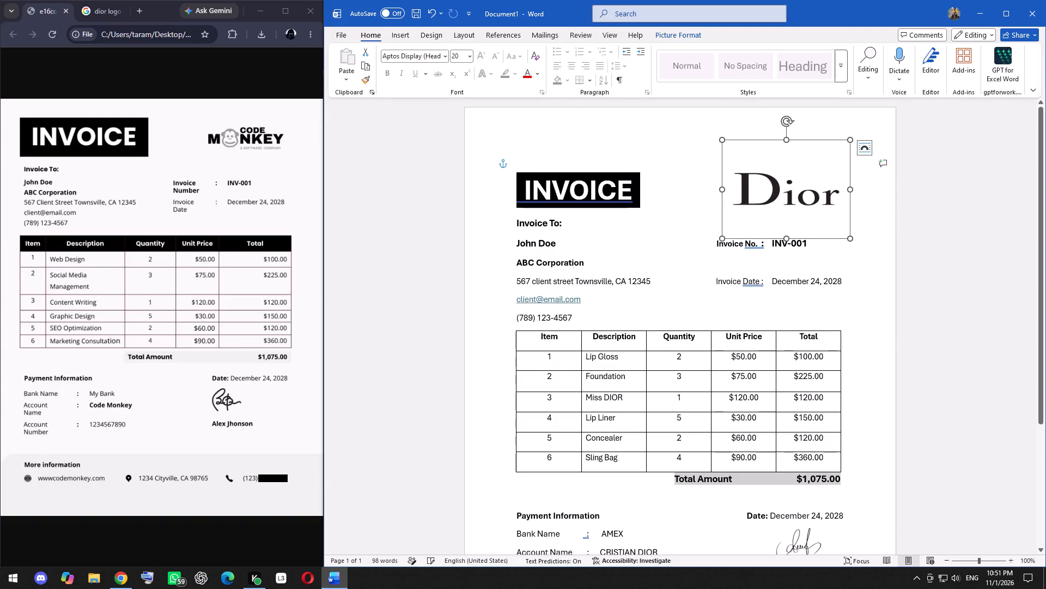
click(848, 252)
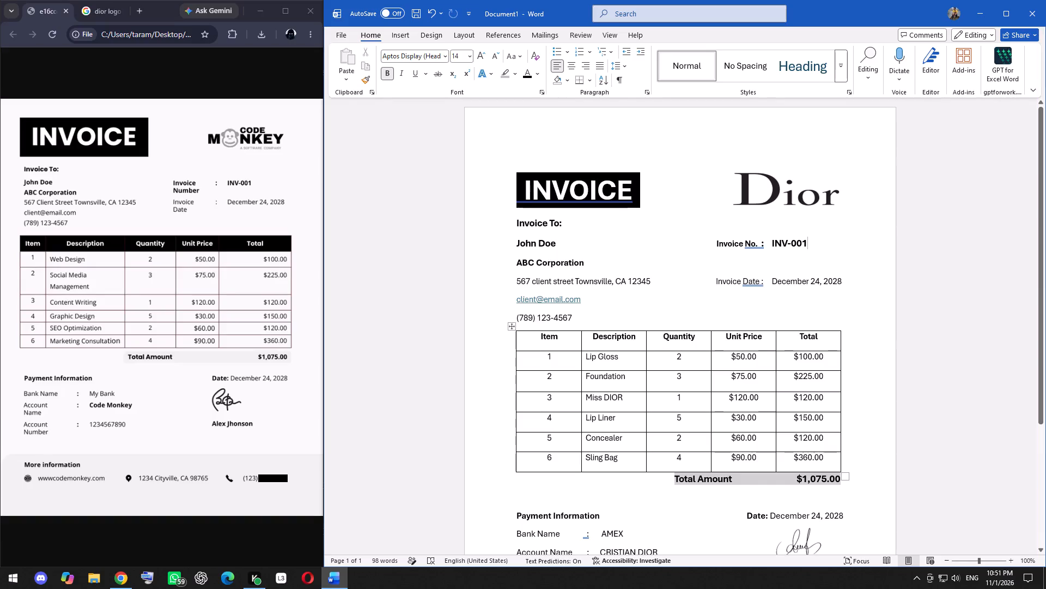
Change the font colour of the client email link in the Invoice To block to black.
scroll(664, 196, down, 7)
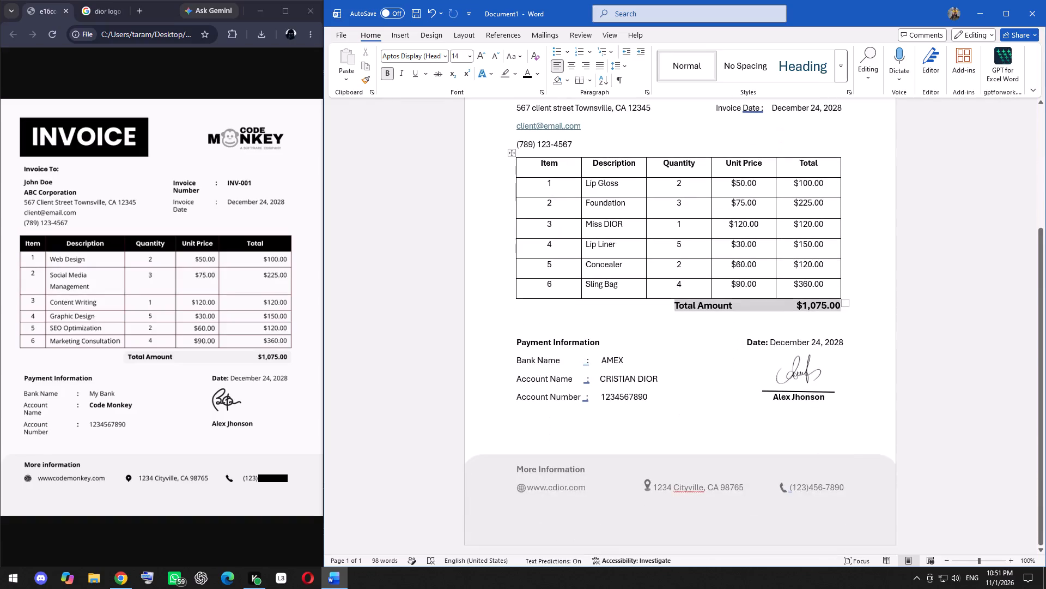
scroll(668, 207, down, 5)
scroll(668, 207, up, 7)
scroll(672, 199, down, 3)
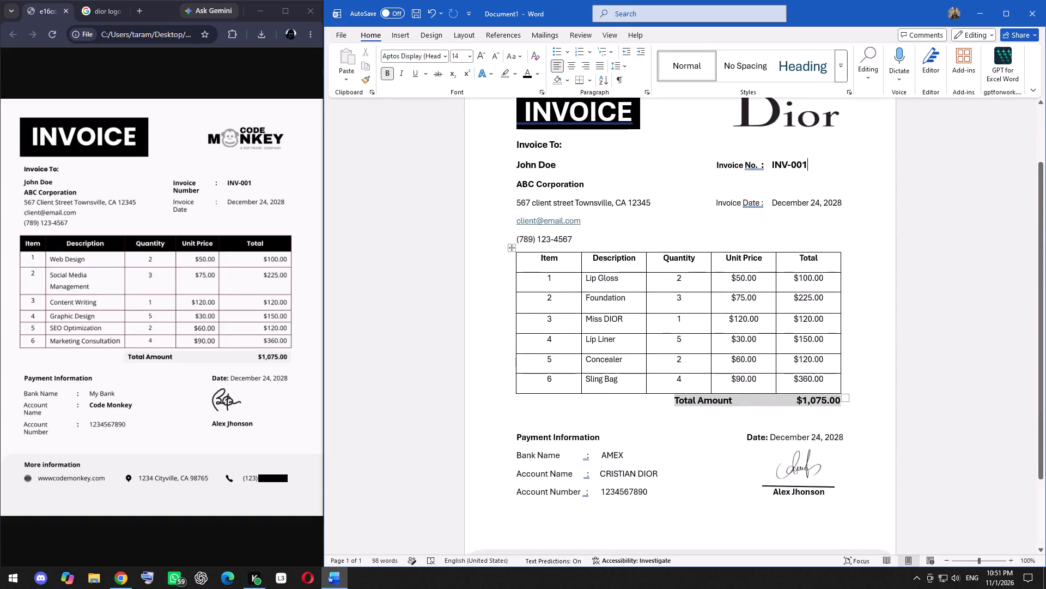
scroll(672, 199, up, 1)
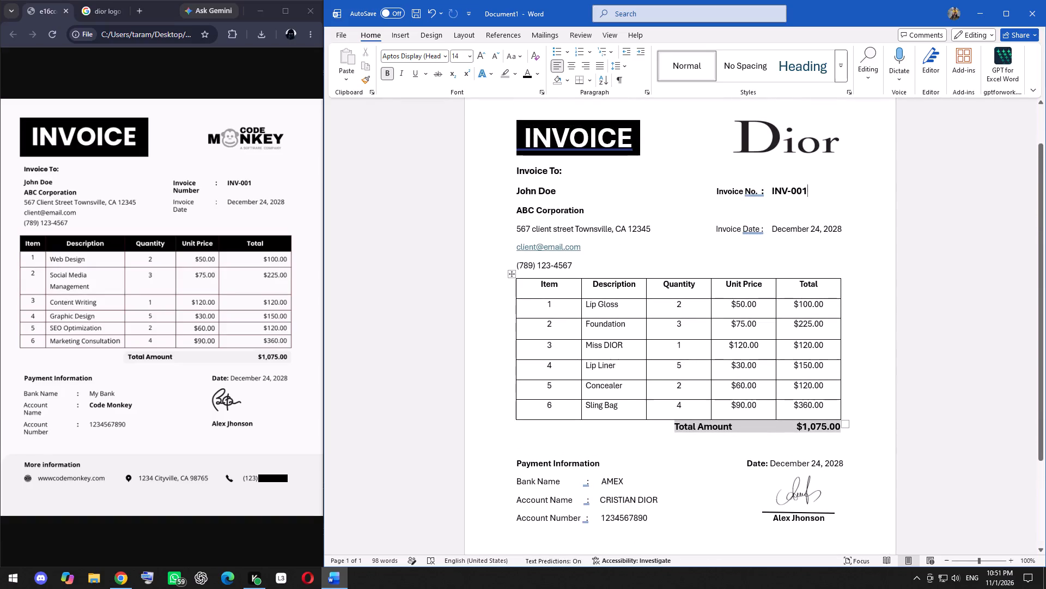
drag(586, 248, 511, 247)
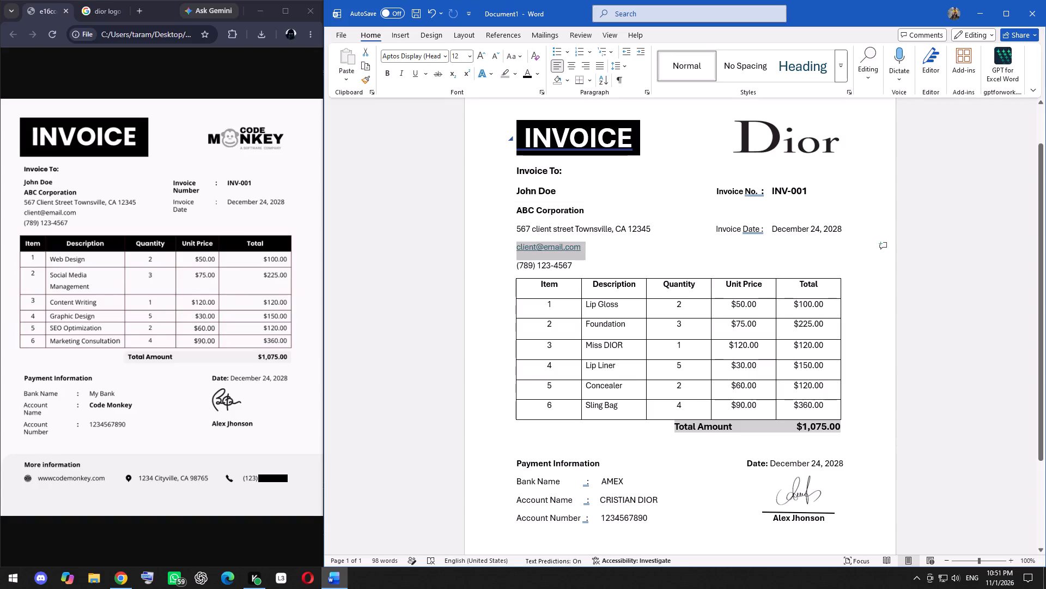
click(535, 70)
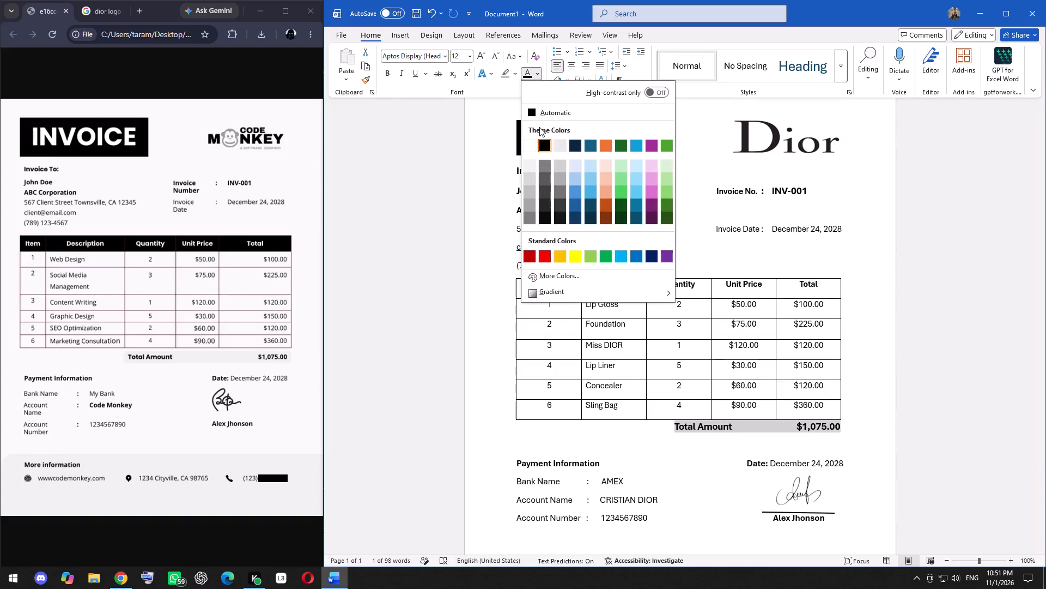
click(543, 143)
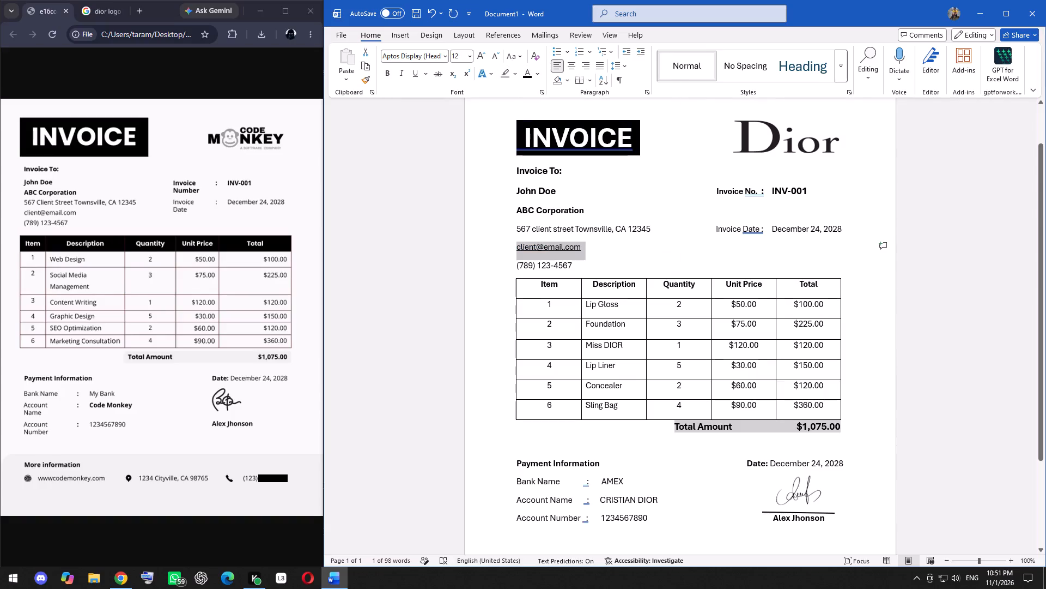
click(622, 187)
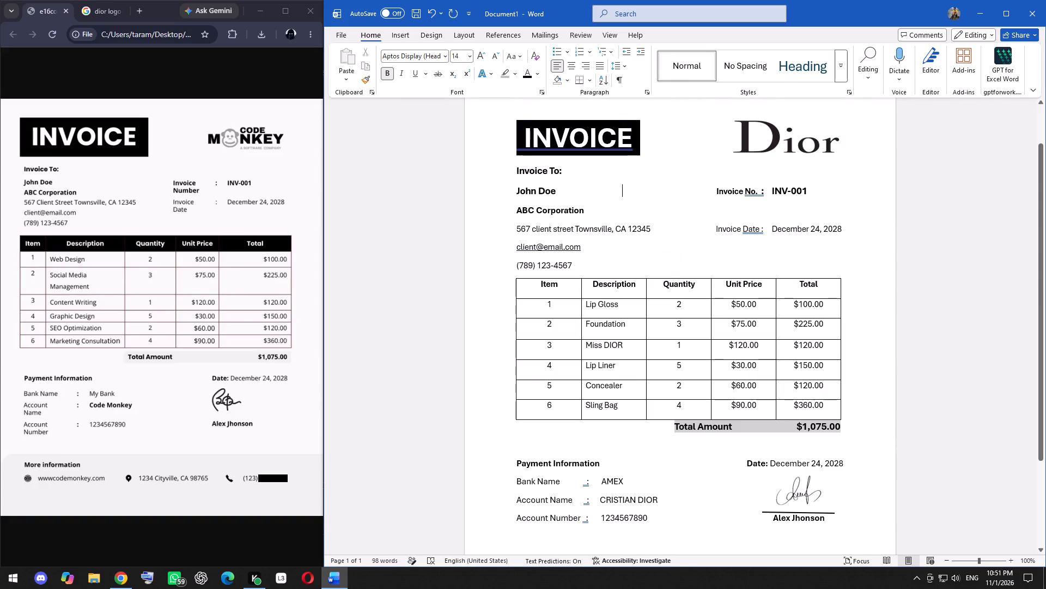
click(663, 219)
click(655, 224)
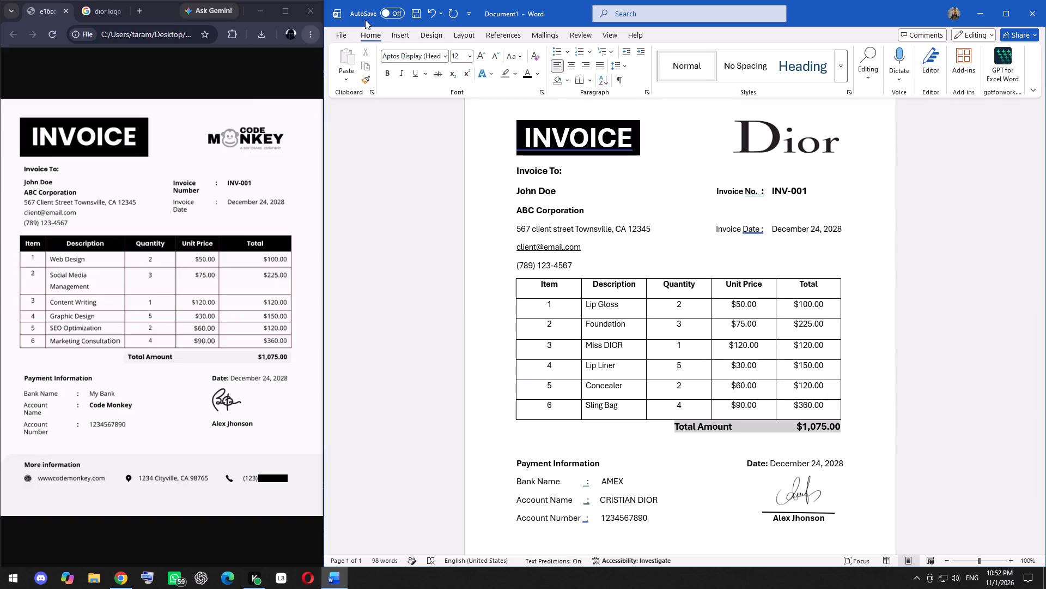
Save the document as a Word Document named INVOICE in the Documents folder on this PC.
click(341, 34)
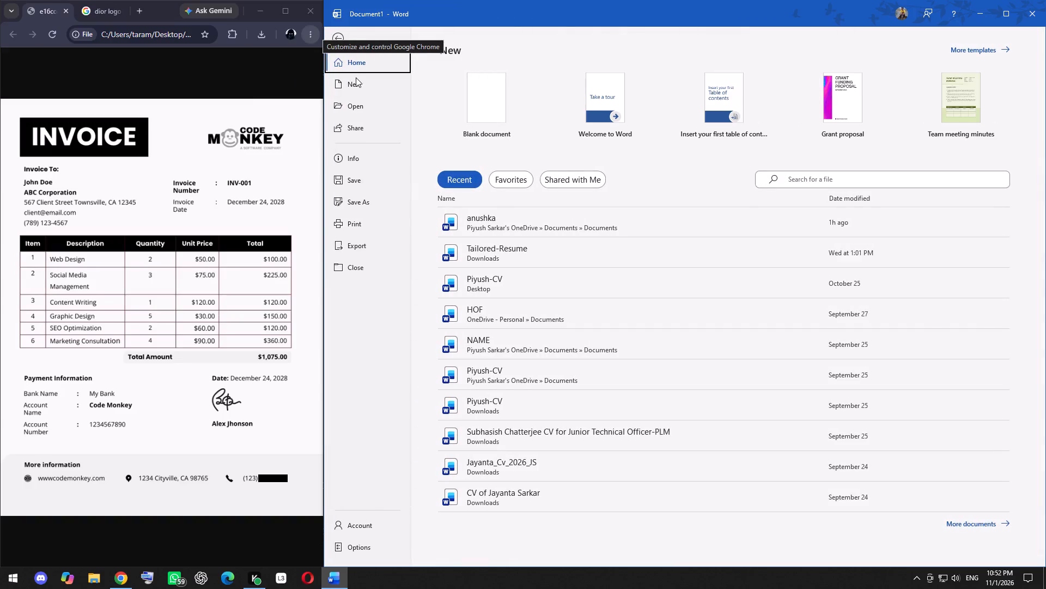
click(356, 206)
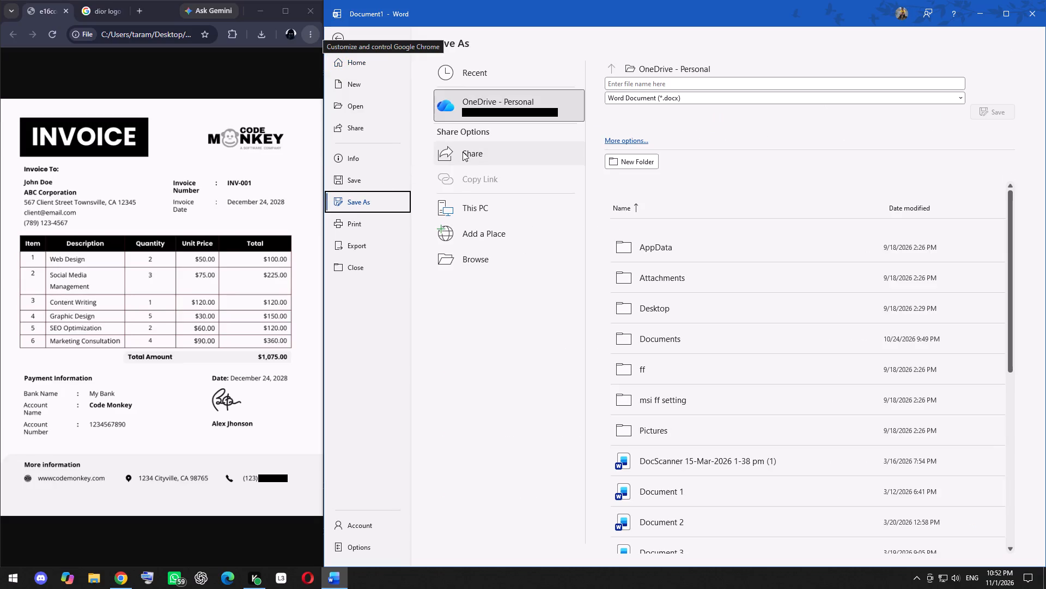
click(492, 260)
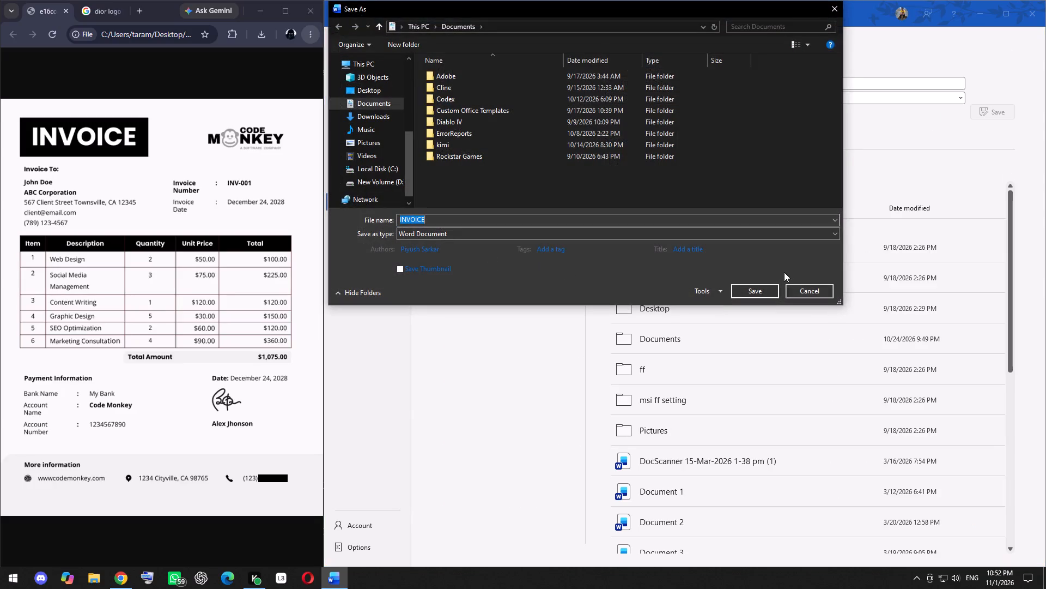
click(771, 290)
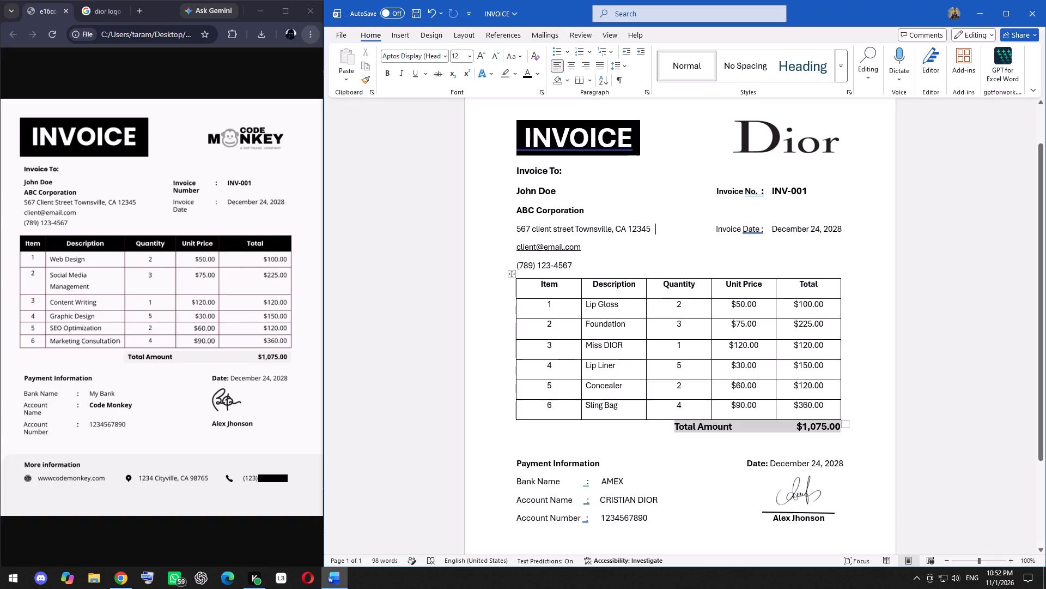
Save a PDF copy of the invoice named INVOICE in the Documents folder, set to open after publishing.
click(342, 32)
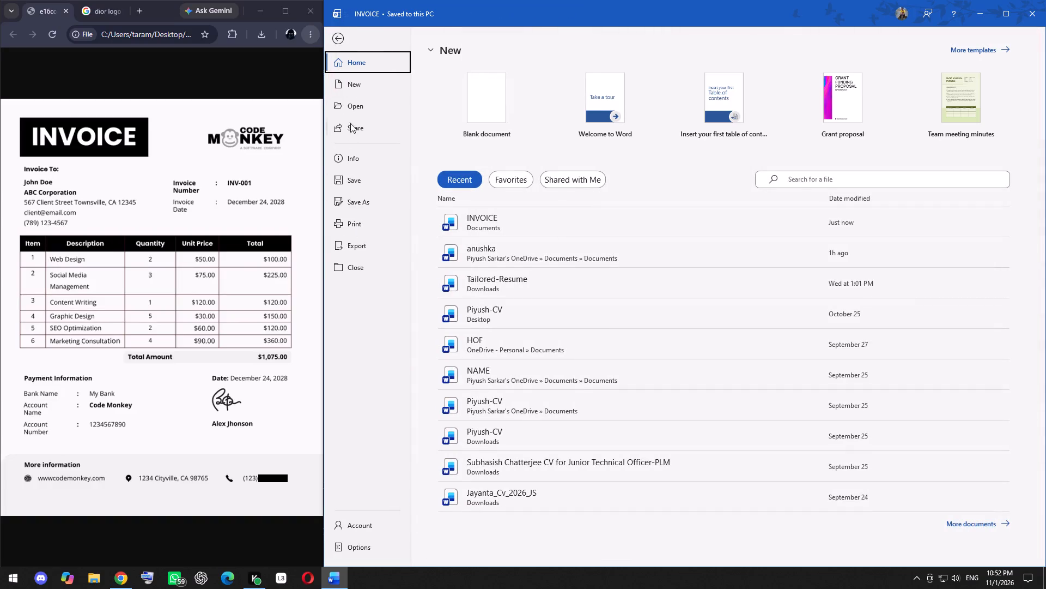
click(359, 201)
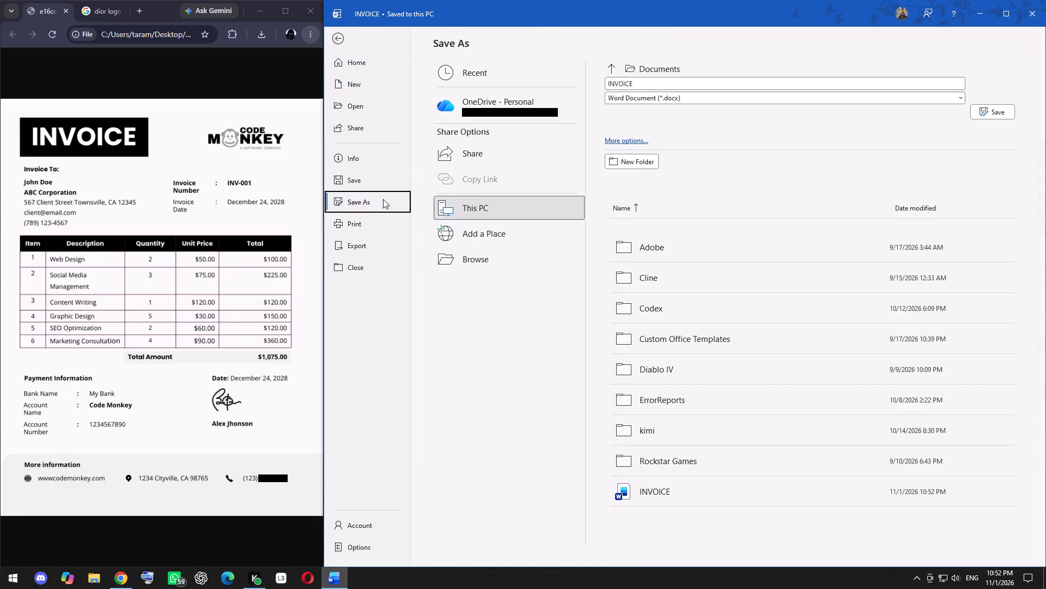
click(549, 262)
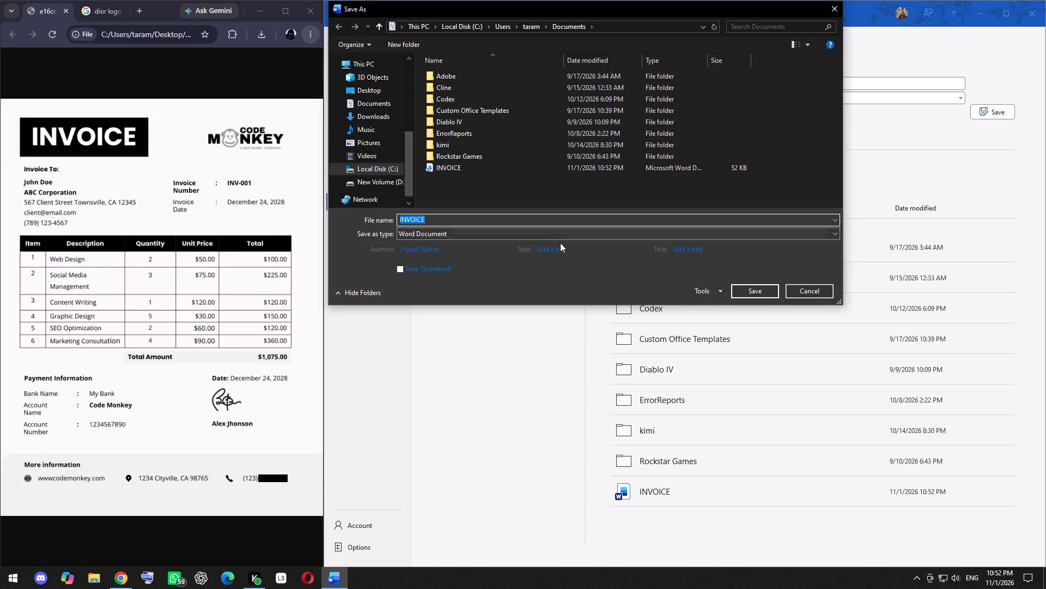
click(441, 230)
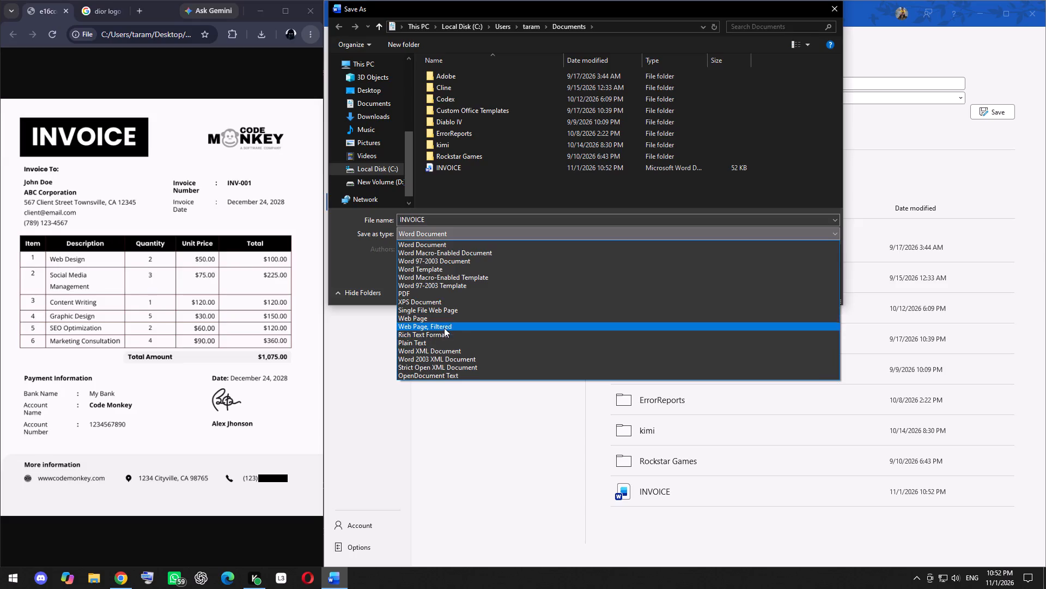
click(445, 293)
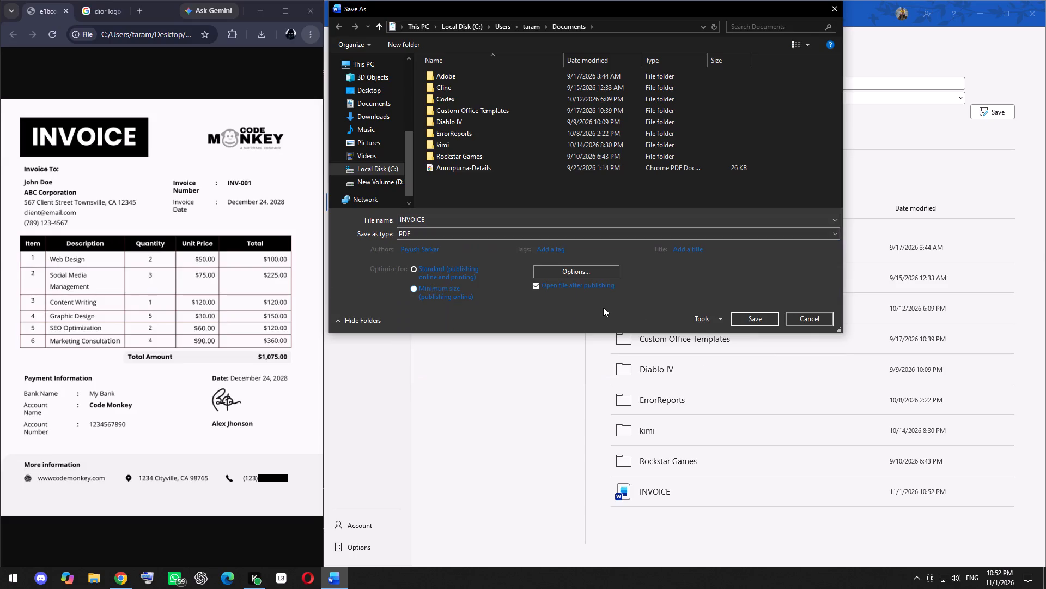
click(745, 318)
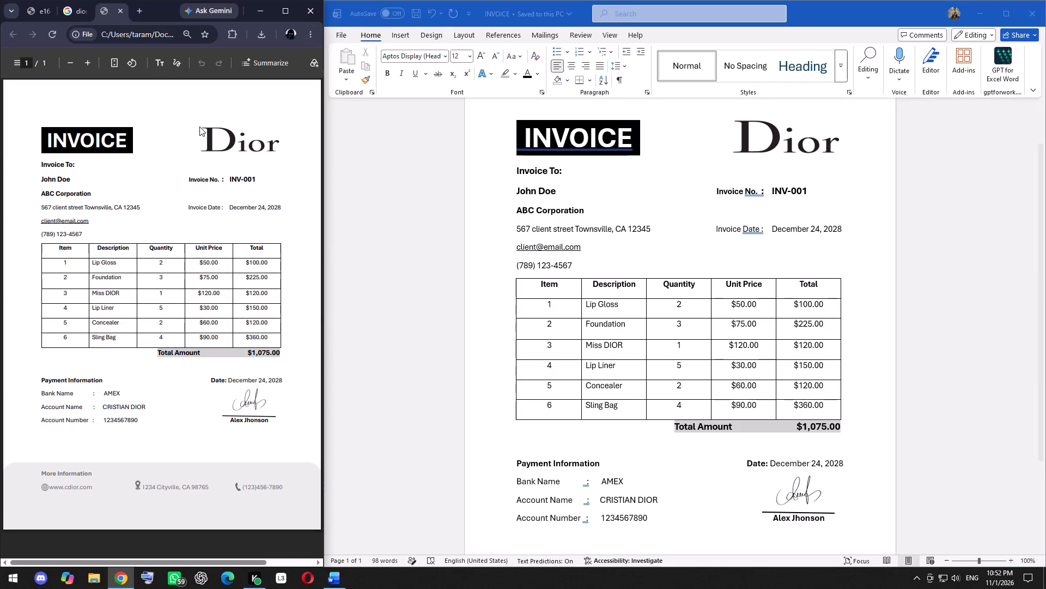
Review the exported INVOICE PDF in a maximized browser window from heading to footer, and close the browser.
click(209, 228)
double_click(209, 229)
click(293, 7)
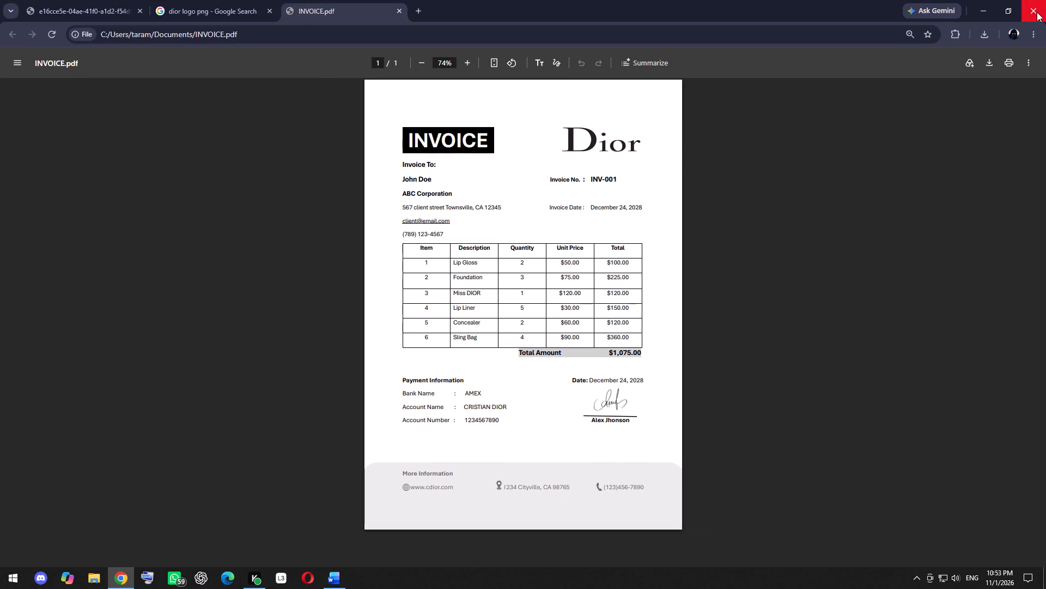
scroll(324, 0, down, 3)
drag(384, 149, 387, 149)
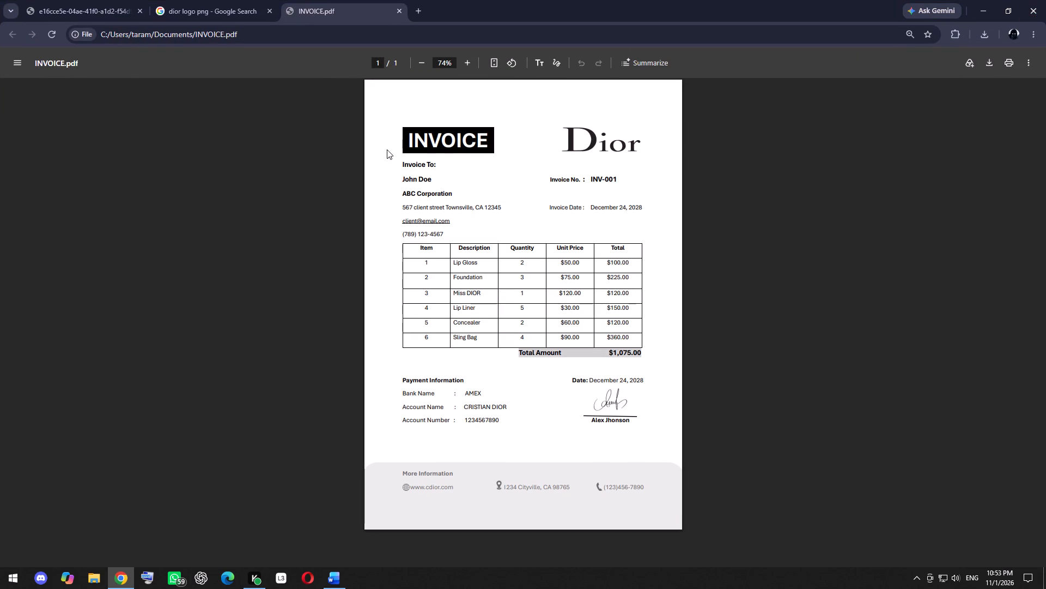
drag(387, 149, 524, 171)
scroll(303, 557, up, 4)
click(1045, 0)
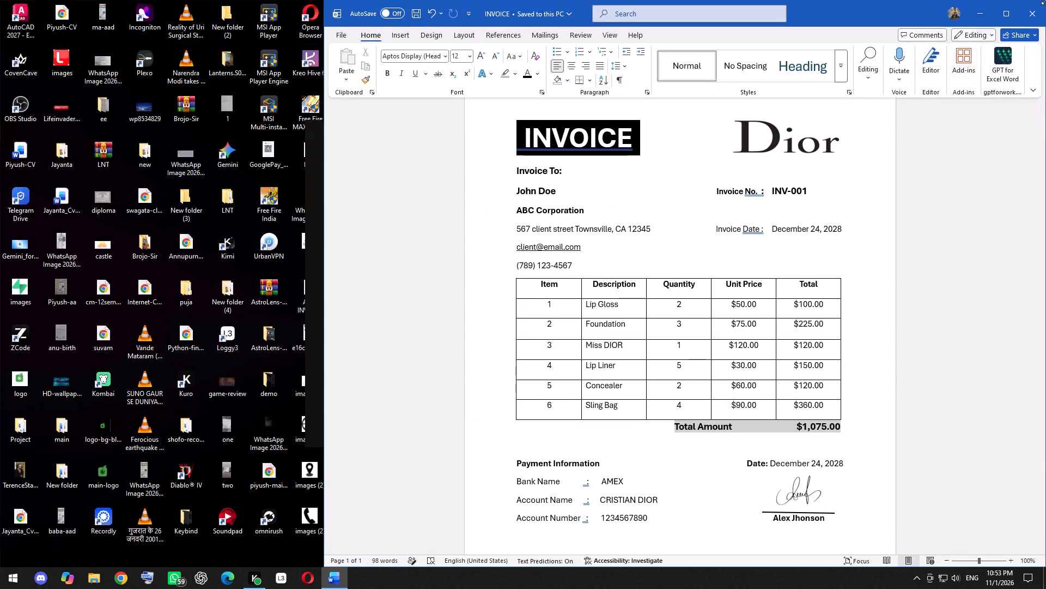